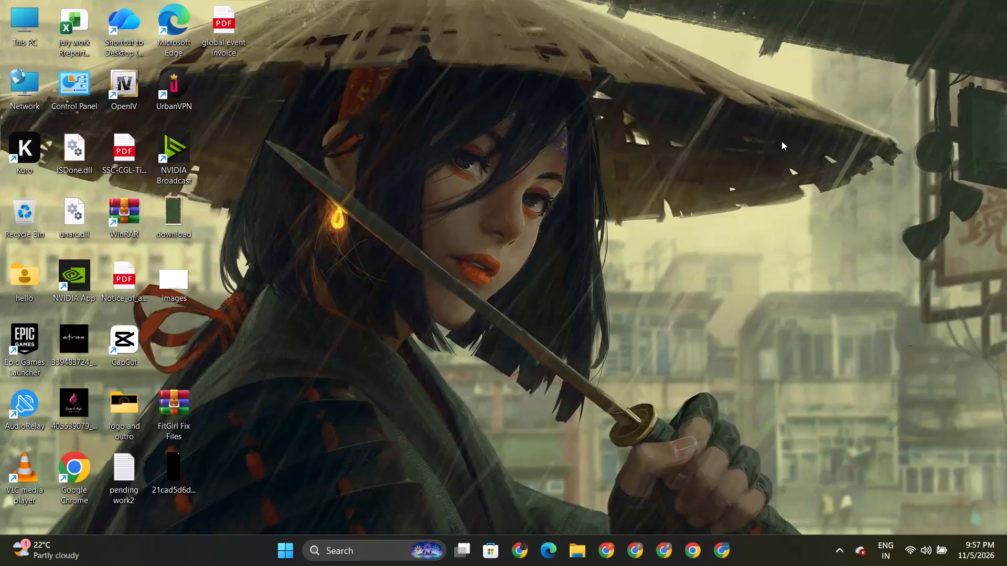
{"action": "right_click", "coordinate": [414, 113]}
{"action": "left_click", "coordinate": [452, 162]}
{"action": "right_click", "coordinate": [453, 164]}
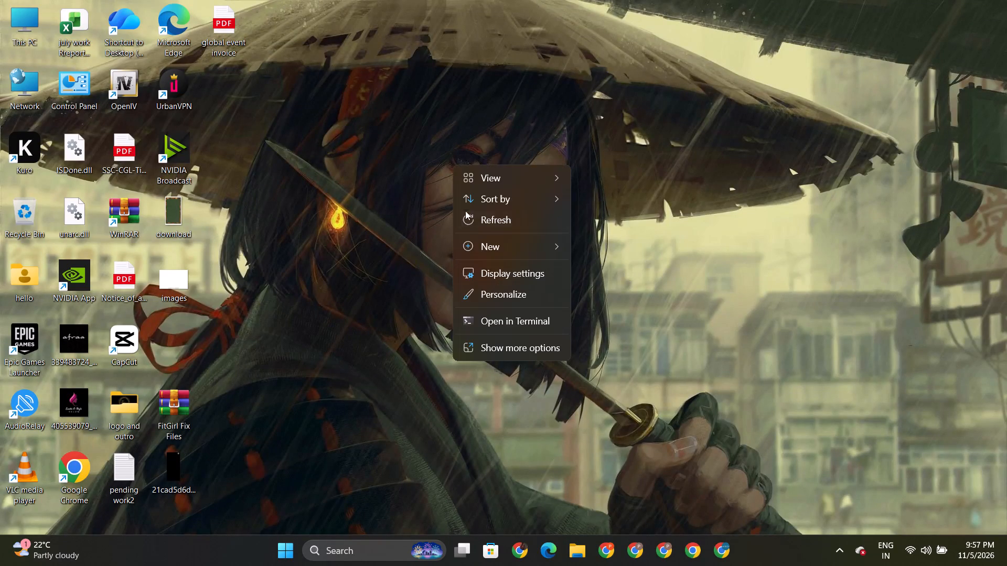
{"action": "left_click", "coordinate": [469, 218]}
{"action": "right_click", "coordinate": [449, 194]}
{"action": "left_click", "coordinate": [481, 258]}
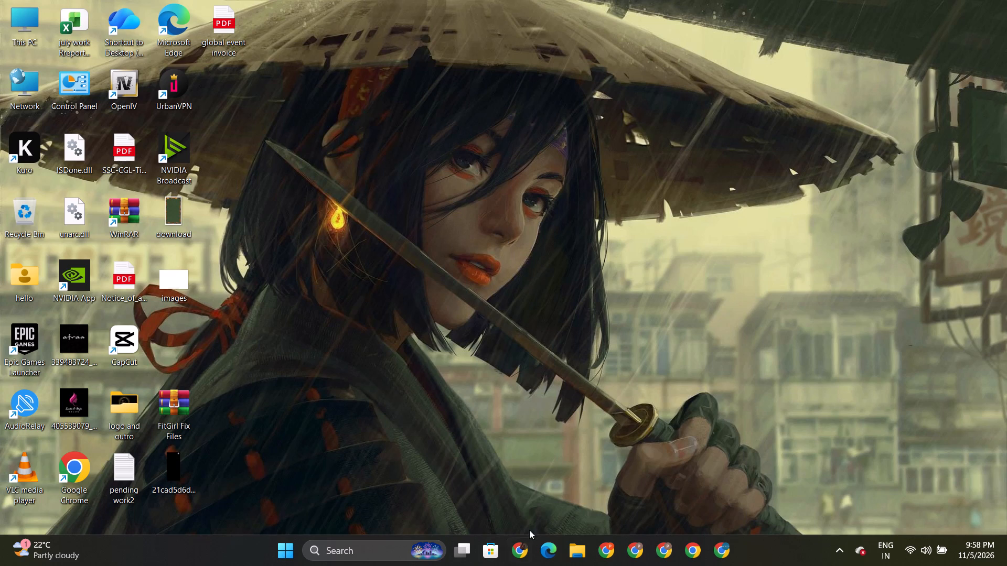
Open Google Chrome from the desktop.
{"action": "left_click", "coordinate": [524, 554]}
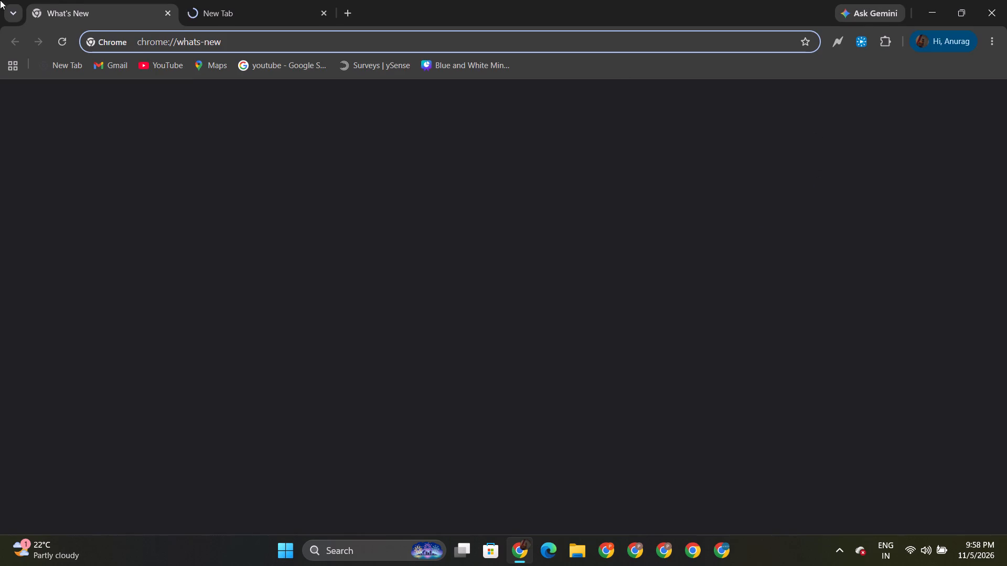
Close the What's New and app.gradient.network tabs, keeping only the new tab page open.
{"action": "left_click", "coordinate": [219, 0]}
{"action": "left_click", "coordinate": [166, 13]}
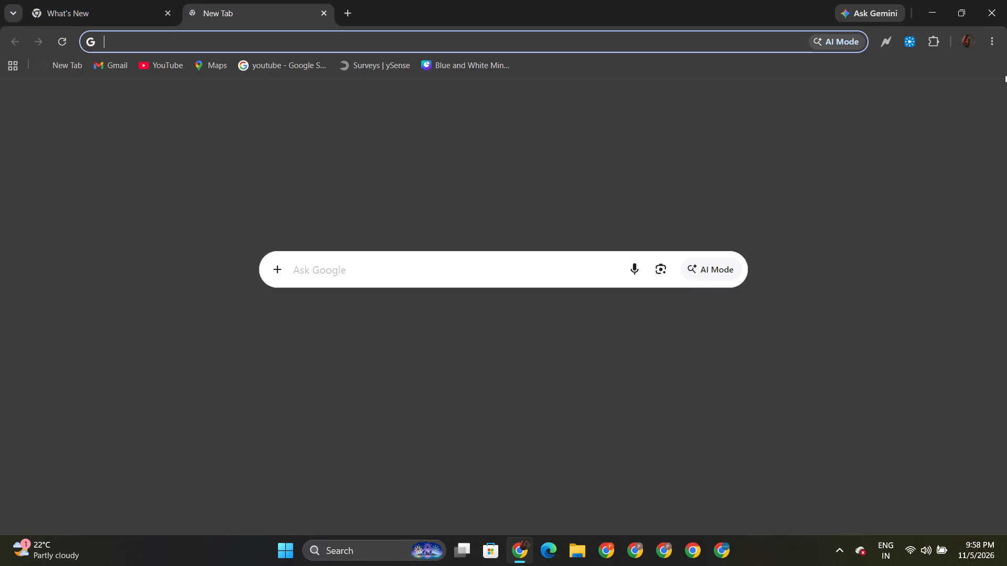
{"action": "left_click", "coordinate": [991, 43]}
{"action": "left_click", "coordinate": [590, 169]}
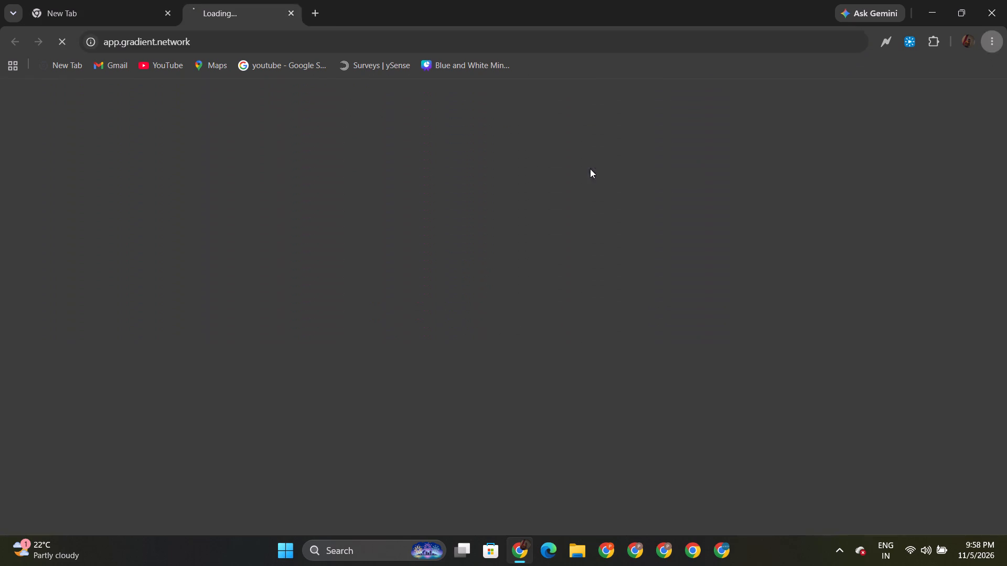
{"action": "left_click", "coordinate": [155, 0]}
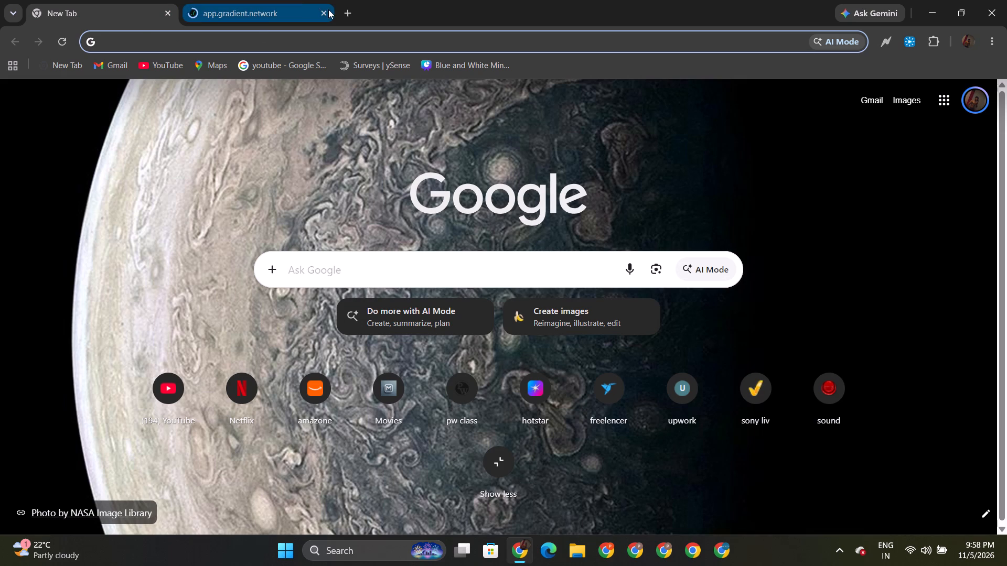
{"action": "left_click", "coordinate": [325, 10]}
Open Google Drive from the Google apps on the new tab page.
{"action": "left_click", "coordinate": [953, 99]}
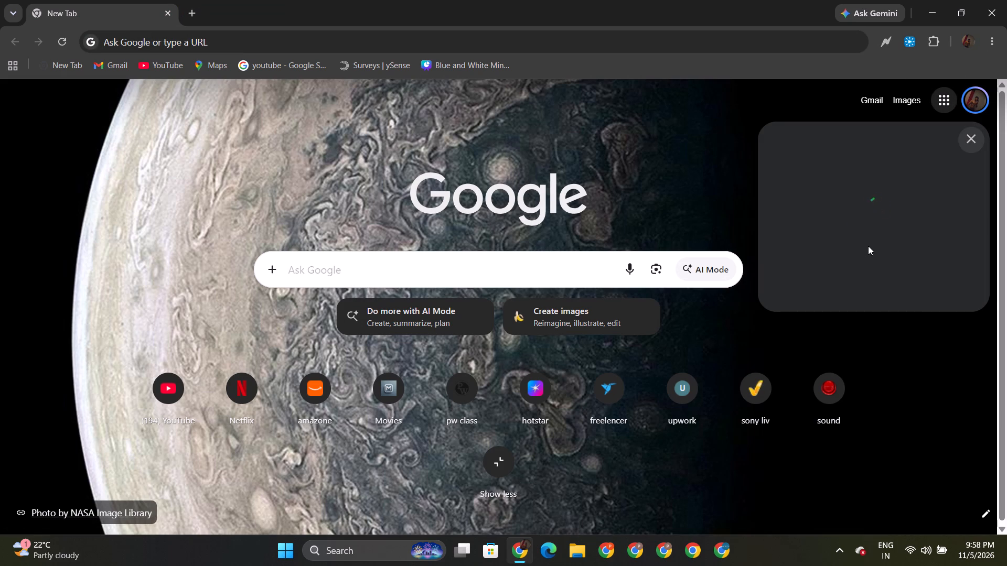
{"action": "left_click", "coordinate": [932, 536]}
{"action": "left_click", "coordinate": [700, 469]}
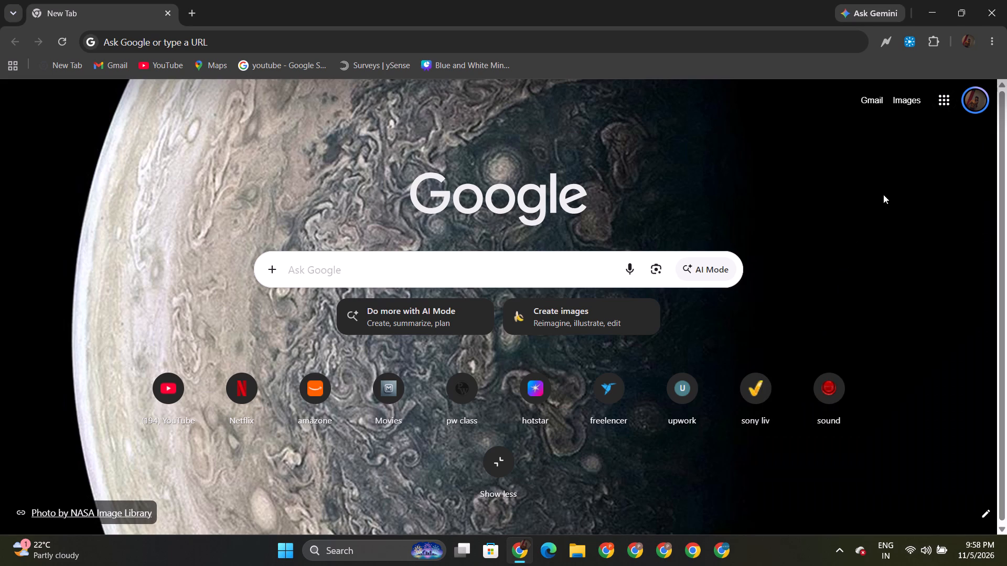
{"action": "left_click", "coordinate": [940, 102]}
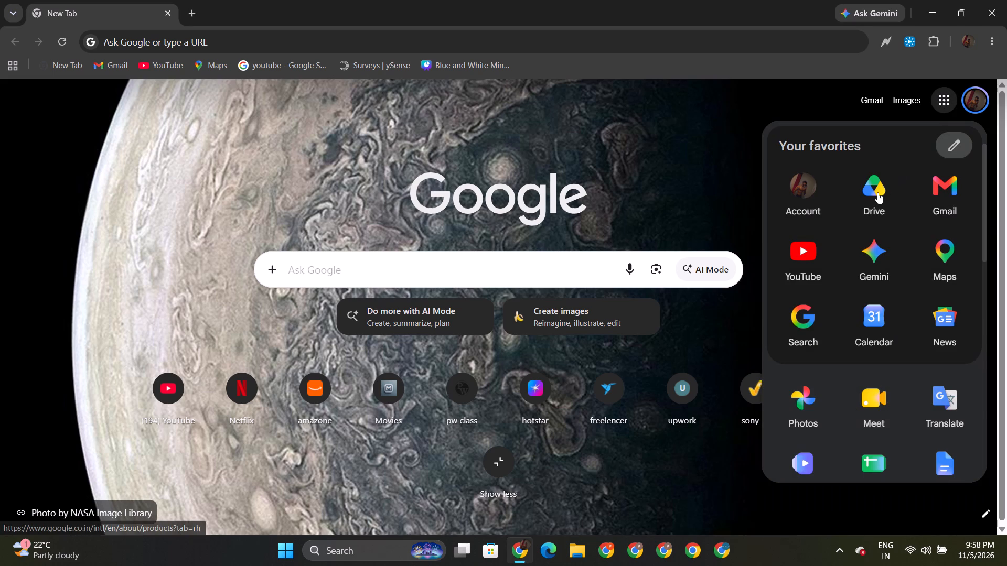
{"action": "left_click", "coordinate": [876, 193]}
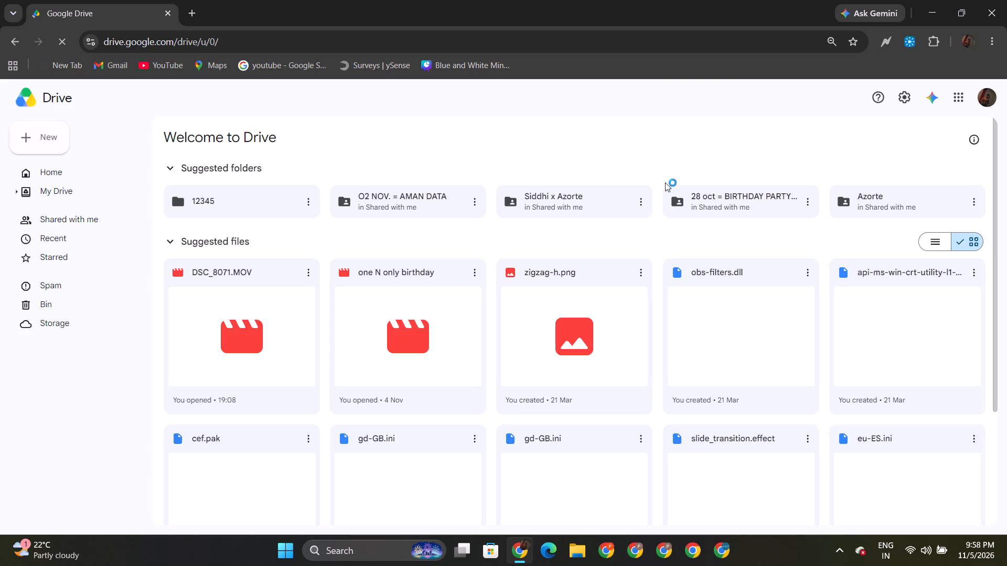
Open the suggested folder 12345 in Google Drive.
{"action": "double_click", "coordinate": [202, 194]}
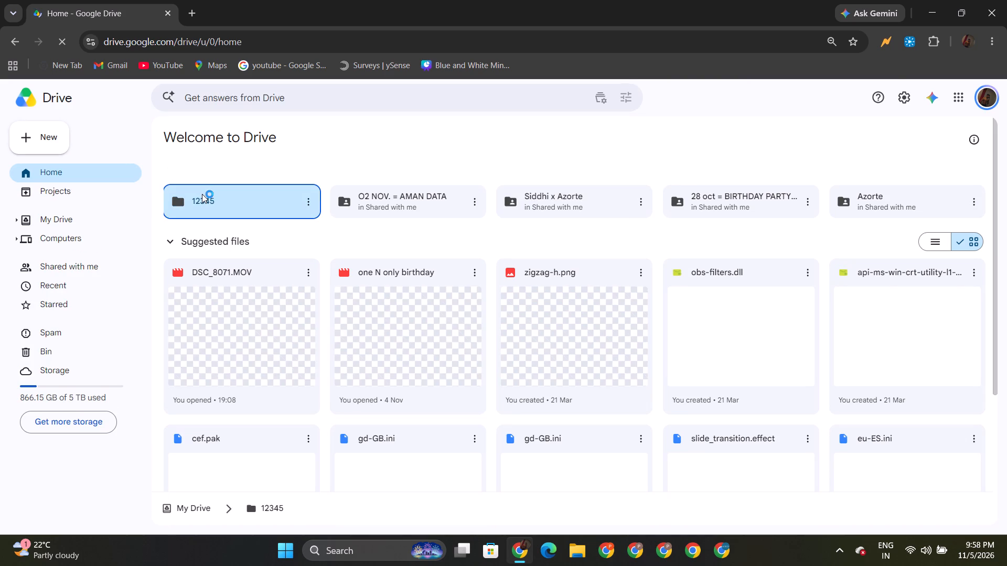
{"action": "double_click", "coordinate": [200, 190]}
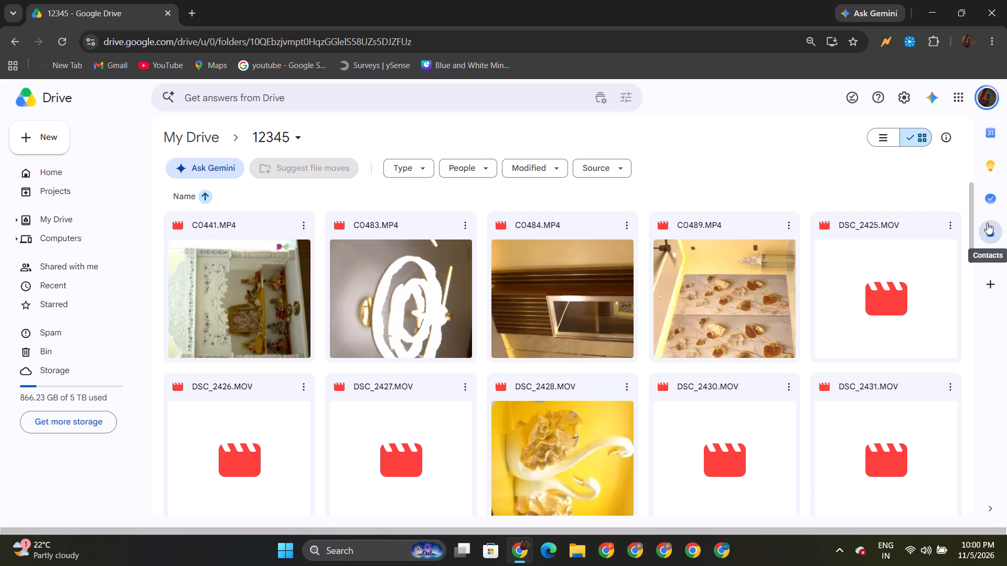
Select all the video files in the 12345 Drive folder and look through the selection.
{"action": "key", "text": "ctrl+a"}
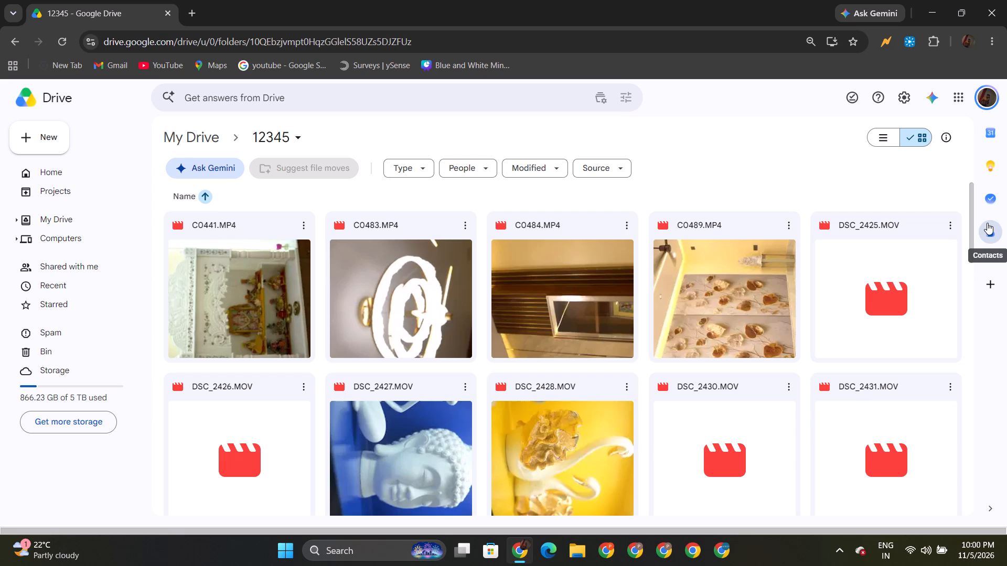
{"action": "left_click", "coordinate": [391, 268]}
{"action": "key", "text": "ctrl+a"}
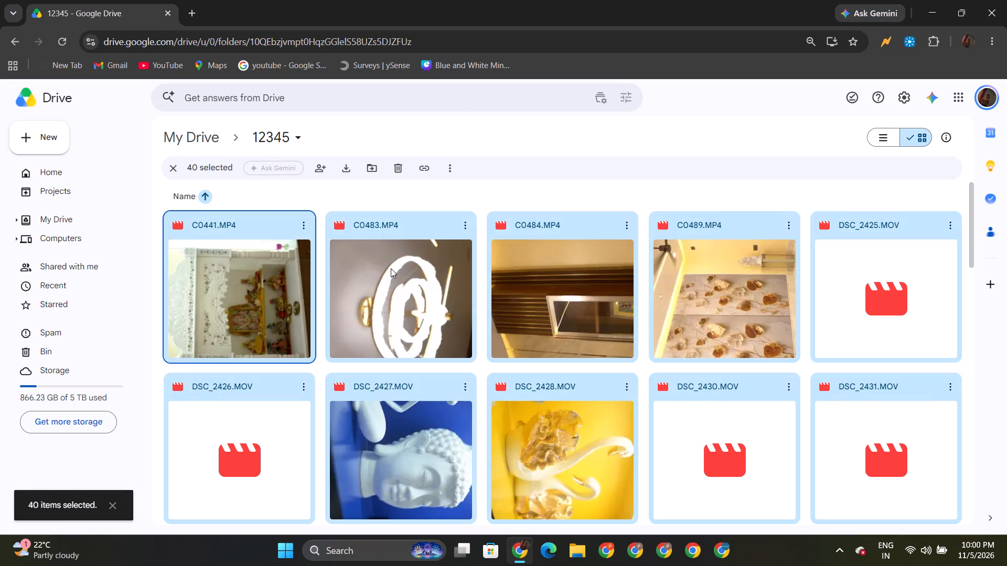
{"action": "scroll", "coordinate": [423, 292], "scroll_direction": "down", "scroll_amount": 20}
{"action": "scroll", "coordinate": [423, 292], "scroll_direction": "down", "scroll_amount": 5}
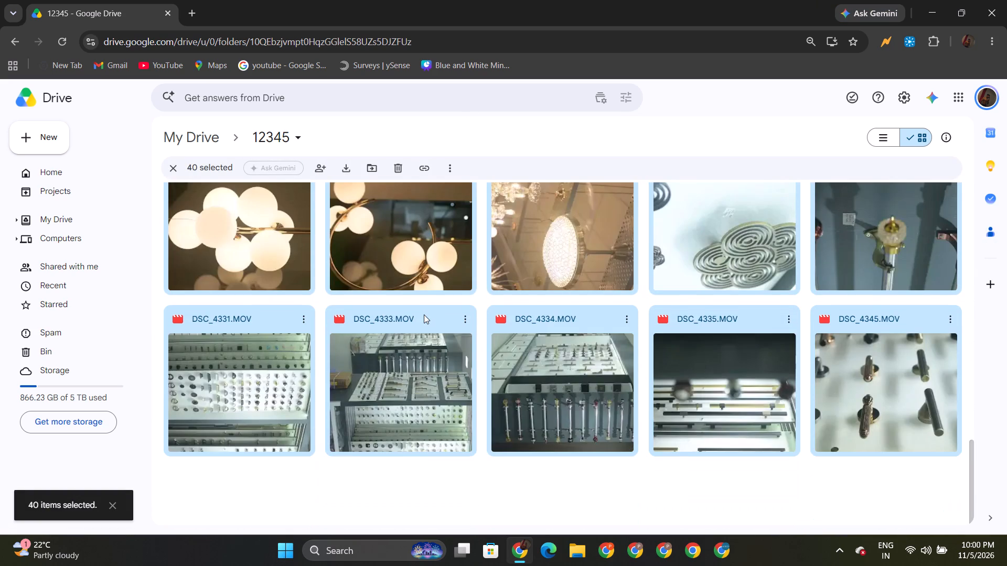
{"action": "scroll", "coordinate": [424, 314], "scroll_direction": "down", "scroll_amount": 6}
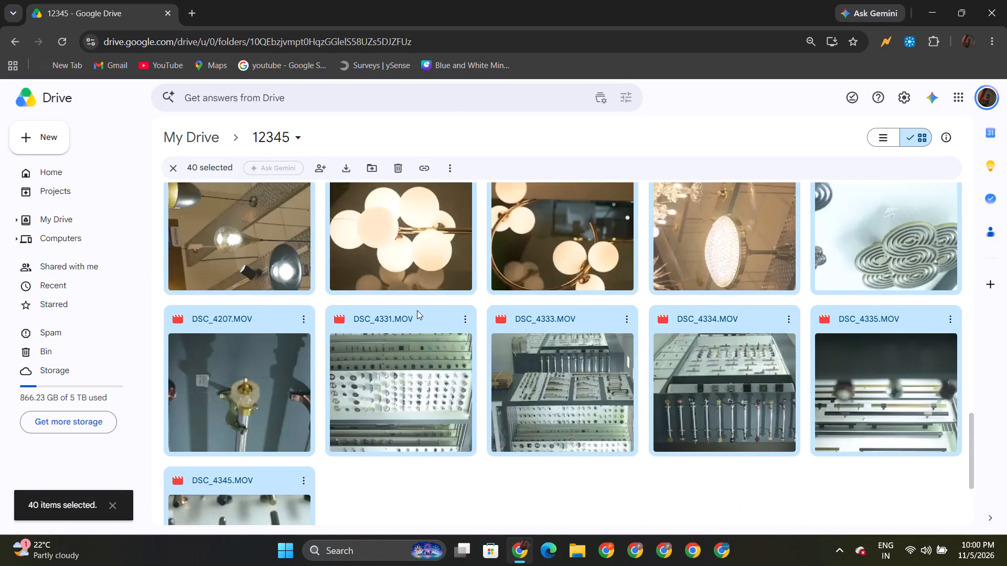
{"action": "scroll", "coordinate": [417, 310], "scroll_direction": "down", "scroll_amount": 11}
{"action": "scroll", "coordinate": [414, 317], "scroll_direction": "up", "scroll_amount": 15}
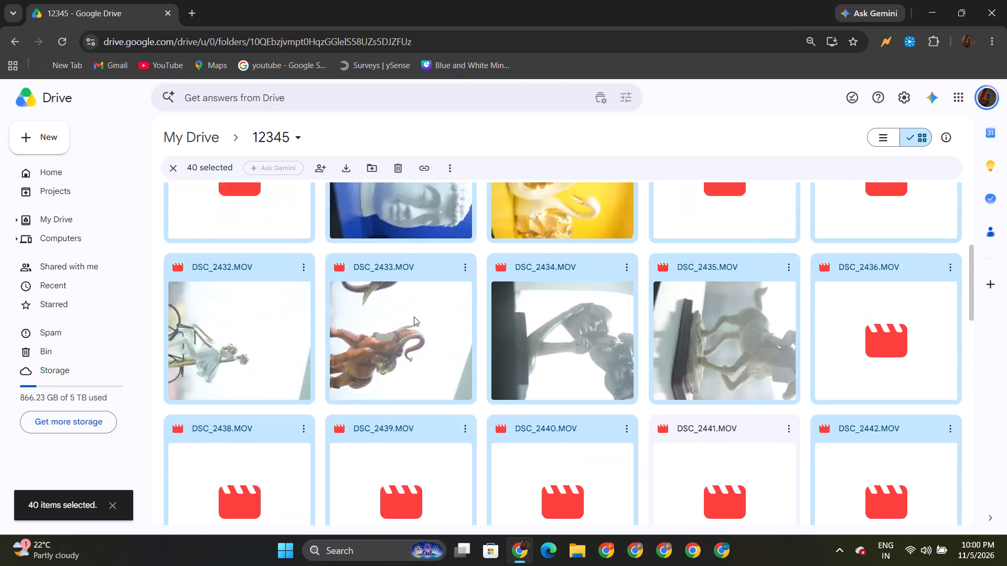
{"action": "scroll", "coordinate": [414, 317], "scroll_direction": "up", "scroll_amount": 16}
Reload the 12345 folder, select all its video files again and check the selection through to the last file.
{"action": "left_click", "coordinate": [60, 51]}
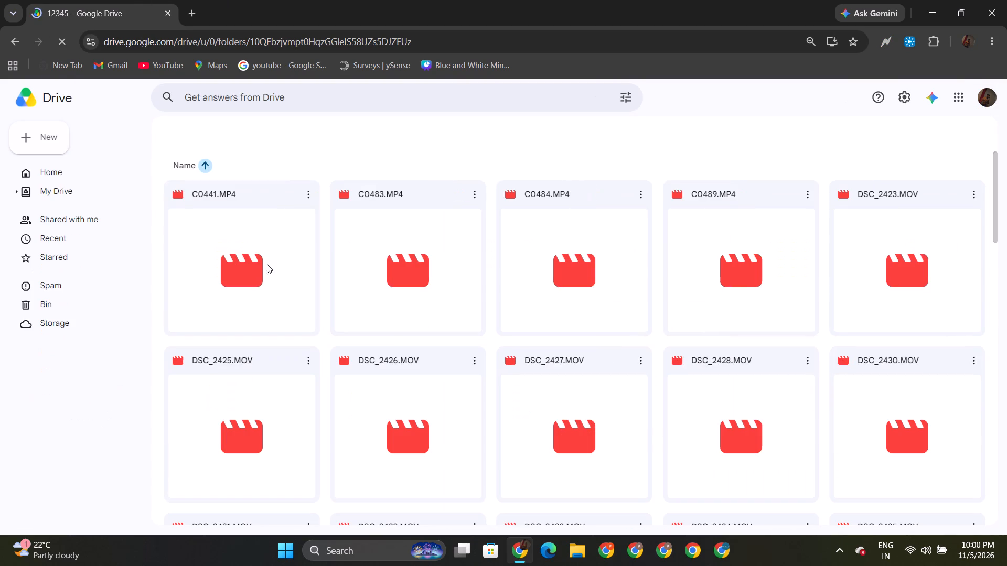
{"action": "left_click", "coordinate": [269, 265]}
{"action": "key", "text": "ctrl+a"}
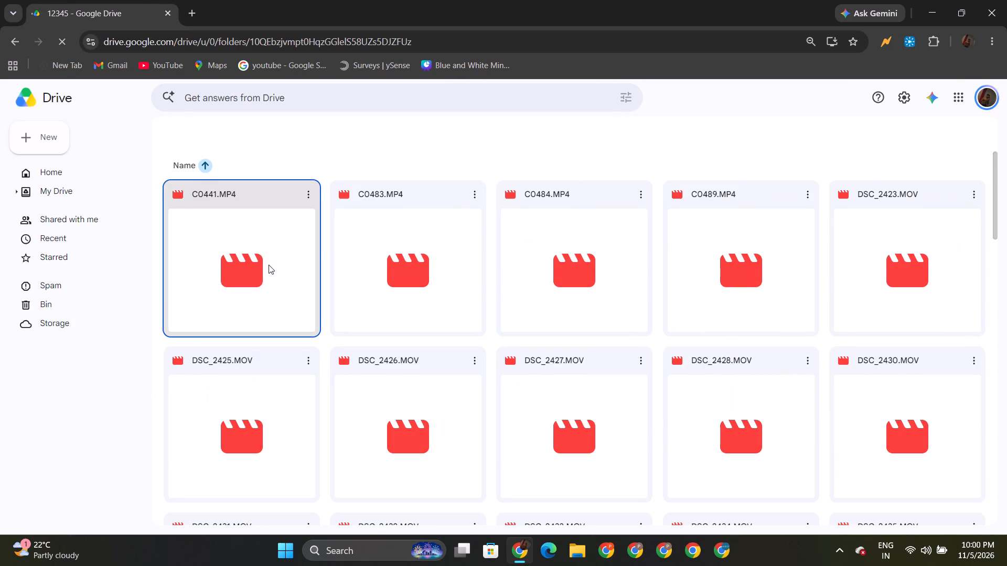
{"action": "key", "text": "ctrl+a"}
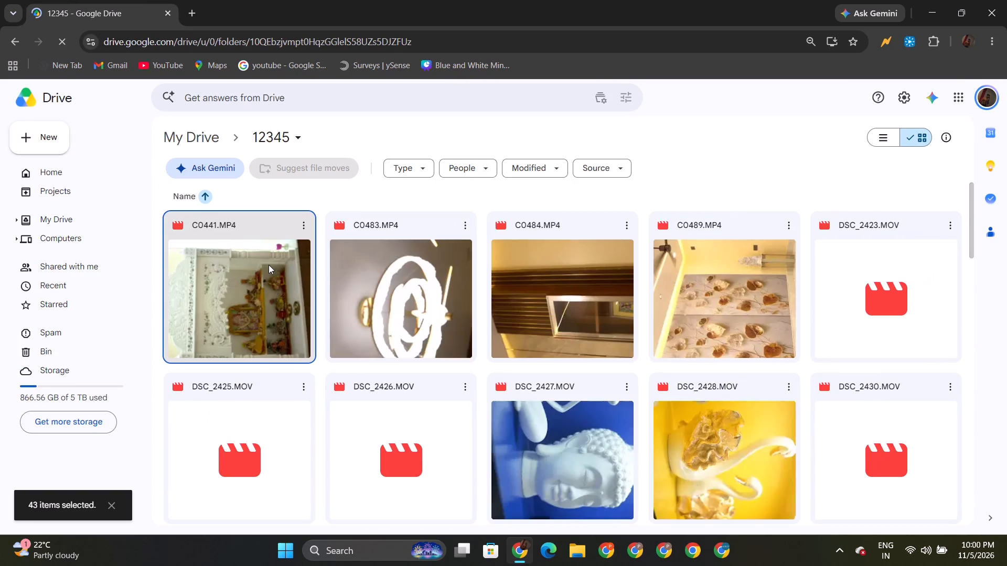
{"action": "scroll", "coordinate": [269, 265], "scroll_direction": "down", "scroll_amount": 6}
{"action": "scroll", "coordinate": [268, 266], "scroll_direction": "down", "scroll_amount": 17}
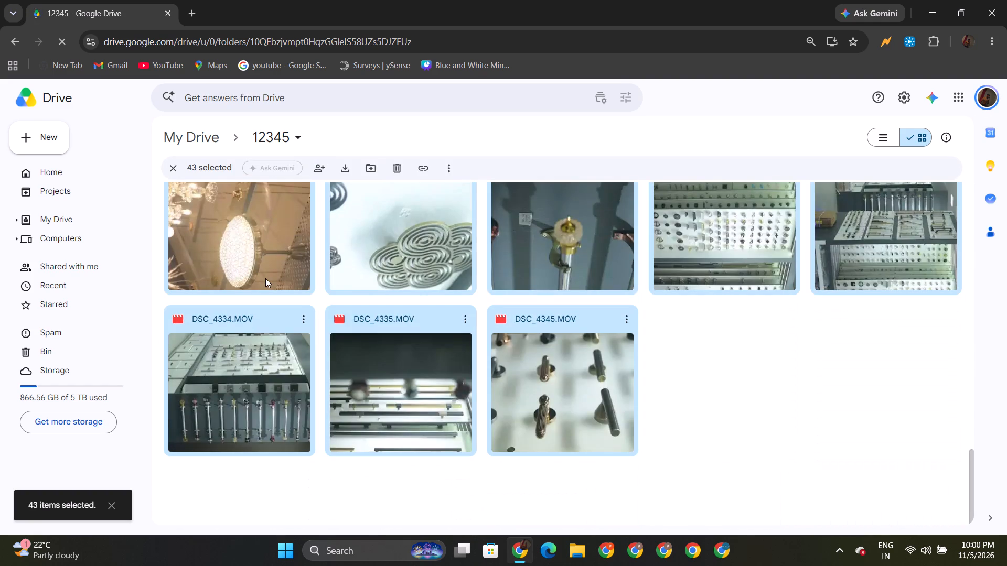
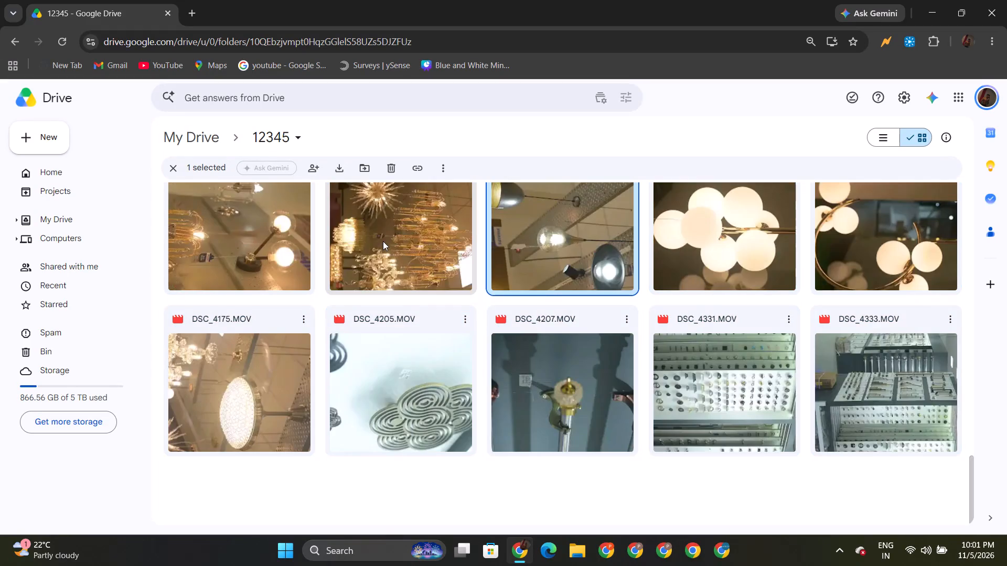
Select all the video files in the 12345 folder again, including the late-loading ones through DSC_4345.MOV, and check the selection to the end.
{"action": "key", "text": "ctrl+a"}
{"action": "scroll", "coordinate": [383, 245], "scroll_direction": "up", "scroll_amount": 7}
{"action": "scroll", "coordinate": [379, 252], "scroll_direction": "down", "scroll_amount": 6}
{"action": "scroll", "coordinate": [366, 270], "scroll_direction": "down", "scroll_amount": 19}
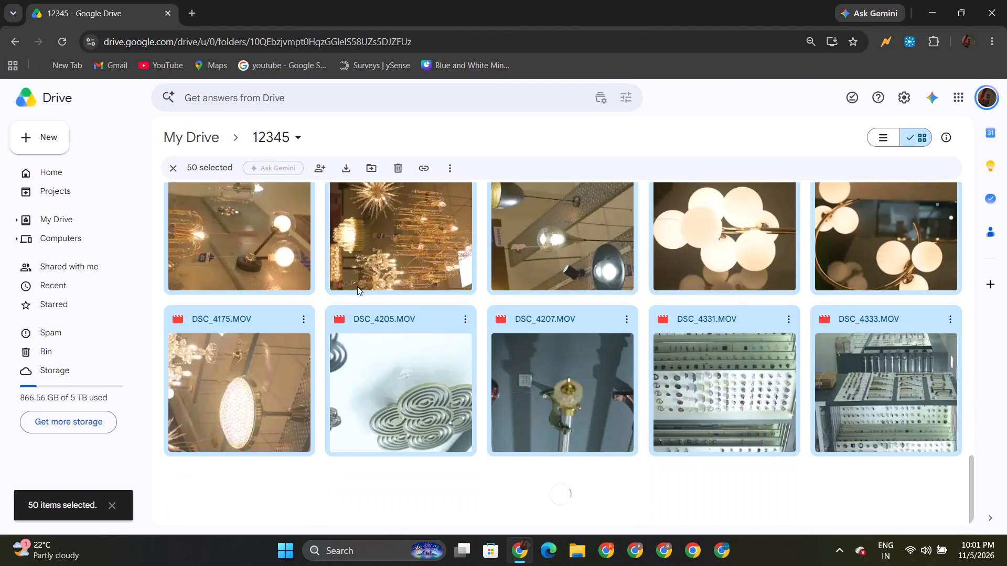
{"action": "scroll", "coordinate": [357, 286], "scroll_direction": "down", "scroll_amount": 16}
{"action": "left_click", "coordinate": [363, 339]}
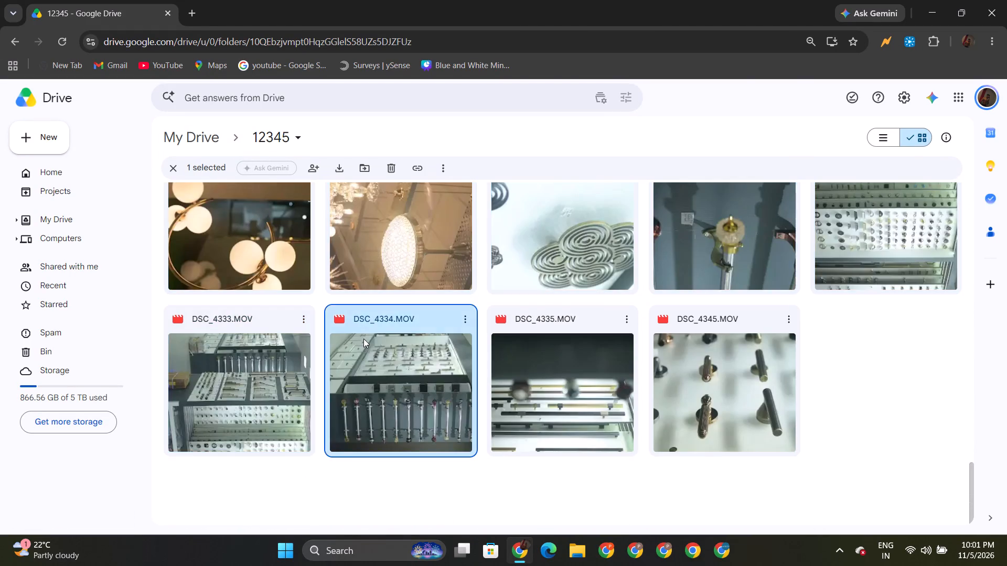
{"action": "key", "text": "ctrl+a"}
{"action": "scroll", "coordinate": [363, 340], "scroll_direction": "down", "scroll_amount": 18}
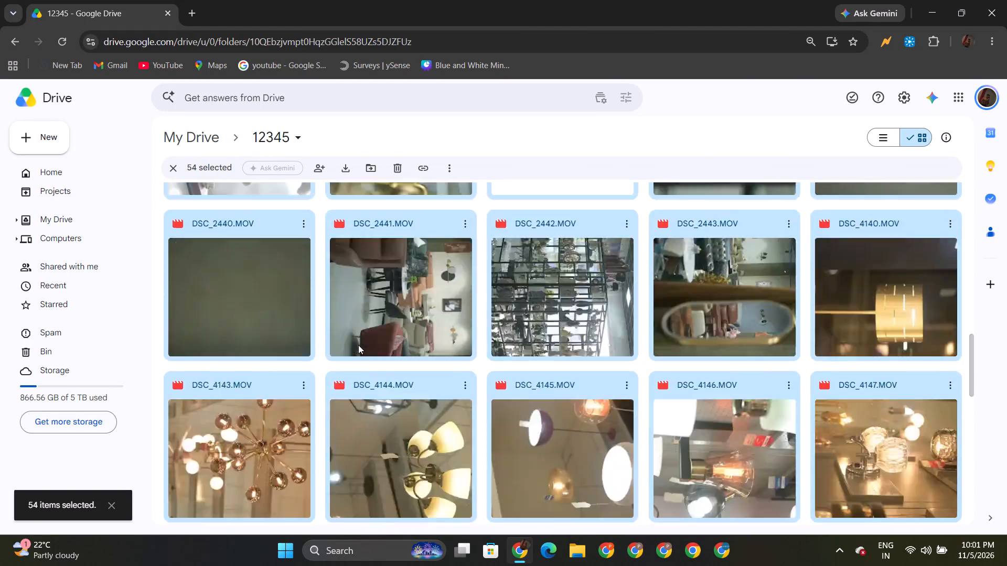
{"action": "scroll", "coordinate": [358, 345], "scroll_direction": "down", "scroll_amount": 15}
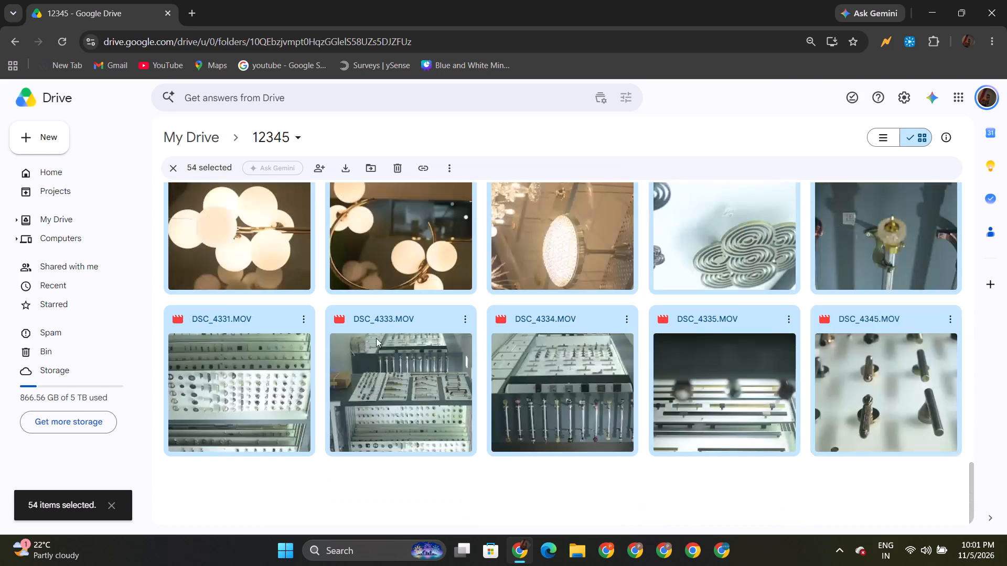
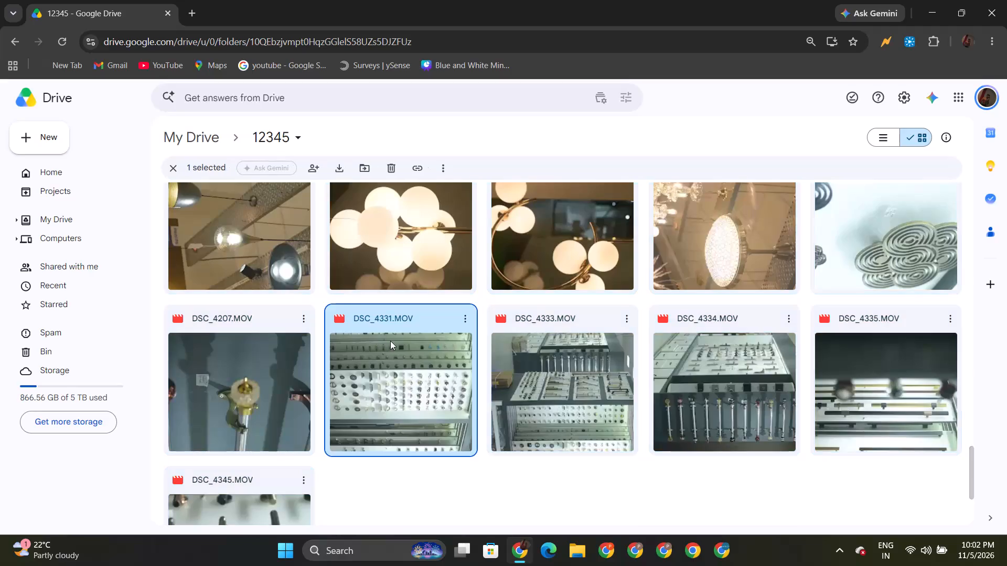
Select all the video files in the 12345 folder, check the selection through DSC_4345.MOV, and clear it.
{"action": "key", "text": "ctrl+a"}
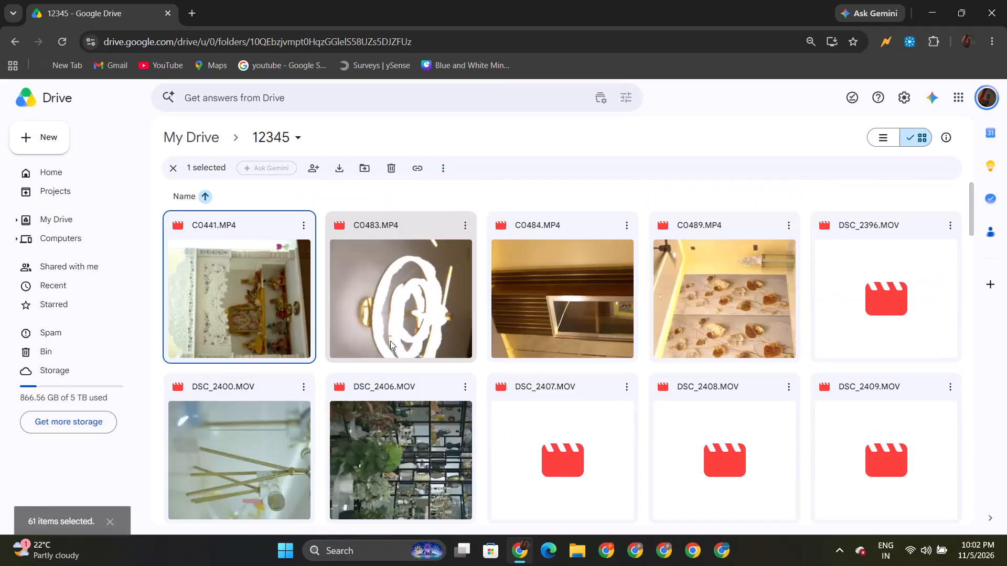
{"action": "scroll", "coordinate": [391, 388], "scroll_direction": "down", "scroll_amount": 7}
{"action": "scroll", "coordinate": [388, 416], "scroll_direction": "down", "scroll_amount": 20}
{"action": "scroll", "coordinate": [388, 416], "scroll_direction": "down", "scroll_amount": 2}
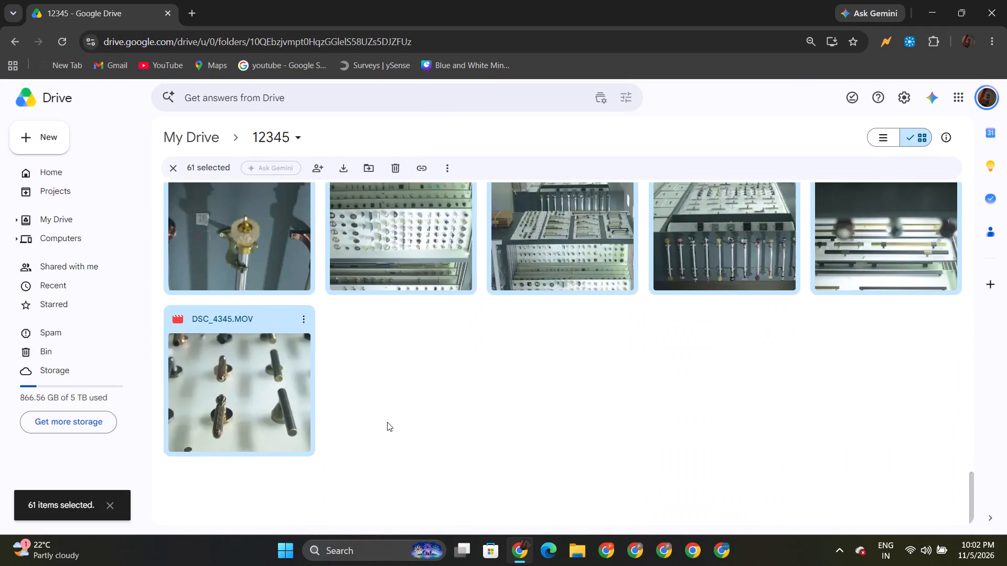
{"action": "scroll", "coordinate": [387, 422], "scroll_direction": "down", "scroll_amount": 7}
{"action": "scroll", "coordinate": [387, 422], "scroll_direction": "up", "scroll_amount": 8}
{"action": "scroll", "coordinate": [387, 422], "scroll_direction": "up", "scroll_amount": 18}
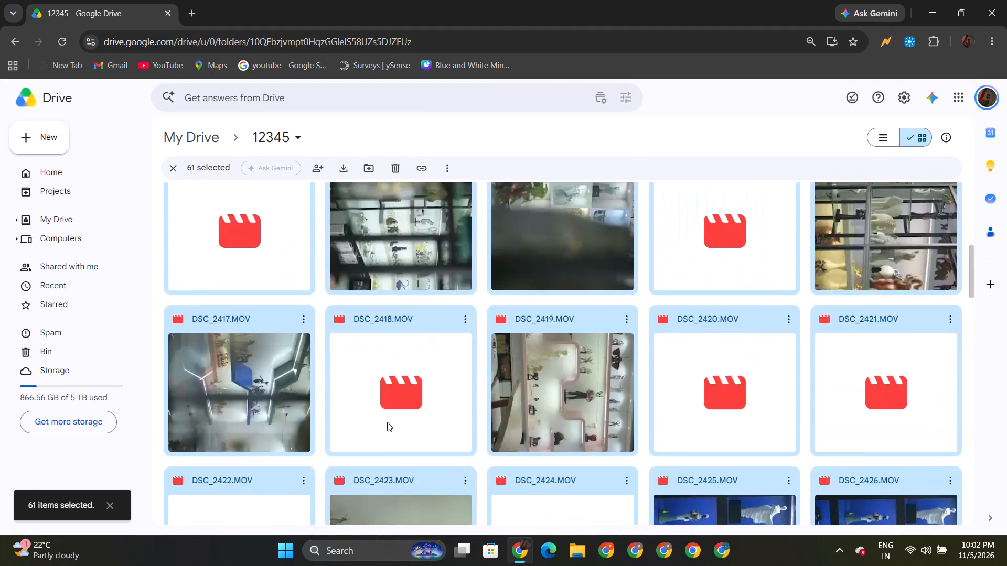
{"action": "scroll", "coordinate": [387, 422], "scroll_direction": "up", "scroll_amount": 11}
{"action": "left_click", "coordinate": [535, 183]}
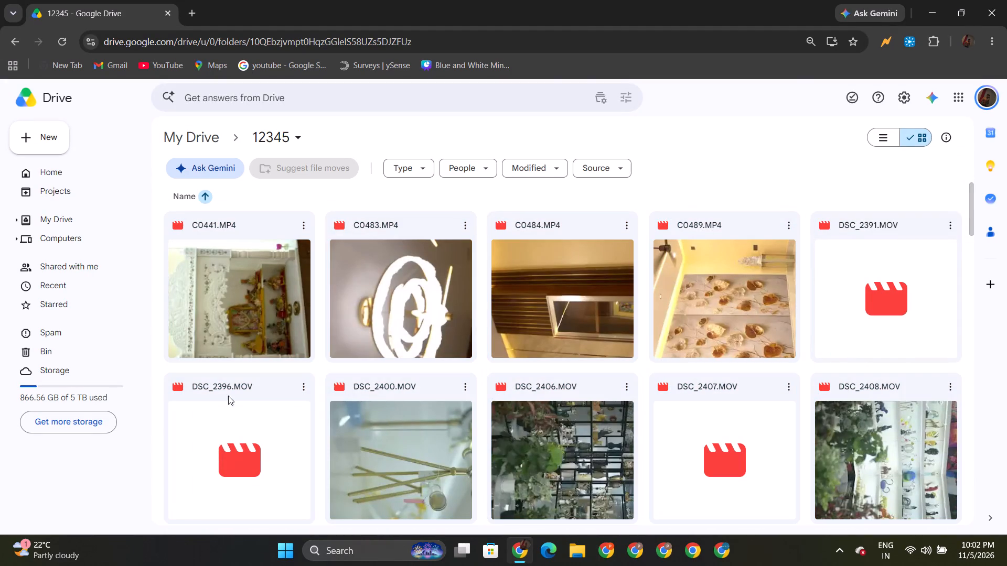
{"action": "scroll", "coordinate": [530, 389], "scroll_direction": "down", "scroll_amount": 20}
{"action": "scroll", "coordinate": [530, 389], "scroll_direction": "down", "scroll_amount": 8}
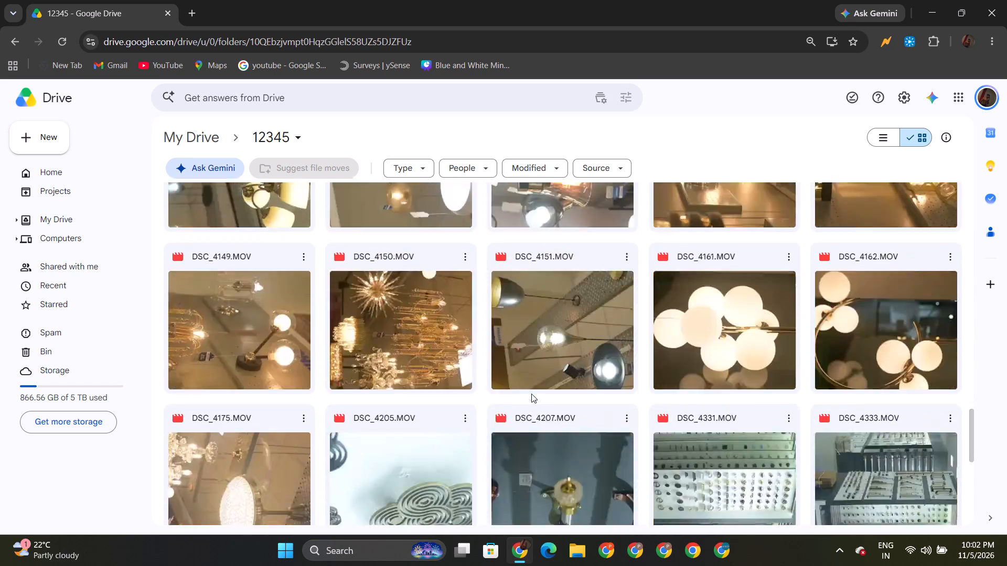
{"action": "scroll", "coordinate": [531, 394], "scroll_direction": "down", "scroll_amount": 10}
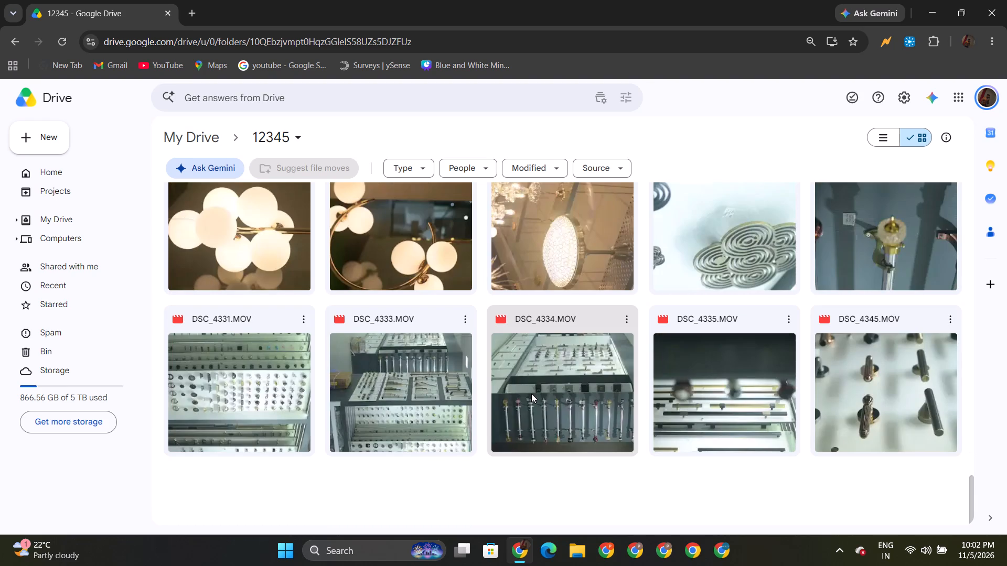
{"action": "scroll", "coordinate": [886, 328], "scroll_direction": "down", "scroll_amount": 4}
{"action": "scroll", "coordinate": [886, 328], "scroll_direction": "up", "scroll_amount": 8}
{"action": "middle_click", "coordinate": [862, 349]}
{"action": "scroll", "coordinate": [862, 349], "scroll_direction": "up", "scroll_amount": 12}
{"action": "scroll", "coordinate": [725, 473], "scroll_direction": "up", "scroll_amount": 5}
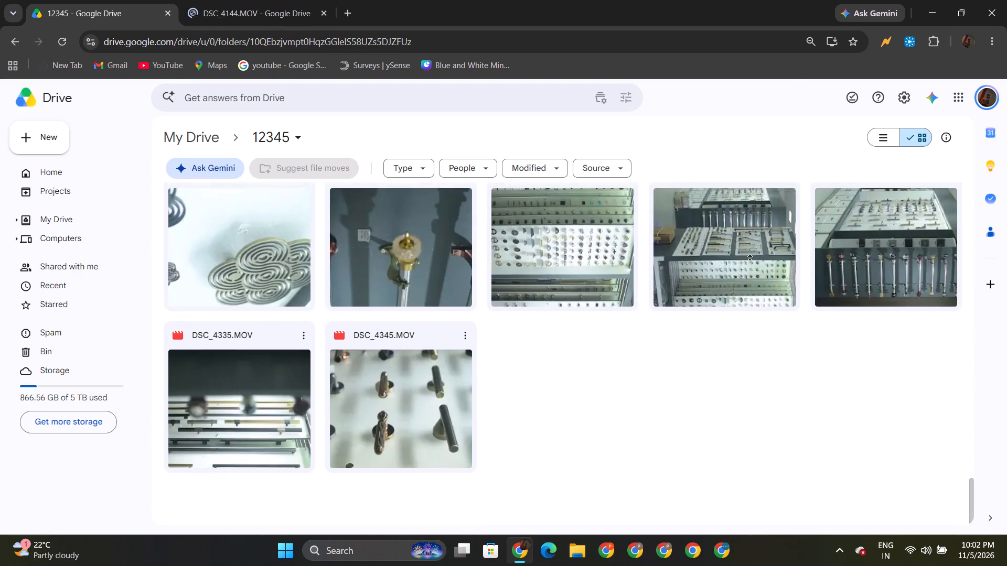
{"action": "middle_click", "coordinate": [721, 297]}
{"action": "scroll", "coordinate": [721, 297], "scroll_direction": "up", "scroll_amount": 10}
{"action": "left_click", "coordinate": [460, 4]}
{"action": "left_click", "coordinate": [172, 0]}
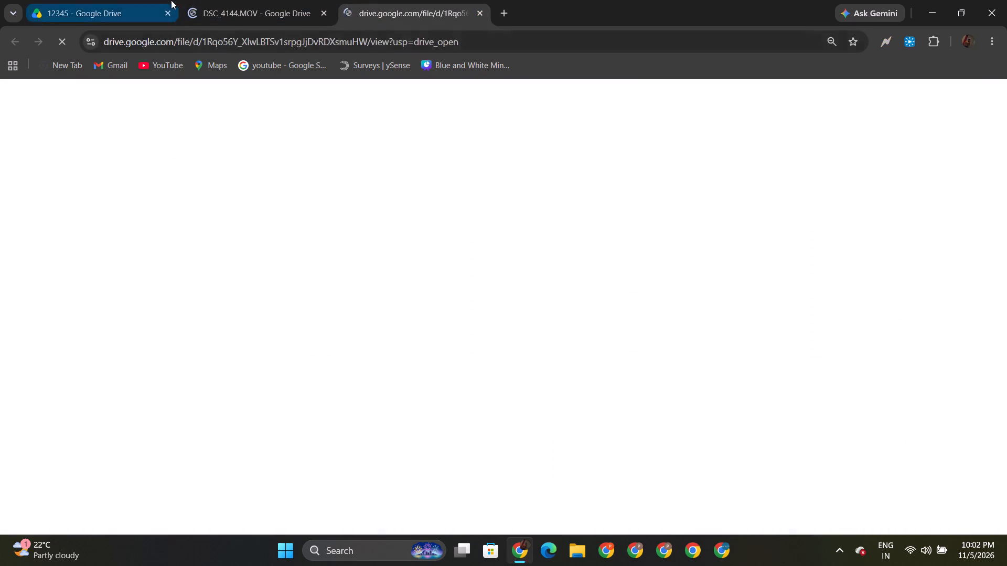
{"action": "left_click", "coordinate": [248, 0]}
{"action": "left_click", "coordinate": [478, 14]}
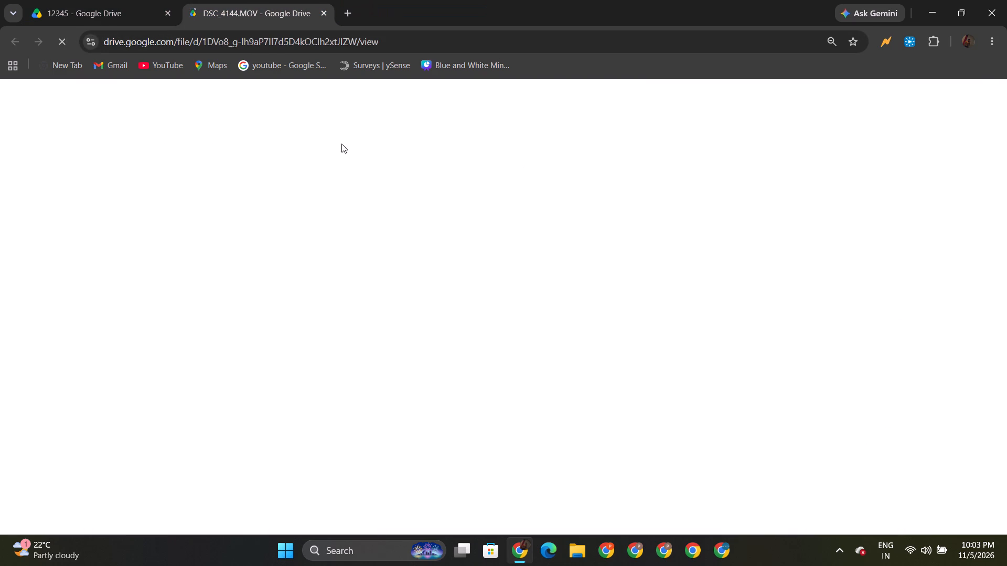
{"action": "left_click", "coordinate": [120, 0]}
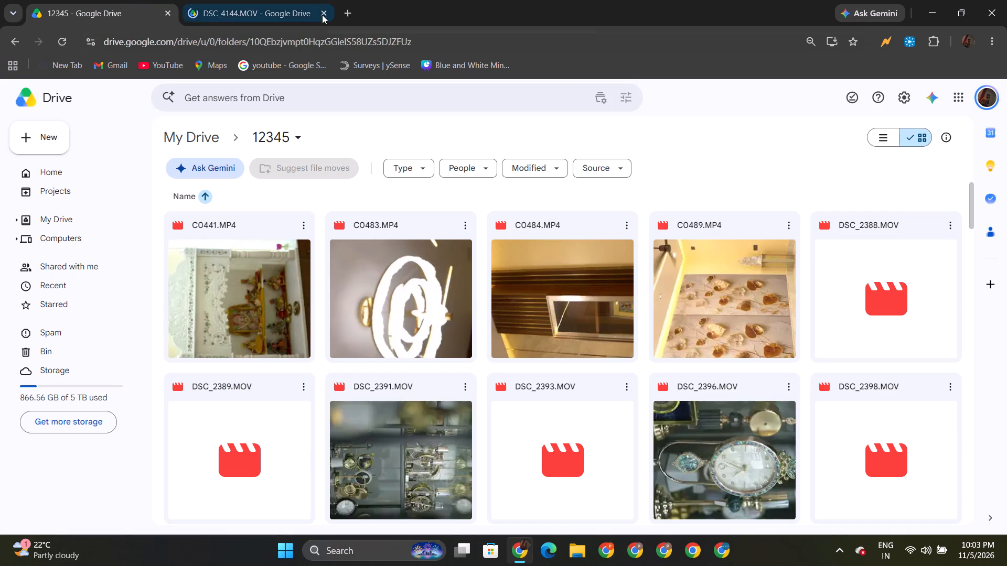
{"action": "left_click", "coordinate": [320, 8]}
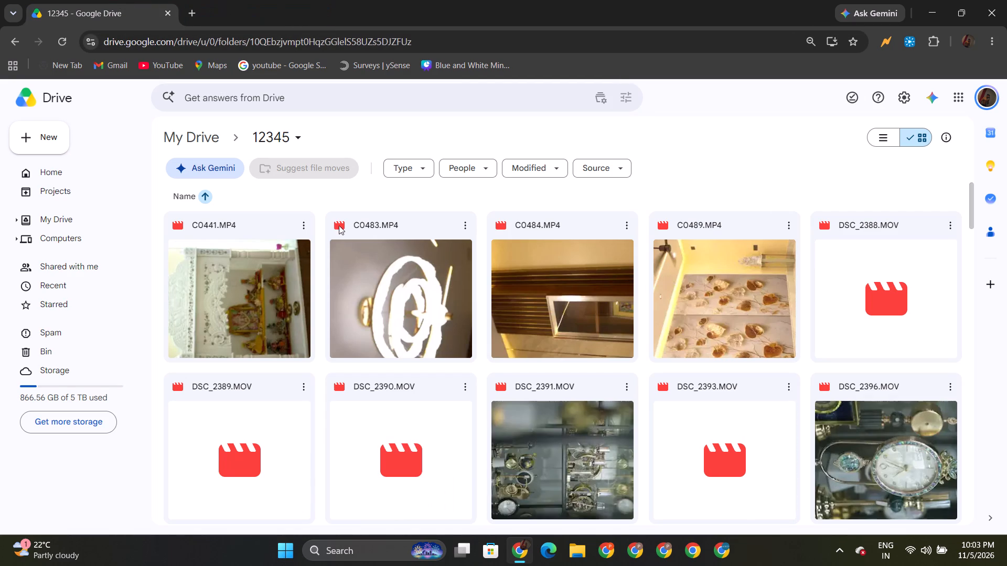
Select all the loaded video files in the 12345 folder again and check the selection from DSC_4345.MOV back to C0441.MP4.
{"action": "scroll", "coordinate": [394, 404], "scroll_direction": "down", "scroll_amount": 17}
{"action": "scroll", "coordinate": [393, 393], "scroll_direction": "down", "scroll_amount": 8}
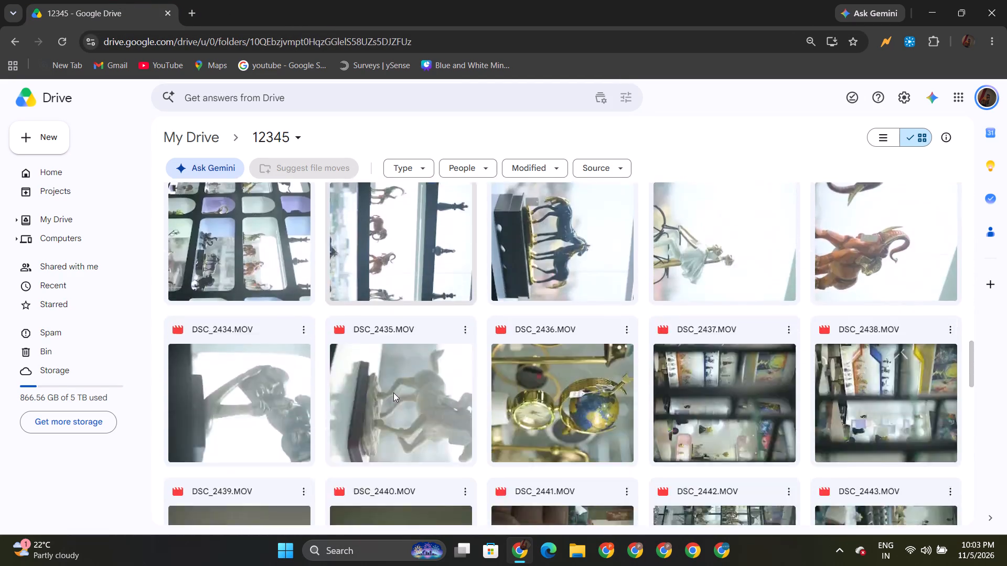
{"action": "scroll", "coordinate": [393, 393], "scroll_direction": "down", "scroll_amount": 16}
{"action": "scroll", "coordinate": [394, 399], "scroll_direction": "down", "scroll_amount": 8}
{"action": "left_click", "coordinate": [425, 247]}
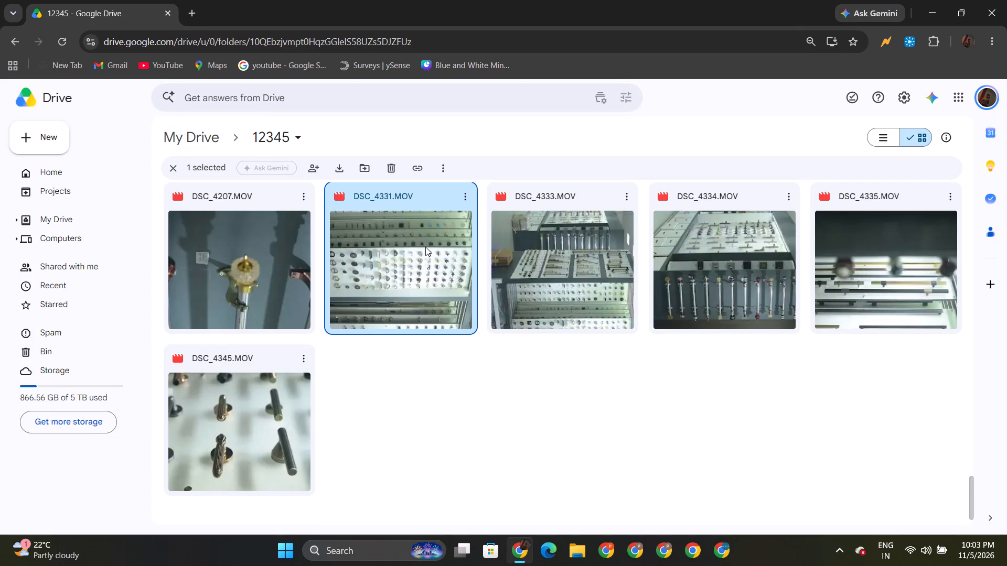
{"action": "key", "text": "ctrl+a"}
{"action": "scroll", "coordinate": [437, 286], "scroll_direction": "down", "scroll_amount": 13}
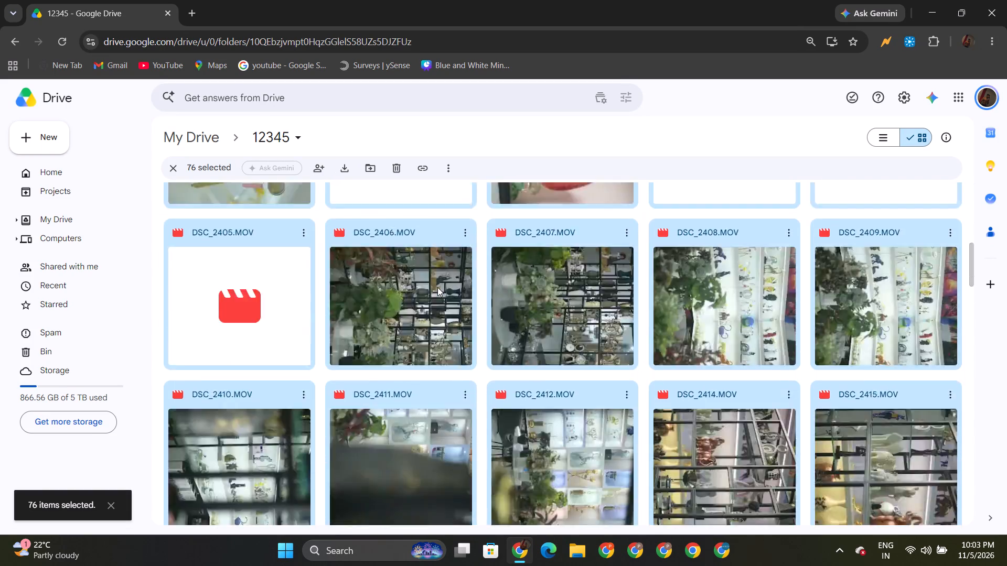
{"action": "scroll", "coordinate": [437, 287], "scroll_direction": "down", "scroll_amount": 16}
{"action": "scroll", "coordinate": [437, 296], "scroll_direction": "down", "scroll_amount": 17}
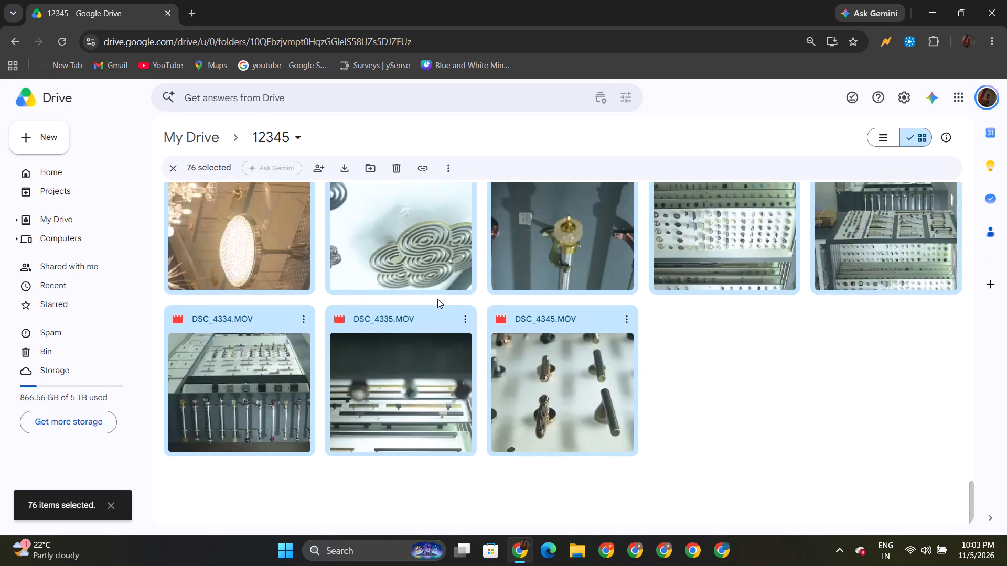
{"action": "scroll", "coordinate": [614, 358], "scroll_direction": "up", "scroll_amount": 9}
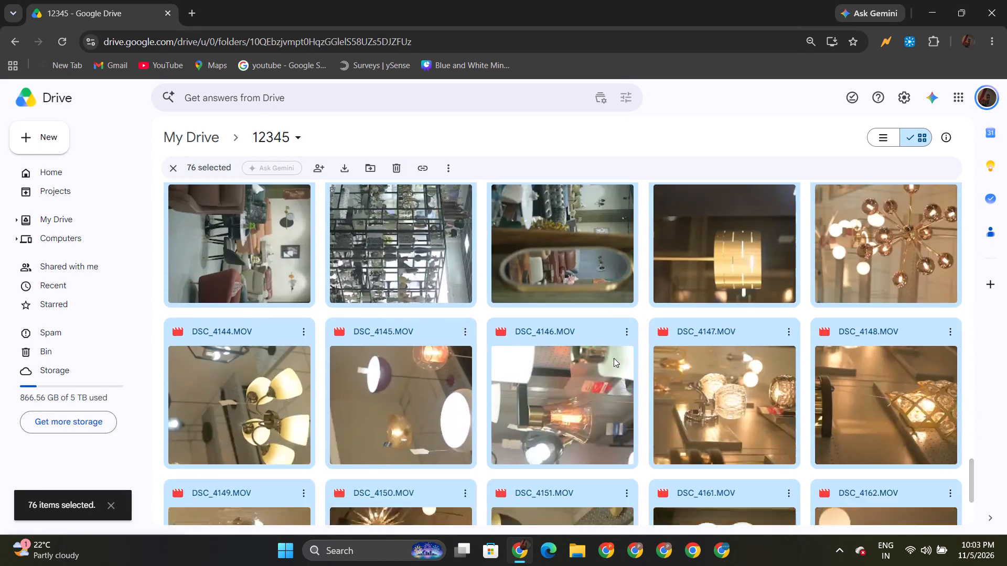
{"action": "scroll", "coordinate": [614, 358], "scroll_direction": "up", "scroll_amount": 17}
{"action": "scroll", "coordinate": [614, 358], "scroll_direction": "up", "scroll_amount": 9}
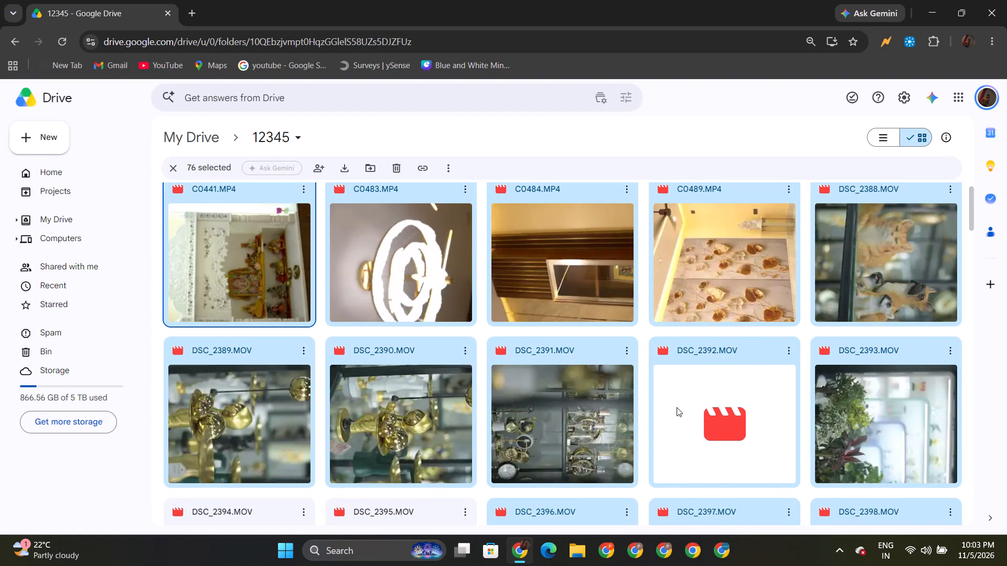
Open YouTube in a new tab, open the video "The Burning Ghat - Rishab Rikhiram Sharma" and pause it.
{"action": "left_click", "coordinate": [194, 13]}
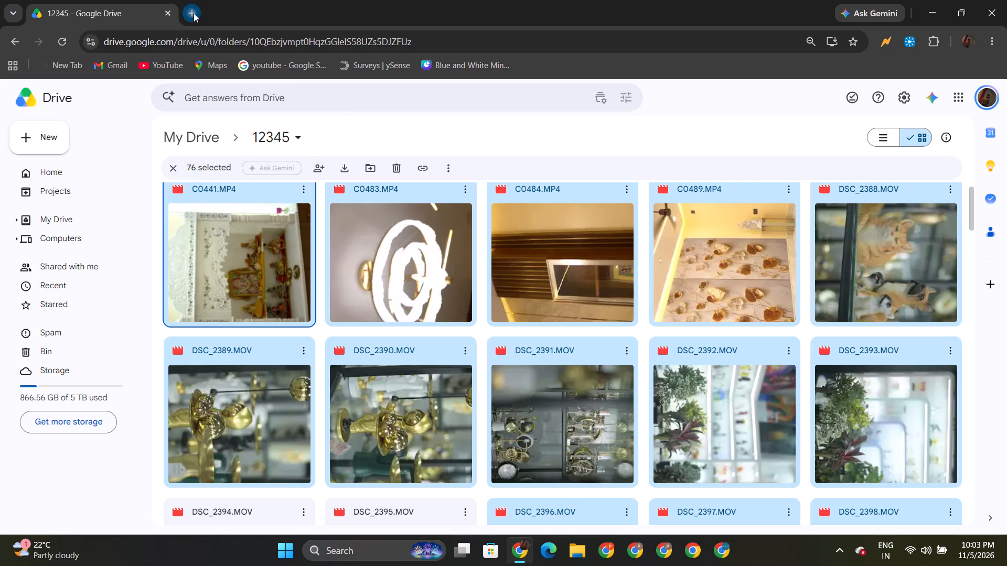
{"action": "left_click", "coordinate": [158, 388]}
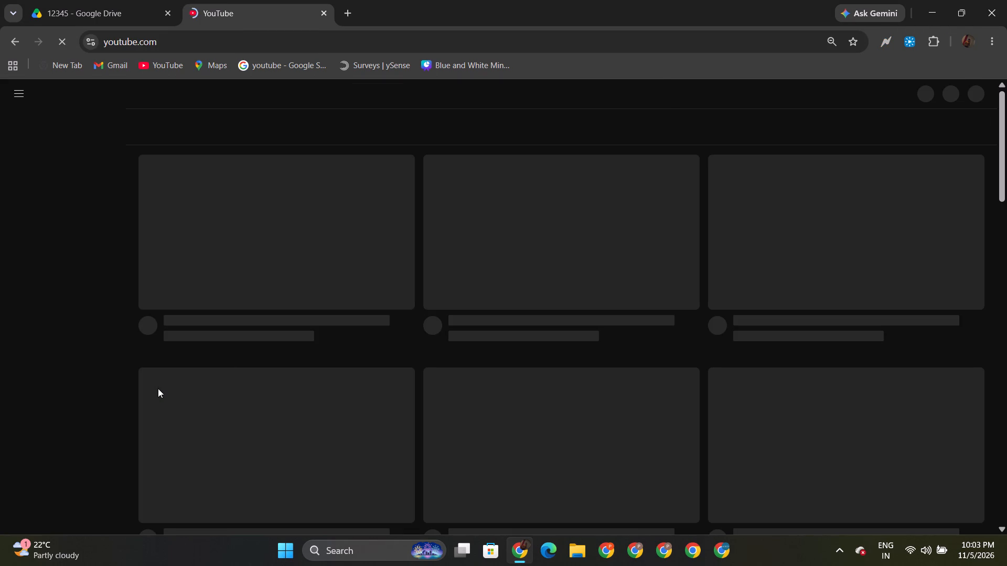
{"action": "left_click", "coordinate": [970, 105]}
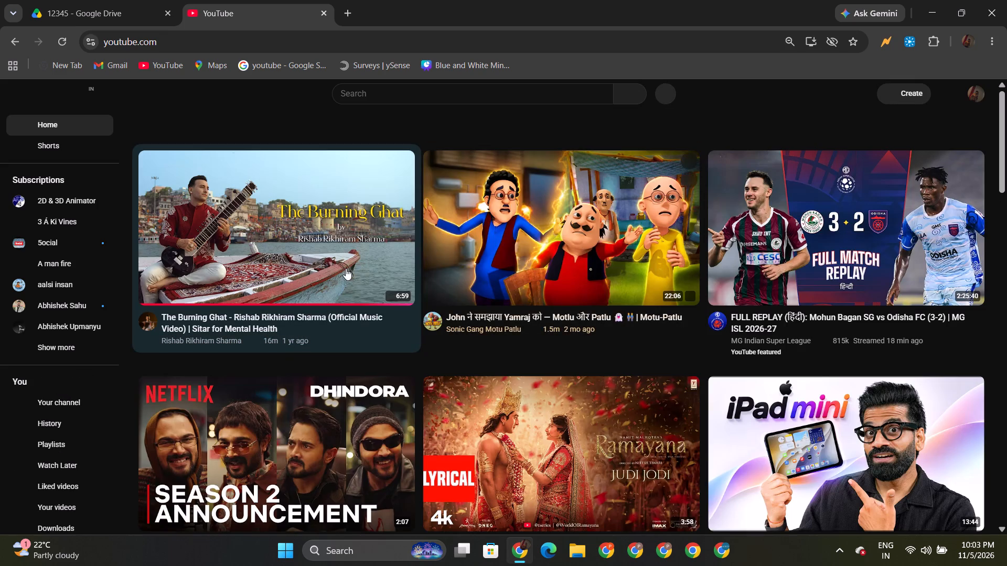
{"action": "left_click", "coordinate": [315, 263]}
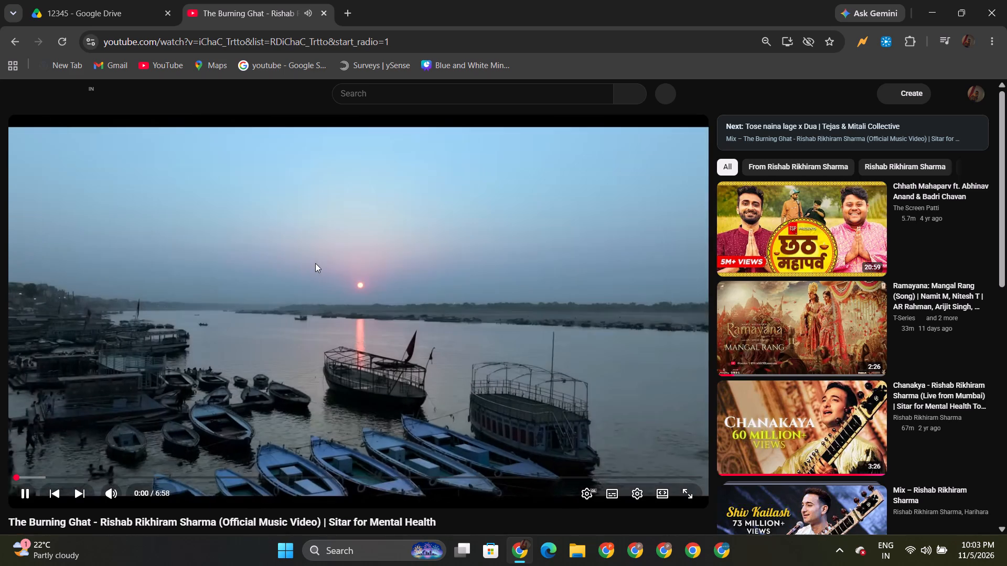
{"action": "left_click", "coordinate": [432, 220]}
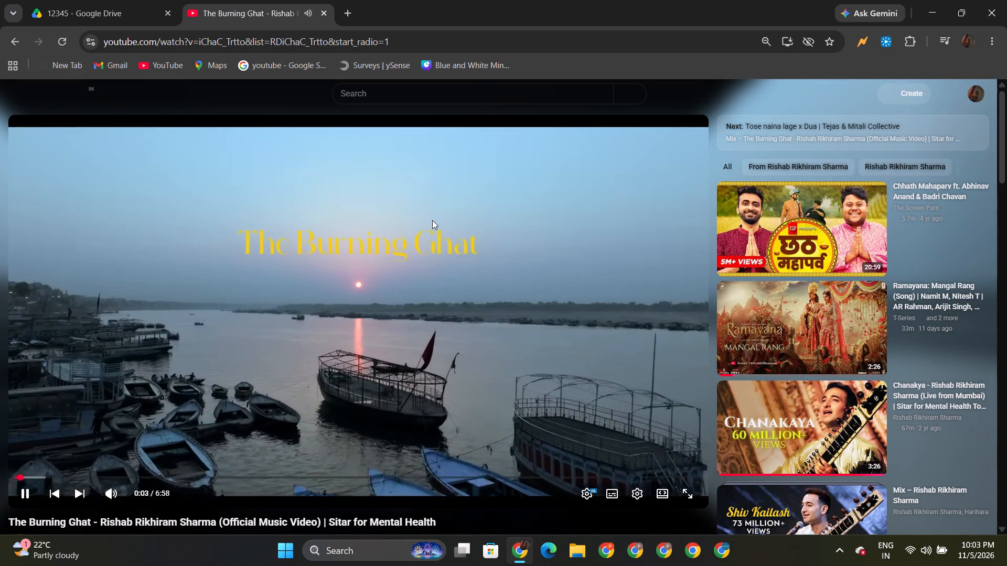
Copy the share link of the Burning Ghat video.
{"action": "scroll", "coordinate": [358, 383], "scroll_direction": "down", "scroll_amount": 2}
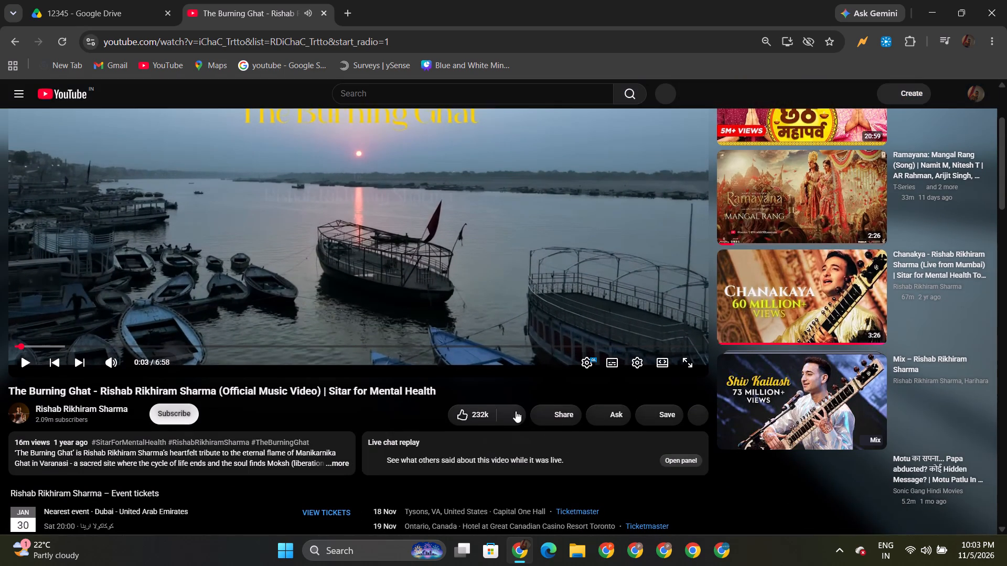
{"action": "left_click", "coordinate": [556, 417]}
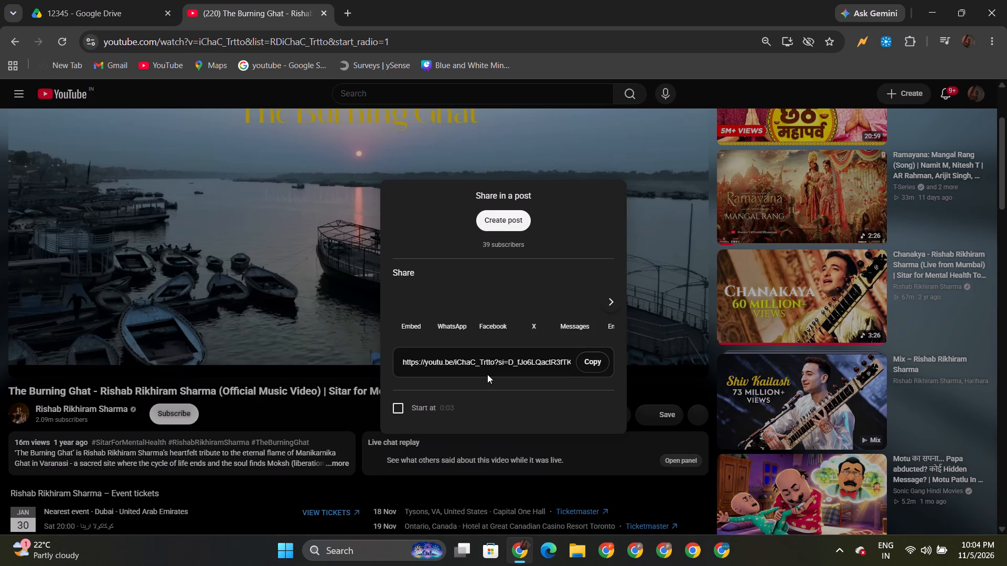
{"action": "left_click", "coordinate": [594, 361]}
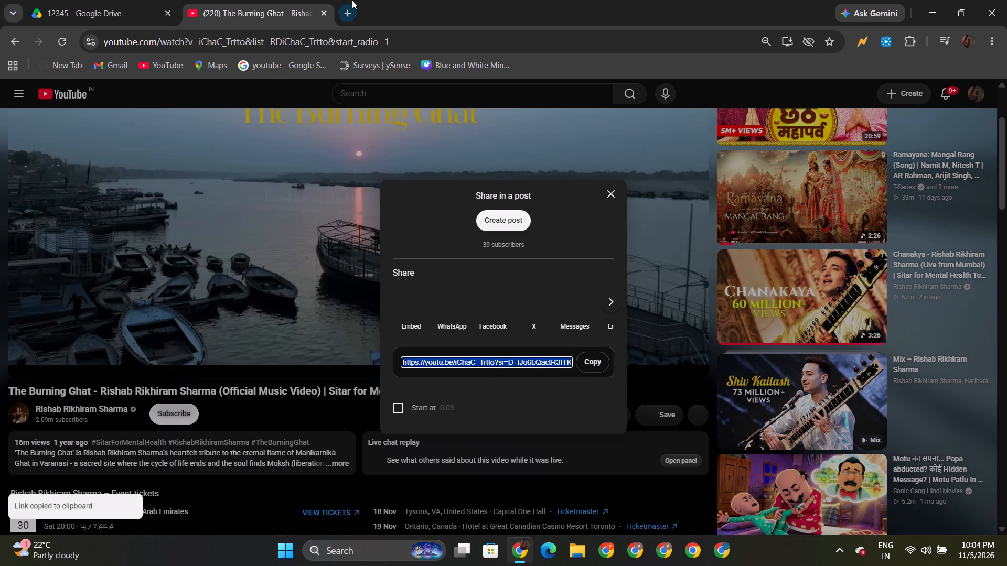
Search Google for "yt video downloader" in a new tab and open the VidsSave Free YouTube Video Downloader page.
{"action": "left_click", "coordinate": [351, 6]}
{"action": "left_click", "coordinate": [336, 251]}
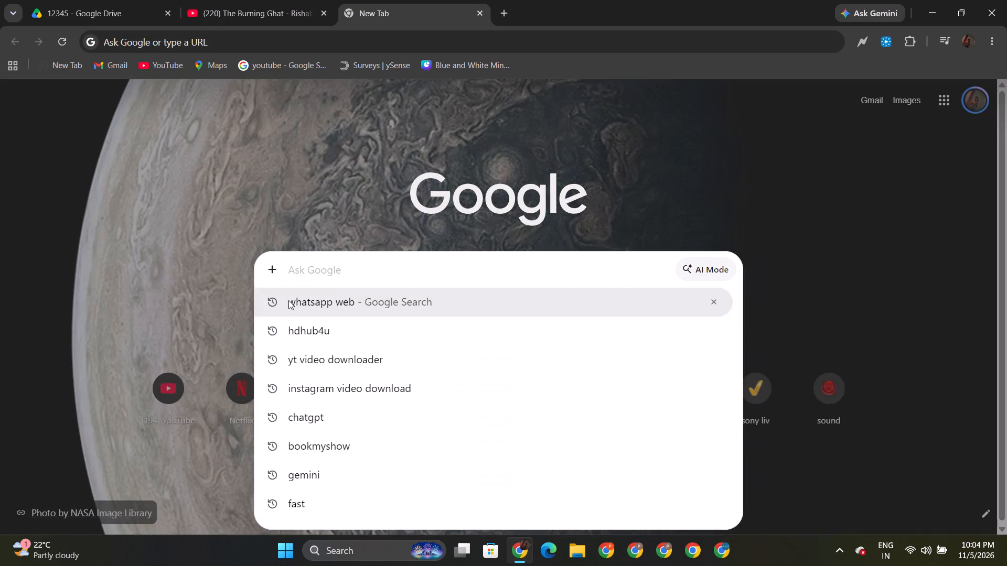
{"action": "left_click", "coordinate": [175, 196]}
{"action": "left_click", "coordinate": [363, 284]}
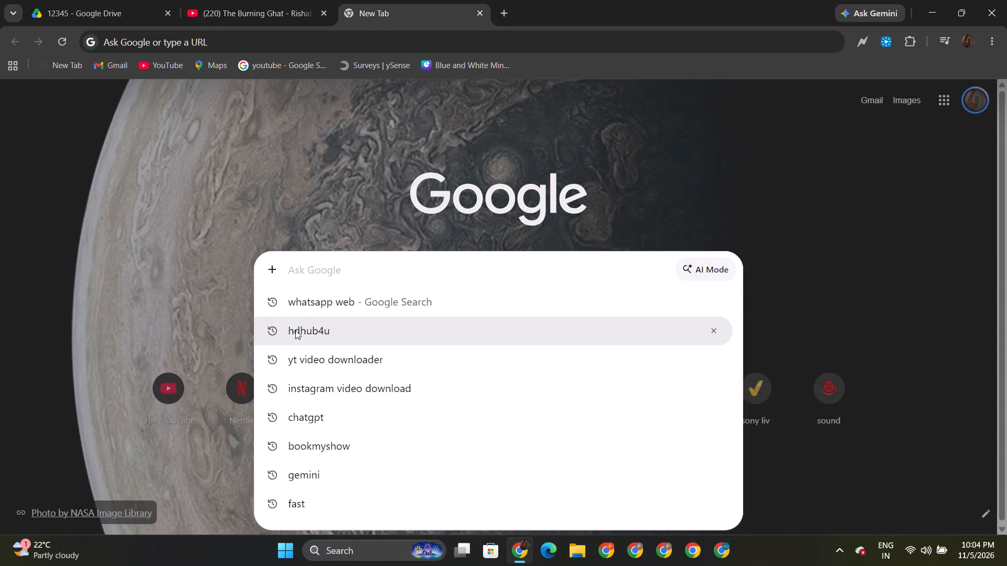
{"action": "left_click", "coordinate": [299, 354]}
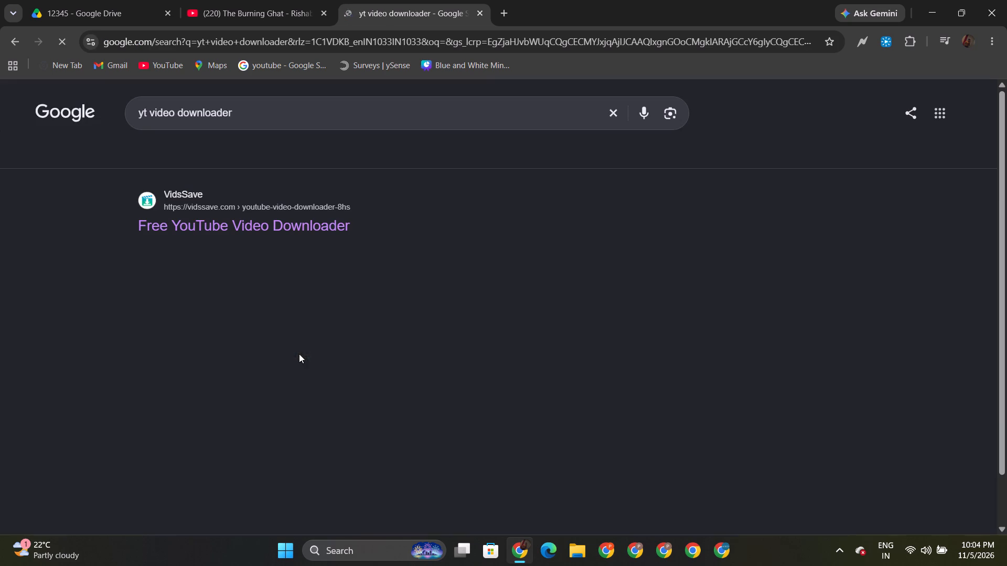
{"action": "left_click", "coordinate": [182, 228]}
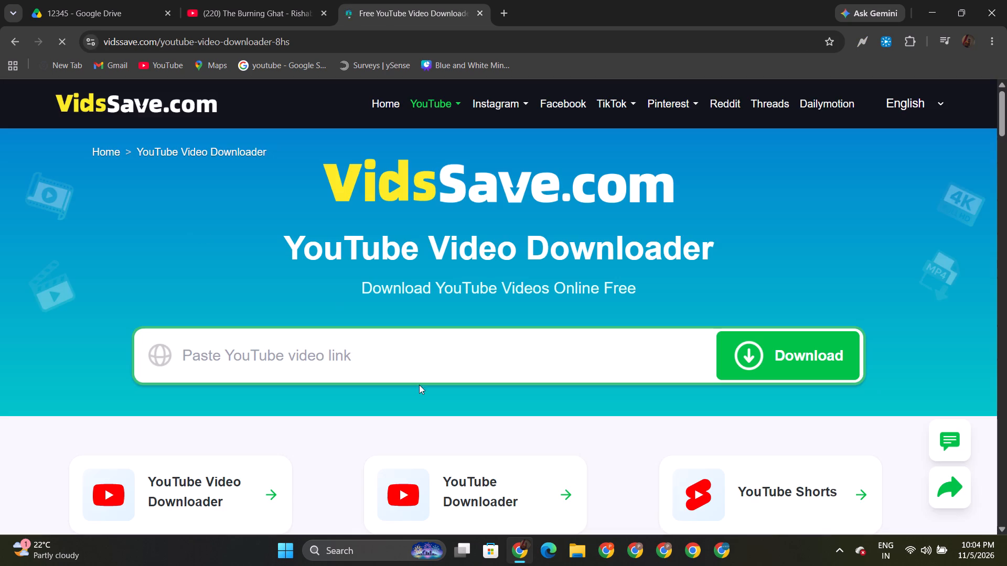
Paste the copied video link into VidsSave and download the 240P MP4 version.
{"action": "left_click", "coordinate": [356, 357]}
{"action": "key", "text": "ctrl+v"}
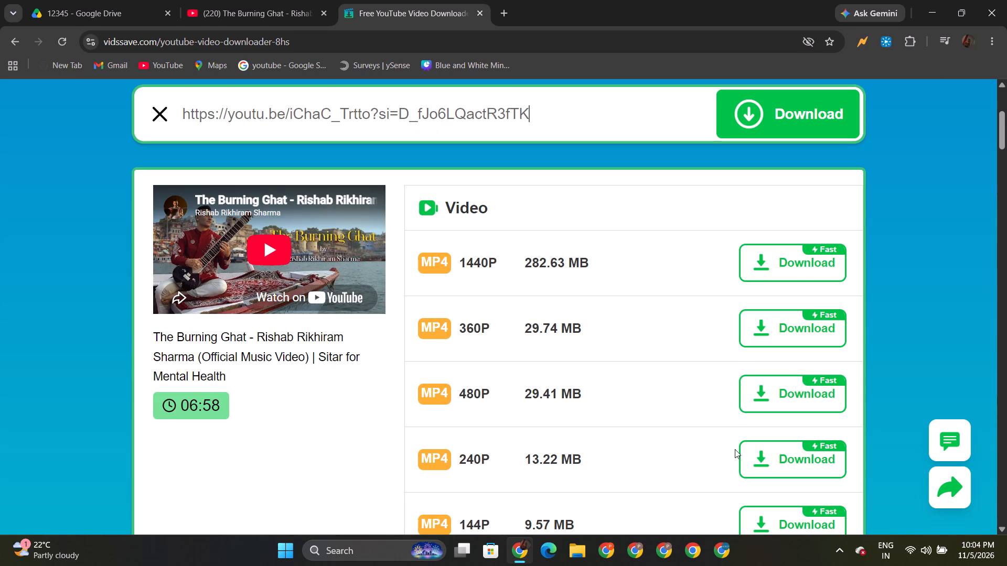
{"action": "scroll", "coordinate": [735, 451], "scroll_direction": "down", "scroll_amount": 1}
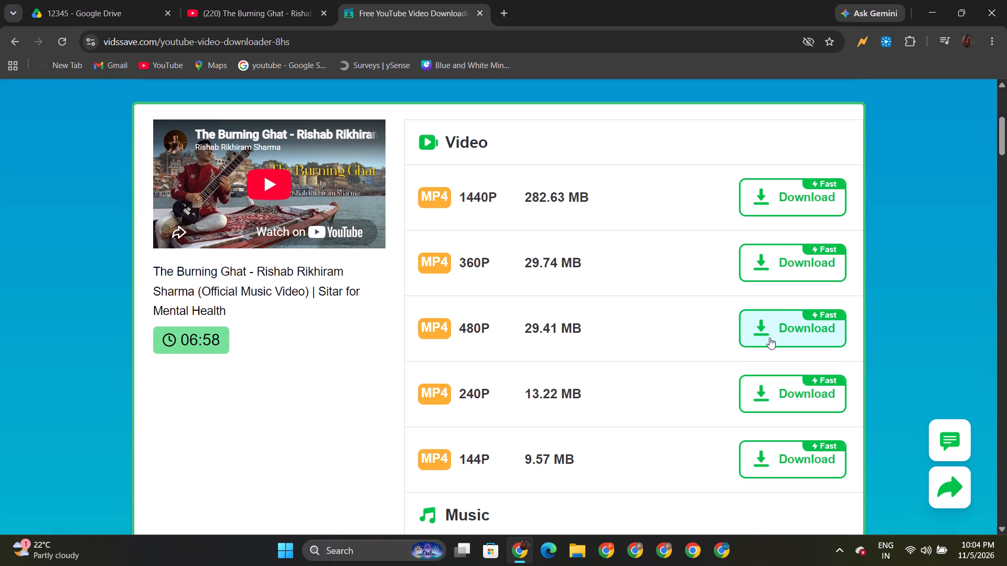
{"action": "left_click", "coordinate": [767, 390]}
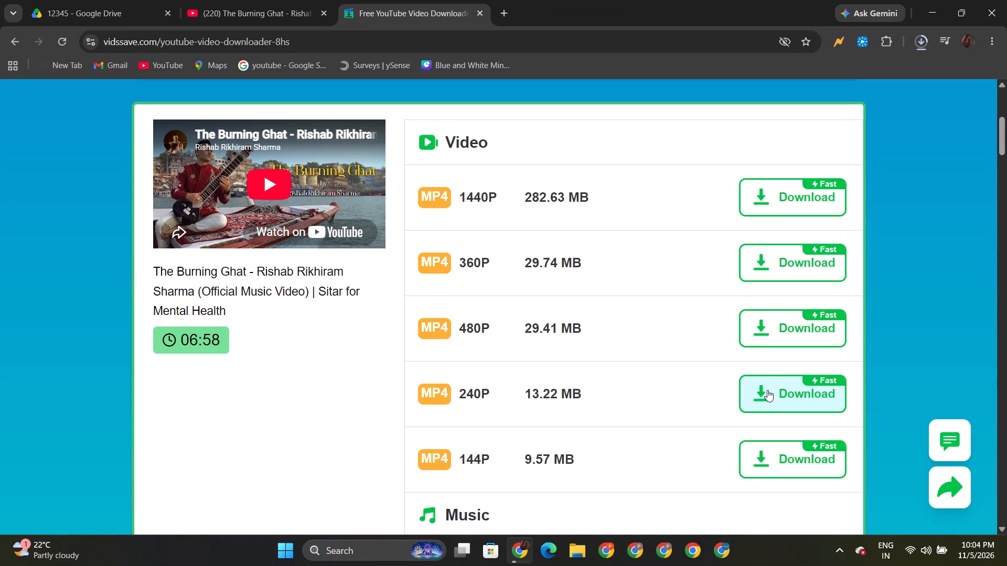
{"action": "left_click", "coordinate": [936, 0]}
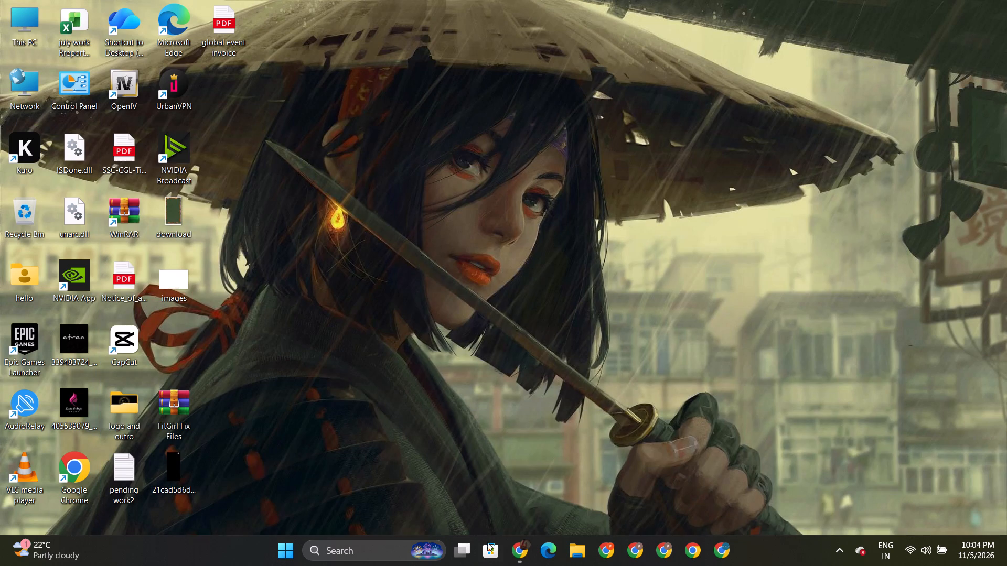
{"action": "left_click", "coordinate": [519, 550]}
Return to the 12345 folder in Google Drive, select all its video files through DSC_4345.MOV and download them.
{"action": "left_click", "coordinate": [240, 0]}
{"action": "left_click", "coordinate": [120, 13]}
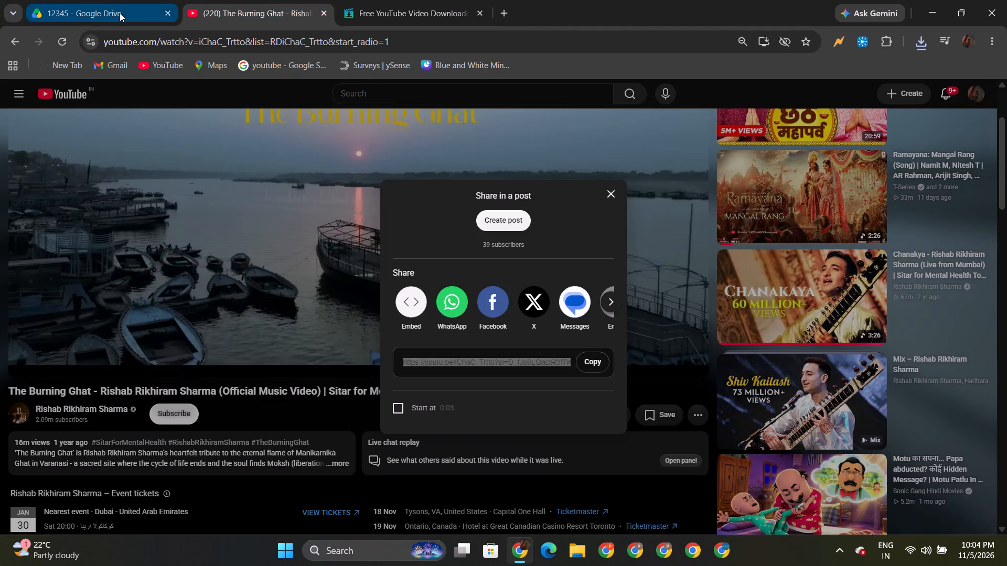
{"action": "left_click", "coordinate": [252, 266]}
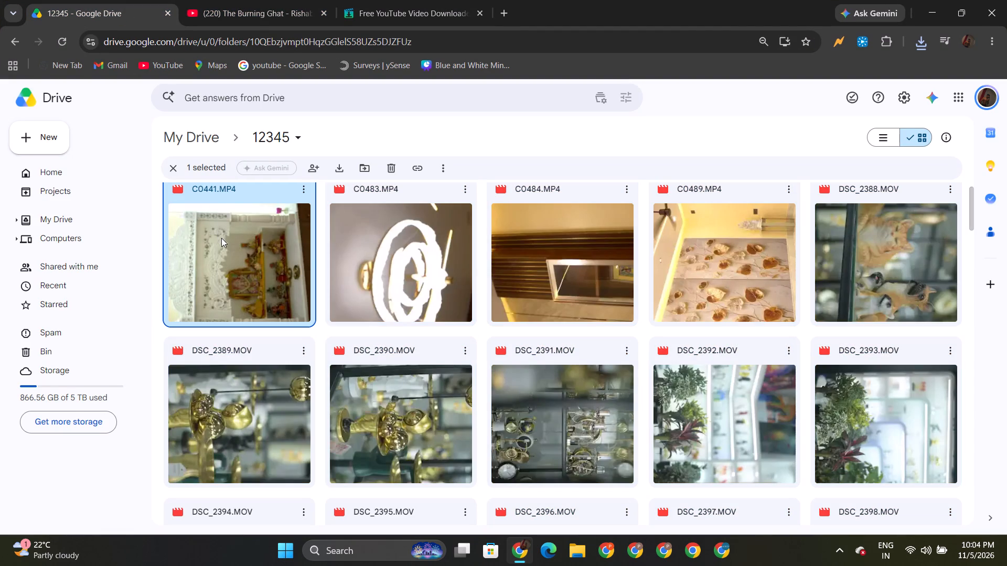
{"action": "key", "text": "ctrl+a"}
{"action": "scroll", "coordinate": [274, 364], "scroll_direction": "down", "scroll_amount": 20}
{"action": "scroll", "coordinate": [274, 364], "scroll_direction": "down", "scroll_amount": 5}
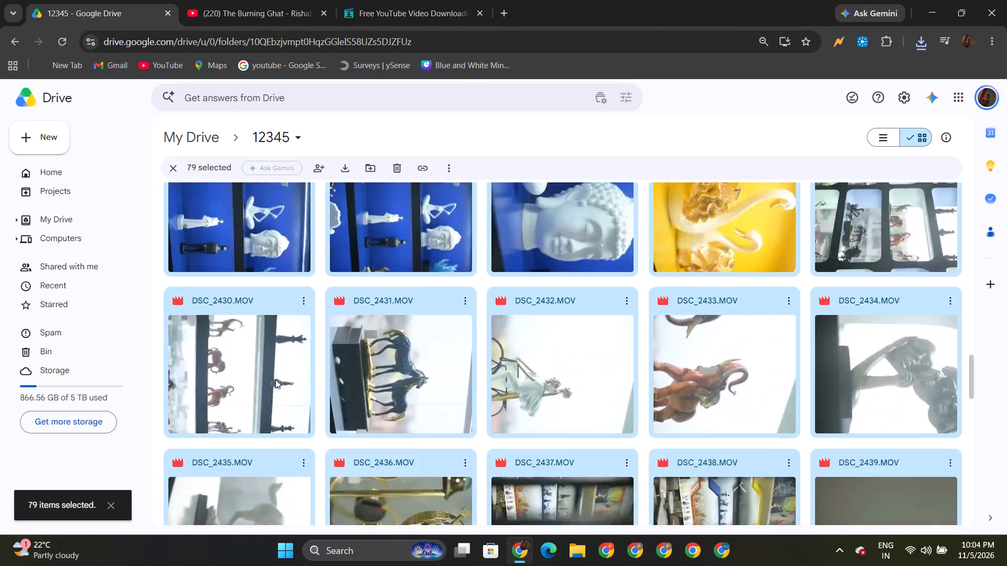
{"action": "scroll", "coordinate": [275, 379], "scroll_direction": "down", "scroll_amount": 16}
{"action": "left_click", "coordinate": [351, 168]}
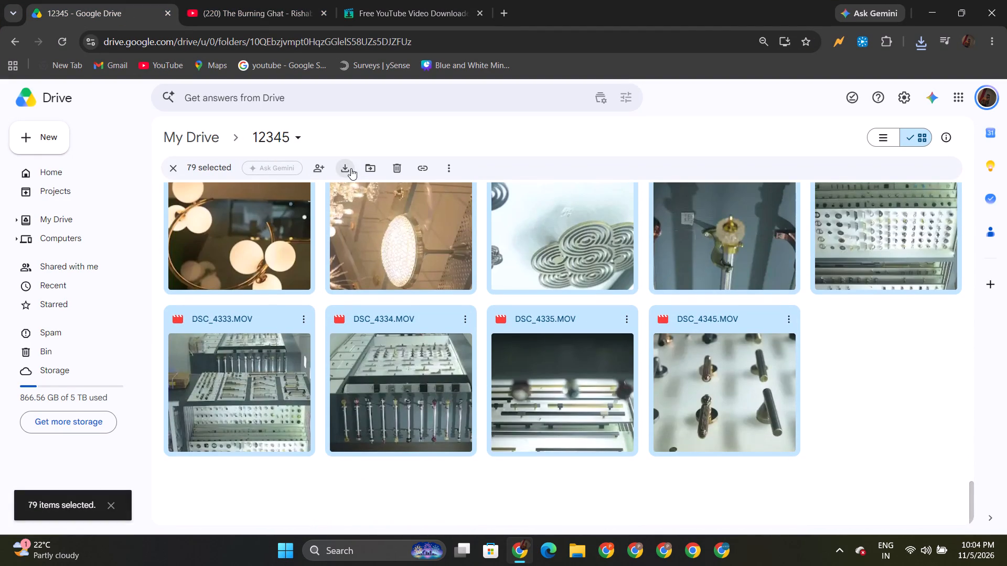
Open the browser's download history, and return to the 12345 folder.
{"action": "left_click", "coordinate": [1001, 54]}
{"action": "left_click", "coordinate": [996, 45]}
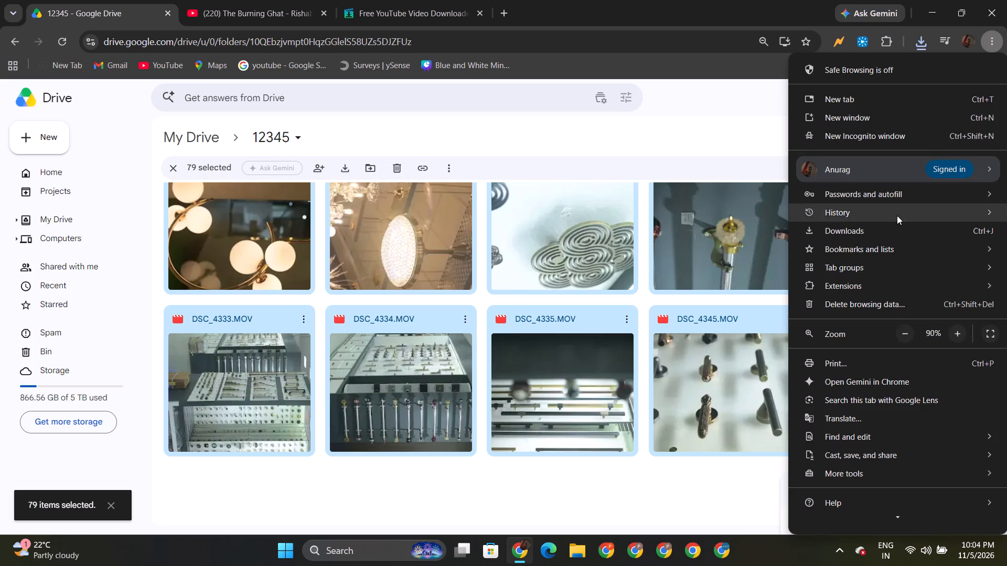
{"action": "left_click", "coordinate": [848, 226]}
{"action": "left_click", "coordinate": [30, 0]}
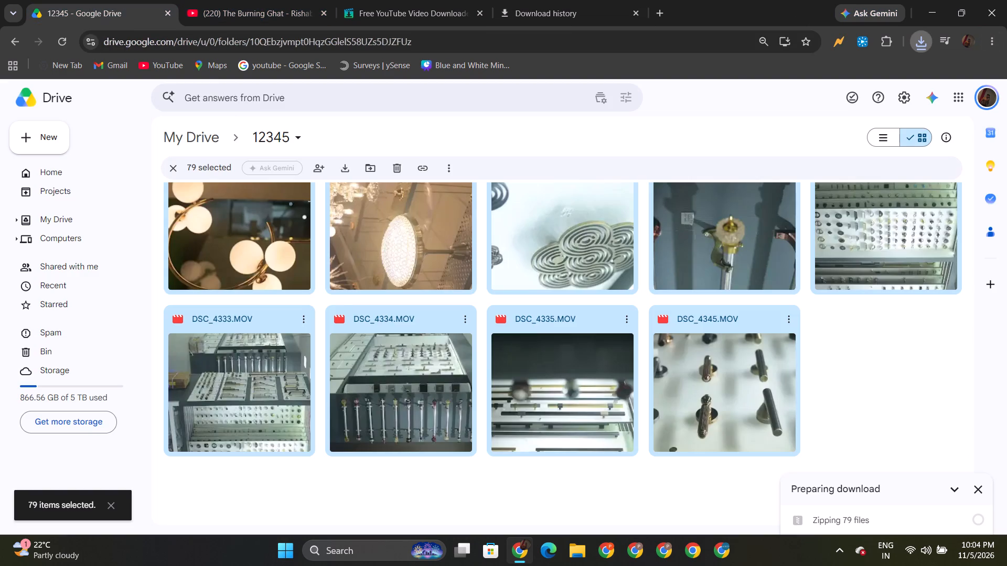
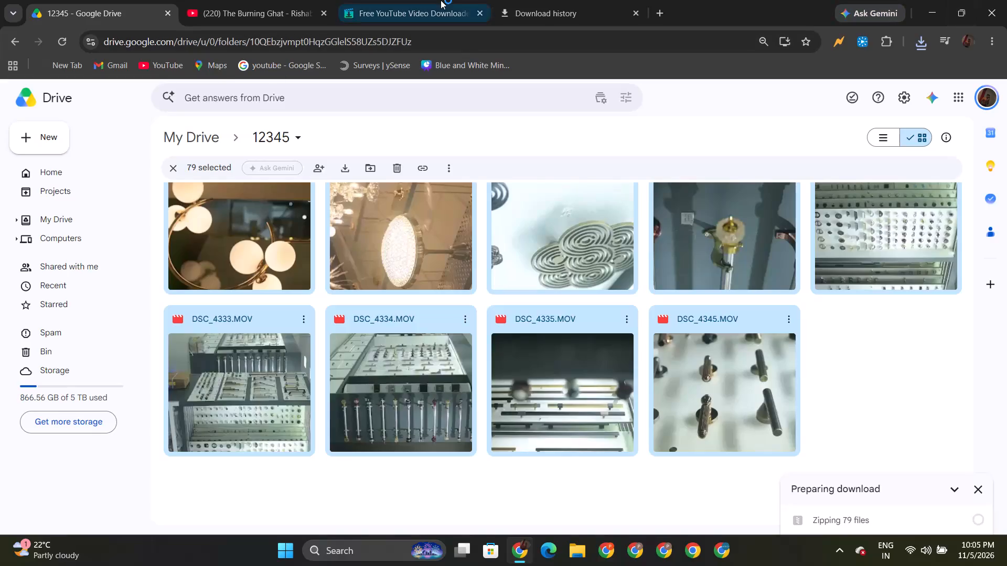
Check the browser's download history and the 12345 folder in Google Drive for the progress of the video files' download.
{"action": "left_click", "coordinate": [515, 0]}
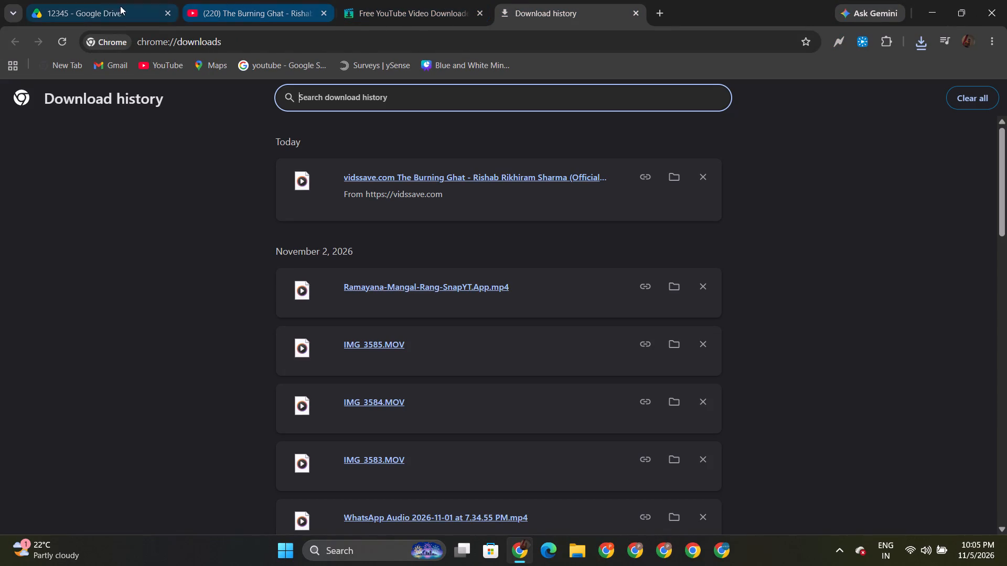
{"action": "left_click", "coordinate": [108, 6]}
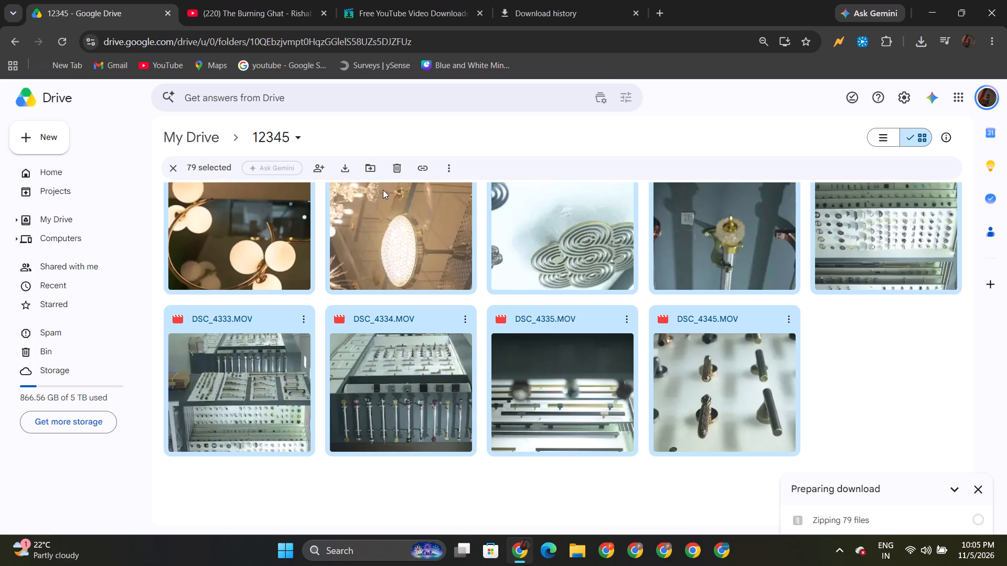
{"action": "left_click", "coordinate": [609, 0]}
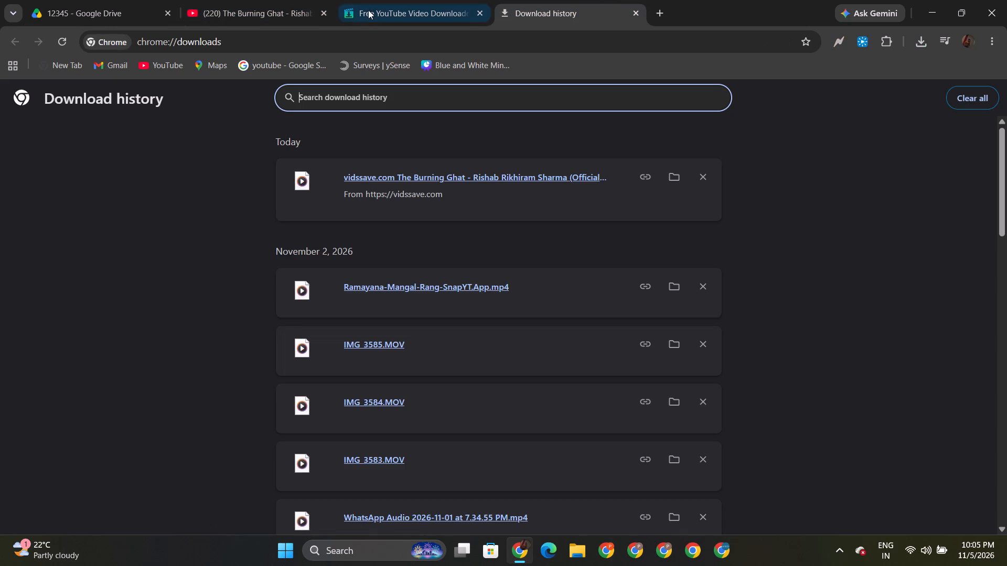
{"action": "left_click", "coordinate": [35, 0]}
{"action": "scroll", "coordinate": [781, 393], "scroll_direction": "up", "scroll_amount": 3}
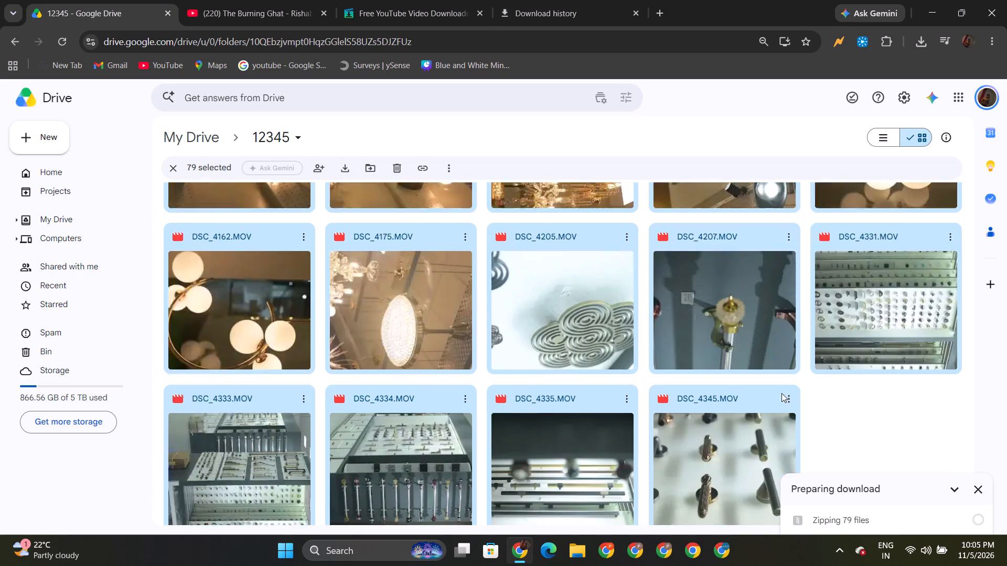
{"action": "scroll", "coordinate": [781, 393], "scroll_direction": "up", "scroll_amount": 2}
{"action": "scroll", "coordinate": [781, 393], "scroll_direction": "down", "scroll_amount": 10}
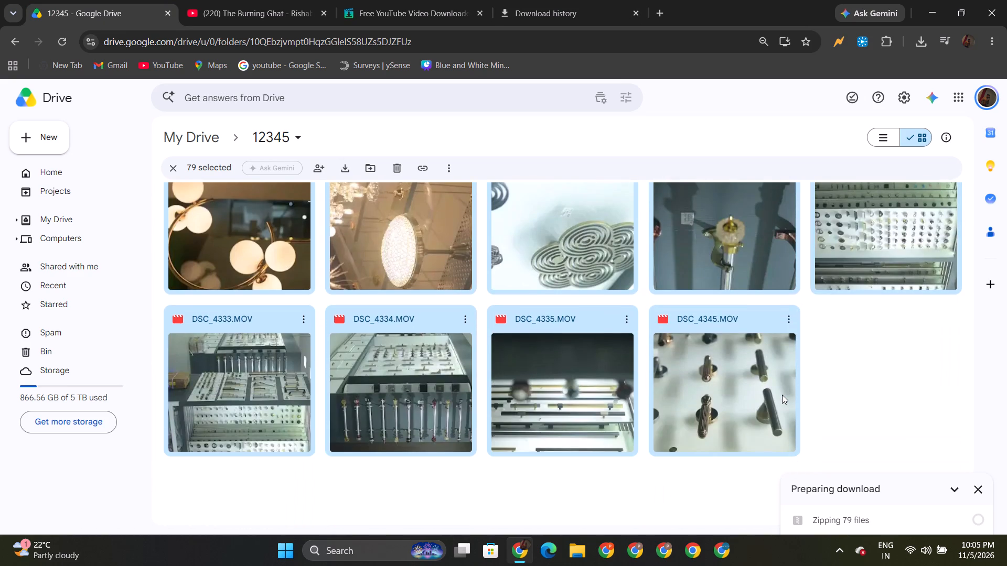
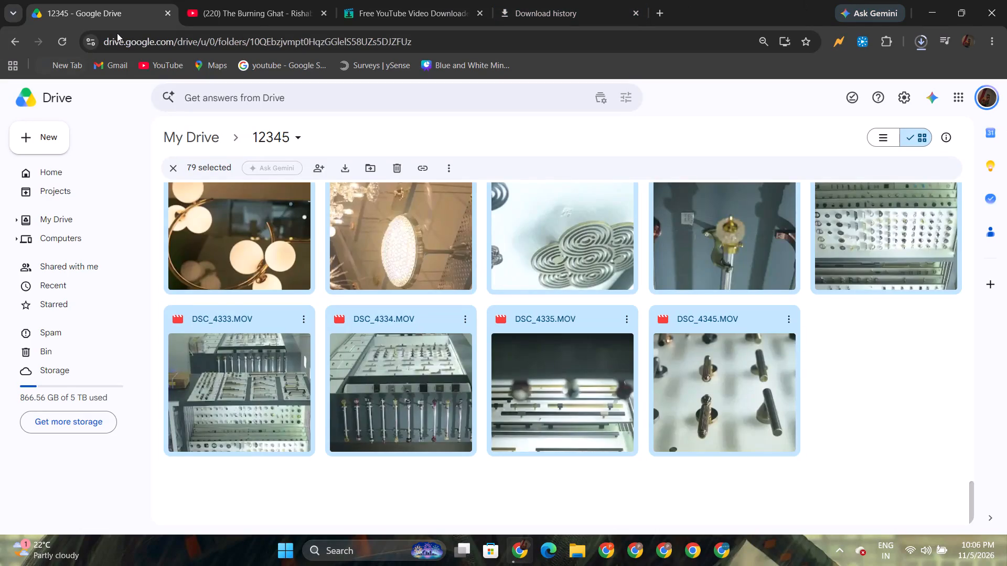
Return to the browser's download history to check the progress of the Google Drive zip download.
{"action": "left_click", "coordinate": [582, 16]}
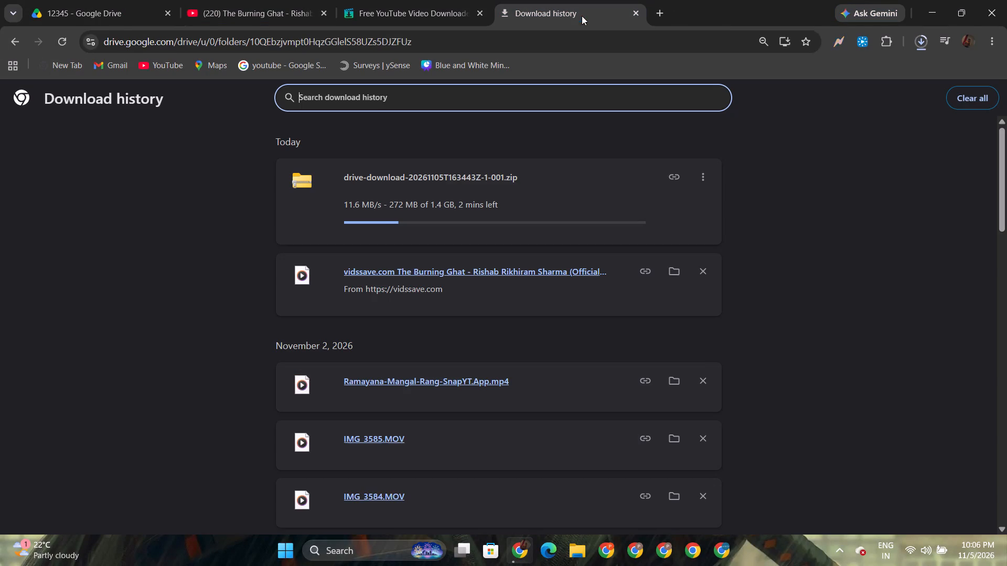
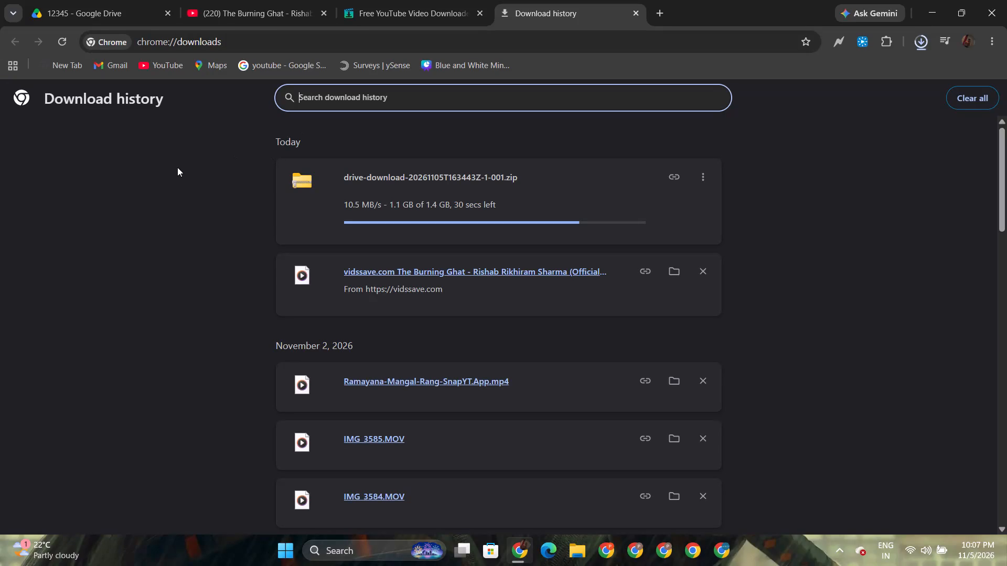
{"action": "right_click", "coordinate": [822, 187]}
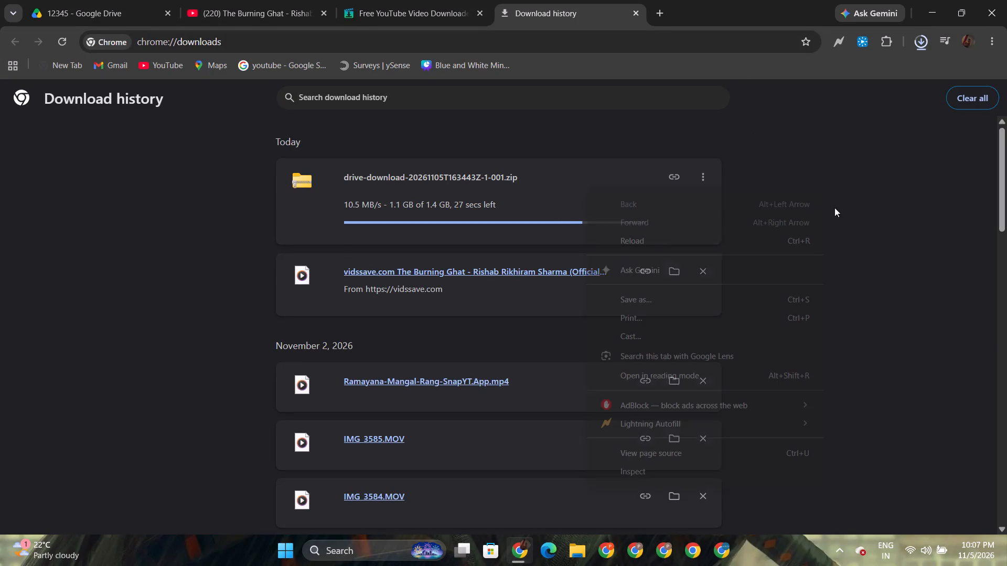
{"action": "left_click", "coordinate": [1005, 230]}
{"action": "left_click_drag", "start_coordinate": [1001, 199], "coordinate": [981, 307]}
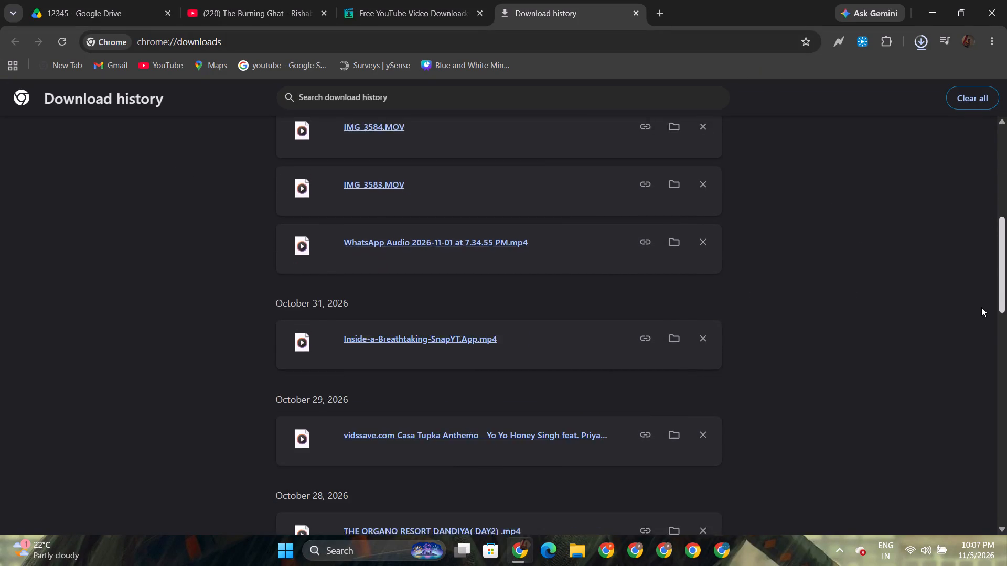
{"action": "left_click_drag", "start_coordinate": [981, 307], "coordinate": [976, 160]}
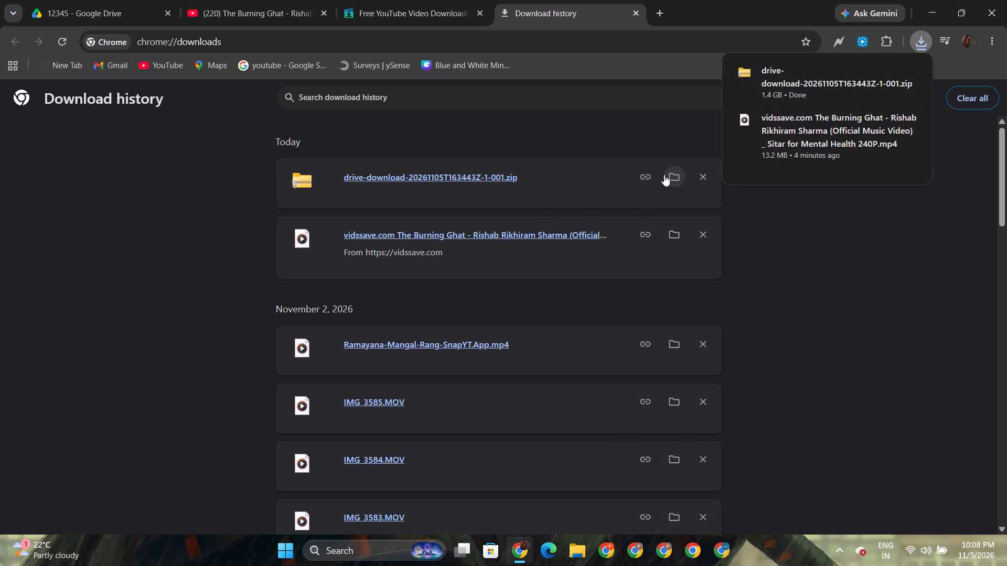
Show the downloaded Google Drive zip in its folder and cut the file for moving.
{"action": "left_click", "coordinate": [664, 175]}
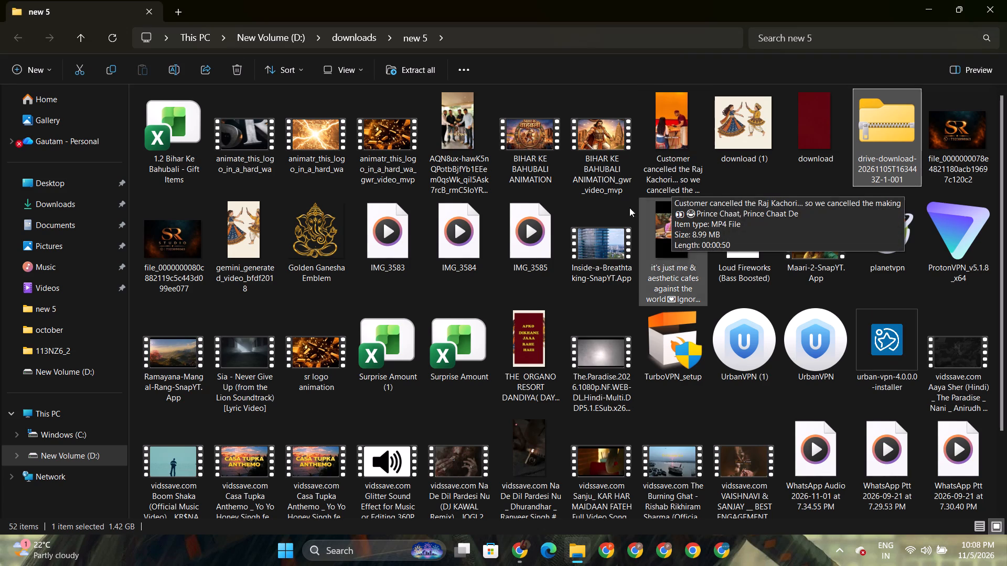
{"action": "left_click", "coordinate": [867, 136]}
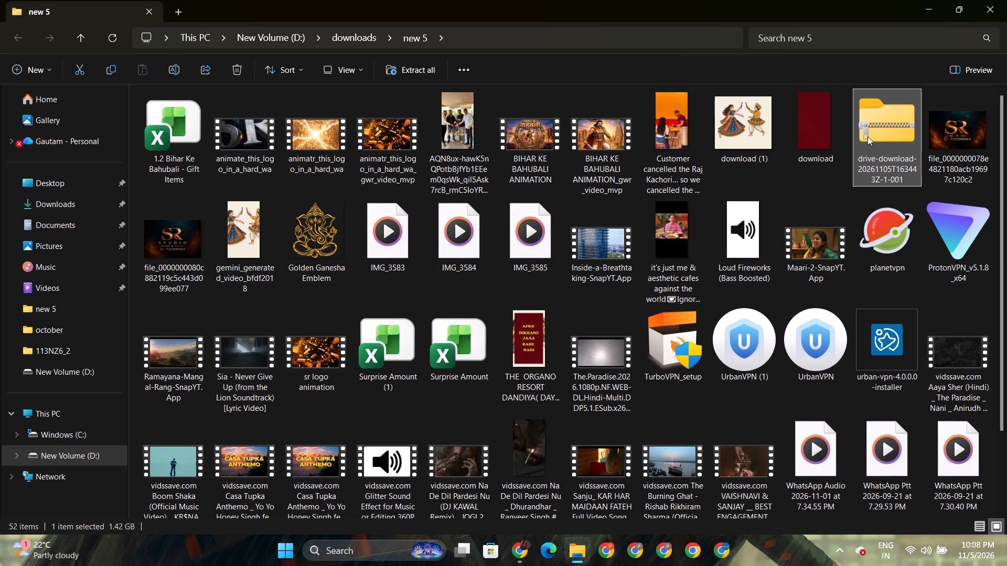
{"action": "left_click", "coordinate": [86, 69]}
Create a new folder named 1234 at the root of New Volume (D:).
{"action": "left_click", "coordinate": [72, 26]}
{"action": "left_click", "coordinate": [79, 32]}
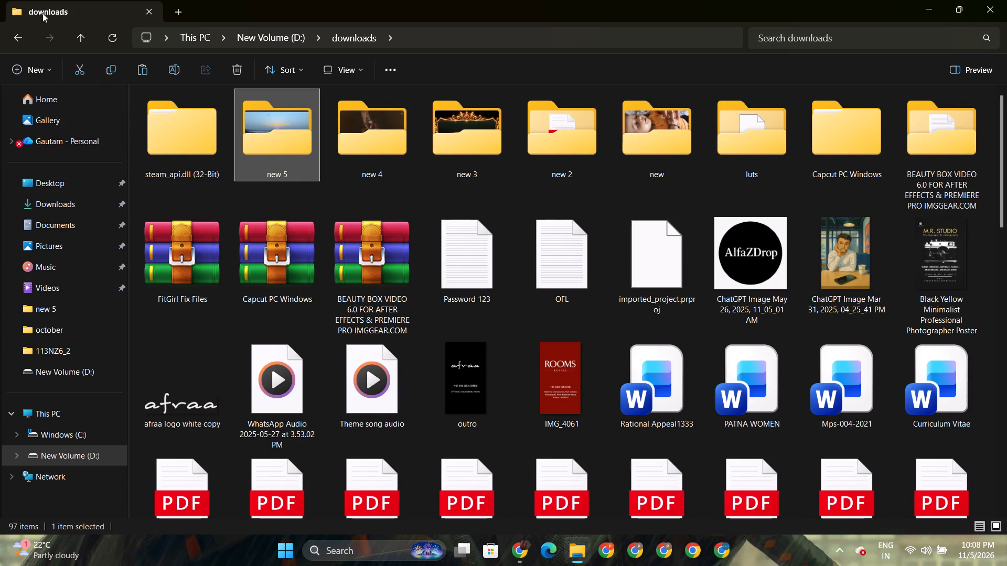
{"action": "left_click", "coordinate": [73, 42]}
{"action": "scroll", "coordinate": [389, 328], "scroll_direction": "down", "scroll_amount": 1}
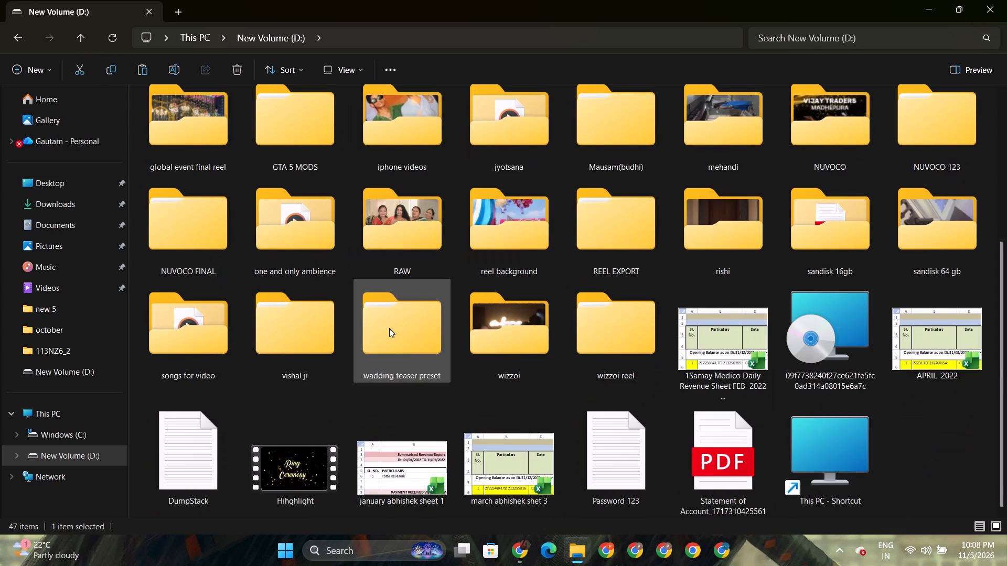
{"action": "scroll", "coordinate": [389, 328], "scroll_direction": "up", "scroll_amount": 6}
{"action": "scroll", "coordinate": [390, 328], "scroll_direction": "down", "scroll_amount": 12}
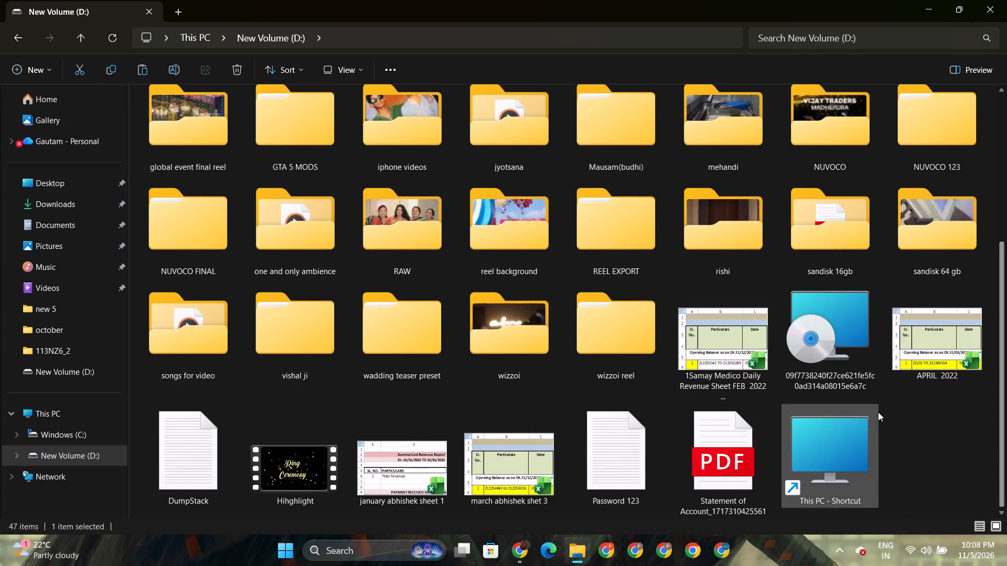
{"action": "right_click", "coordinate": [878, 412]}
{"action": "right_click", "coordinate": [902, 426]}
{"action": "left_click", "coordinate": [830, 334]}
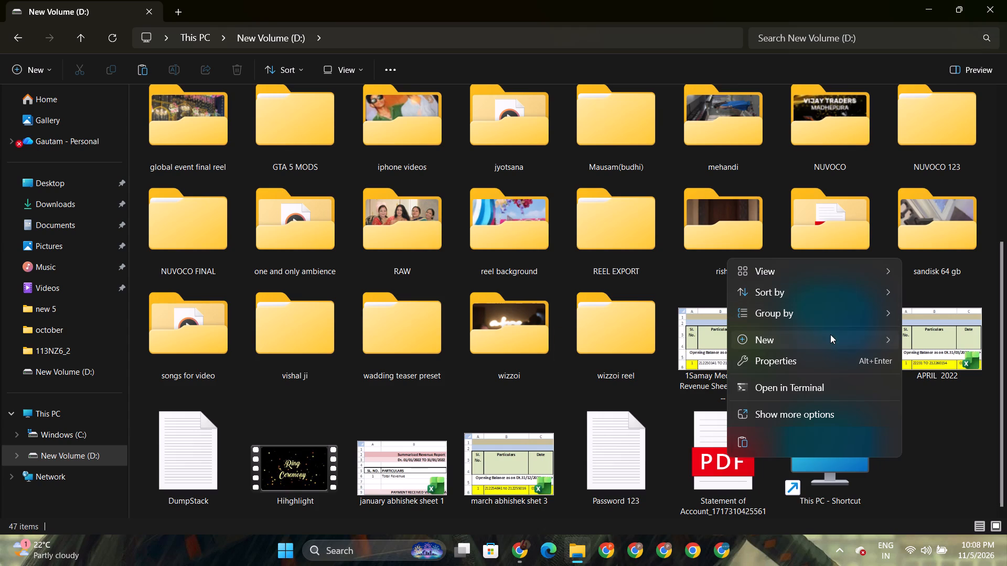
{"action": "left_click", "coordinate": [799, 334]}
{"action": "left_click", "coordinate": [676, 343]}
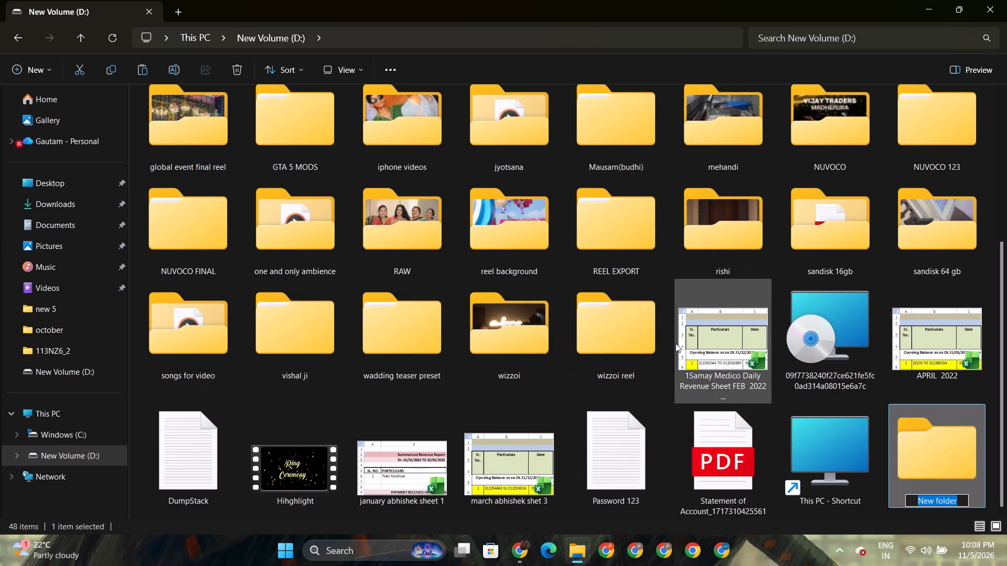
{"action": "type", "text": "1234"}
{"action": "key", "text": "Return"}
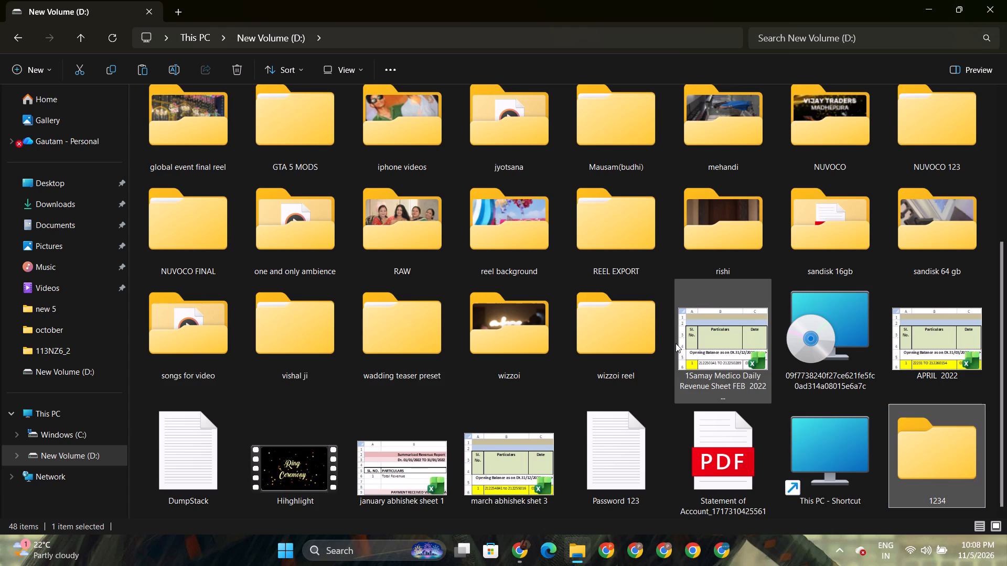
Move the cut Google Drive zip into the folder 1234.
{"action": "double_click", "coordinate": [935, 454]}
{"action": "key", "text": "ctrl+v"}
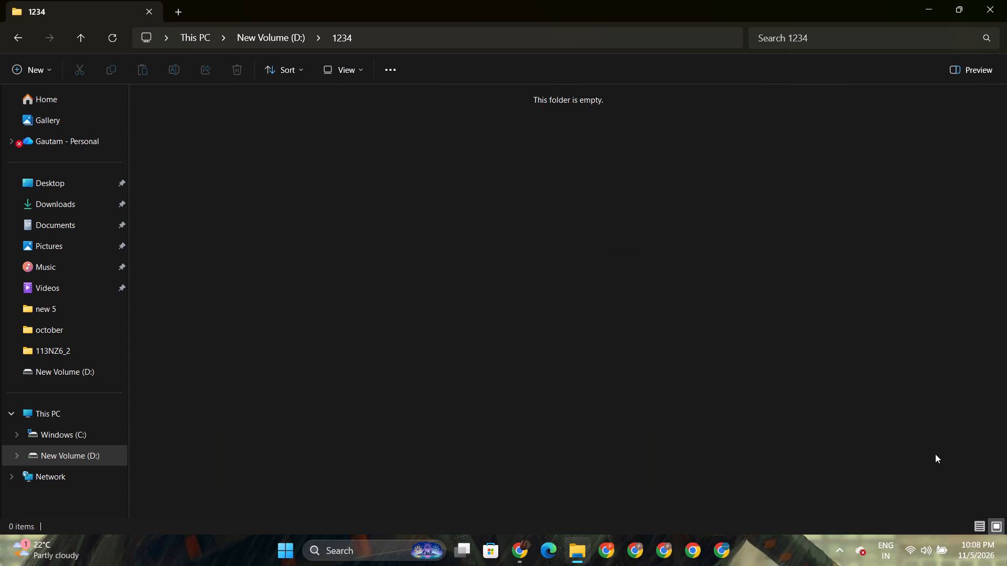
Extract the Google Drive zip with WinRAR directly into the current folder 1234.
{"action": "right_click", "coordinate": [166, 132]}
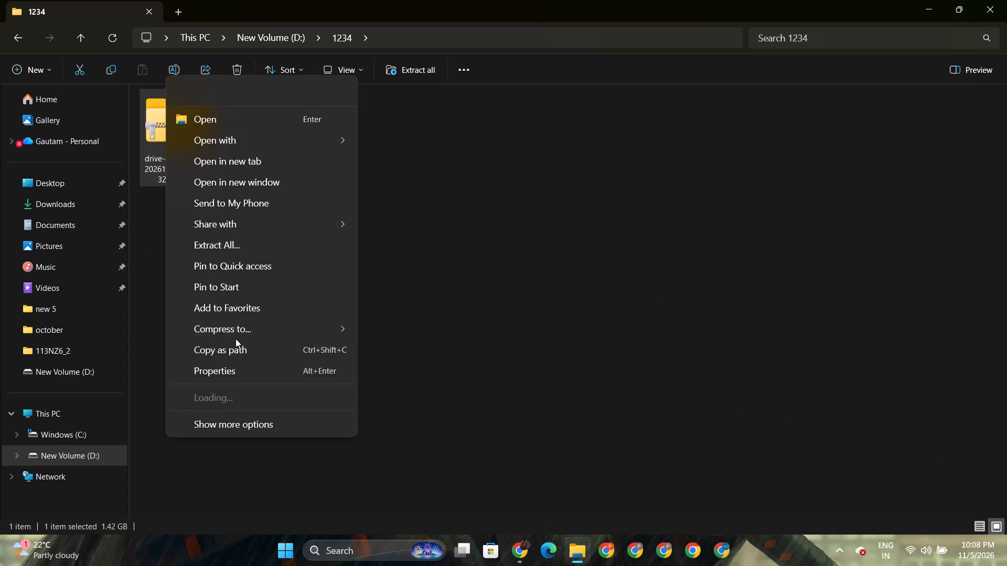
{"action": "left_click", "coordinate": [213, 419]}
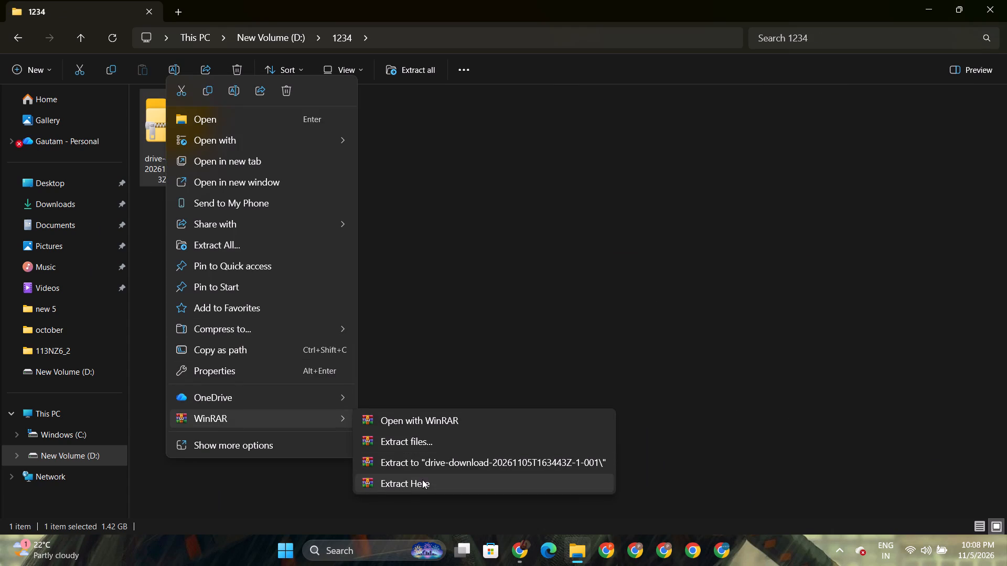
{"action": "left_click", "coordinate": [422, 480]}
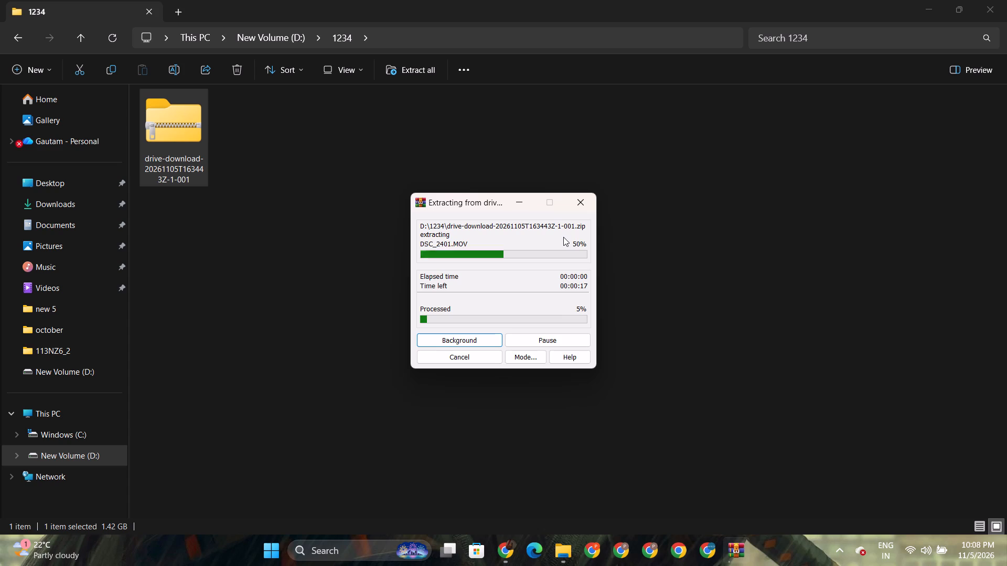
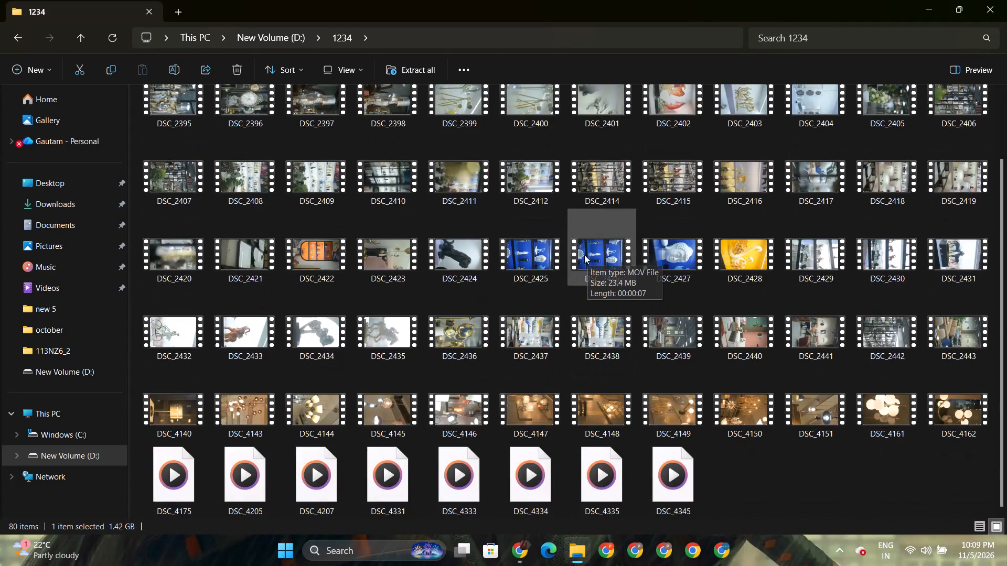
Delete the already extracted Google Drive zip from the folder 1234 and close the folder window.
{"action": "scroll", "coordinate": [572, 256], "scroll_direction": "up", "scroll_amount": 7}
{"action": "left_click", "coordinate": [468, 145]}
{"action": "key", "text": "Delete"}
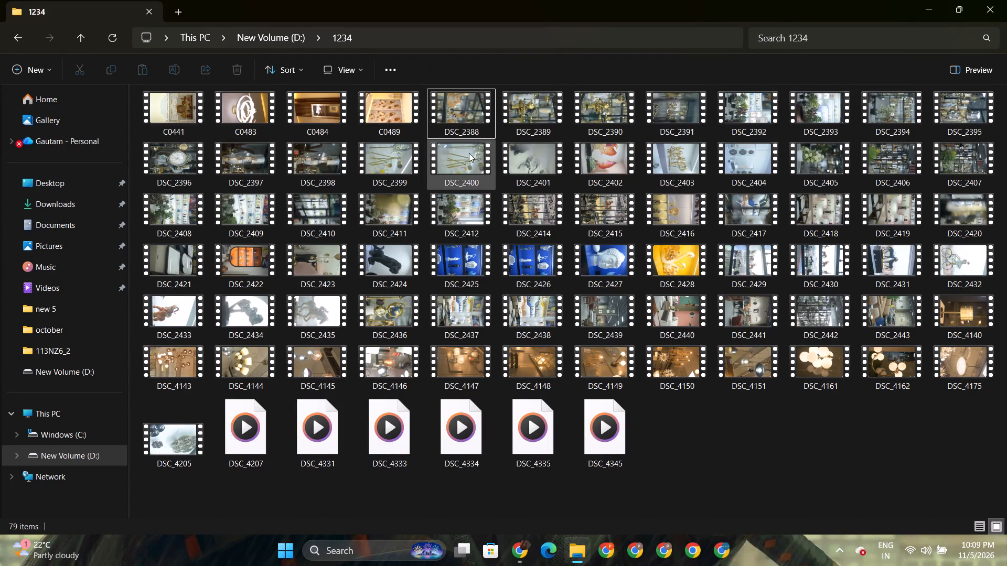
{"action": "scroll", "coordinate": [569, 343], "scroll_direction": "up", "scroll_amount": 4}
{"action": "left_click", "coordinate": [566, 325]}
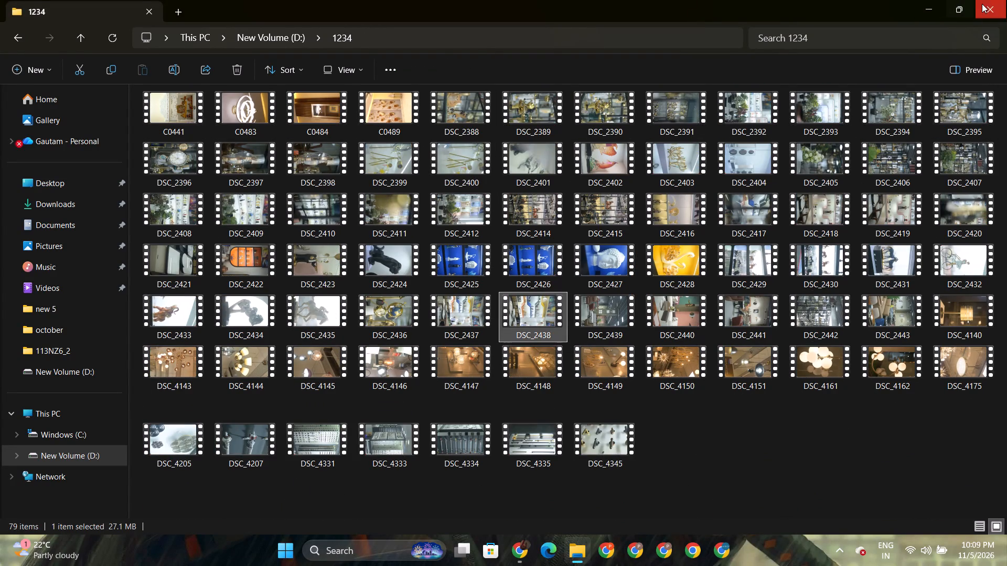
{"action": "left_click", "coordinate": [982, 4]}
Glance through the open YouTube, video downloader and download history pages and minimise the browser to reach the desktop.
{"action": "right_click", "coordinate": [678, 52]}
{"action": "left_click", "coordinate": [956, 347]}
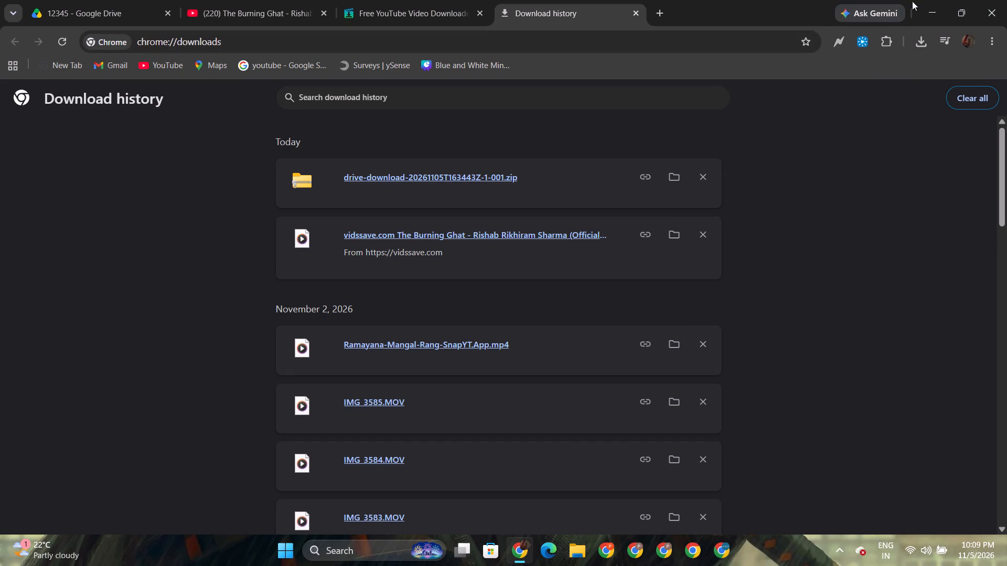
{"action": "left_click", "coordinate": [302, 0]}
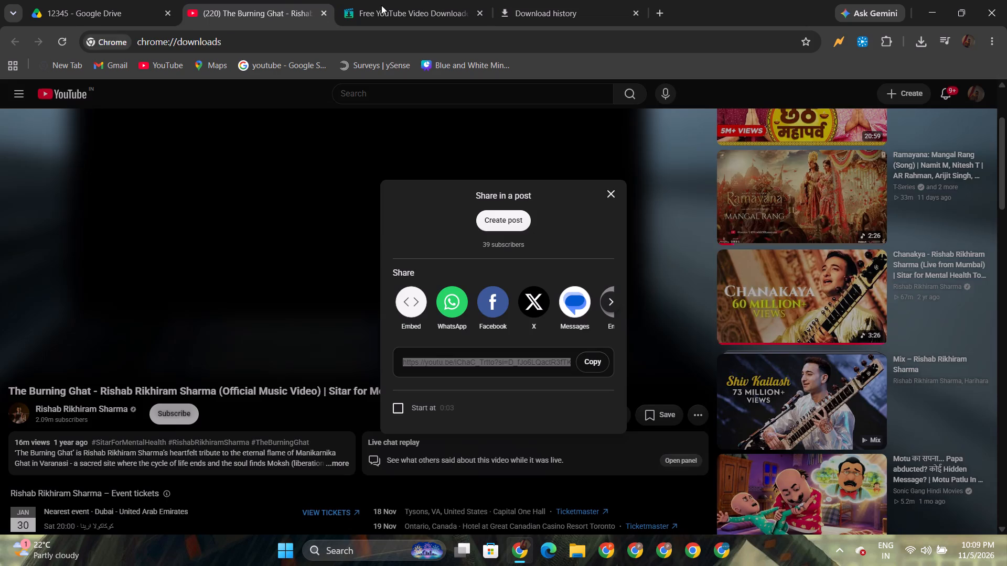
{"action": "left_click", "coordinate": [430, 5]}
{"action": "left_click", "coordinate": [588, 10]}
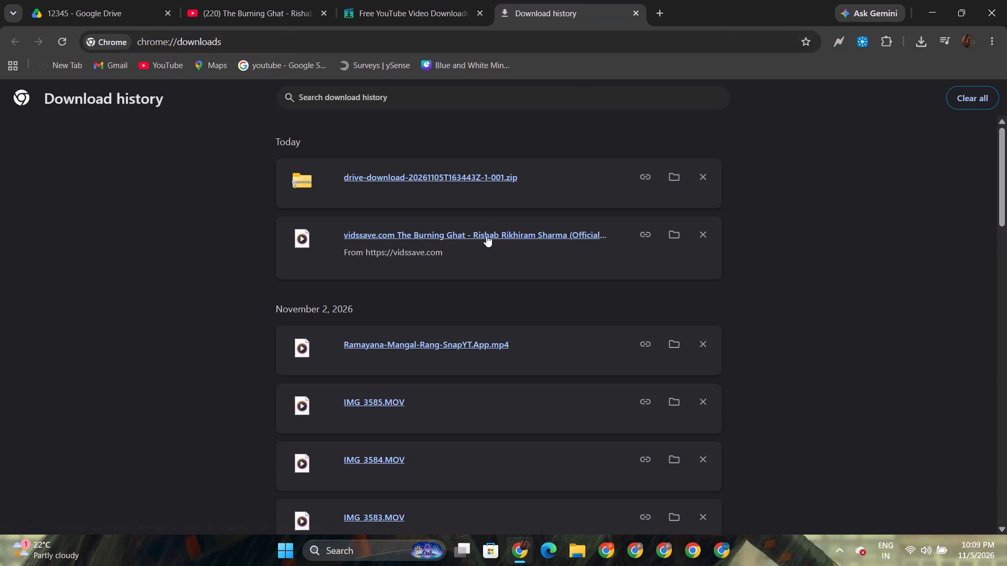
{"action": "left_click", "coordinate": [934, 11]}
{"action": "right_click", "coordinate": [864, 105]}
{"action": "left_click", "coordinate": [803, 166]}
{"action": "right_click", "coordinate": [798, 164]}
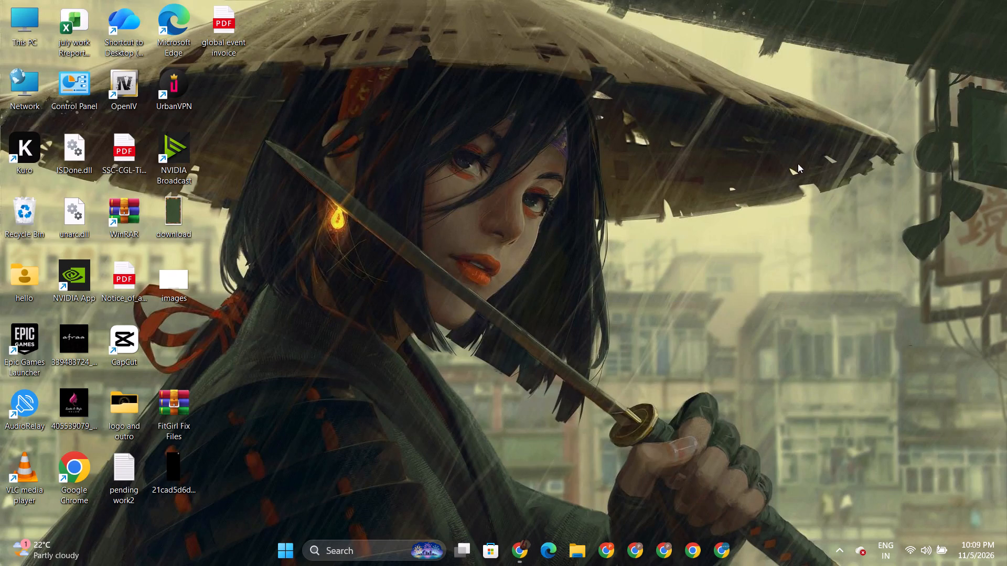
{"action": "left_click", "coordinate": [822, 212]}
Launch Kuro from the desktop.
{"action": "double_click", "coordinate": [7, 133]}
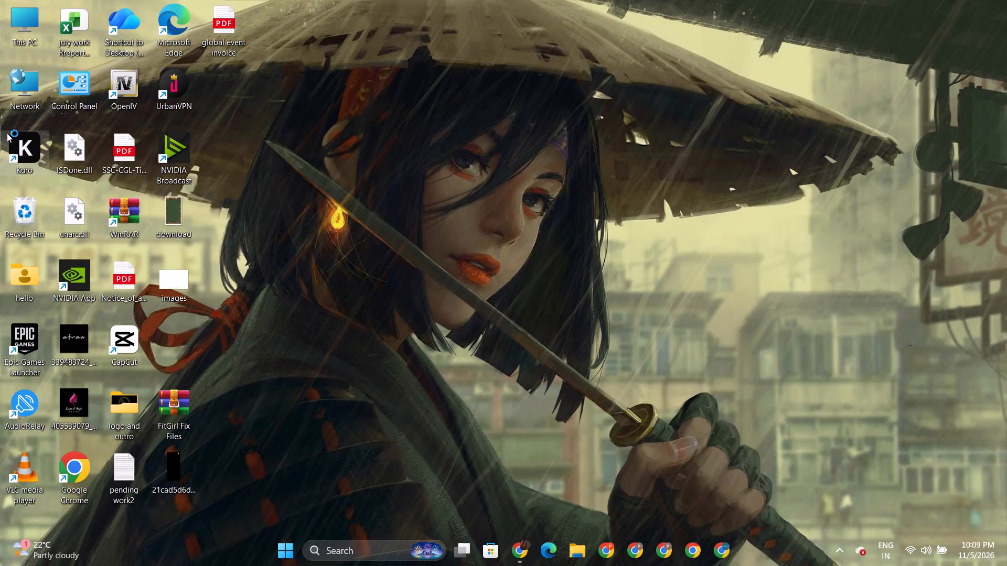
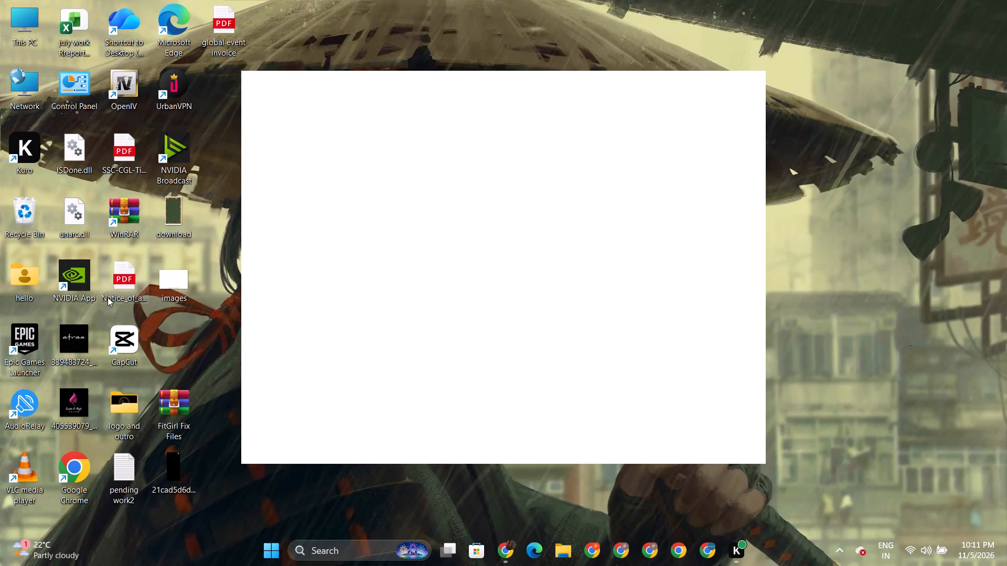
Permanently delete the drive-download zip from the Recycle Bin.
{"action": "left_click", "coordinate": [49, 198]}
{"action": "double_click", "coordinate": [38, 199]}
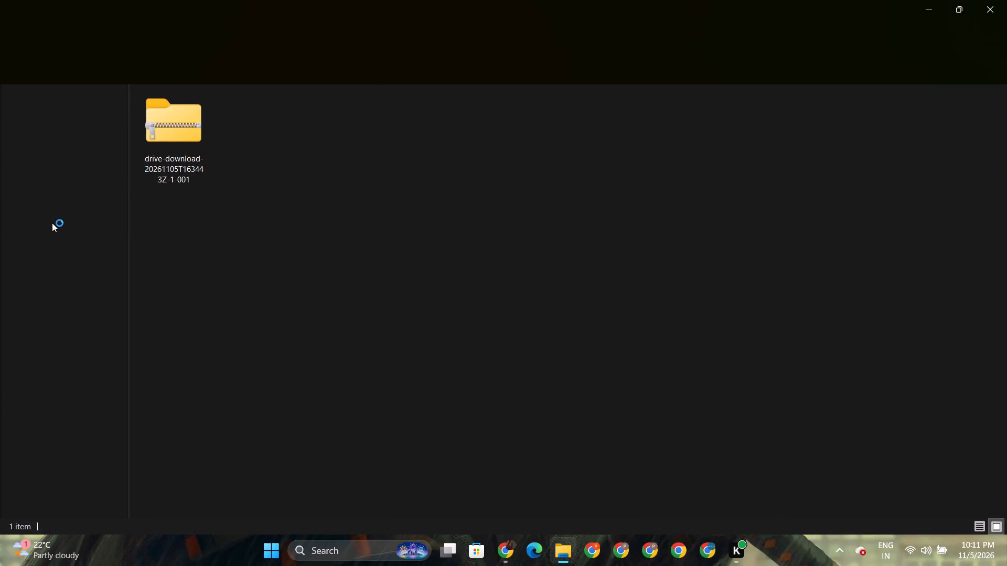
{"action": "left_click", "coordinate": [166, 151]}
{"action": "key", "text": "Delete"}
{"action": "key", "text": "Return"}
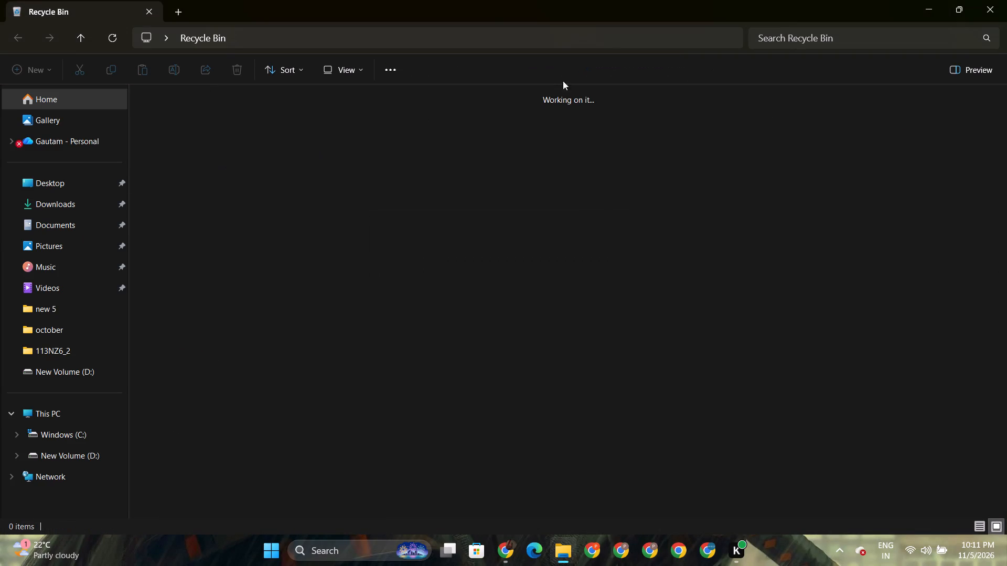
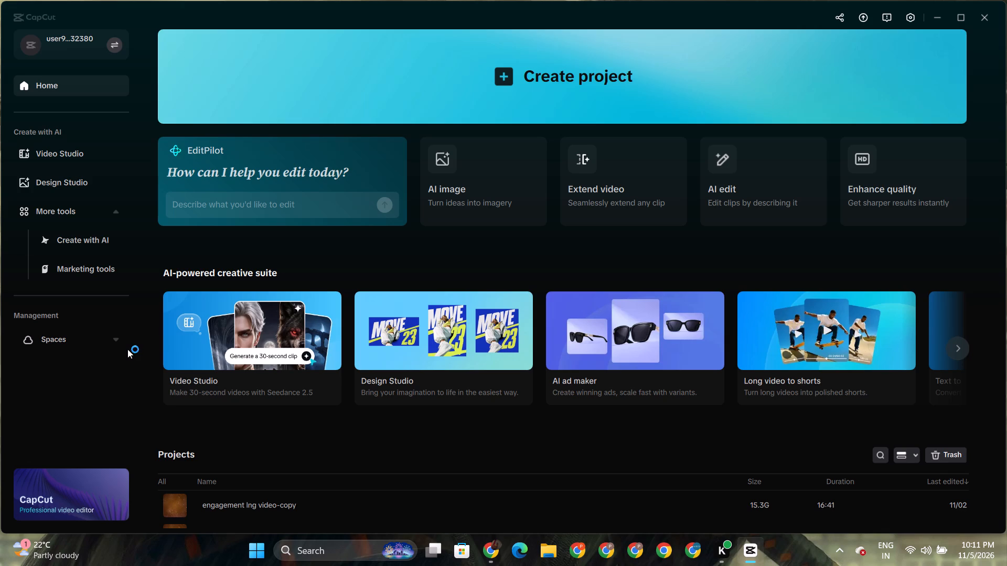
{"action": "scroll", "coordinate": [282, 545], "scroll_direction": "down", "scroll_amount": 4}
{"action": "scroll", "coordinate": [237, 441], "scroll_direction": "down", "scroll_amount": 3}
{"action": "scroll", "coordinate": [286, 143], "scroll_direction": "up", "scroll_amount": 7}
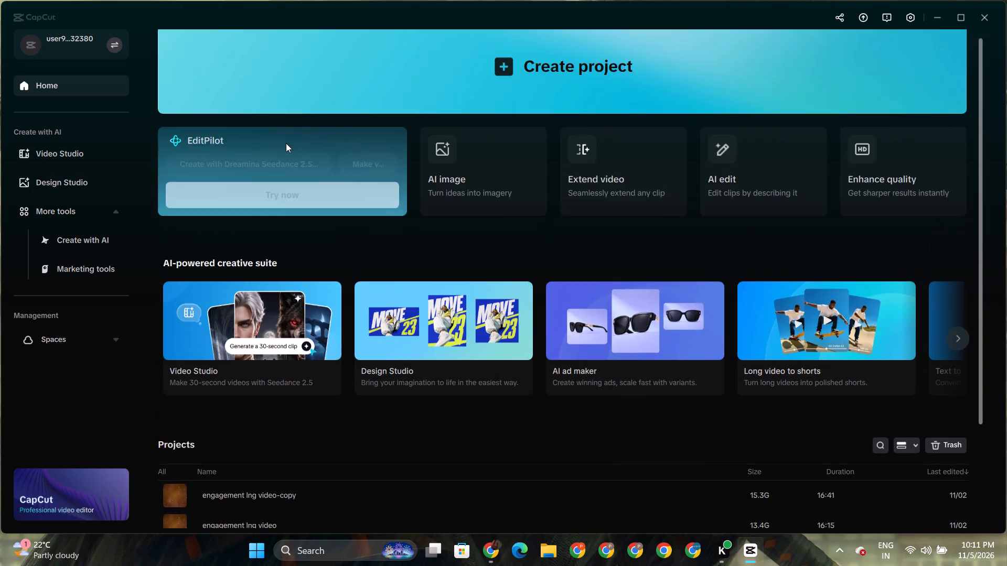
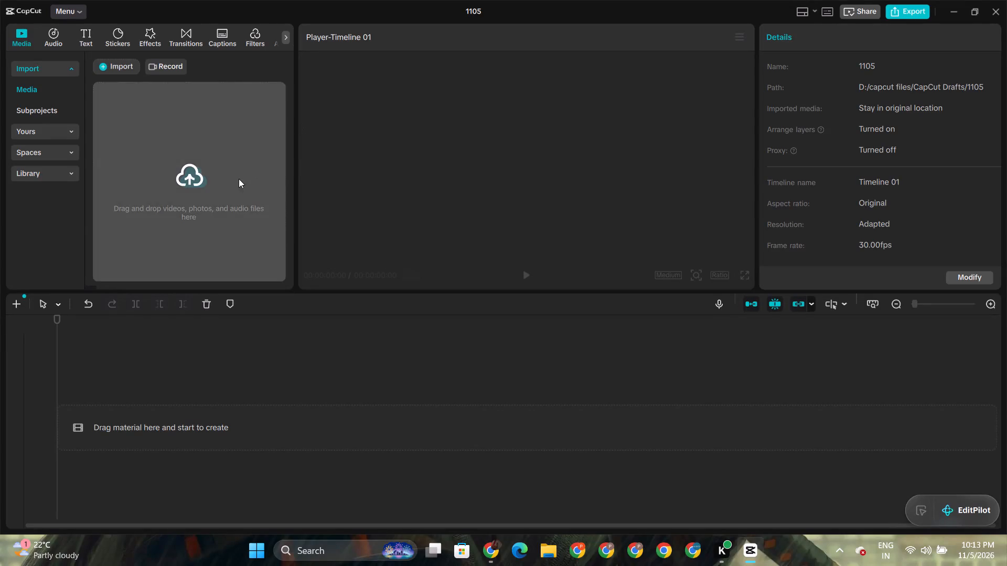
Import all the video clips from the 1234 folder on drive D into the project's media.
{"action": "left_click", "coordinate": [238, 178]}
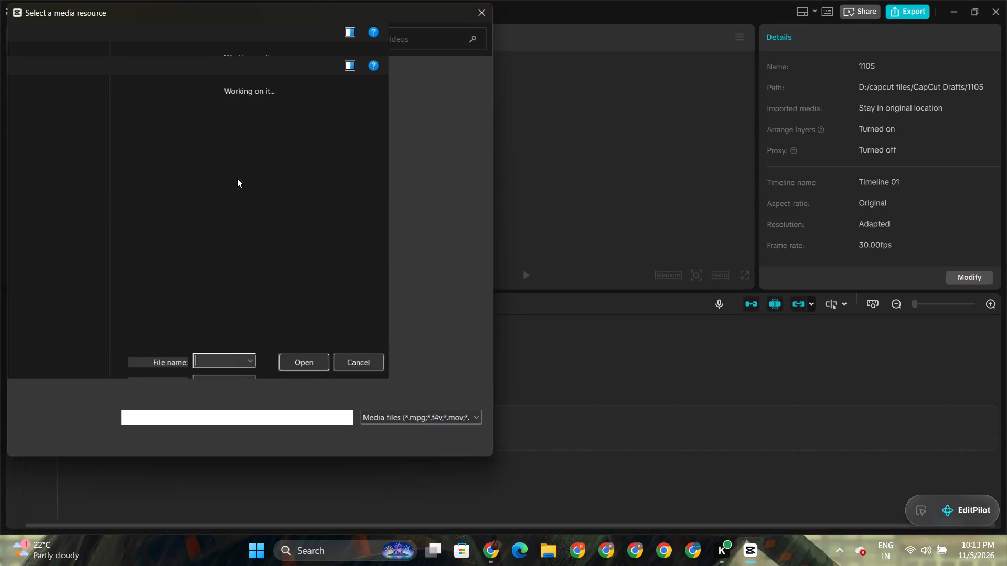
{"action": "left_click", "coordinate": [85, 31]}
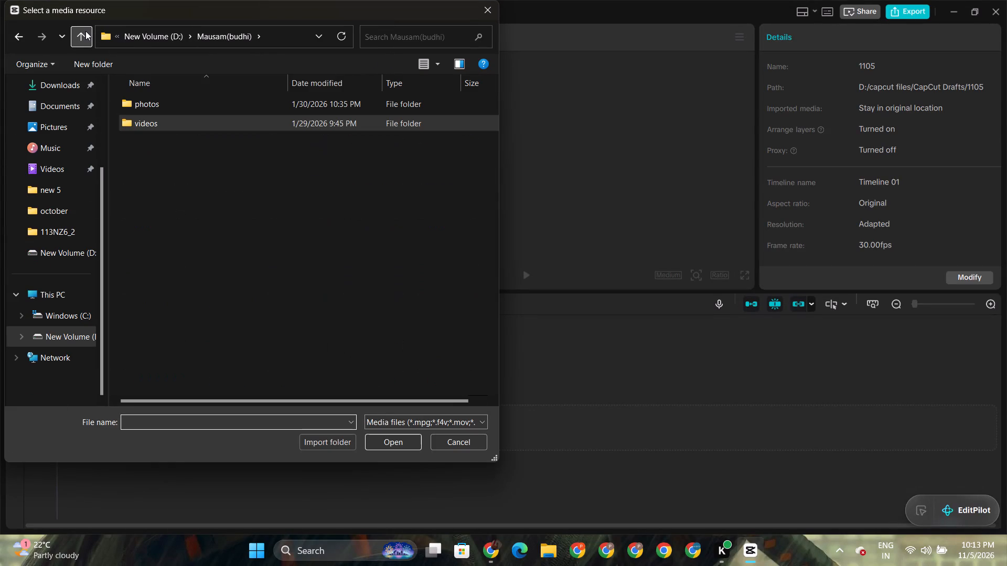
{"action": "left_click", "coordinate": [85, 31]}
{"action": "scroll", "coordinate": [197, 139], "scroll_direction": "up", "scroll_amount": 3}
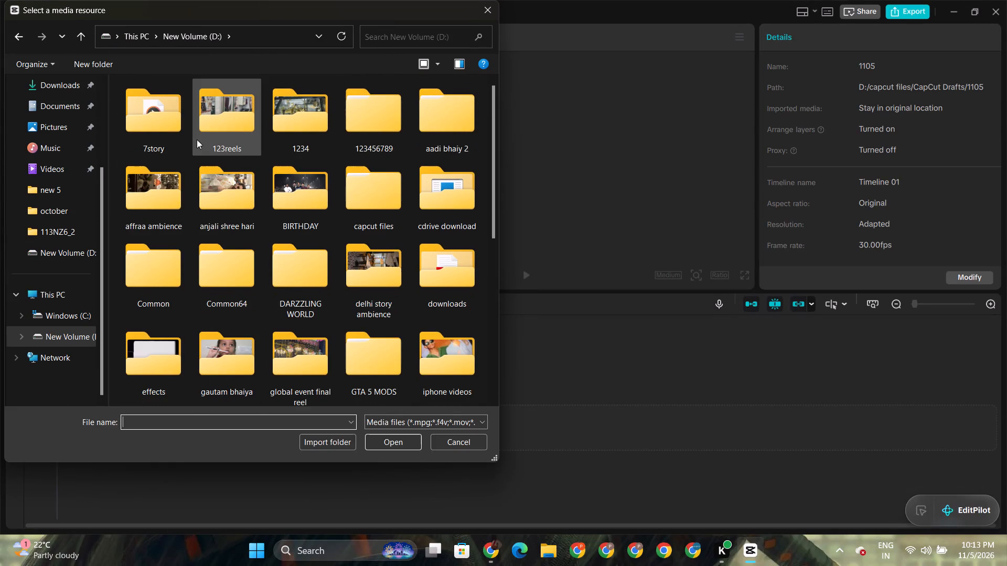
{"action": "scroll", "coordinate": [197, 139], "scroll_direction": "up", "scroll_amount": 5}
{"action": "double_click", "coordinate": [291, 121]}
{"action": "left_click", "coordinate": [226, 118]}
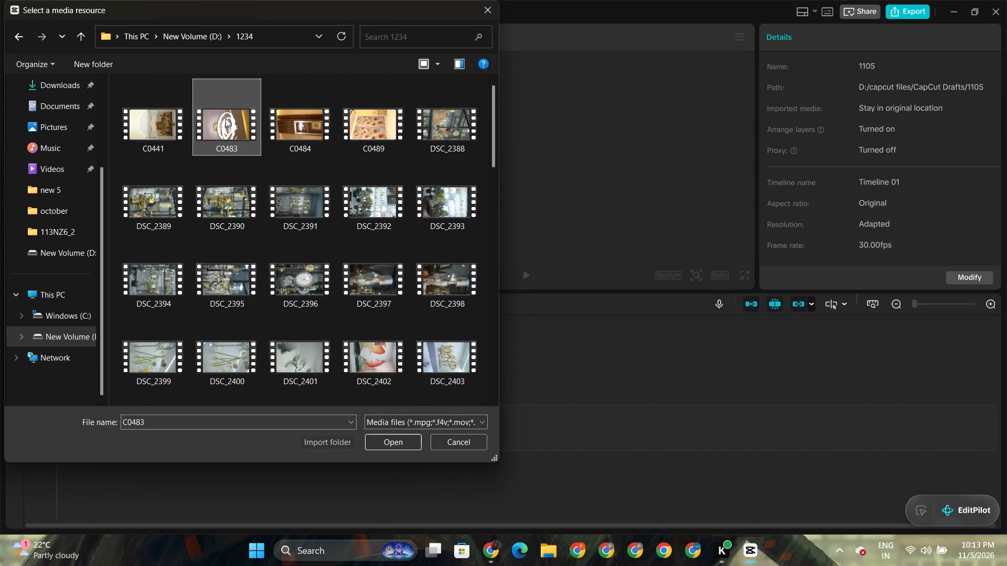
{"action": "key", "text": "ctrl+a"}
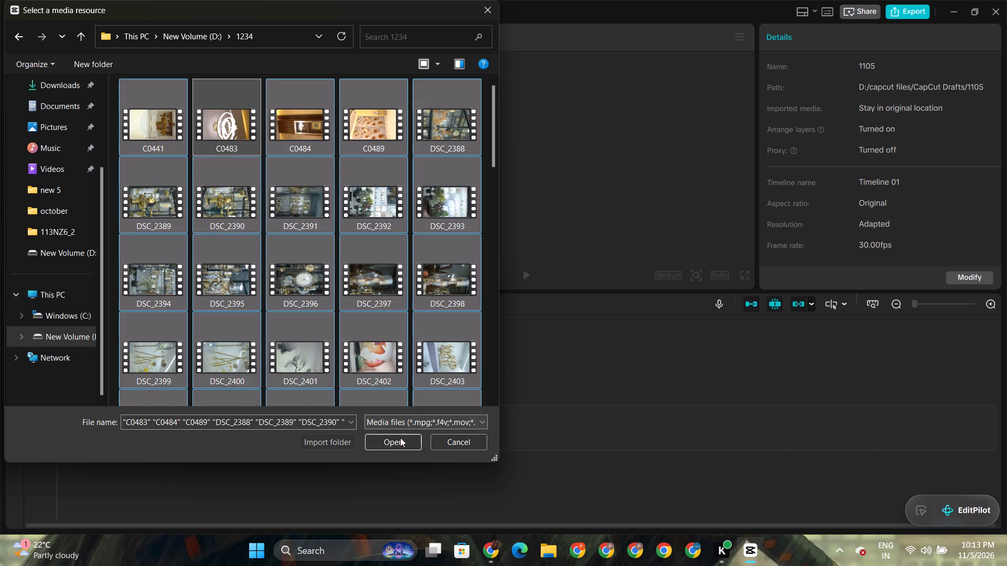
{"action": "left_click", "coordinate": [399, 438]}
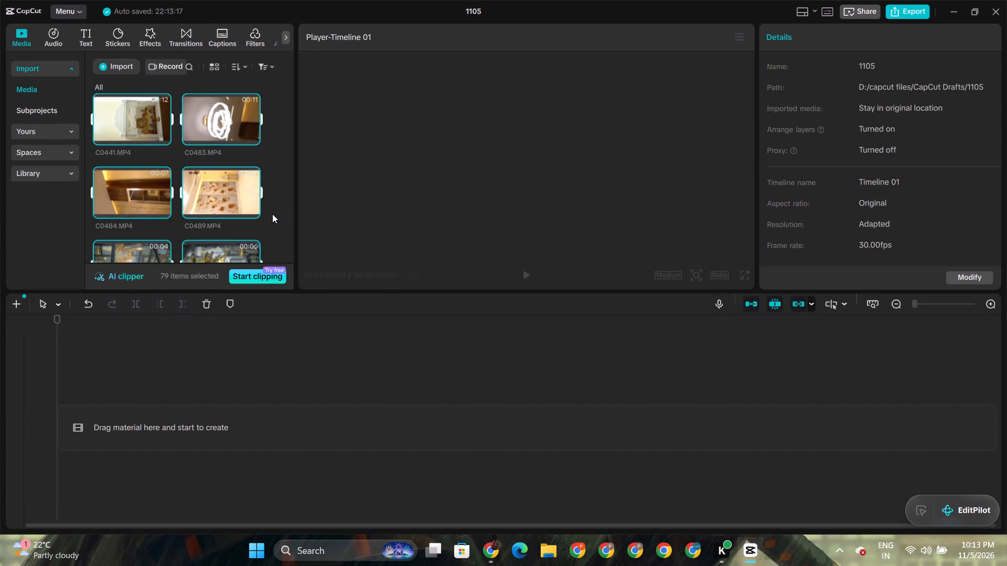
Switch the workspace to the layout with a tall, full-height player beside the media and timeline.
{"action": "left_click", "coordinate": [815, 7]}
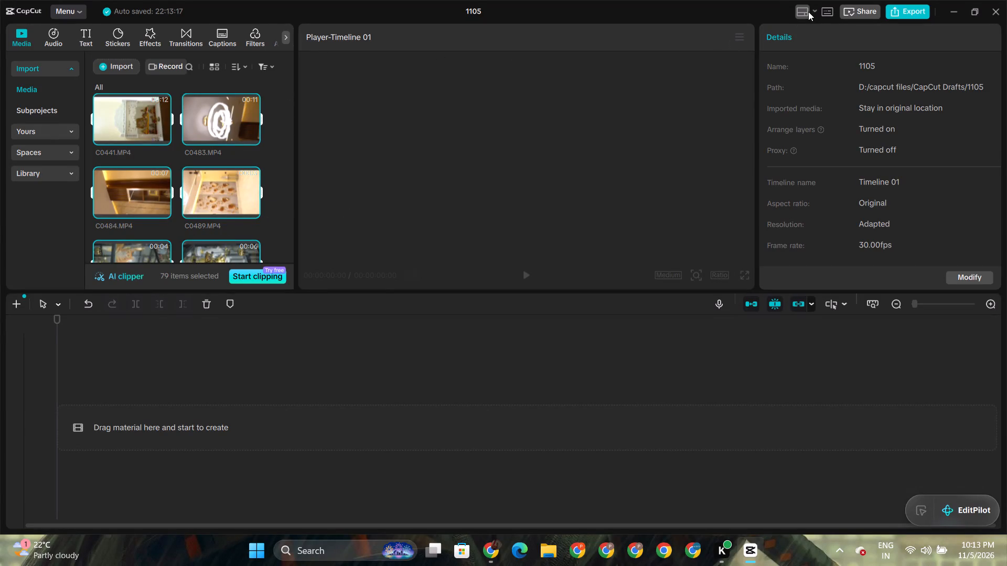
{"action": "left_click", "coordinate": [808, 12]}
{"action": "left_click", "coordinate": [798, 83]}
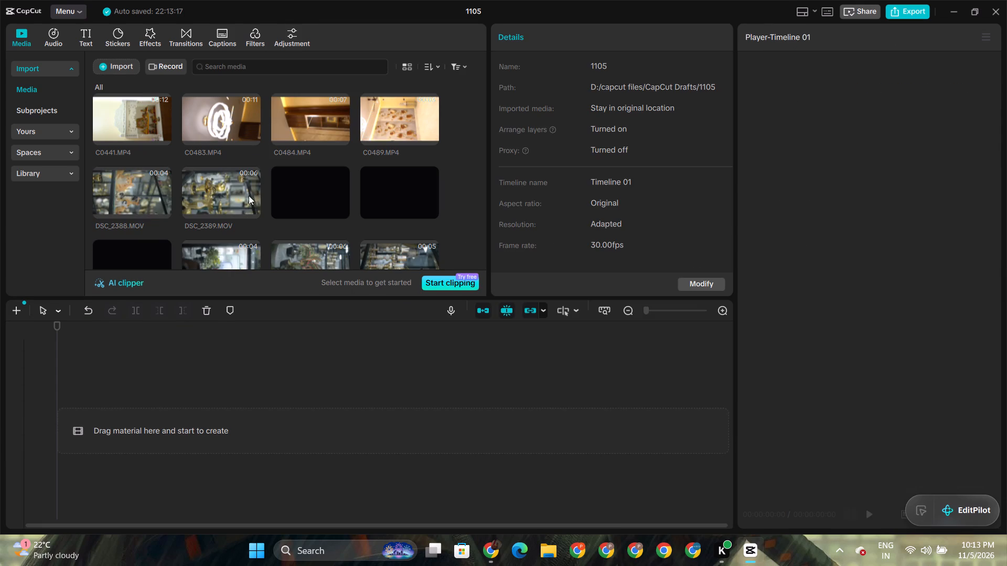
Locate the downloaded Burning Ghat video in its folder through Chrome's download history and bring it into the CapCut project's media.
{"action": "left_click", "coordinate": [496, 543]}
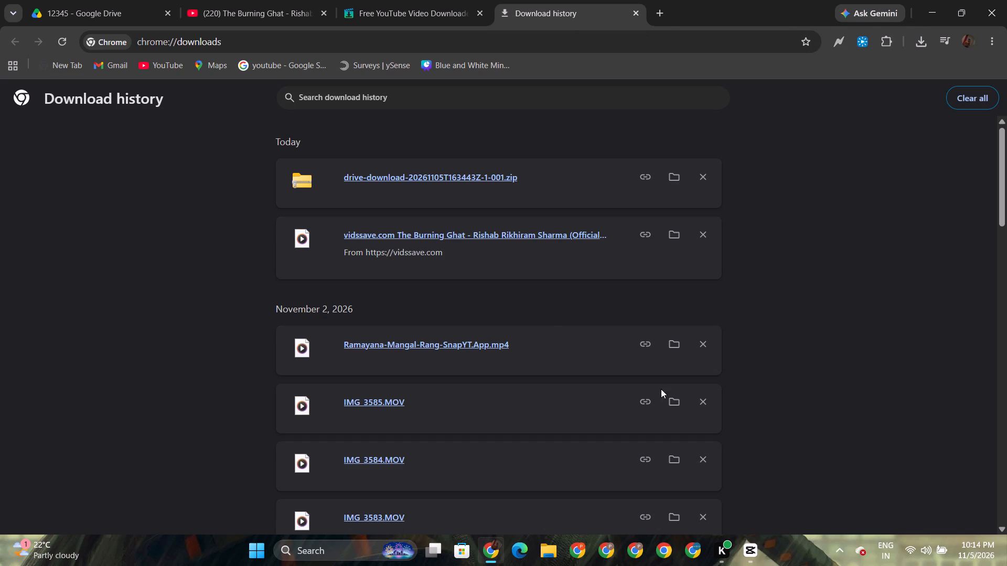
{"action": "left_click", "coordinate": [677, 233]}
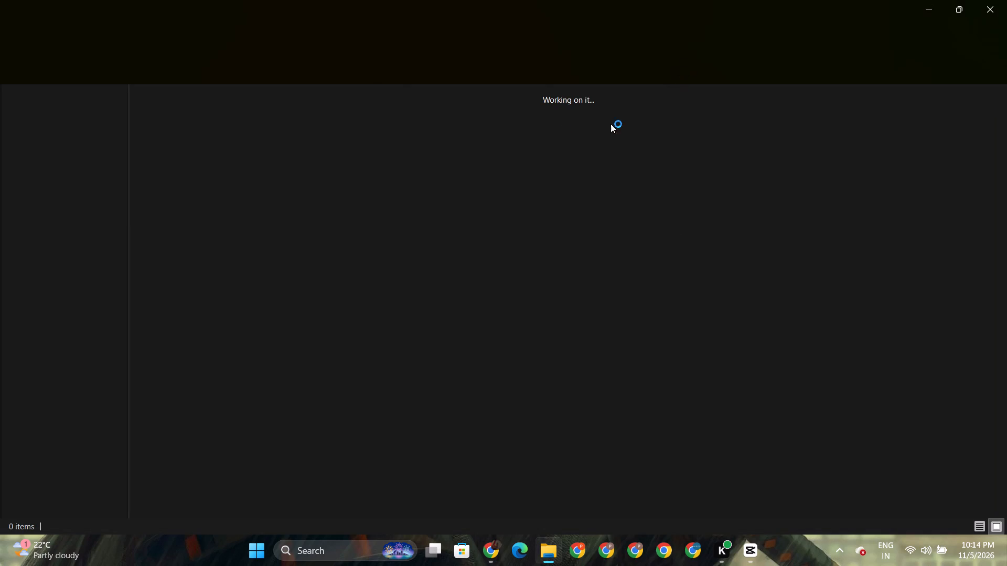
{"action": "left_click", "coordinate": [601, 452]}
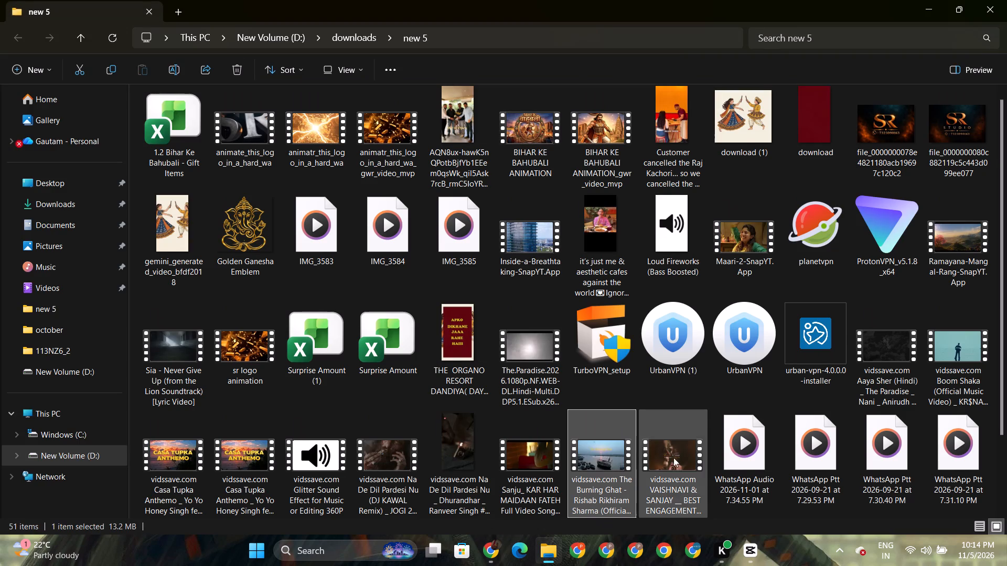
{"action": "left_click", "coordinate": [62, 47]}
{"action": "left_click", "coordinate": [74, 76]}
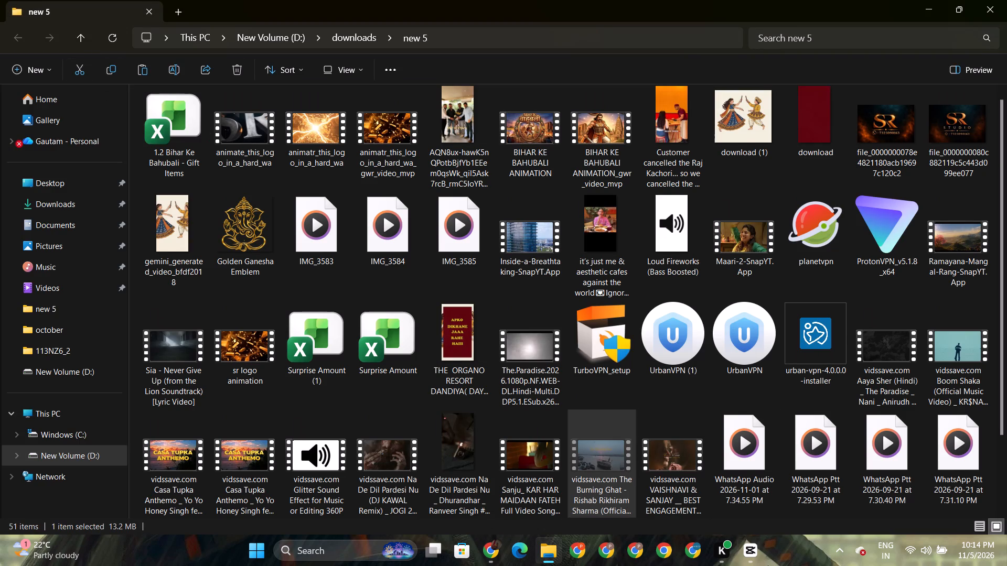
{"action": "left_click_drag", "start_coordinate": [604, 467], "coordinate": [748, 551]}
{"action": "left_click_drag", "start_coordinate": [748, 551], "coordinate": [185, 176]}
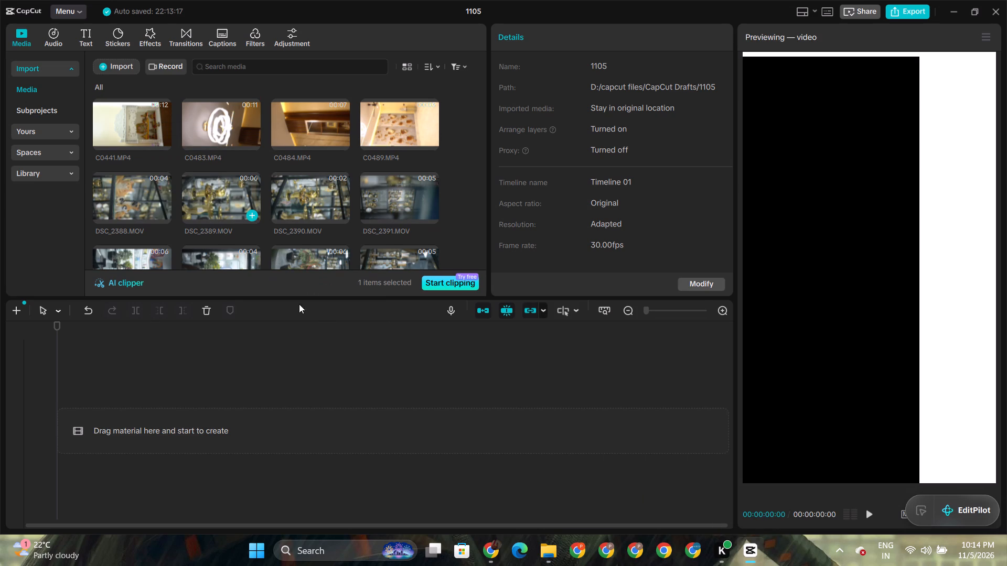
Place the Burning Ghat video at the start of the timeline and extract its audio to a separate track.
{"action": "left_click_drag", "start_coordinate": [417, 220], "coordinate": [166, 466]}
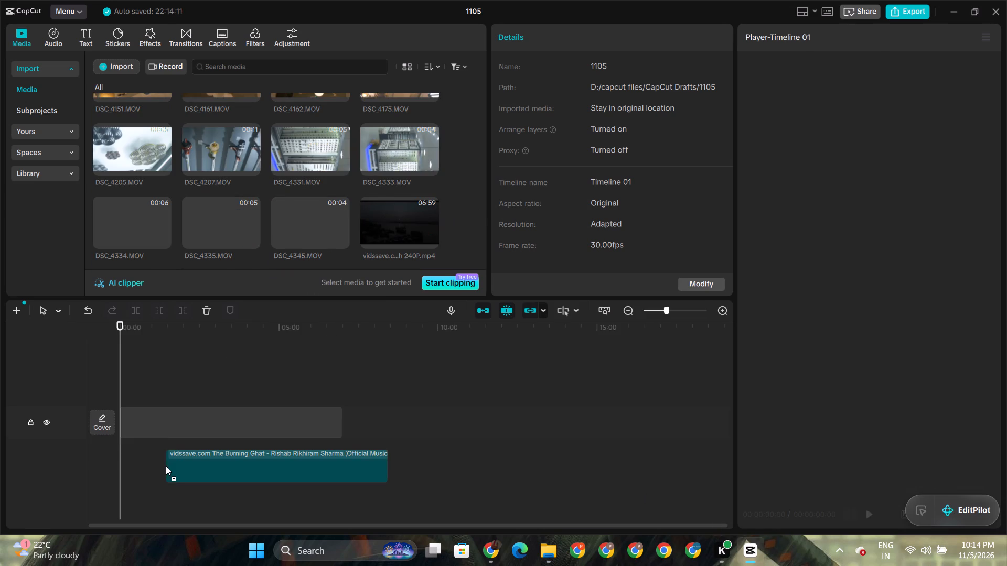
{"action": "right_click", "coordinate": [226, 401]}
{"action": "right_click", "coordinate": [229, 421]}
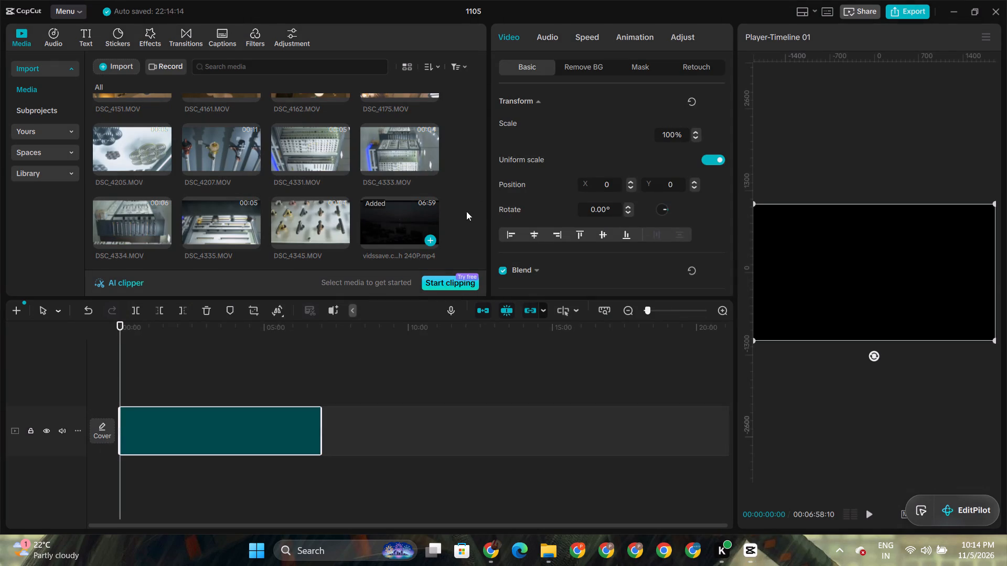
{"action": "left_click", "coordinate": [507, 212]}
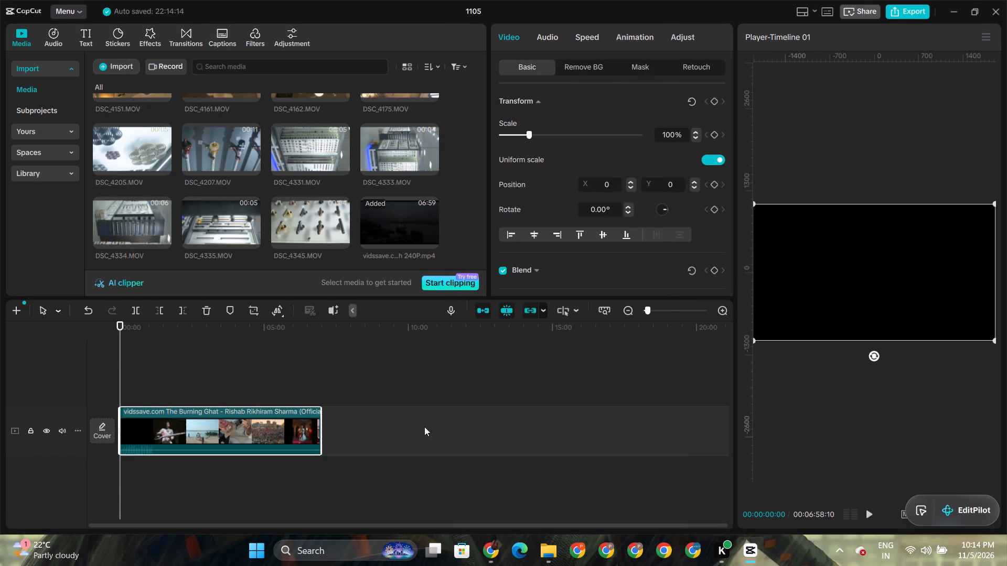
Delete the Burning Ghat video clip from the main track, keeping only its extracted audio.
{"action": "left_click", "coordinate": [247, 418]}
{"action": "key", "text": "Delete"}
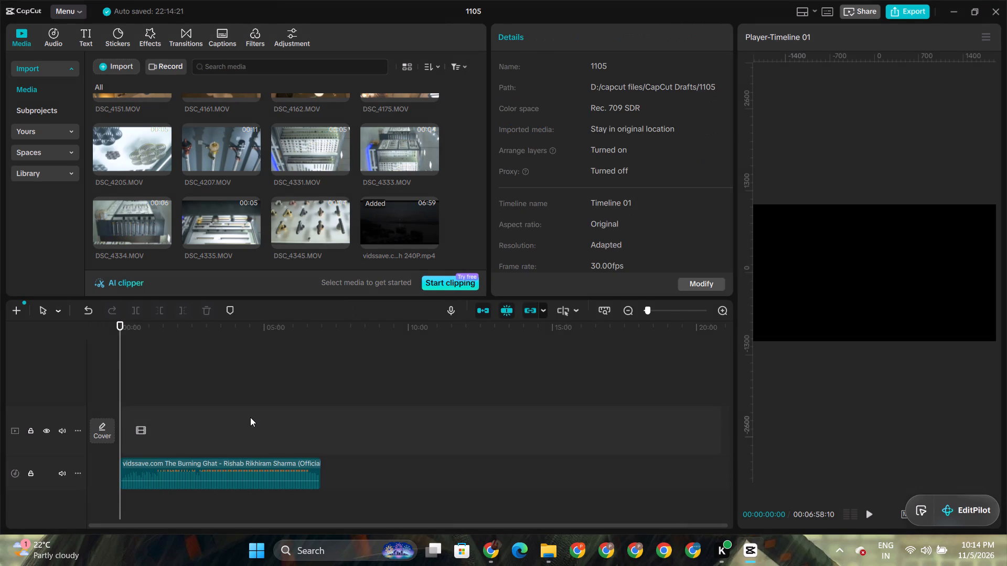
Play the Burning Ghat audio from the start and then around 01:08 to 01:14 to find the section to use.
{"action": "key", "text": "space"}
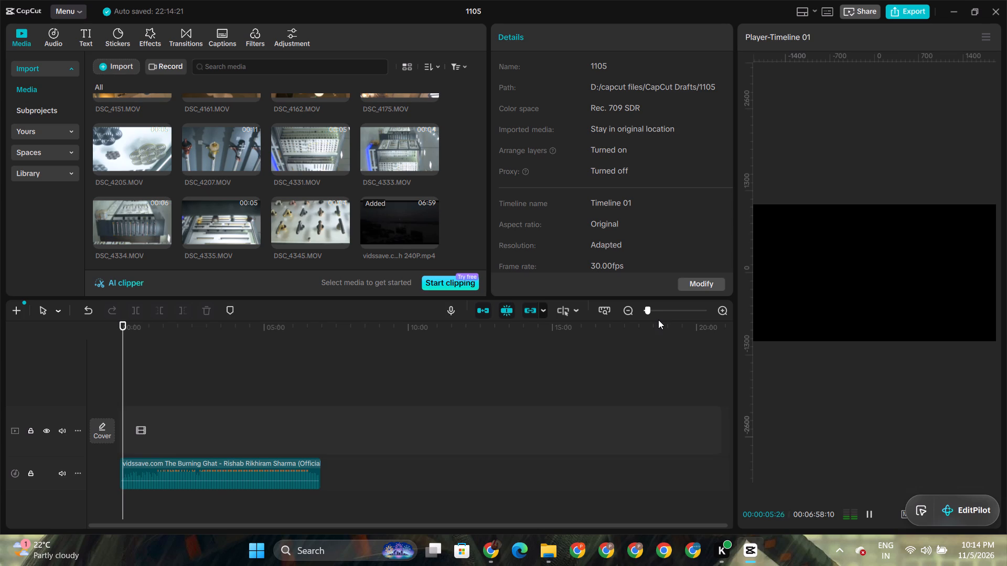
{"action": "left_click", "coordinate": [667, 313]}
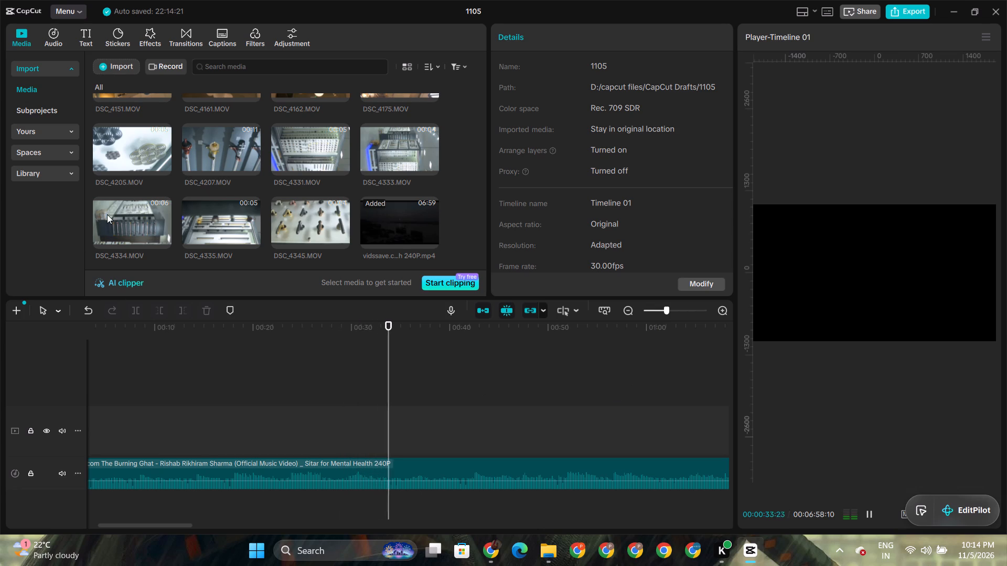
{"action": "scroll", "coordinate": [223, 195], "scroll_direction": "up", "scroll_amount": 19}
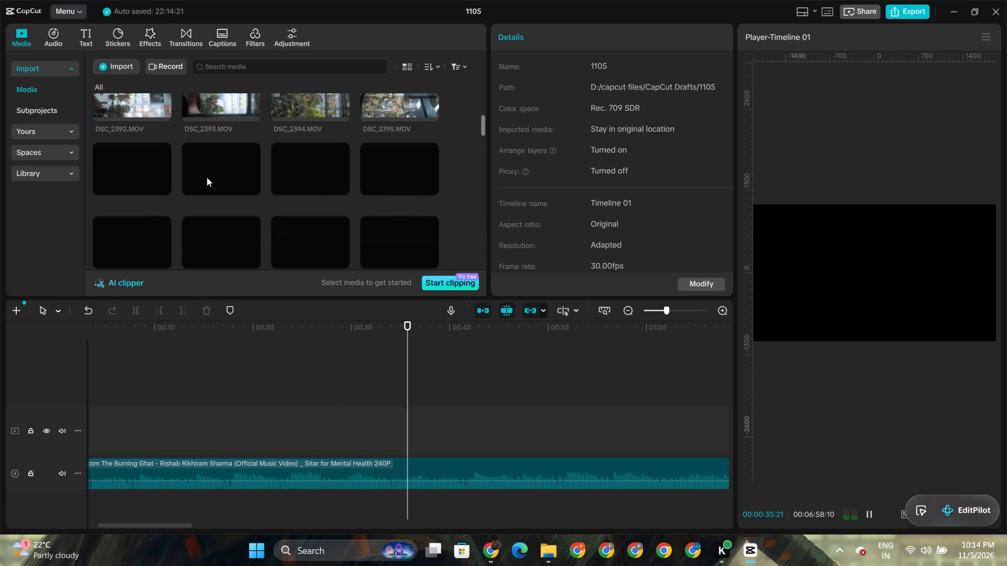
{"action": "scroll", "coordinate": [200, 189], "scroll_direction": "up", "scroll_amount": 7}
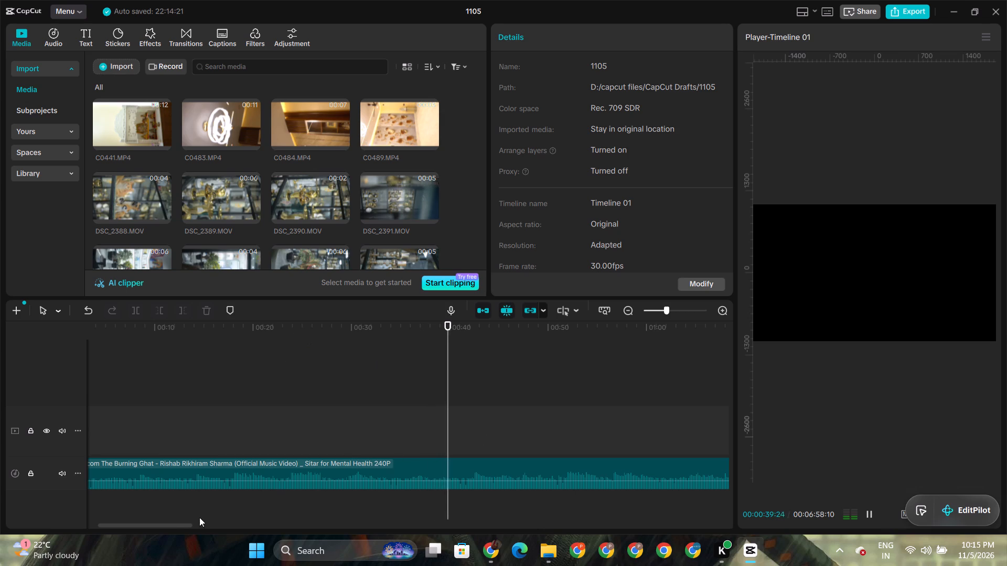
{"action": "left_click_drag", "start_coordinate": [168, 523], "coordinate": [224, 532]}
{"action": "left_click", "coordinate": [389, 334]}
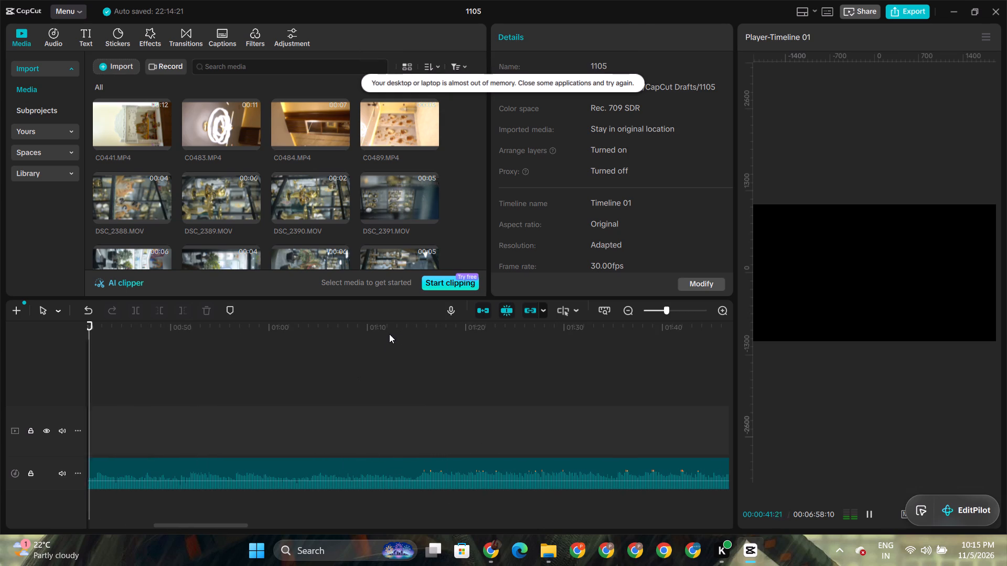
{"action": "left_click", "coordinate": [345, 330]}
{"action": "key", "text": "space"}
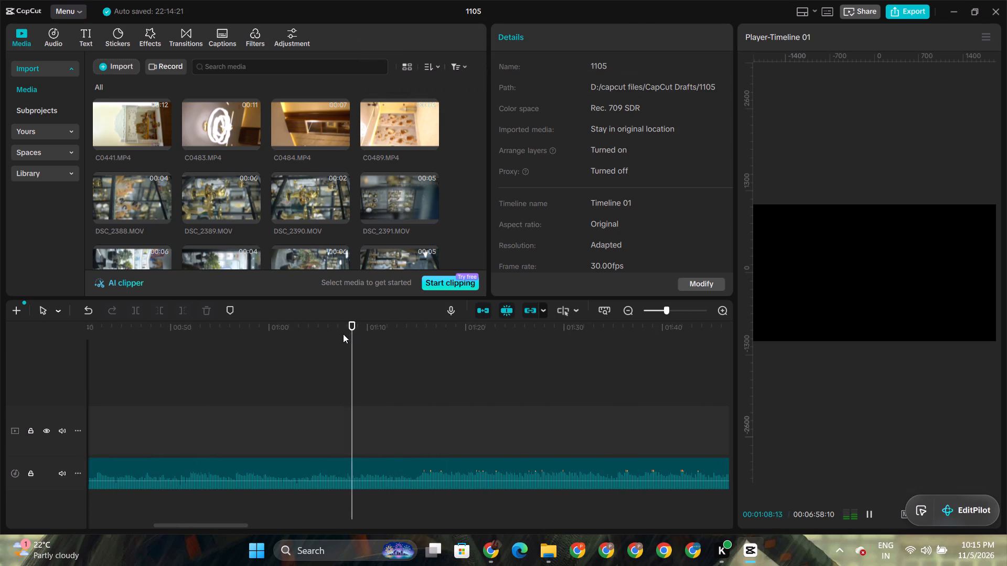
{"action": "left_click", "coordinate": [389, 332]}
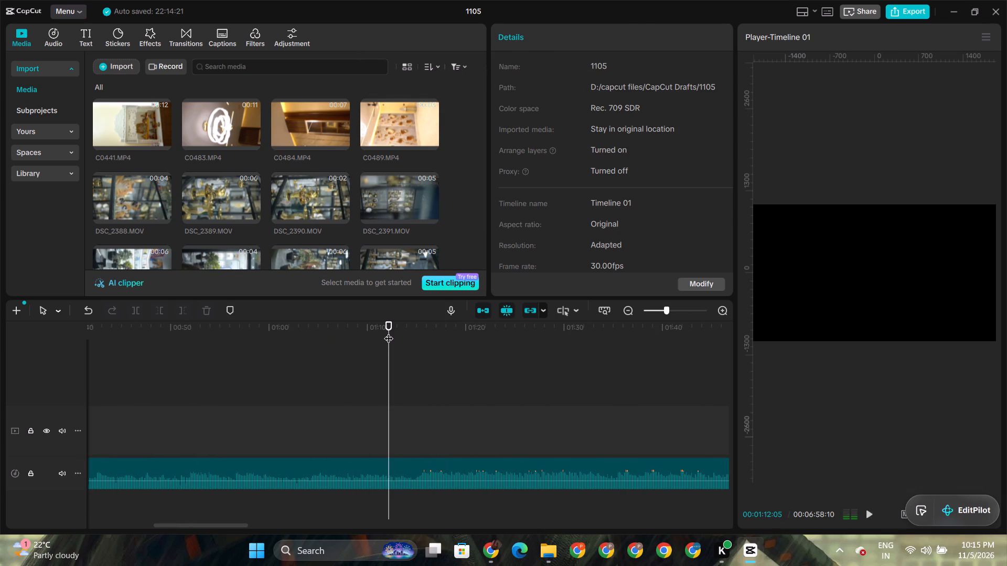
{"action": "key", "text": "space"}
{"action": "key", "text": "space"}
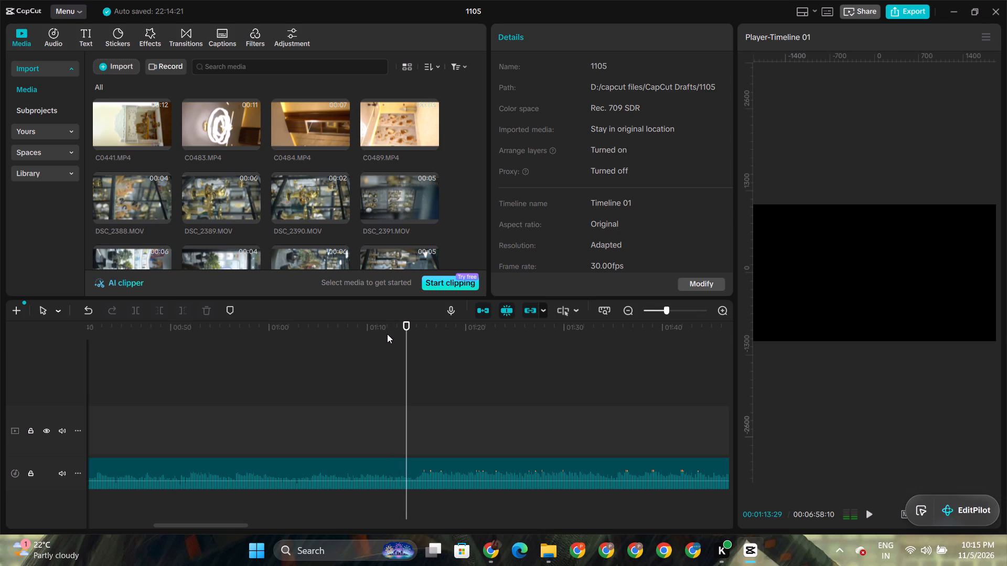
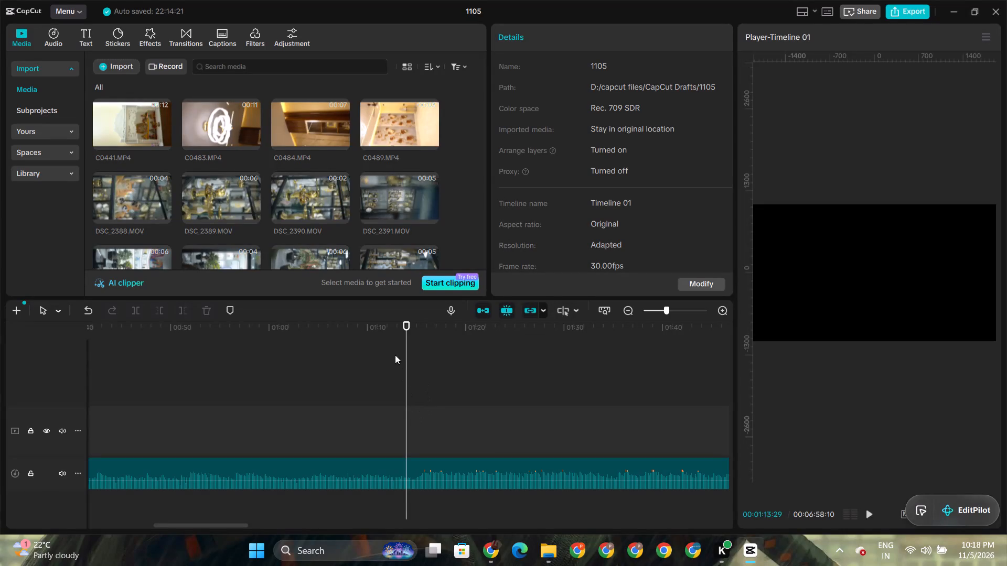
Cut away the Burning Ghat audio before 00:01:12:29 and move the remaining part to the start of the timeline.
{"action": "left_click", "coordinate": [397, 325]}
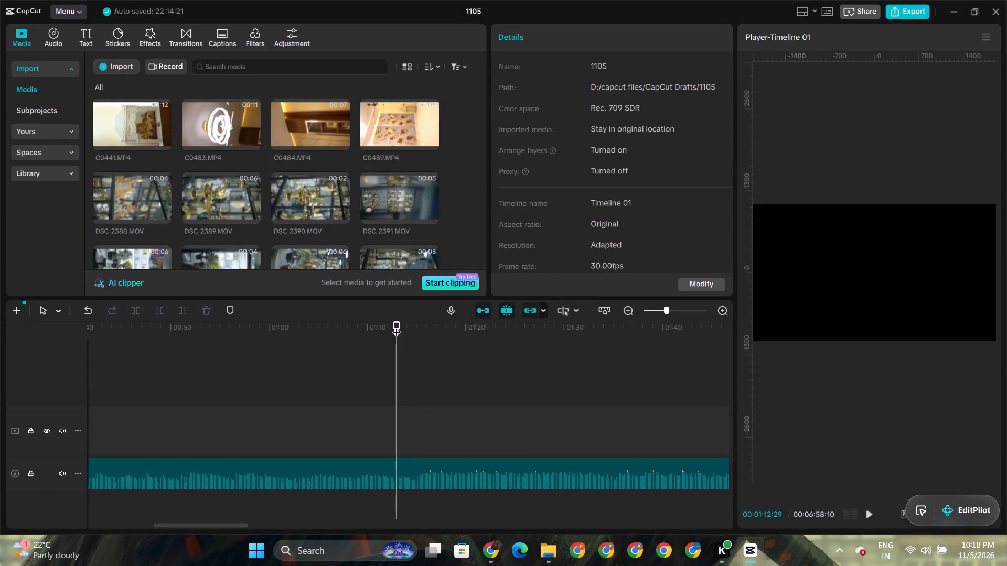
{"action": "left_click", "coordinate": [370, 474]}
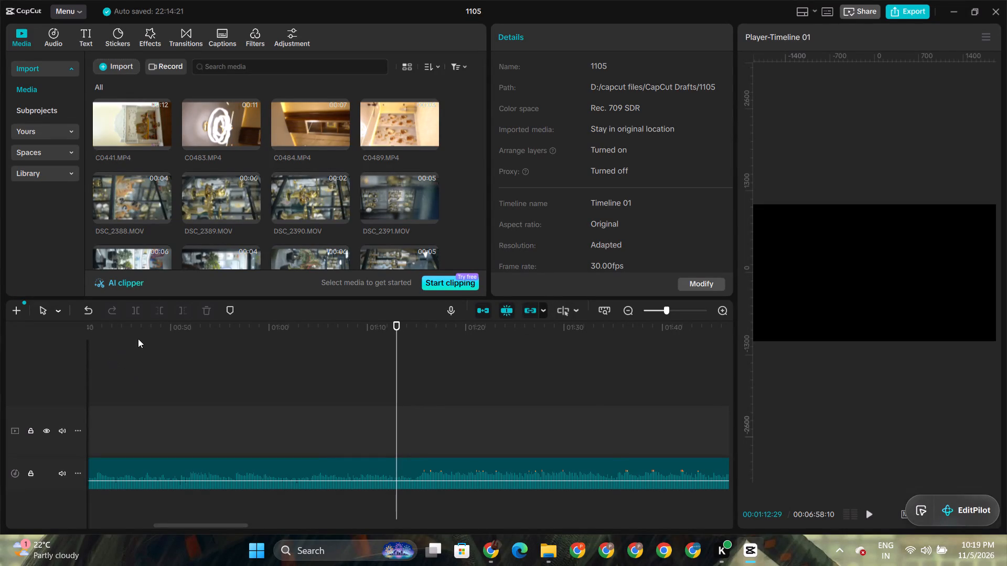
{"action": "left_click", "coordinate": [160, 313]}
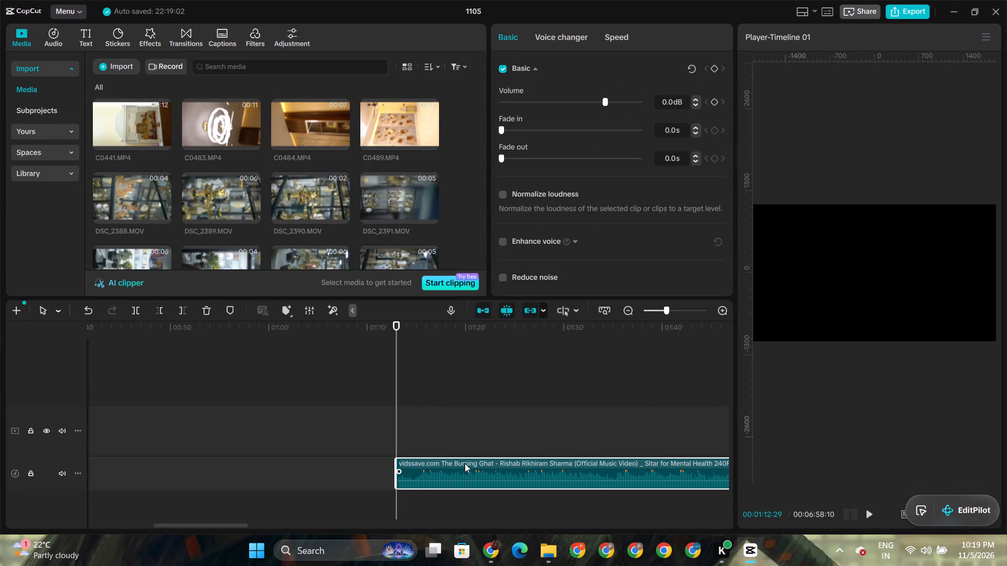
{"action": "left_click_drag", "start_coordinate": [465, 463], "coordinate": [35, 460]}
Sample the moved Burning Ghat audio and trim off everything after 00:00:50:04.
{"action": "left_click", "coordinate": [147, 333]}
{"action": "left_click_drag", "start_coordinate": [147, 333], "coordinate": [60, 357]}
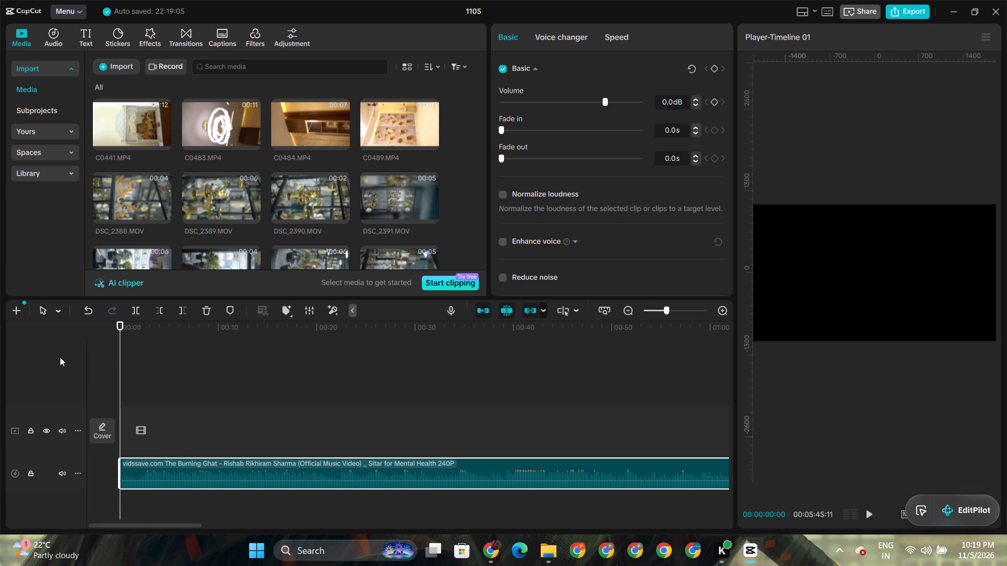
{"action": "key", "text": "space"}
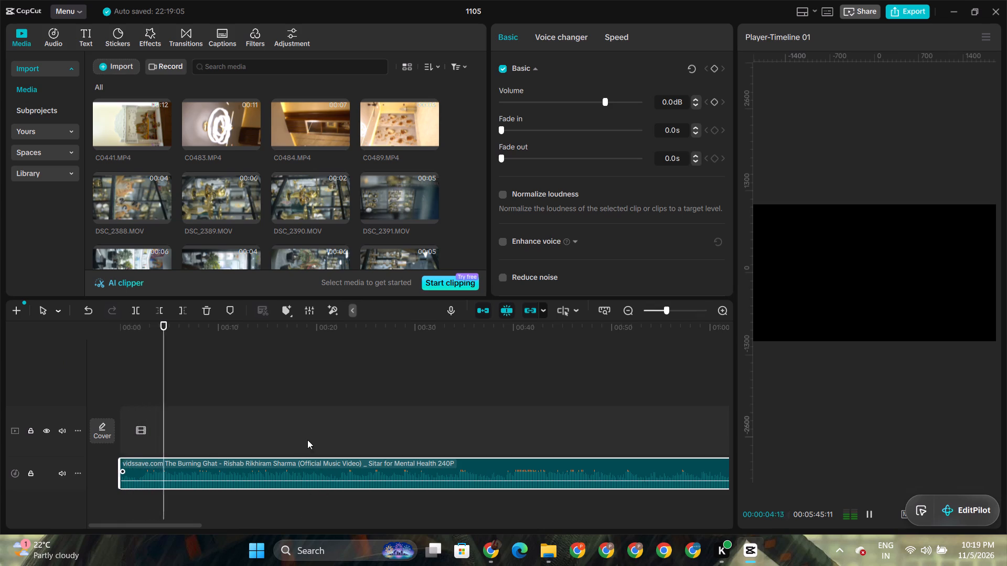
{"action": "left_click", "coordinate": [463, 328]}
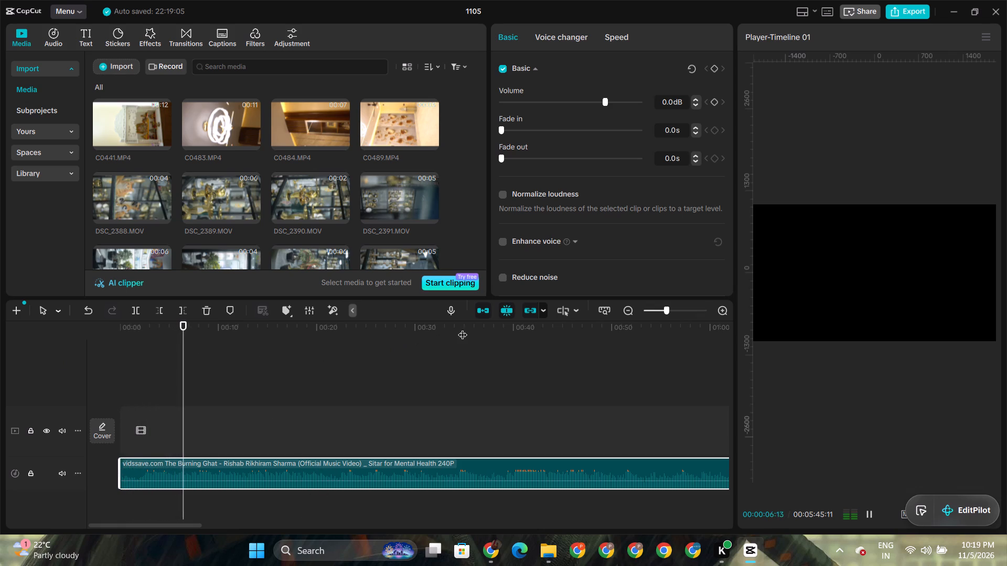
{"action": "key", "text": "space"}
{"action": "left_click", "coordinate": [530, 325]}
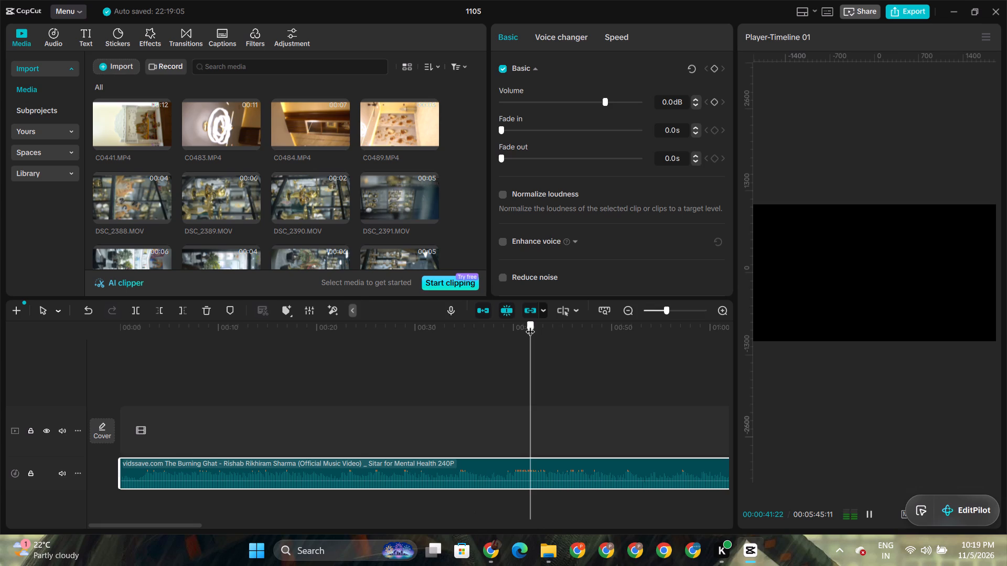
{"action": "key", "text": "space"}
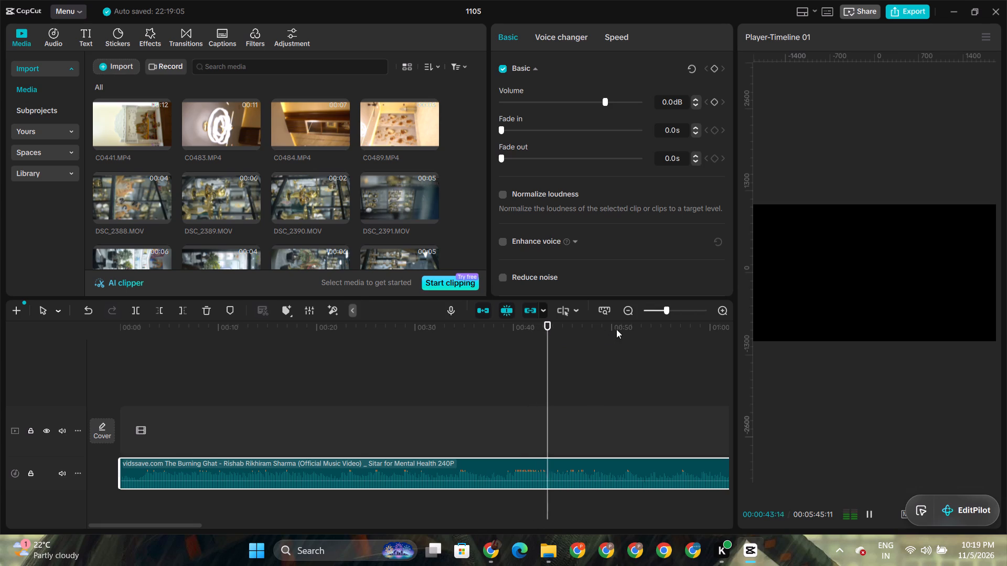
{"action": "left_click", "coordinate": [613, 327]}
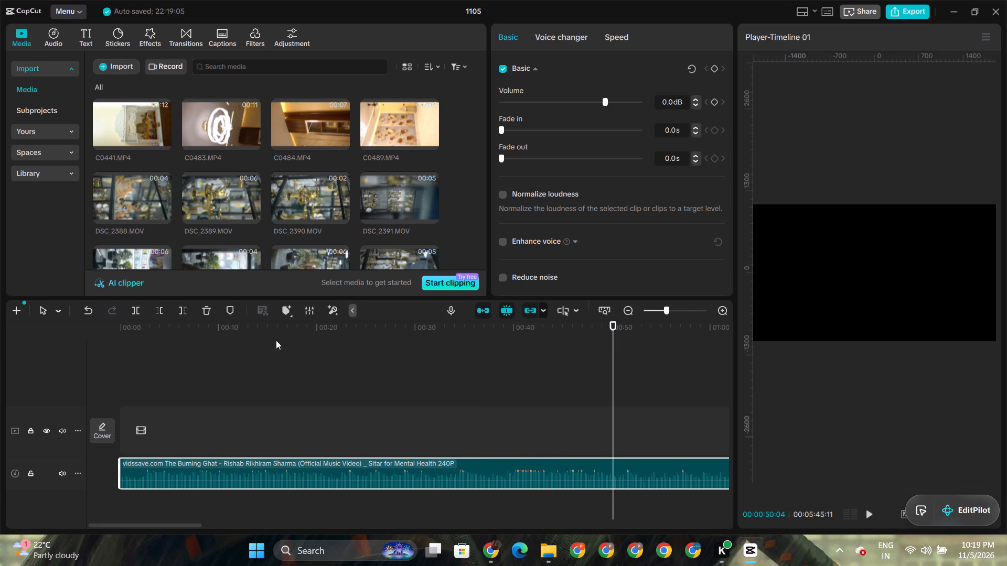
{"action": "left_click", "coordinate": [185, 311]}
{"action": "left_click", "coordinate": [213, 345]}
{"action": "left_click_drag", "start_coordinate": [205, 337], "coordinate": [0, 388]}
{"action": "key", "text": "space"}
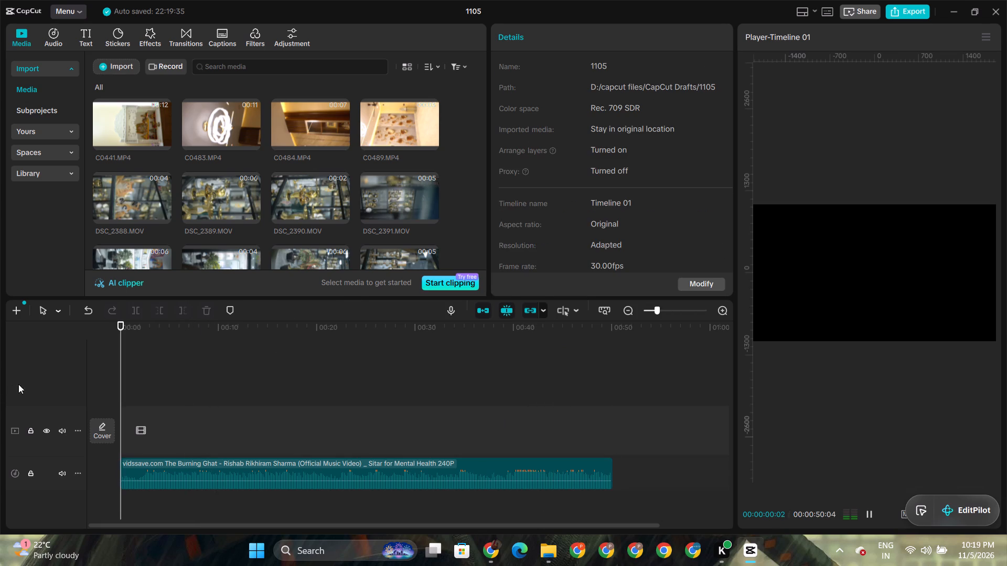
{"action": "key", "text": "space"}
Place the C0441.MP4 clip at the start of the main video track.
{"action": "left_click_drag", "start_coordinate": [126, 118], "coordinate": [179, 200]}
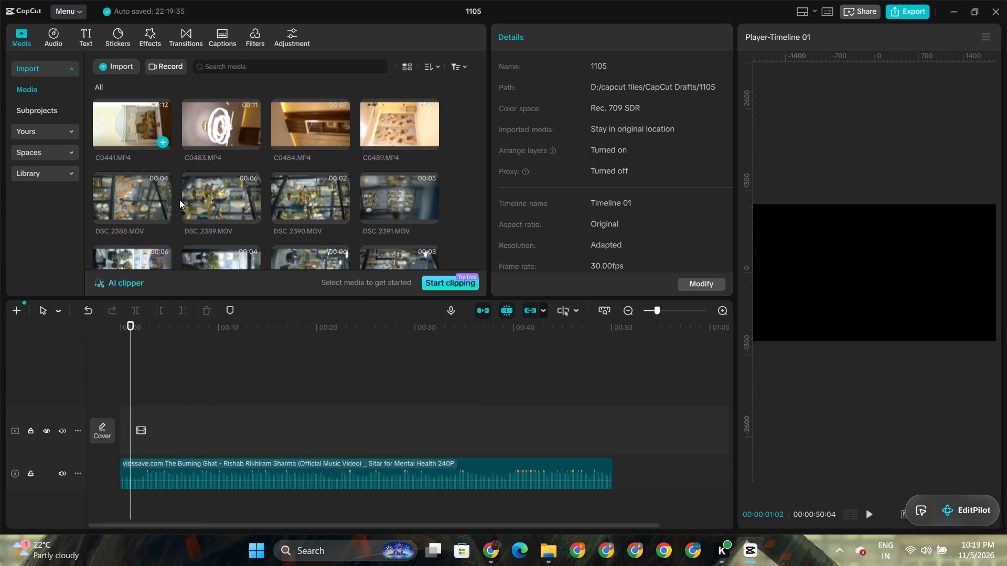
{"action": "left_click_drag", "start_coordinate": [179, 200], "coordinate": [155, 428]}
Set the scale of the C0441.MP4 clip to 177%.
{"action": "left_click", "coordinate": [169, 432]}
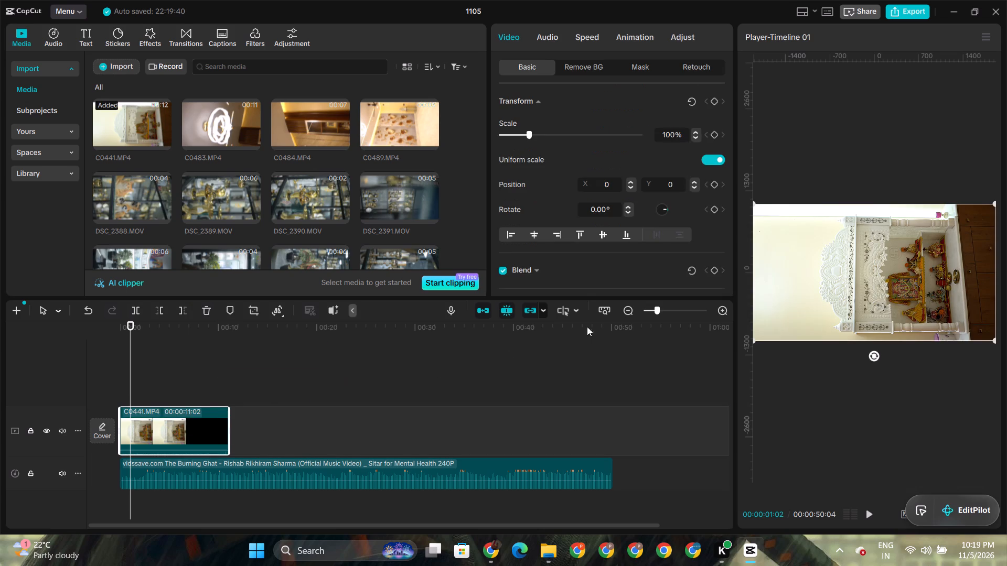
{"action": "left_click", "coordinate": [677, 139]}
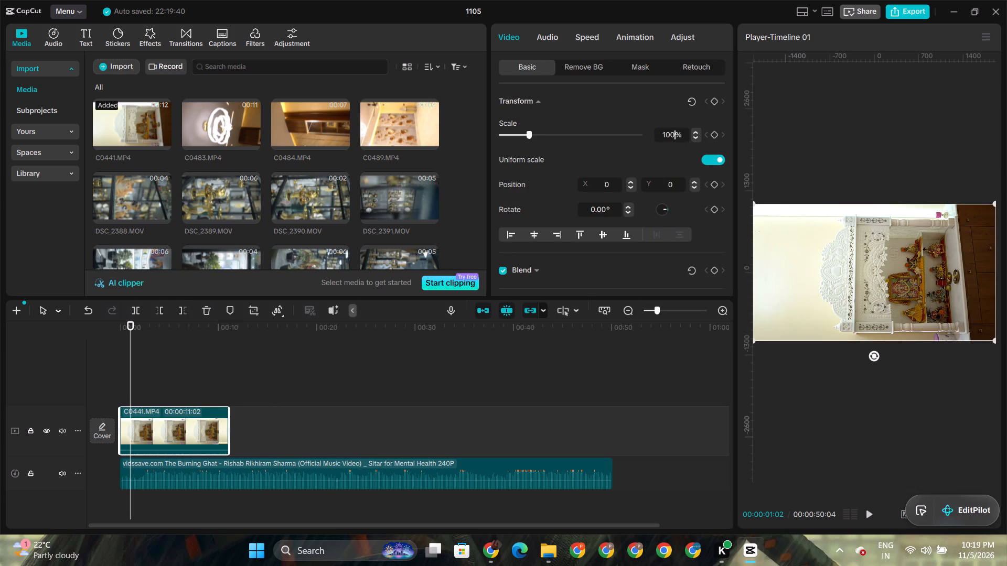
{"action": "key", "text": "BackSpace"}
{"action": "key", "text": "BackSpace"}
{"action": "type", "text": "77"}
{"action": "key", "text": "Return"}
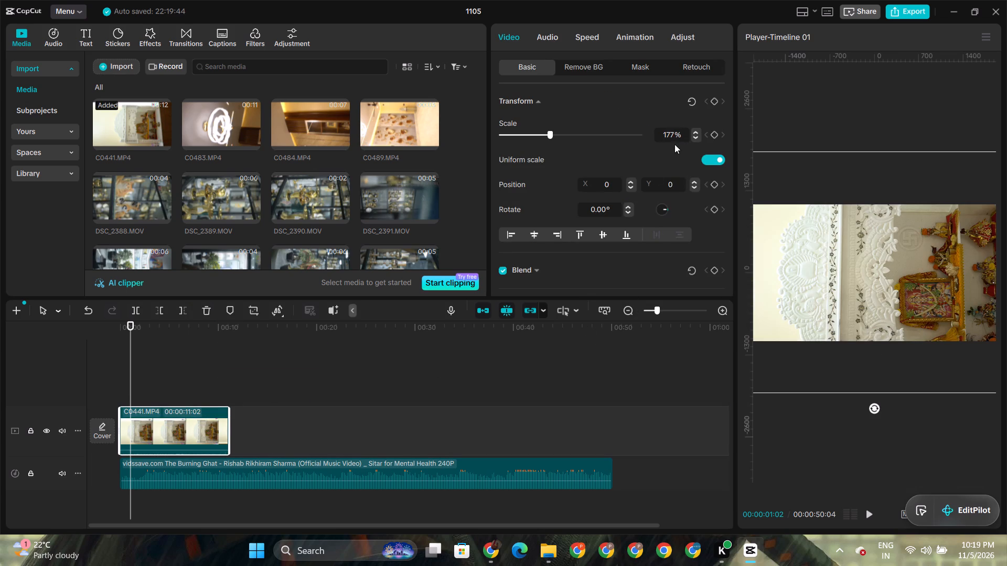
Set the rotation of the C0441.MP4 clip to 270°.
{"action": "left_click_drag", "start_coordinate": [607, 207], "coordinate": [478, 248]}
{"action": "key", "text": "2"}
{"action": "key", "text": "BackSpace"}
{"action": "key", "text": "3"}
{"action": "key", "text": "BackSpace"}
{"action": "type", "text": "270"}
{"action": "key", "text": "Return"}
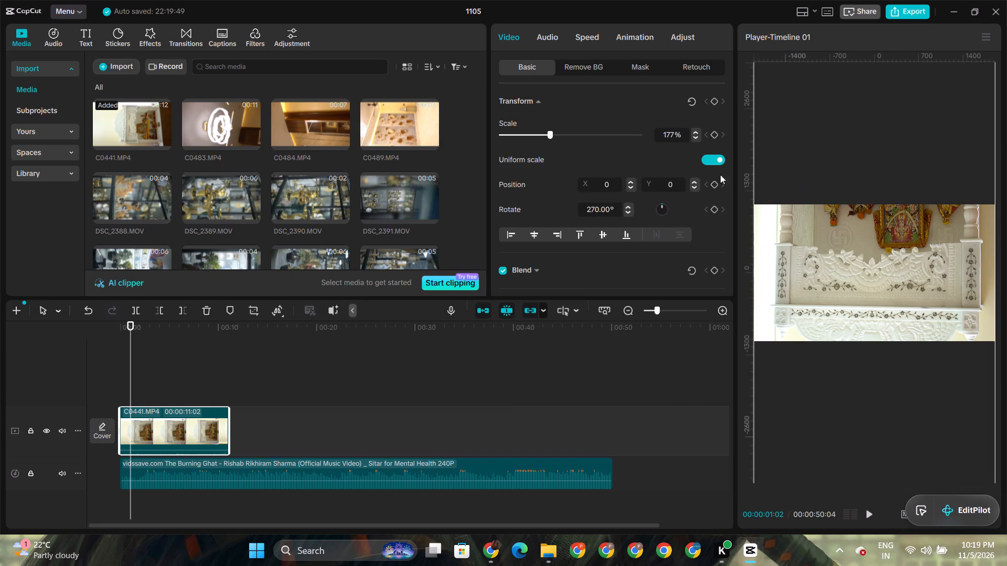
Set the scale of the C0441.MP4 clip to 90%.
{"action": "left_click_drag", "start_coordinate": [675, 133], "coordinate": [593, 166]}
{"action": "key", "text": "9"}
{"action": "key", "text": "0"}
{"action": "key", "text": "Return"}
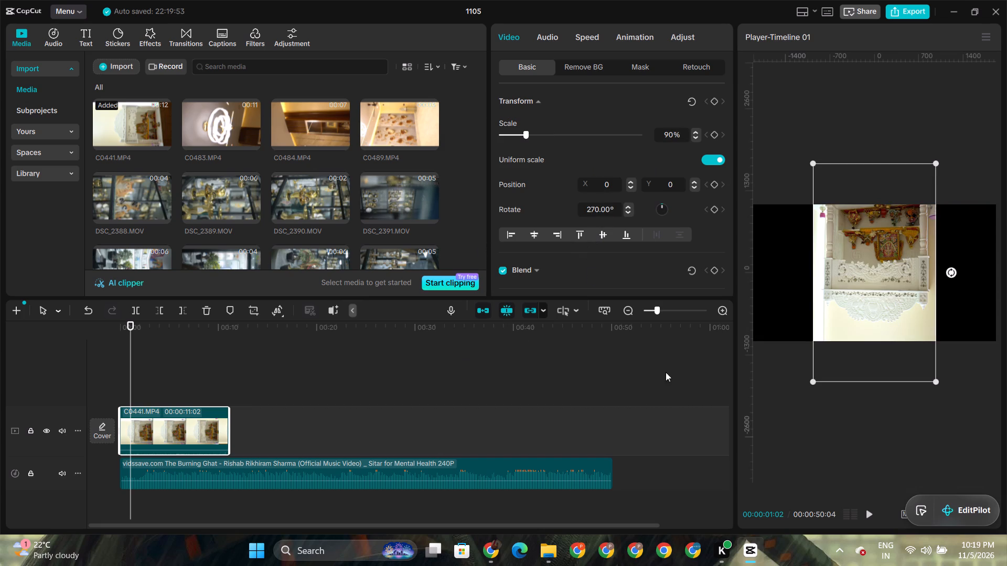
Move the EditPilot widget clear of the player controls and set the timeline's aspect ratio to 9:16.
{"action": "left_click", "coordinate": [400, 352]}
{"action": "left_click", "coordinate": [317, 337]}
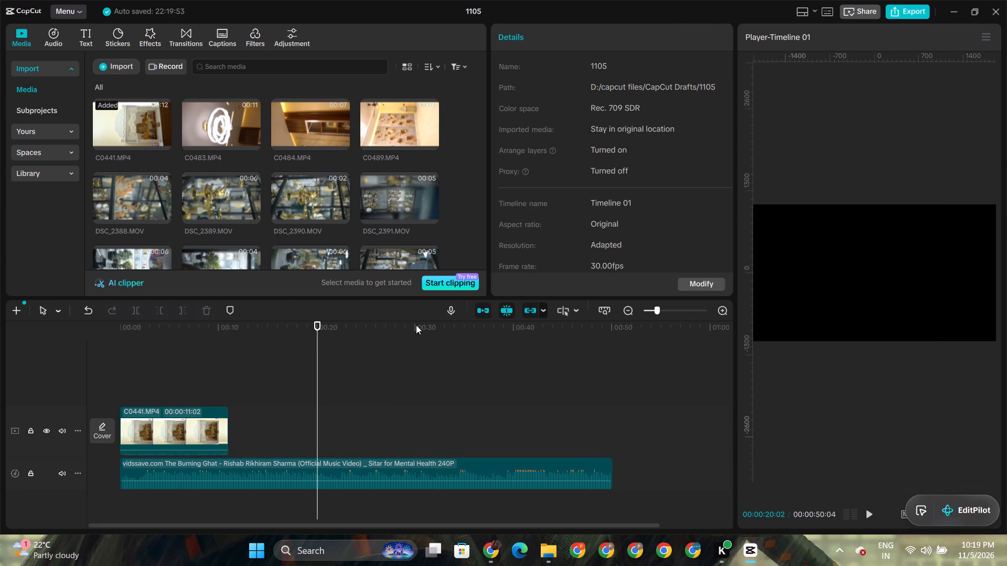
{"action": "left_click_drag", "start_coordinate": [952, 496], "coordinate": [691, 0]}
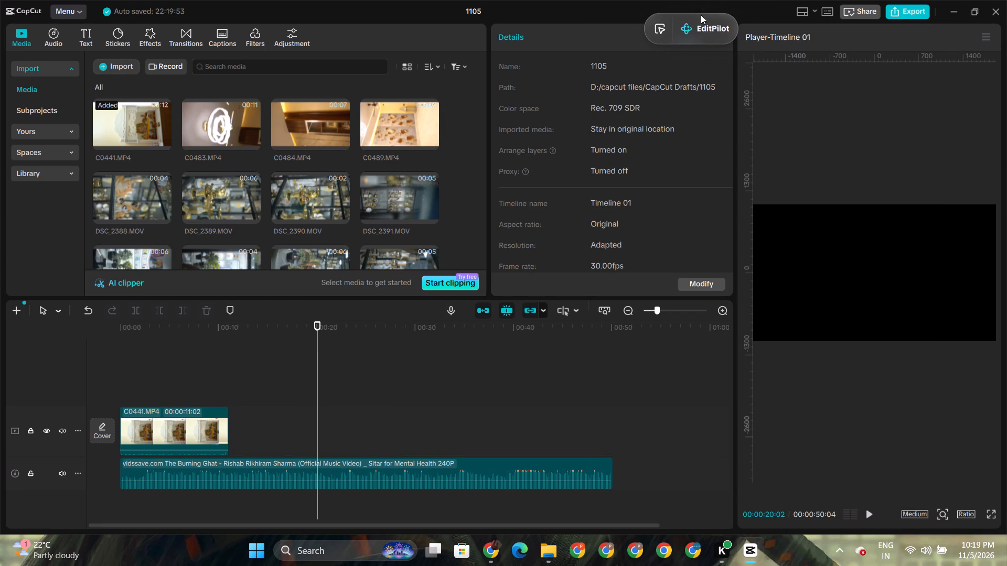
{"action": "left_click", "coordinate": [971, 517]}
{"action": "left_click", "coordinate": [968, 511]}
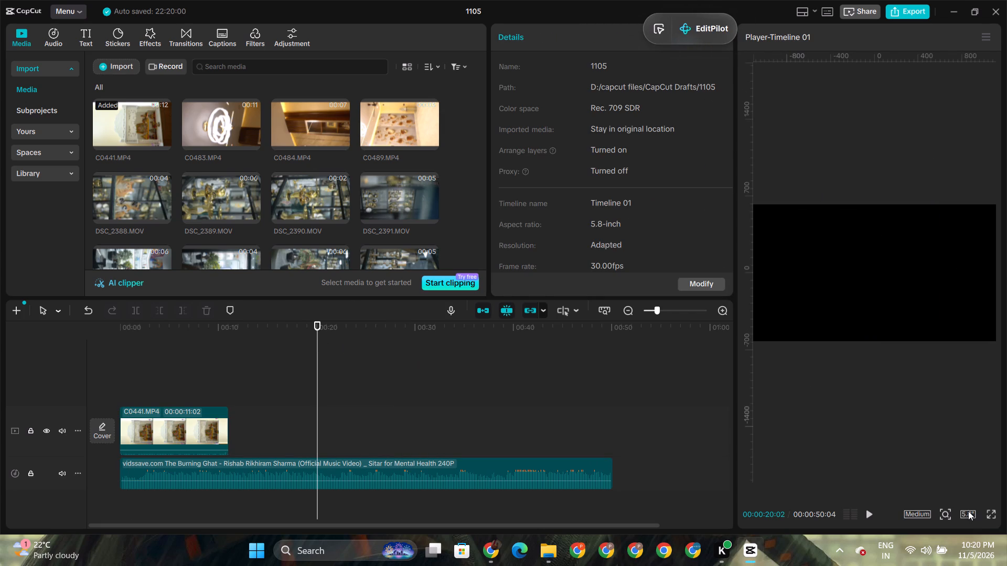
{"action": "left_click", "coordinate": [968, 511]}
{"action": "left_click", "coordinate": [968, 468]}
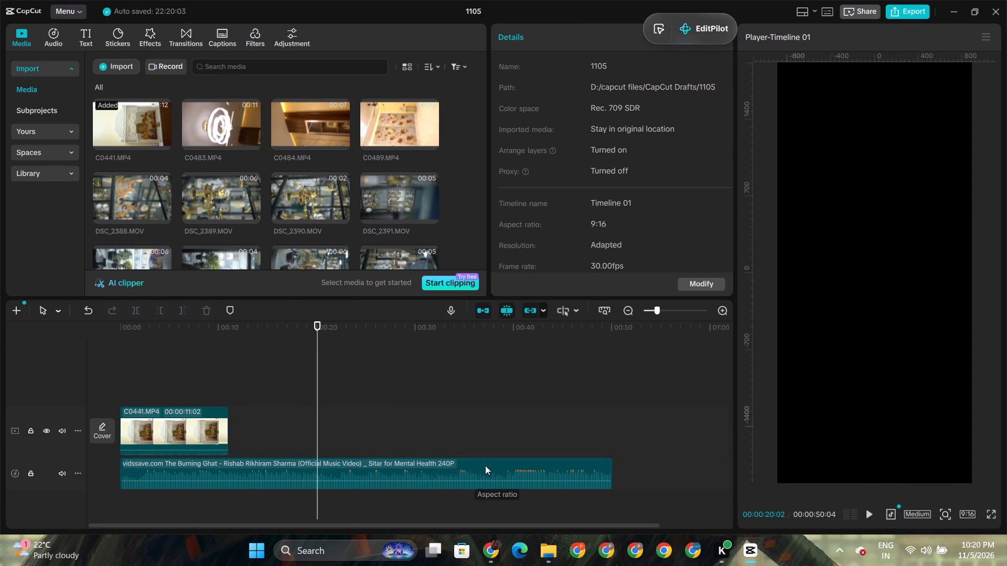
Set the scale of the C0441.MP4 clip to 270% from the start of the timeline.
{"action": "left_click", "coordinate": [203, 338]}
{"action": "left_click_drag", "start_coordinate": [203, 338], "coordinate": [31, 357]}
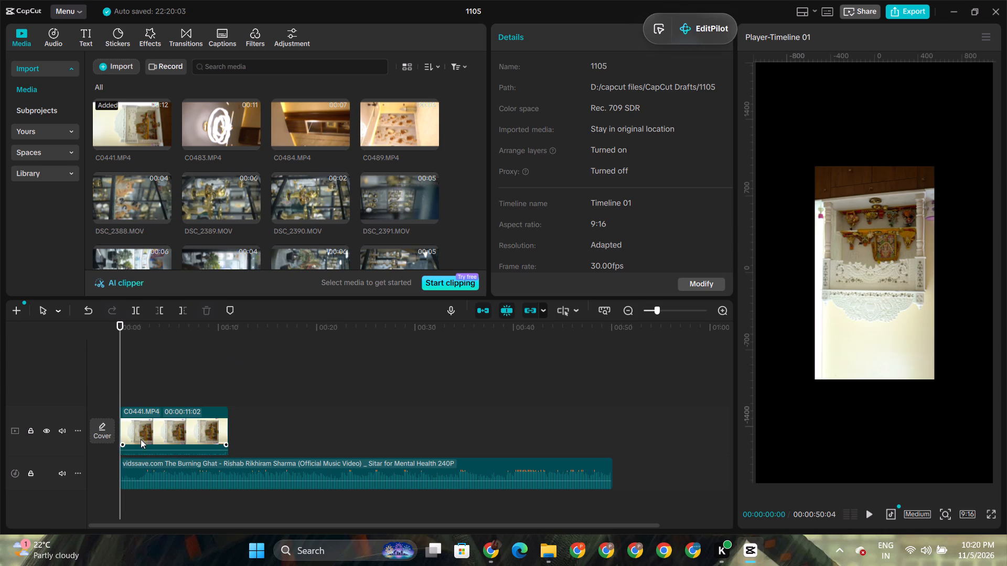
{"action": "left_click", "coordinate": [141, 439]}
{"action": "left_click_drag", "start_coordinate": [676, 136], "coordinate": [548, 178]}
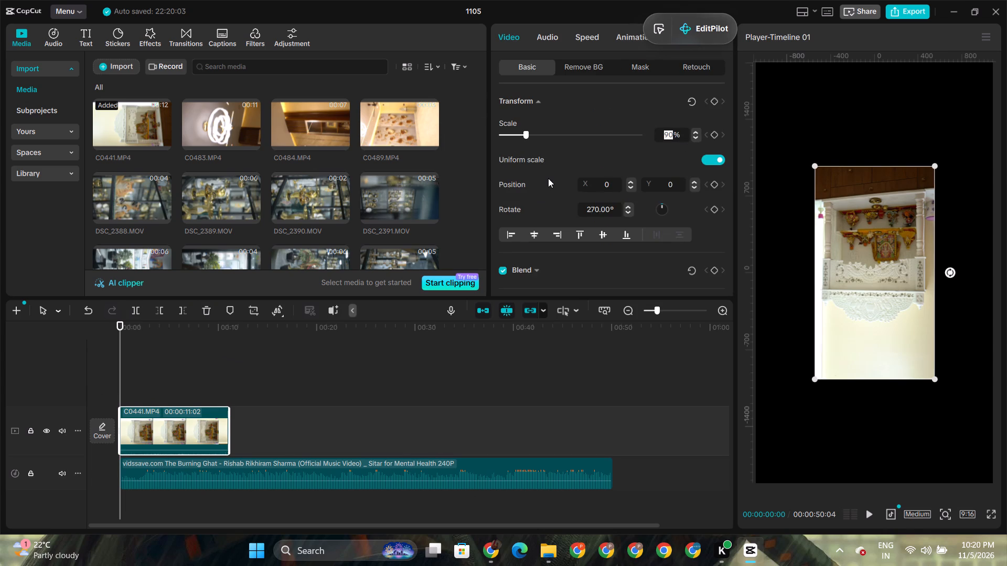
{"action": "type", "text": "270"}
{"action": "key", "text": "Return"}
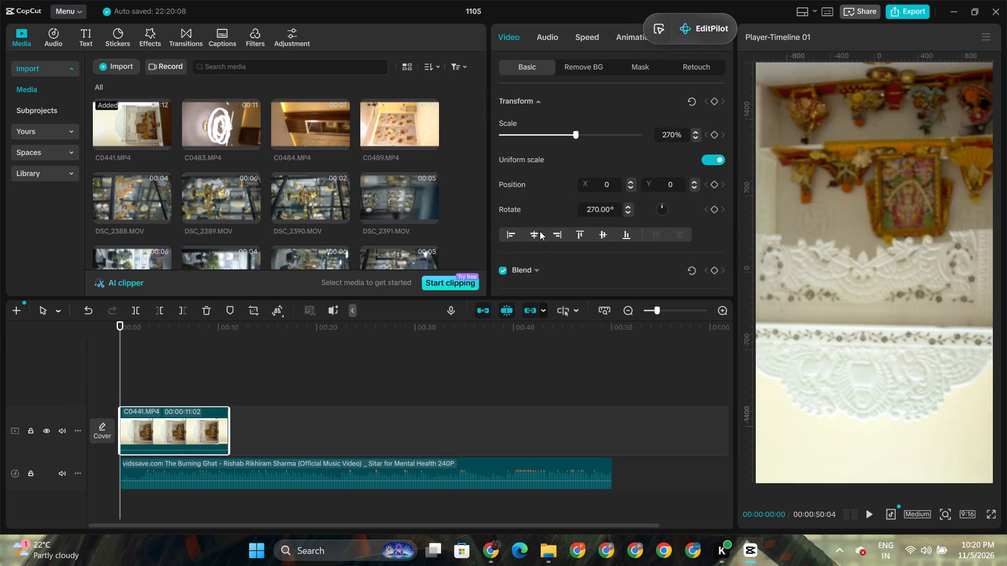
{"action": "key", "text": "space"}
{"action": "key", "text": "space"}
Set the rotation of the C0441.MP4 clip to 90°.
{"action": "left_click_drag", "start_coordinate": [614, 209], "coordinate": [495, 221]}
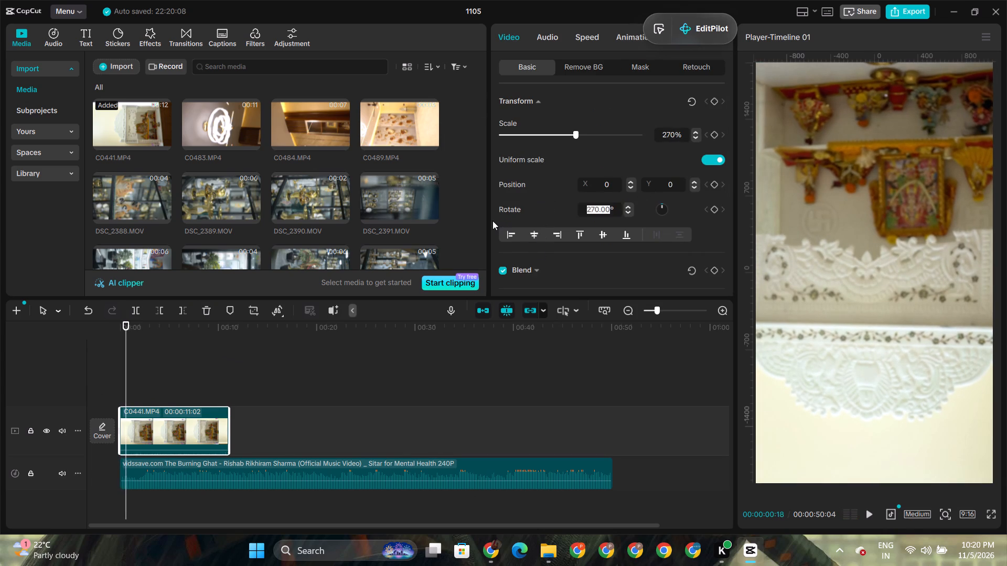
{"action": "key", "text": "9"}
{"action": "key", "text": "0"}
{"action": "key", "text": "Return"}
Preview the C0441.MP4 clip with the music from the start and around 4 to 5 seconds to check its framing and movement.
{"action": "key", "text": "space"}
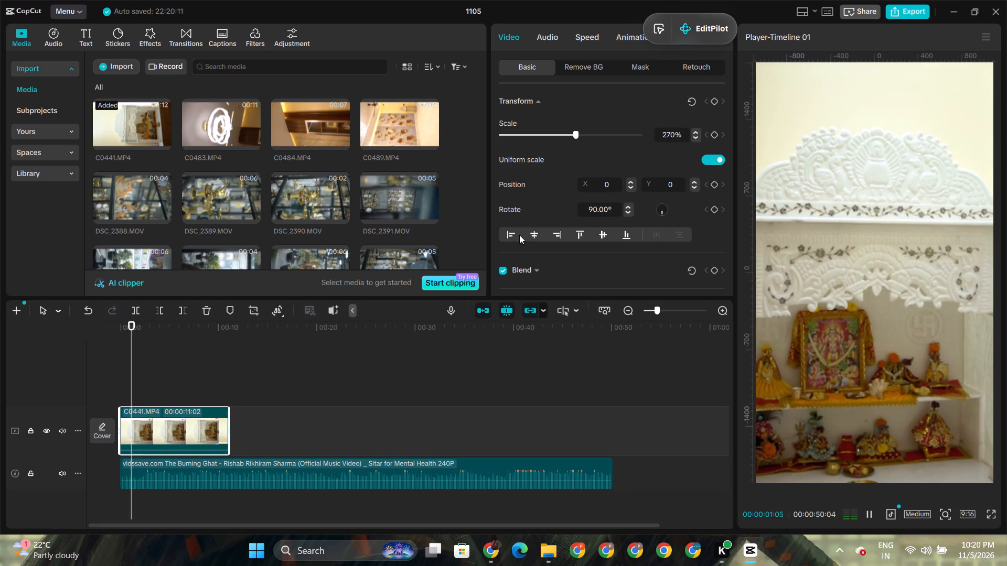
{"action": "key", "text": "space"}
{"action": "left_click", "coordinate": [808, 333]}
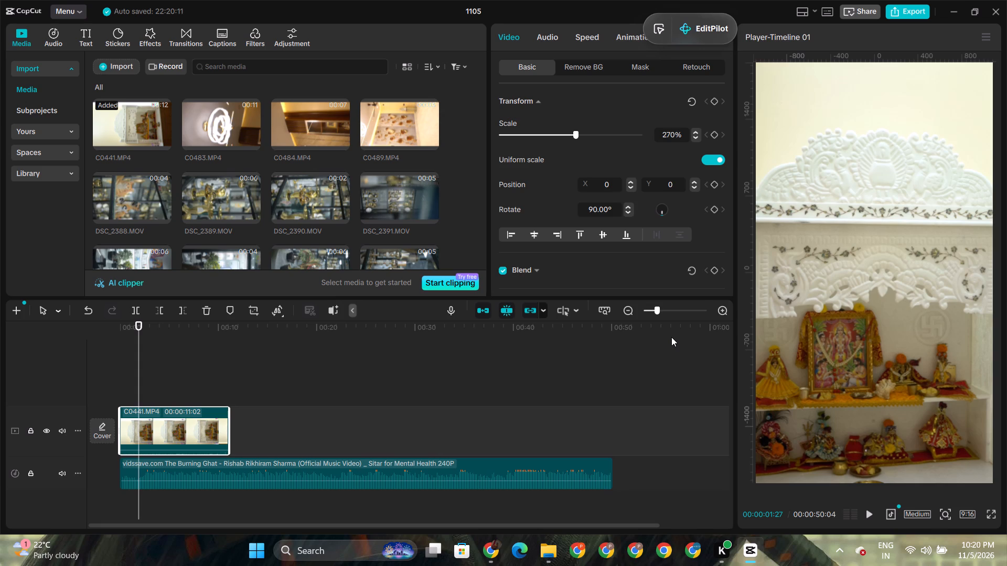
{"action": "key", "text": "space"}
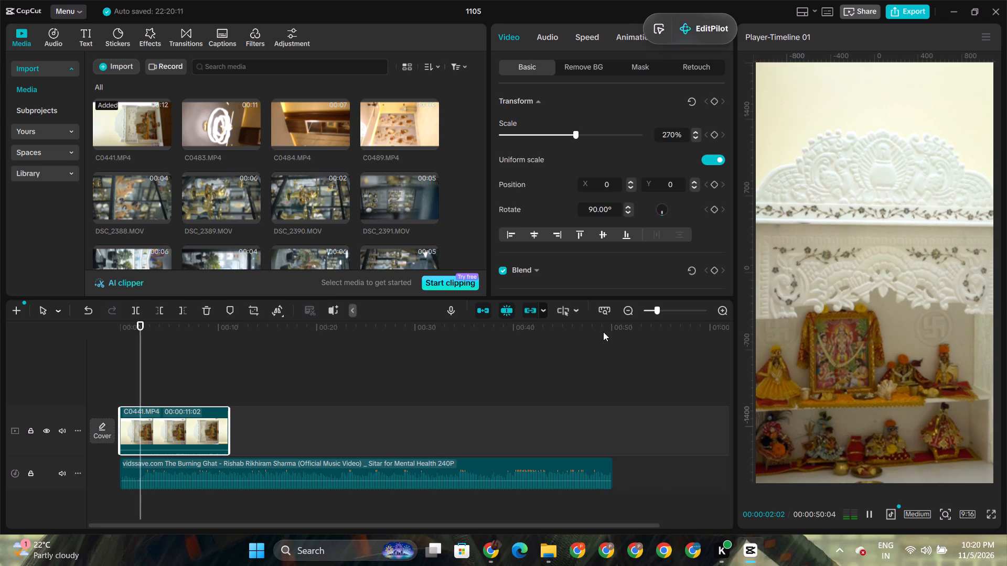
{"action": "key", "text": "space"}
{"action": "left_click", "coordinate": [170, 321]}
{"action": "left_click_drag", "start_coordinate": [165, 332], "coordinate": [120, 337]}
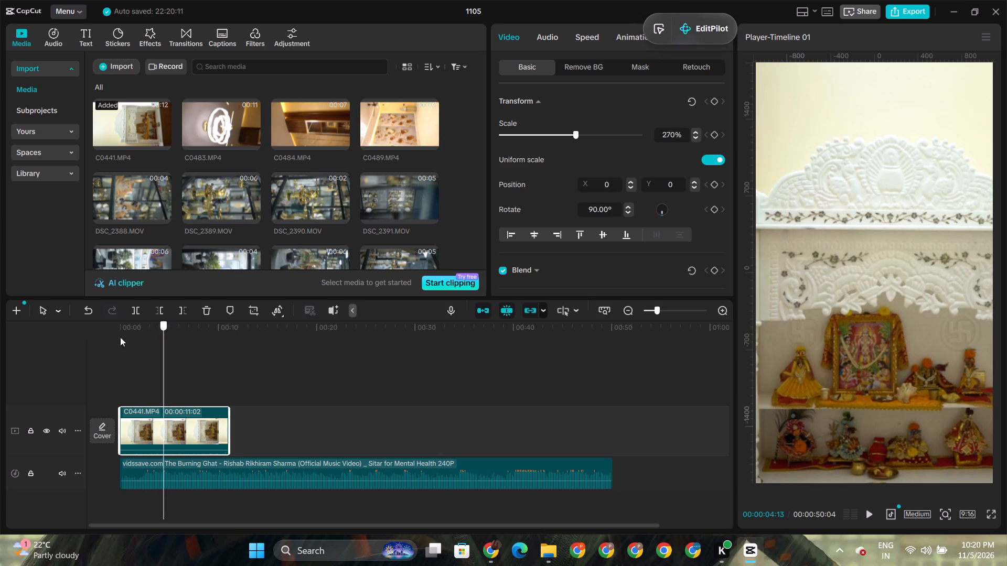
{"action": "left_click_drag", "start_coordinate": [120, 337], "coordinate": [32, 342]}
{"action": "key", "text": "space"}
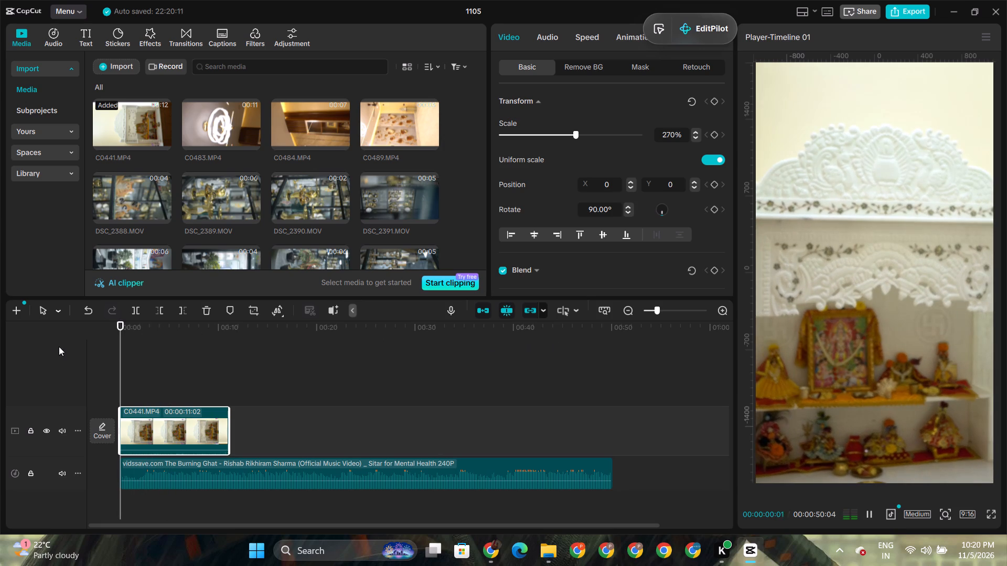
{"action": "key", "text": "space"}
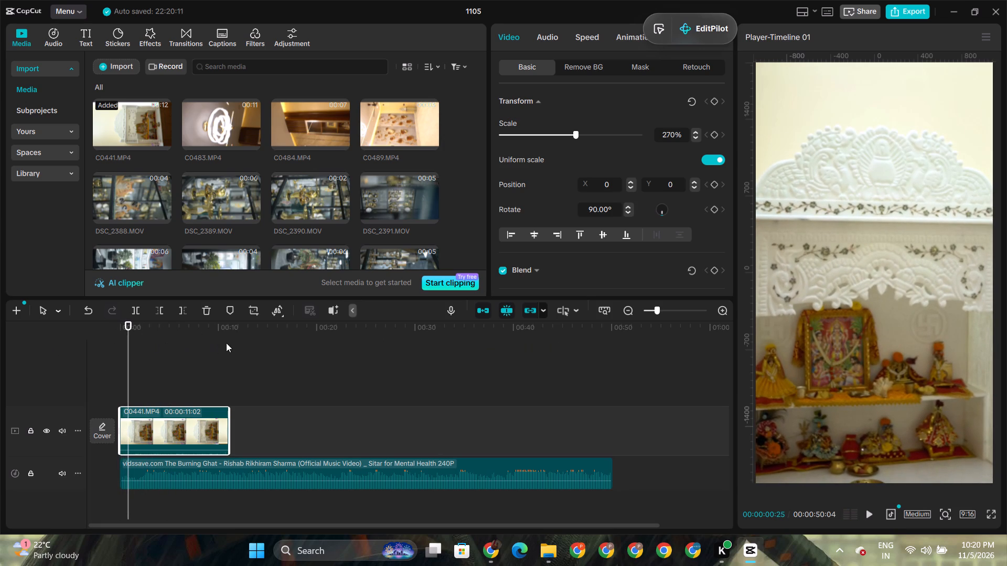
{"action": "left_click", "coordinate": [164, 340]}
{"action": "key", "text": "space"}
{"action": "key", "text": "space"}
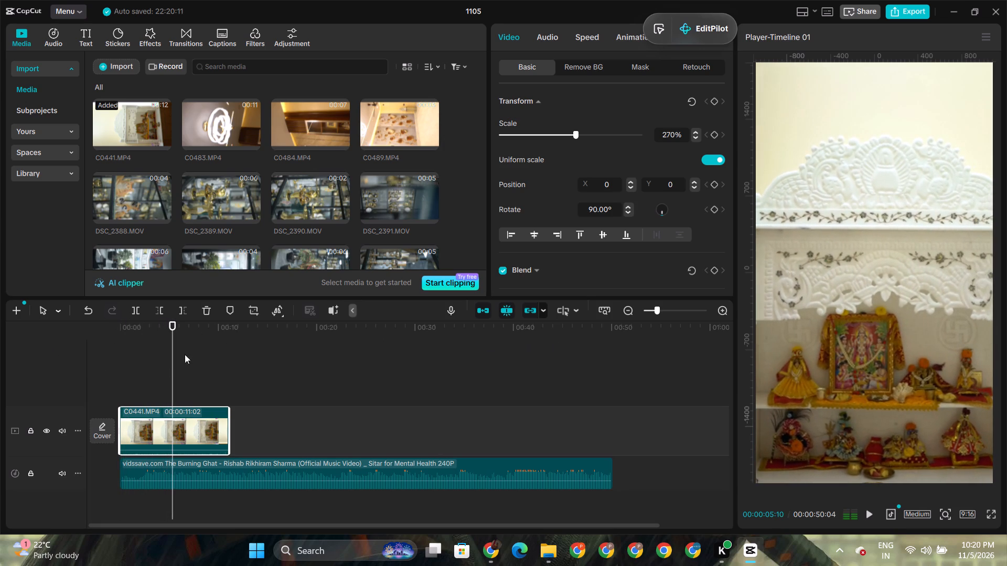
{"action": "left_click", "coordinate": [147, 332]}
{"action": "left_click_drag", "start_coordinate": [147, 332], "coordinate": [60, 353]}
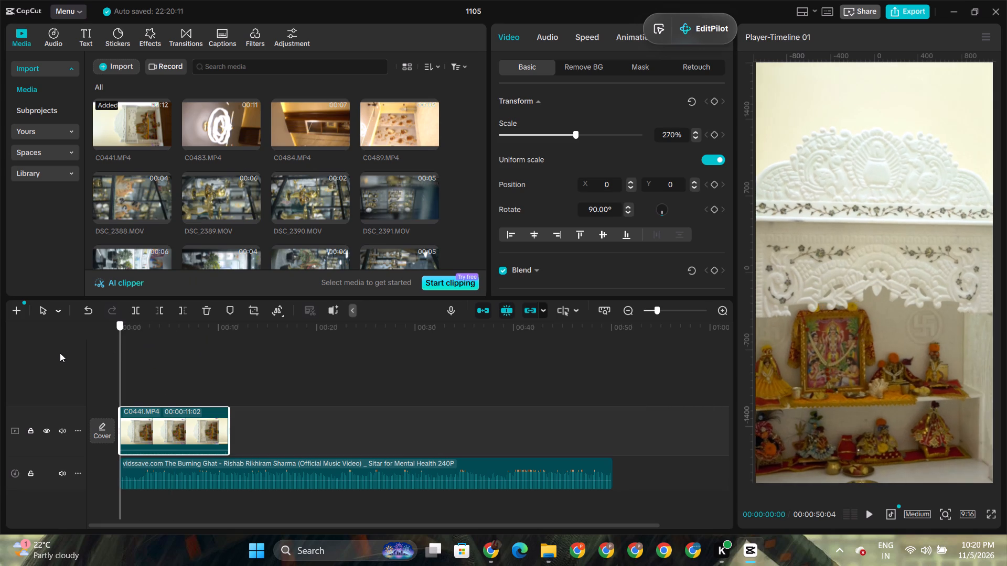
{"action": "left_click_drag", "start_coordinate": [60, 353], "coordinate": [59, 354]}
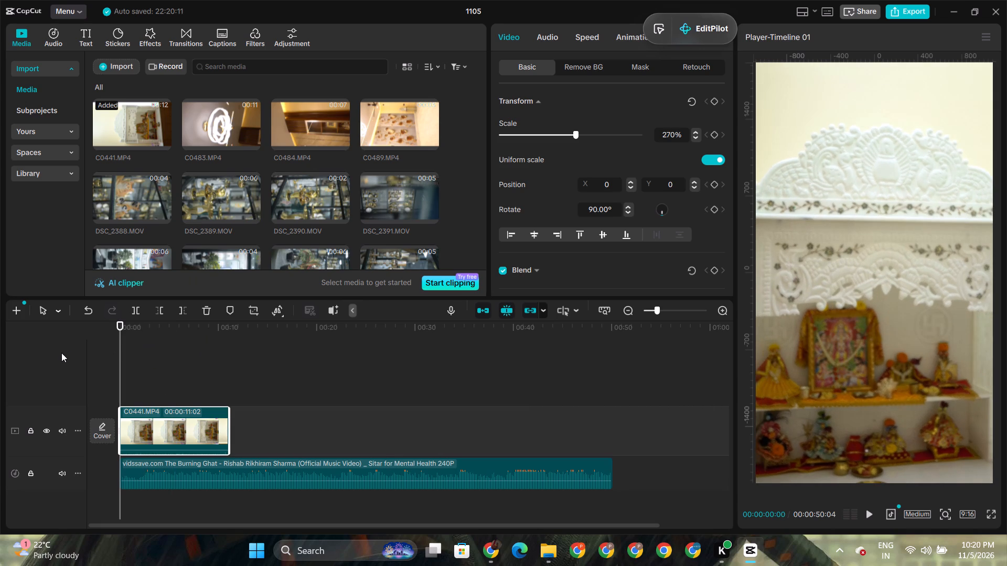
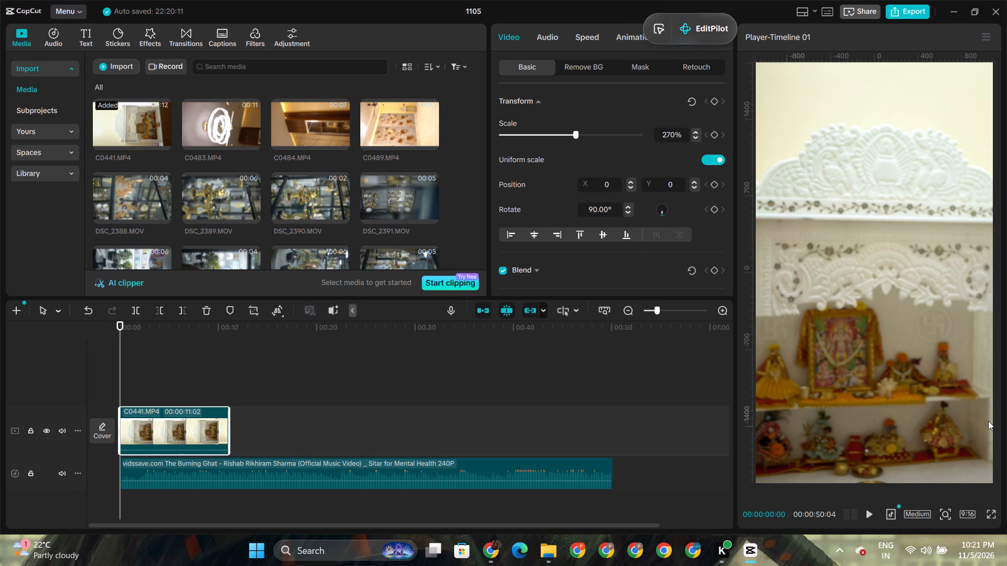
Preview the start of the timeline and the original C0441.MP4 source clip to compare their framing.
{"action": "left_click", "coordinate": [135, 335]}
{"action": "left_click_drag", "start_coordinate": [135, 335], "coordinate": [80, 351]}
{"action": "key", "text": "space"}
{"action": "key", "text": "space"}
{"action": "left_click", "coordinate": [133, 125]}
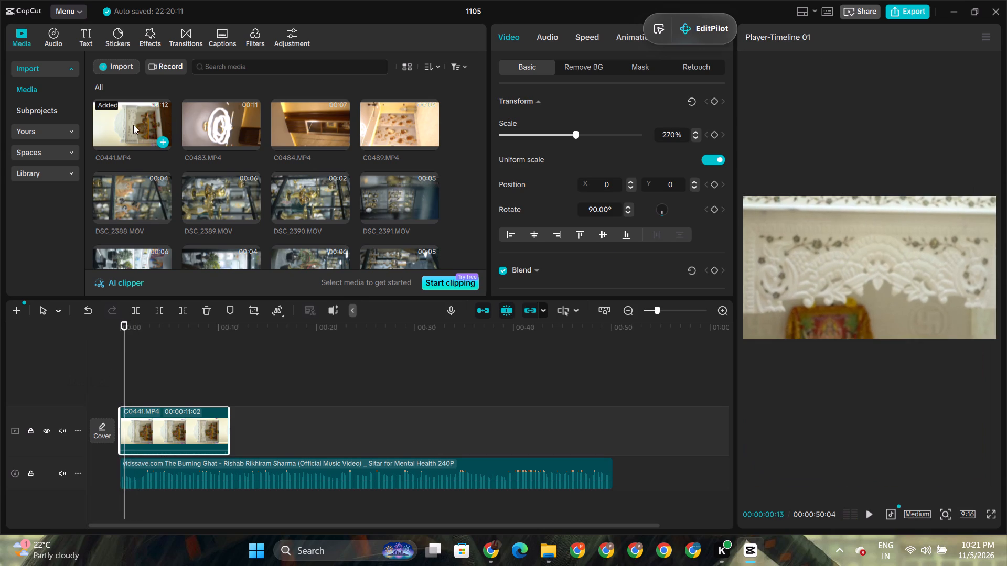
{"action": "key", "text": "space"}
Set the scale of the C0441.MP4 clip on the timeline to 177%.
{"action": "left_click", "coordinate": [196, 433]}
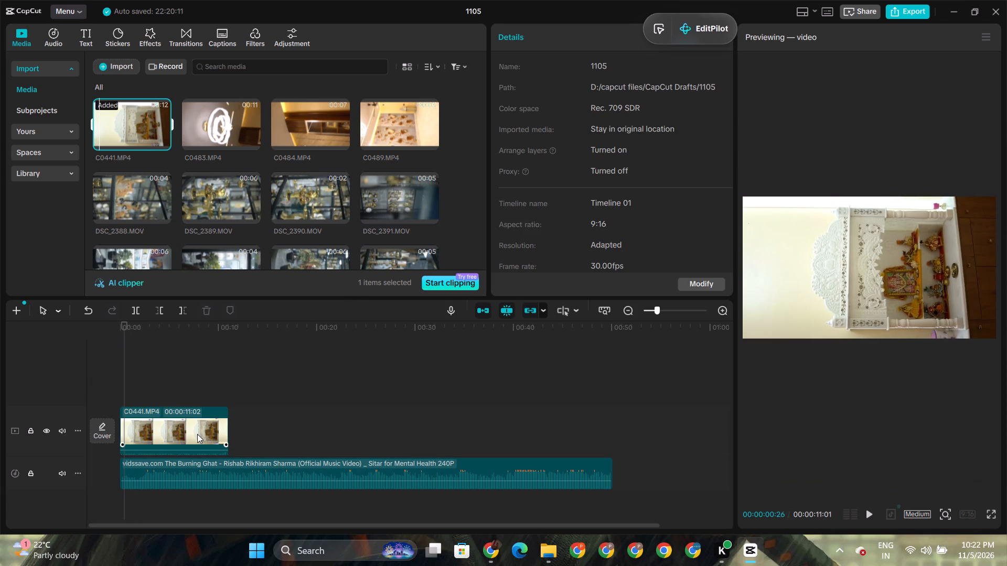
{"action": "left_click_drag", "start_coordinate": [682, 137], "coordinate": [659, 137]}
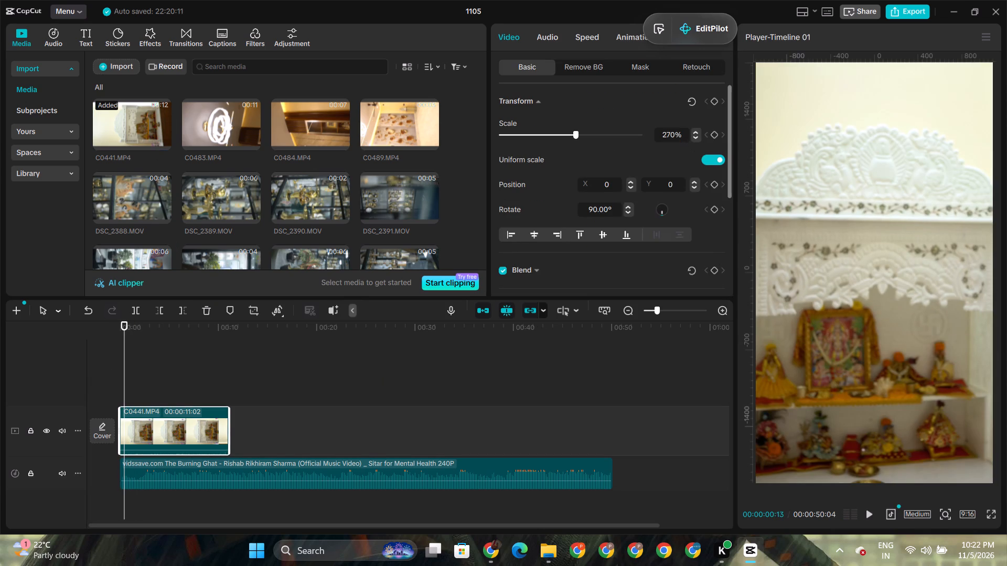
{"action": "left_click_drag", "start_coordinate": [677, 133], "coordinate": [619, 151]}
{"action": "key", "text": "1"}
{"action": "type", "text": "77"}
{"action": "key", "text": "Return"}
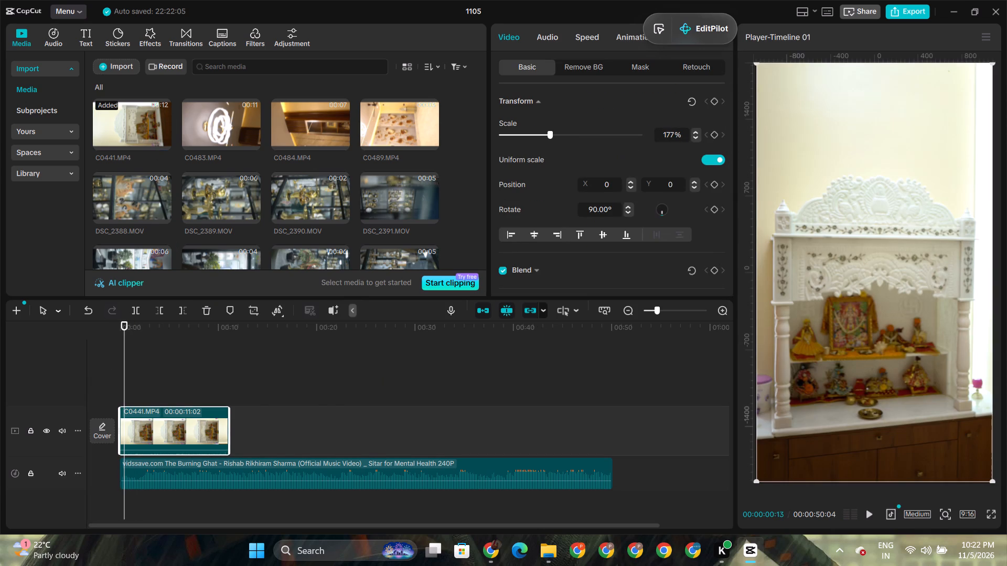
Play the C0441.MP4 clip from the start and trim off everything before 00:00:01:21.
{"action": "left_click_drag", "start_coordinate": [125, 325], "coordinate": [101, 333]}
{"action": "key", "text": "space"}
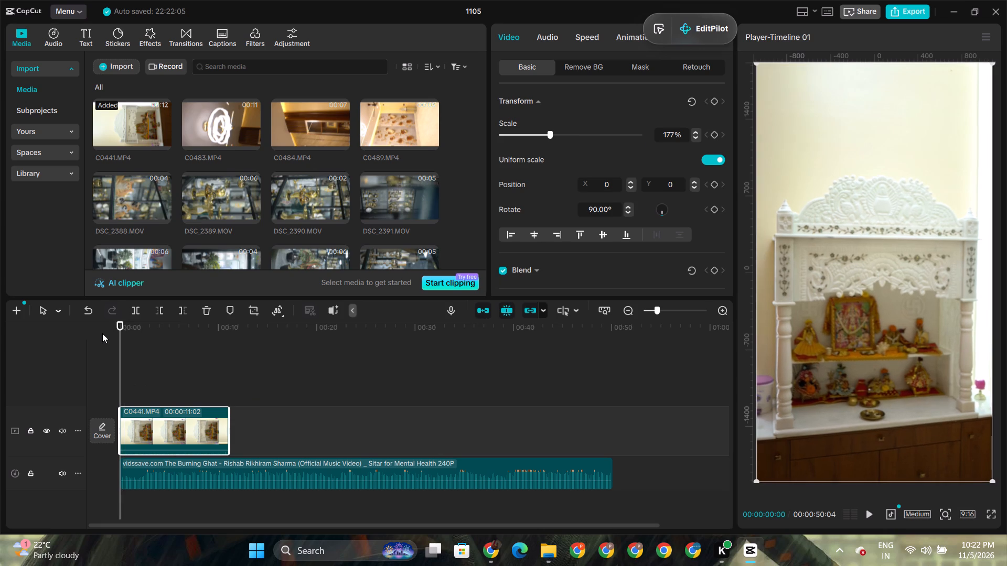
{"action": "key", "text": "space"}
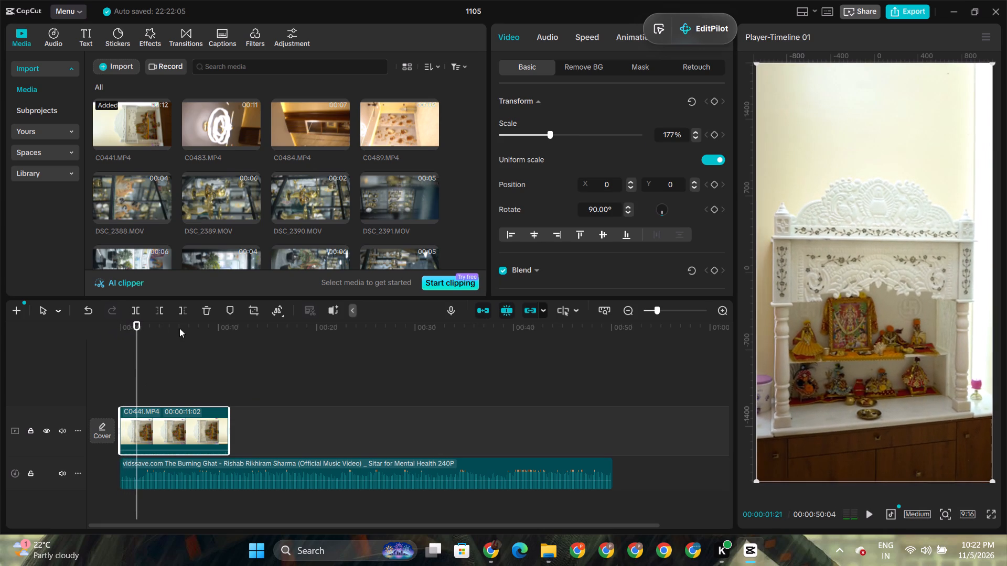
{"action": "left_click", "coordinate": [159, 309]}
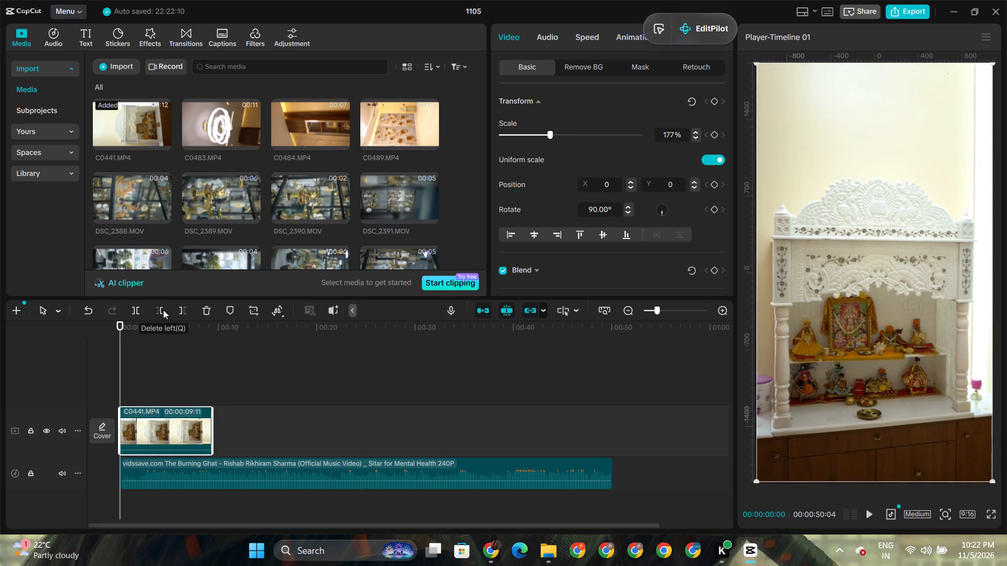
Play the shortened C0441.MP4 clip and trim off everything after 00:00:02:14.
{"action": "key", "text": "space"}
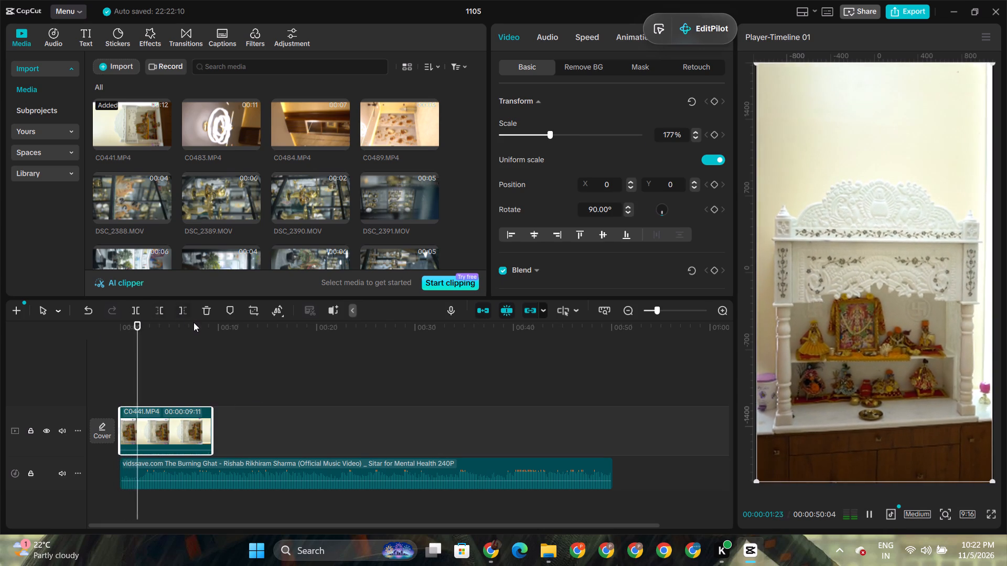
{"action": "key", "text": "space"}
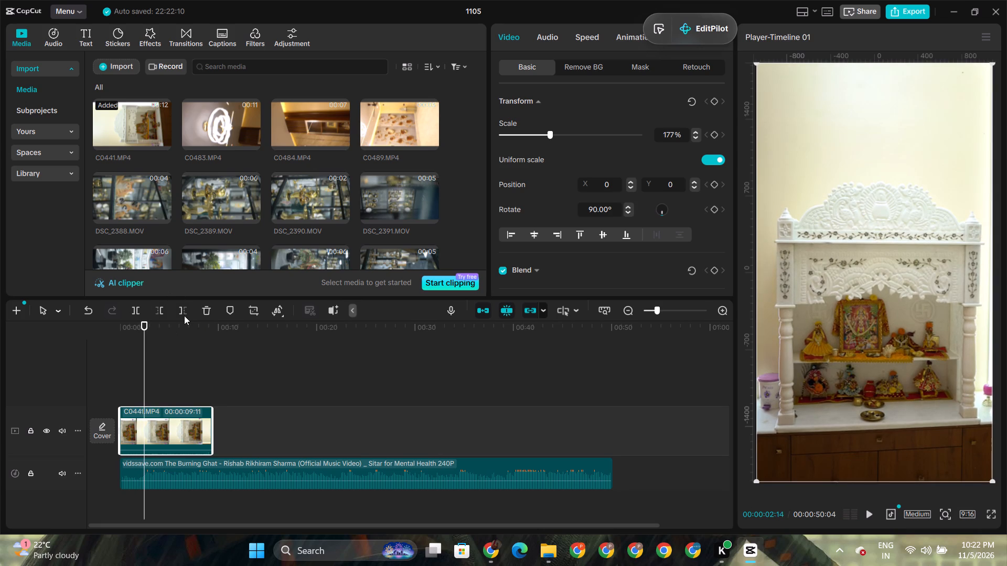
{"action": "left_click", "coordinate": [184, 315]}
Play the trimmed C0441.MP4 clip with the music from the start repeatedly to judge where the cut should fall.
{"action": "left_click", "coordinate": [673, 311]}
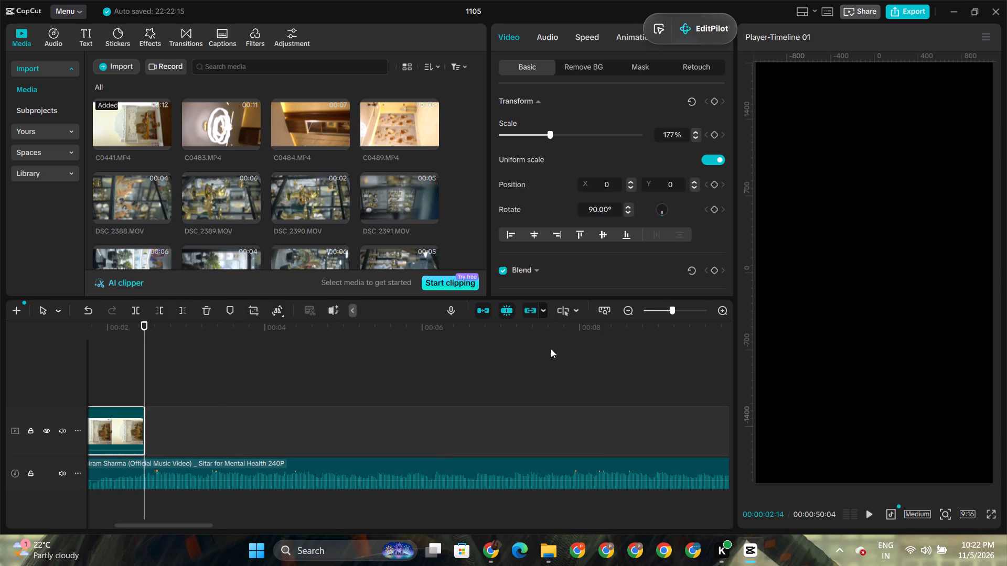
{"action": "left_click_drag", "start_coordinate": [145, 328], "coordinate": [0, 364]}
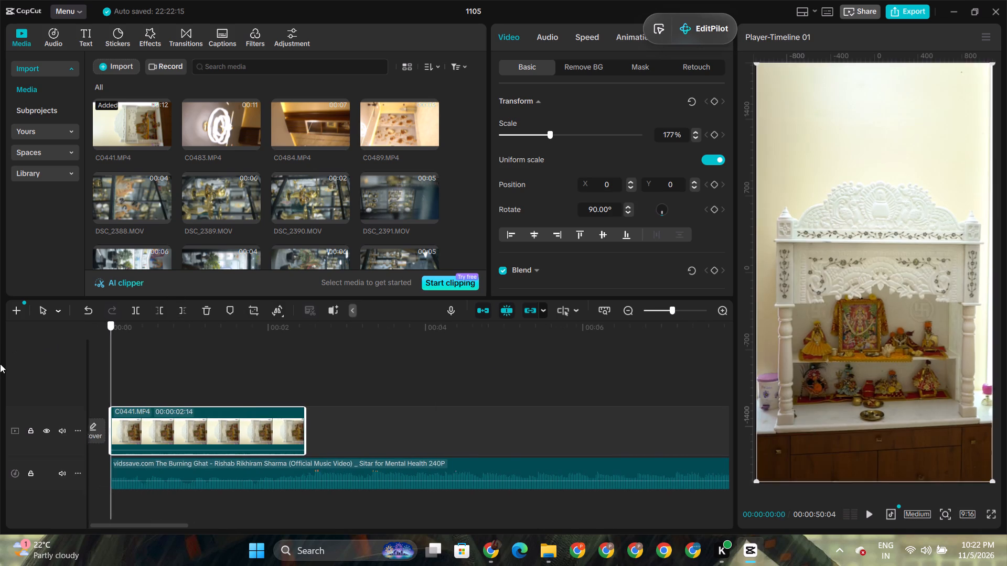
{"action": "left_click_drag", "start_coordinate": [0, 364], "coordinate": [0, 369]}
{"action": "key", "text": "space"}
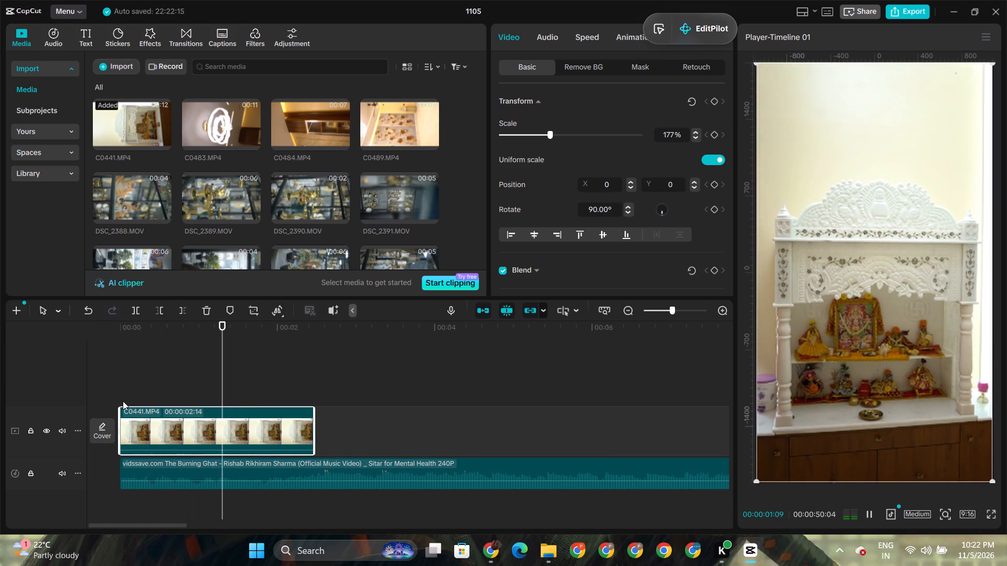
{"action": "key", "text": "space"}
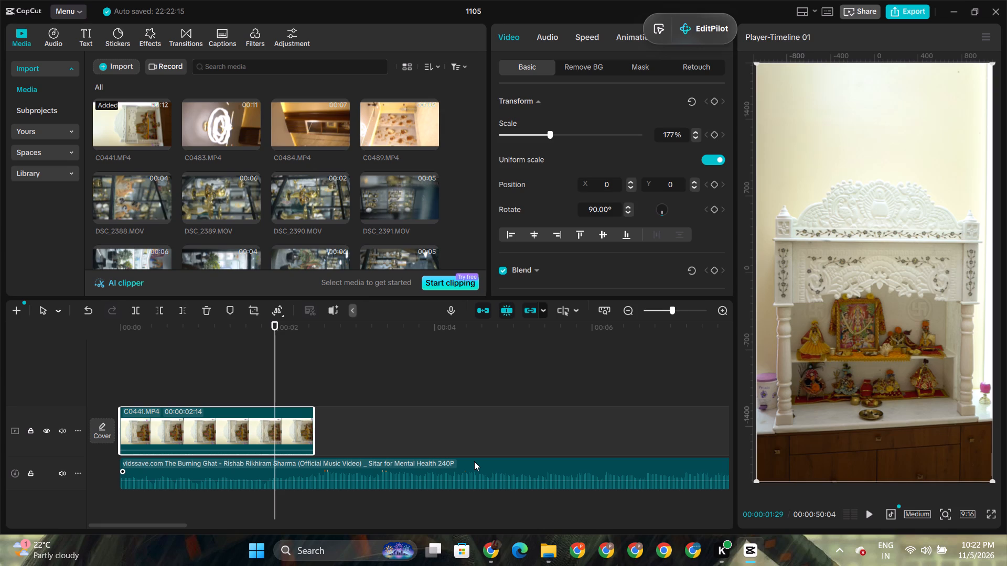
{"action": "left_click", "coordinate": [135, 327]}
{"action": "left_click_drag", "start_coordinate": [135, 327], "coordinate": [40, 362]}
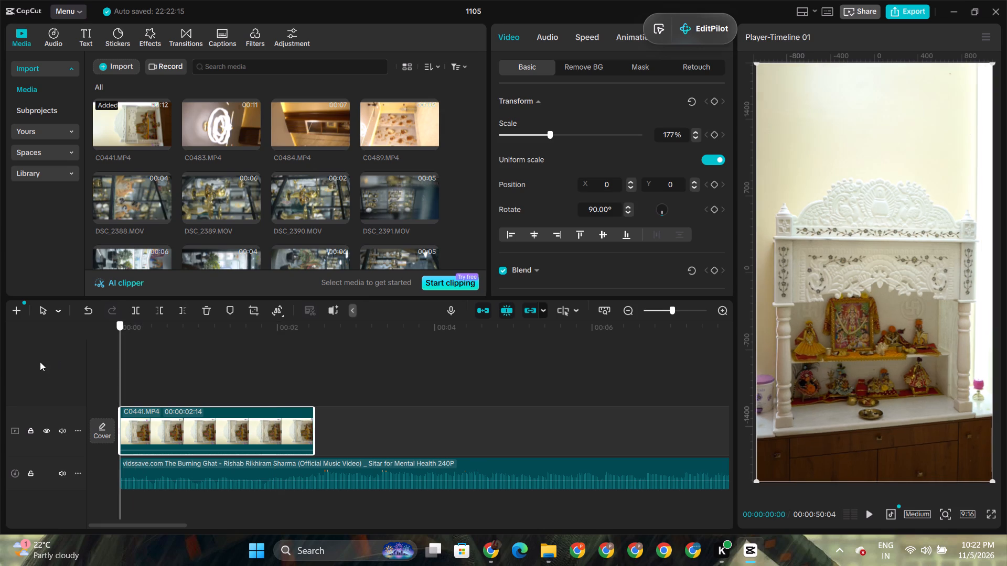
{"action": "left_click_drag", "start_coordinate": [40, 362], "coordinate": [39, 362]}
{"action": "key", "text": "space"}
{"action": "key", "text": "space"}
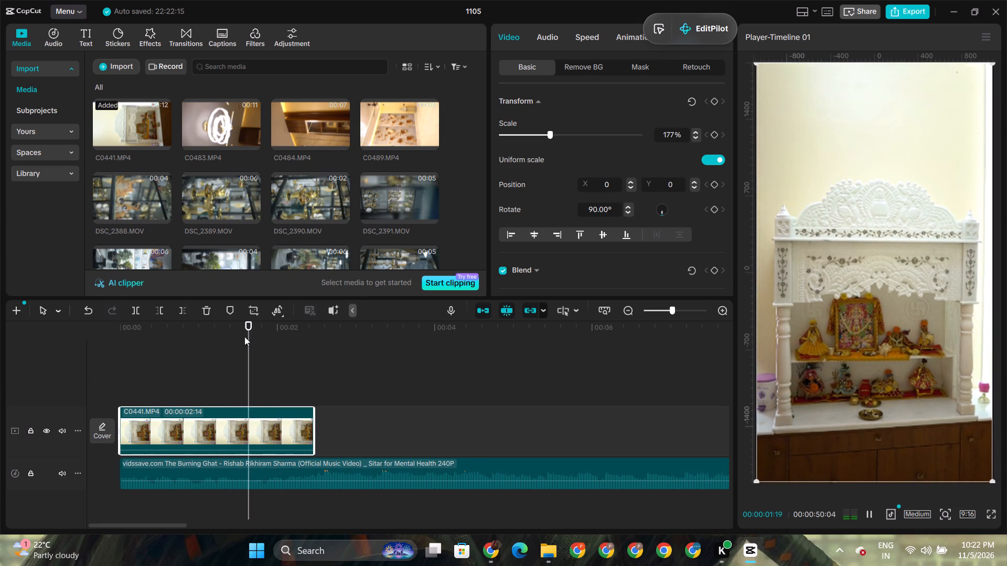
{"action": "key", "text": "space"}
{"action": "key", "text": "space"}
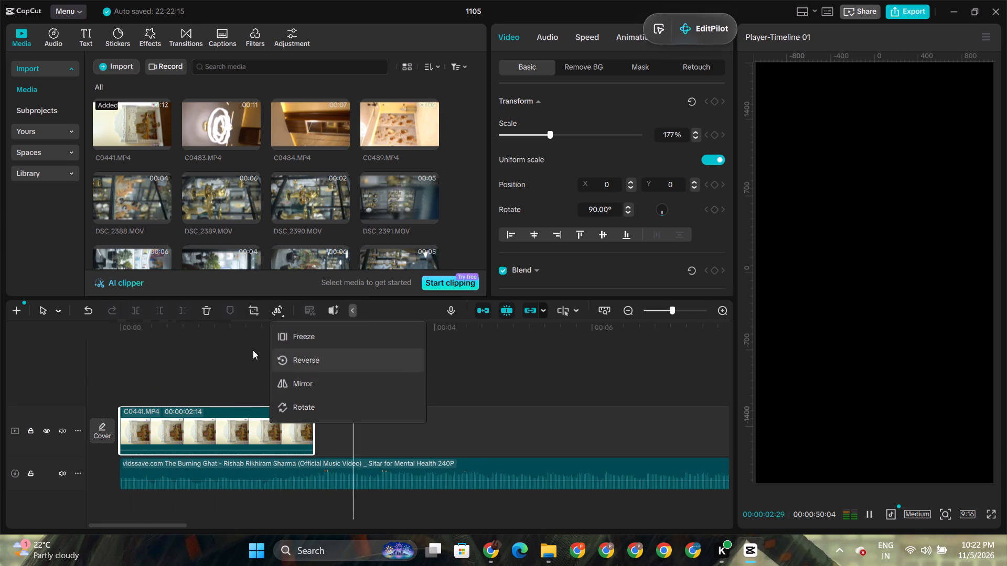
Locate the cut point just past 2 seconds and trim off the end of the C0441.MP4 clip at 00:00:02:03.
{"action": "left_click", "coordinate": [239, 332]}
{"action": "key", "text": "space"}
{"action": "key", "text": "space"}
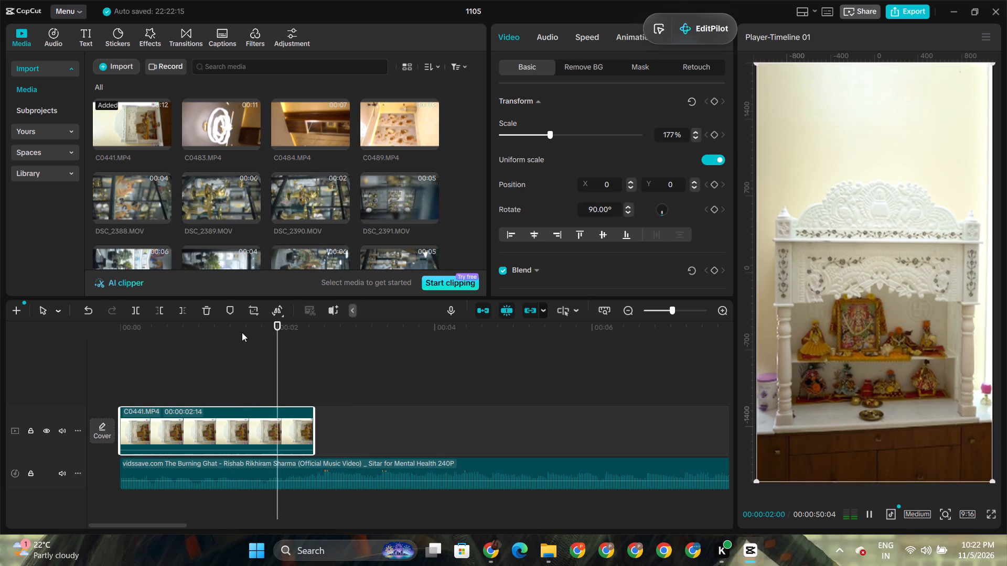
{"action": "key", "text": "space"}
{"action": "double_click", "coordinate": [287, 332]}
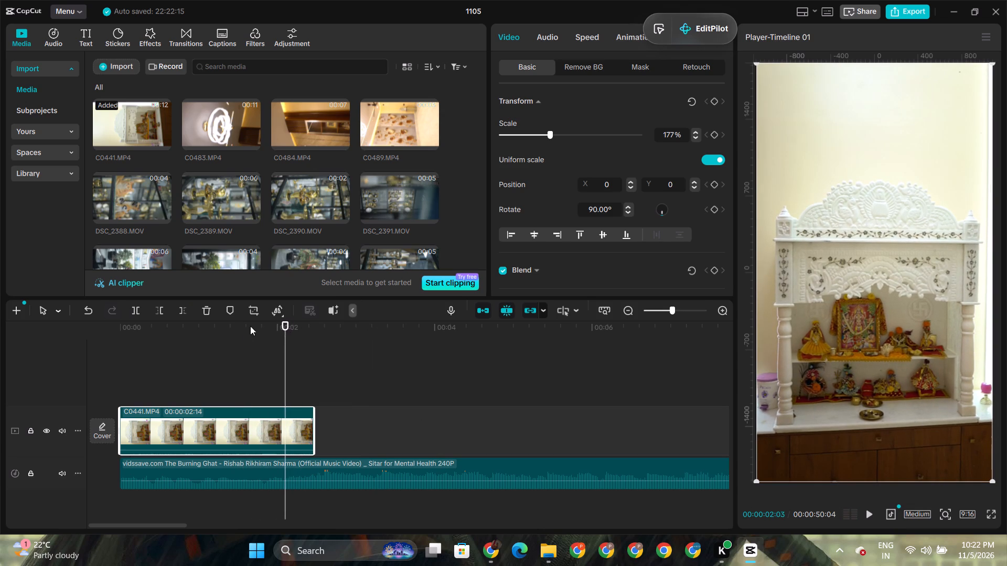
{"action": "left_click", "coordinate": [191, 308]}
{"action": "left_click", "coordinate": [186, 309]}
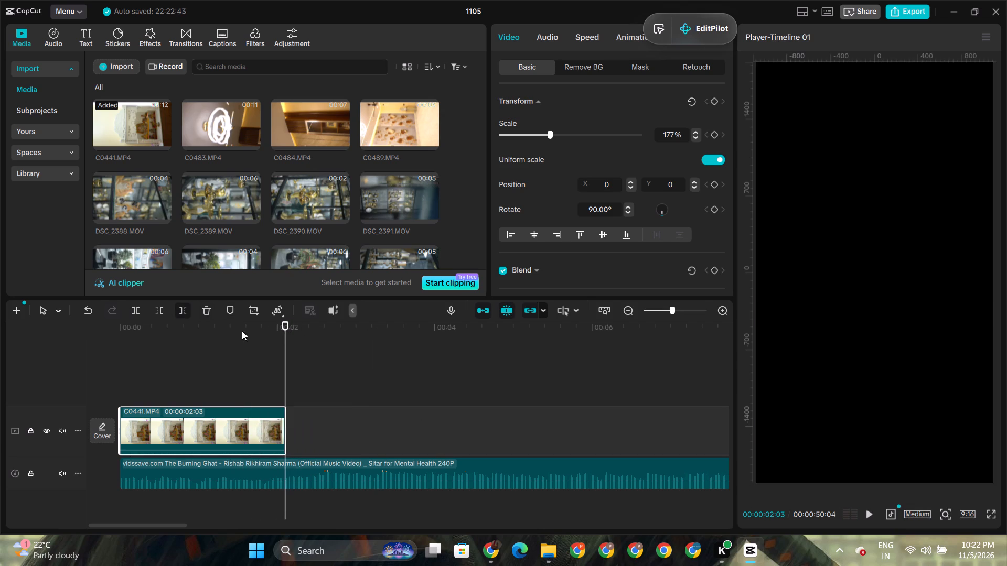
Recheck the trimmed C0441.MP4 clip around 1 second and look through the imported media for the next shot.
{"action": "left_click", "coordinate": [258, 332]}
{"action": "left_click_drag", "start_coordinate": [251, 326], "coordinate": [205, 323]}
{"action": "scroll", "coordinate": [221, 207], "scroll_direction": "down", "scroll_amount": 2}
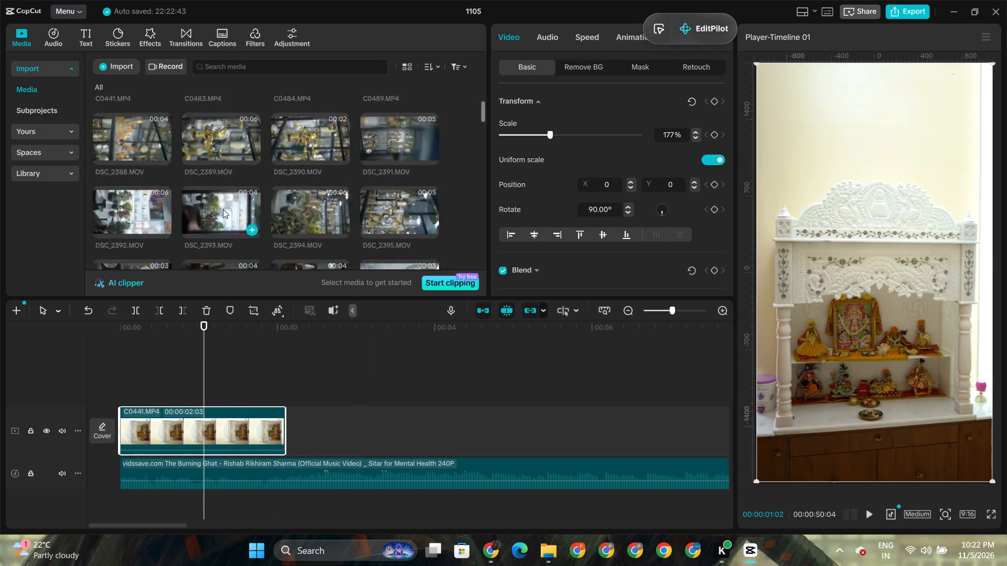
{"action": "scroll", "coordinate": [223, 209], "scroll_direction": "down", "scroll_amount": 4}
{"action": "scroll", "coordinate": [230, 213], "scroll_direction": "up", "scroll_amount": 6}
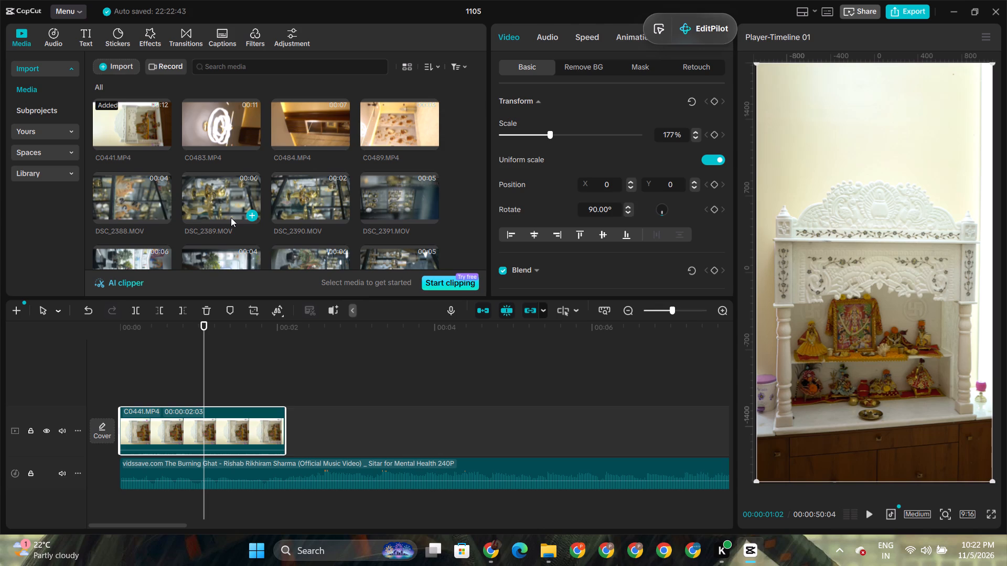
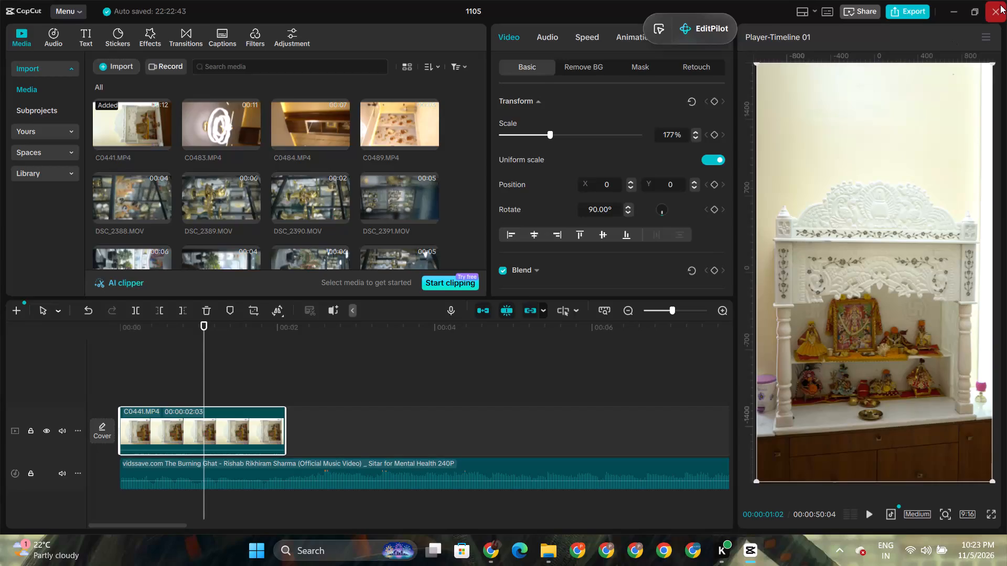
Close project 1105 and open the engagement lng video-copy project from the projects list.
{"action": "left_click", "coordinate": [1000, 5]}
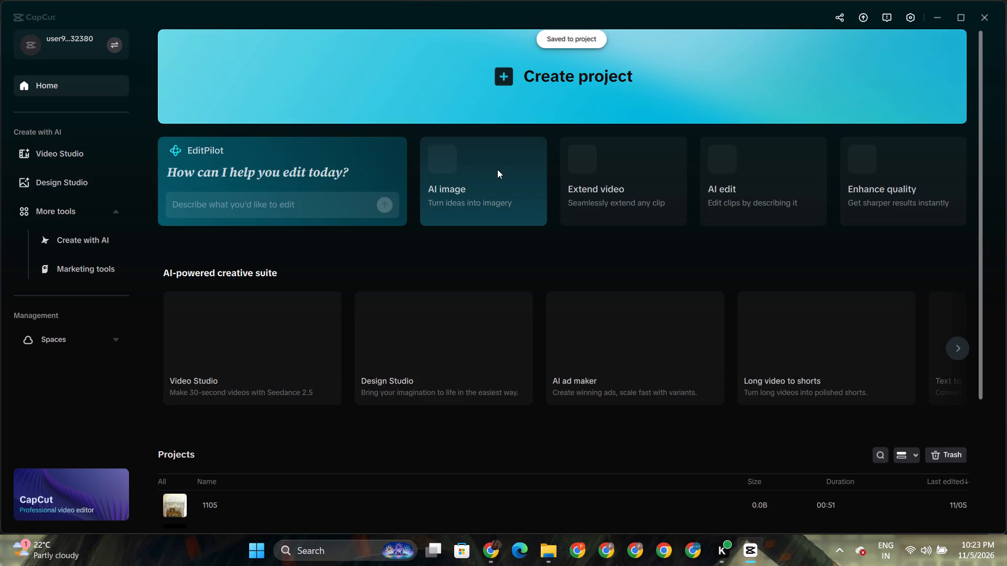
{"action": "scroll", "coordinate": [515, 385], "scroll_direction": "down", "scroll_amount": 4}
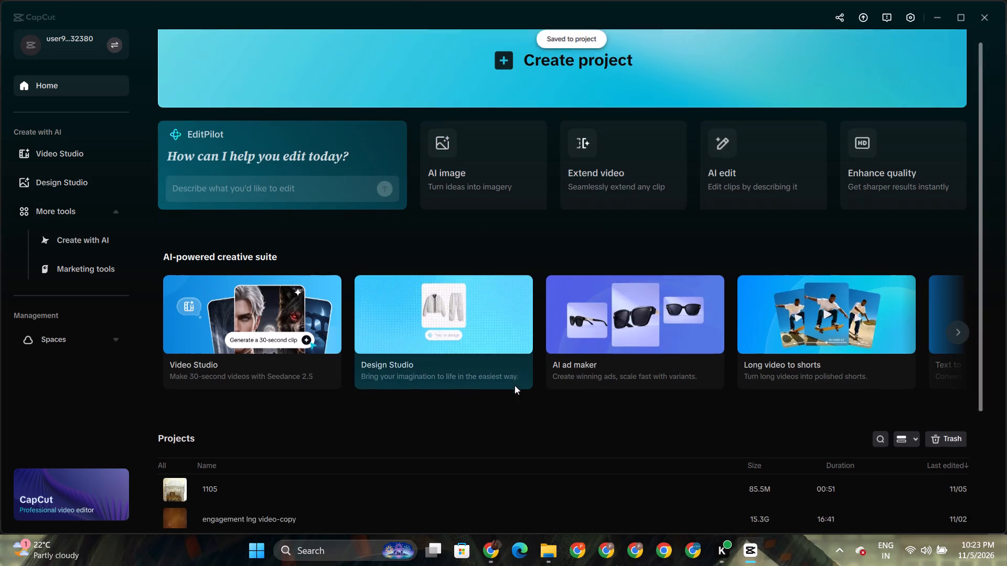
{"action": "left_click", "coordinate": [336, 410]}
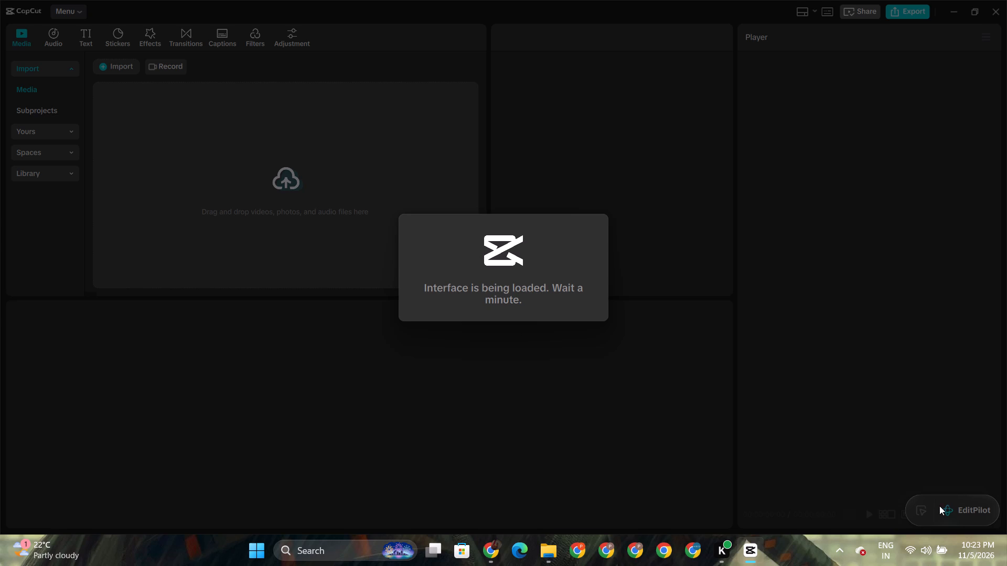
Move the EditPilot widget clear of the player controls and play the engagement video full screen from 00:01:43:27.
{"action": "left_click_drag", "start_coordinate": [939, 506], "coordinate": [770, 134]}
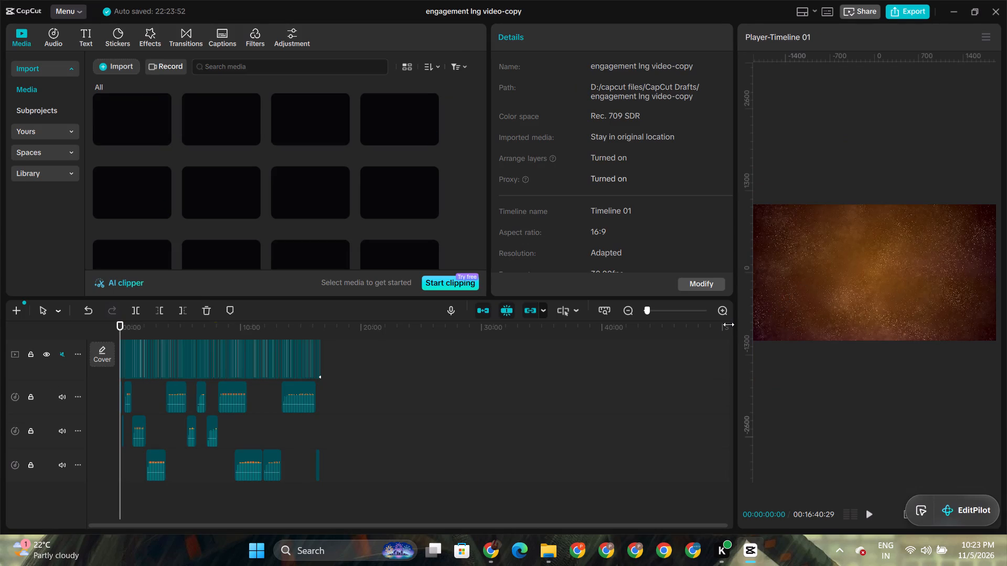
{"action": "left_click", "coordinate": [141, 332]}
{"action": "key", "text": "space"}
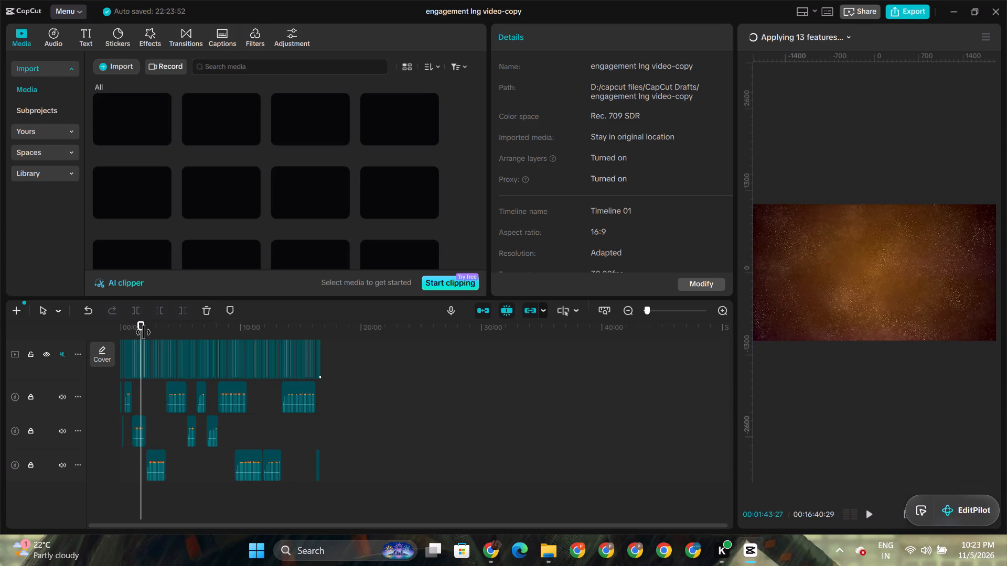
{"action": "left_click_drag", "start_coordinate": [955, 498], "coordinate": [905, 359]}
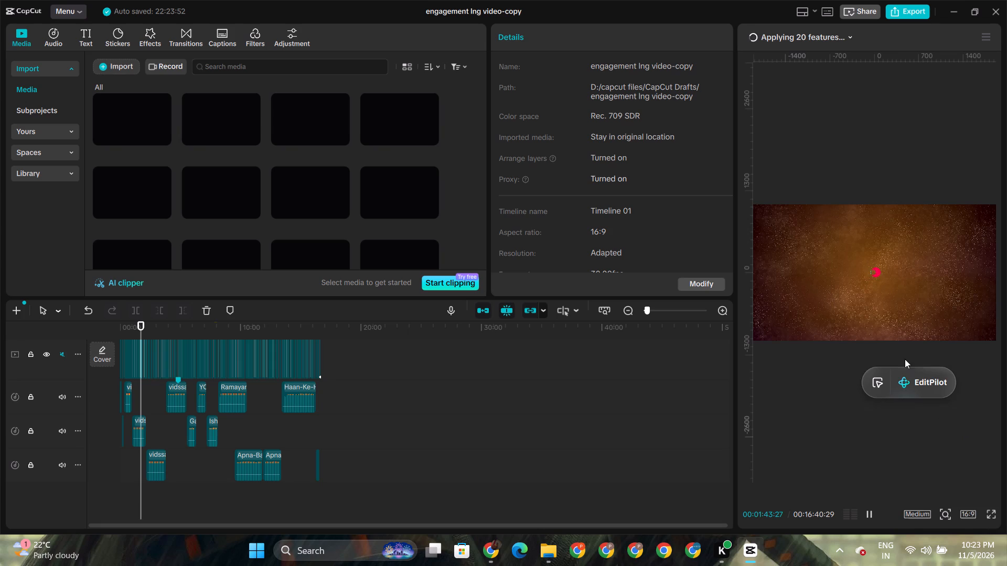
{"action": "left_click_drag", "start_coordinate": [905, 359], "coordinate": [904, 359]}
{"action": "key", "text": "space"}
{"action": "left_click", "coordinate": [990, 513]}
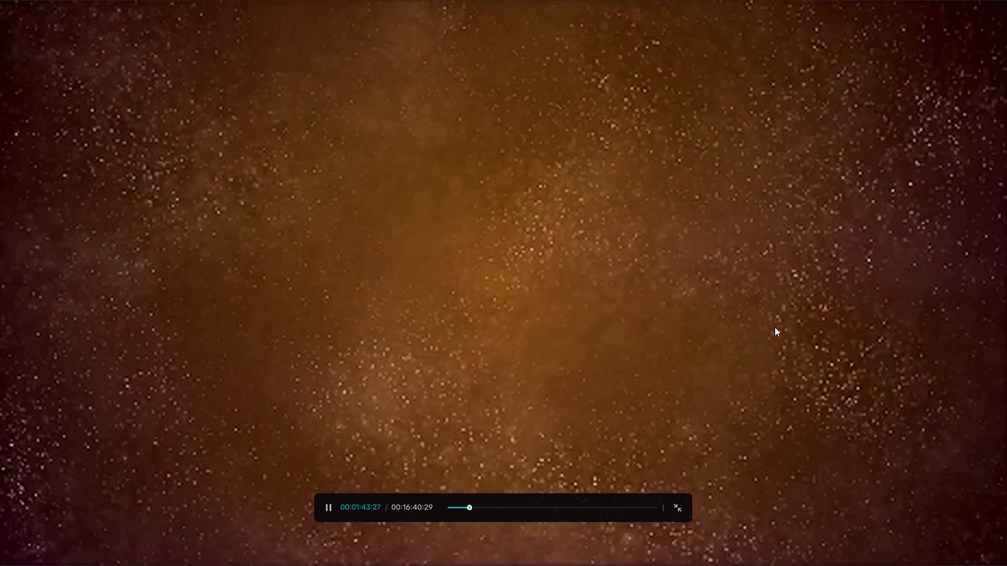
{"action": "key", "text": "space"}
{"action": "key", "text": "space"}
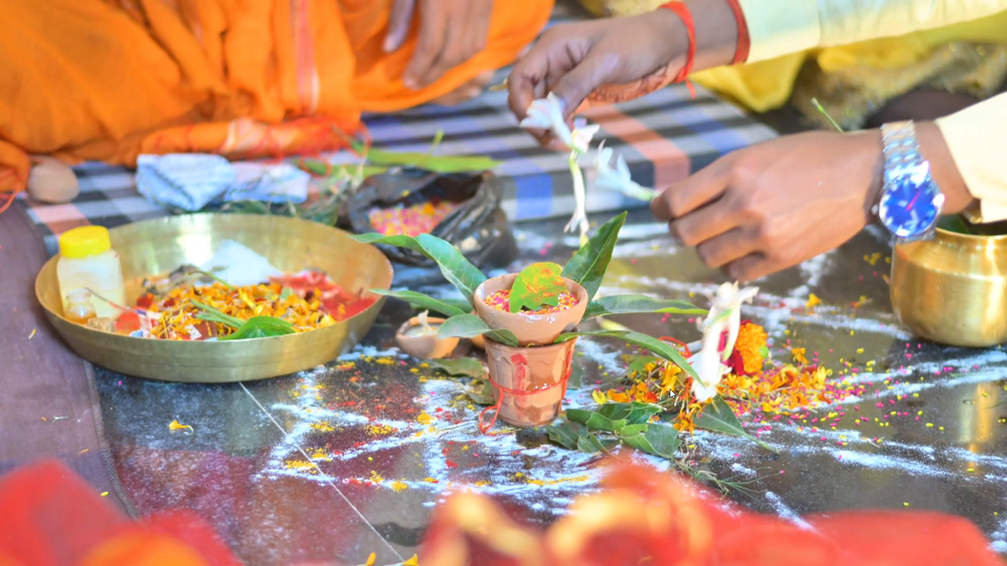
Skip ahead in the full-screen engagement video to about 00:02:47 and 00:03:59, and exit full screen.
{"action": "left_click", "coordinate": [532, 339]}
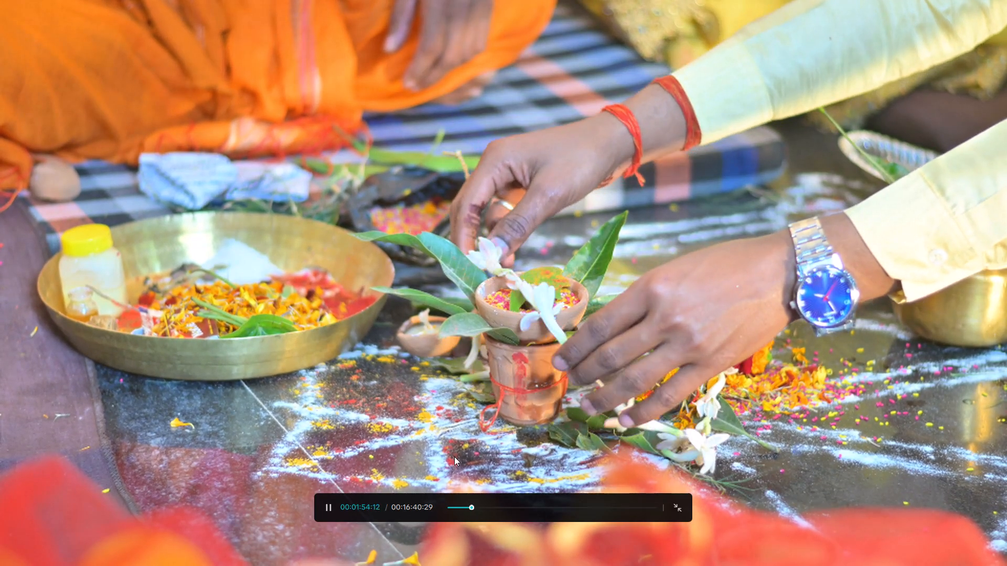
{"action": "left_click", "coordinate": [481, 503]}
{"action": "left_click", "coordinate": [483, 505]}
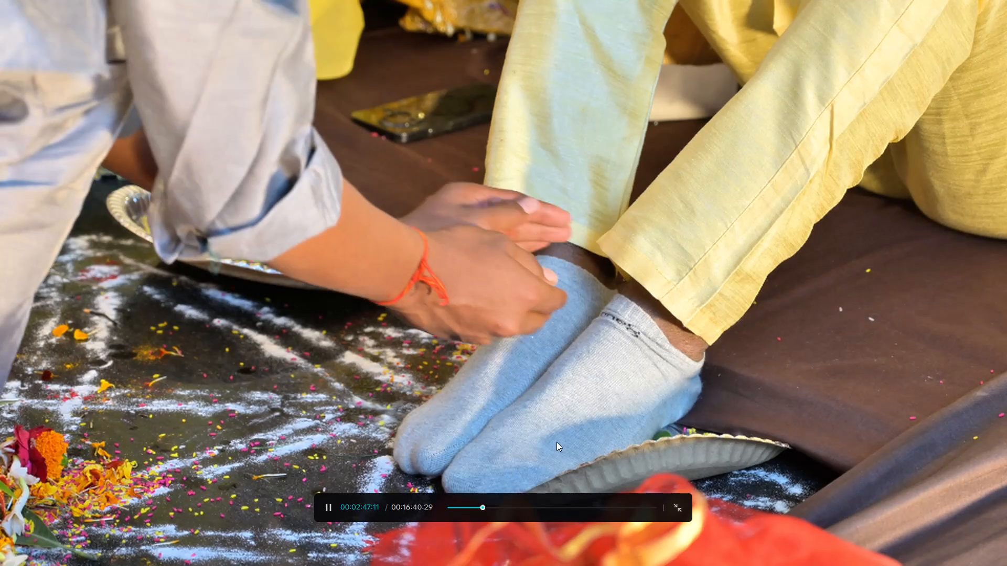
{"action": "key", "text": "space"}
{"action": "left_click", "coordinate": [498, 506]}
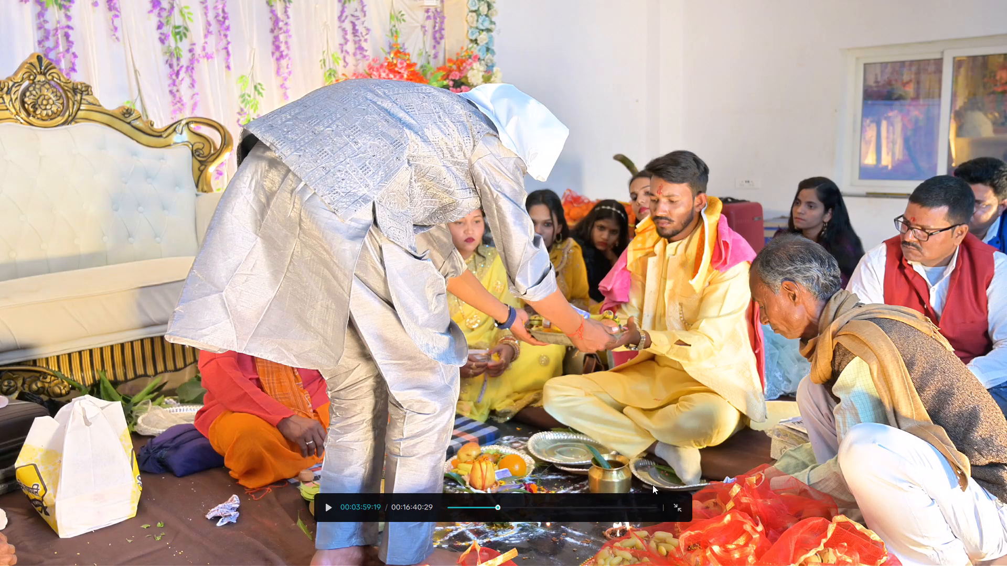
{"action": "left_click", "coordinate": [677, 505]}
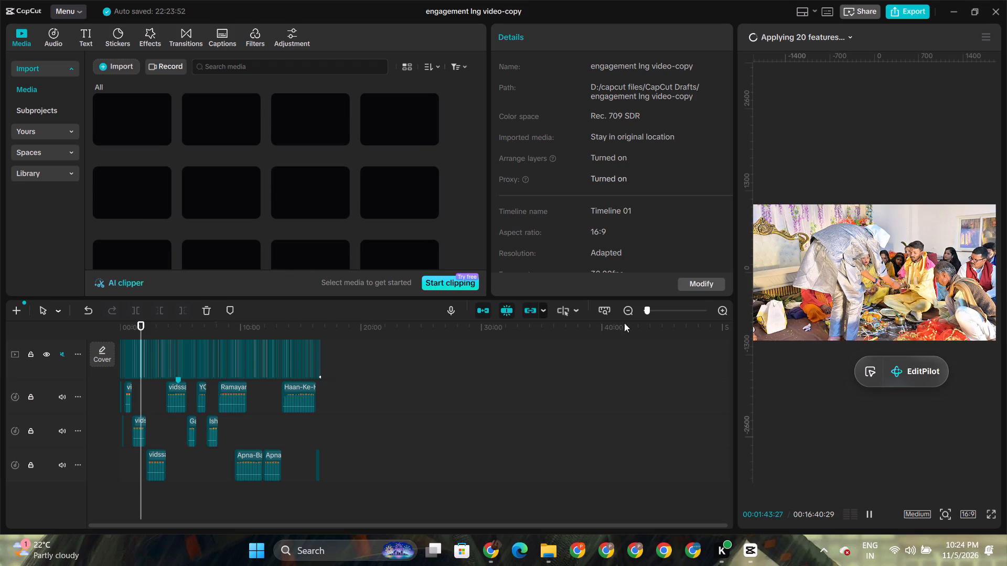
Close the engagement lng video-copy project and reopen project 1105.
{"action": "left_click", "coordinate": [1000, 13]}
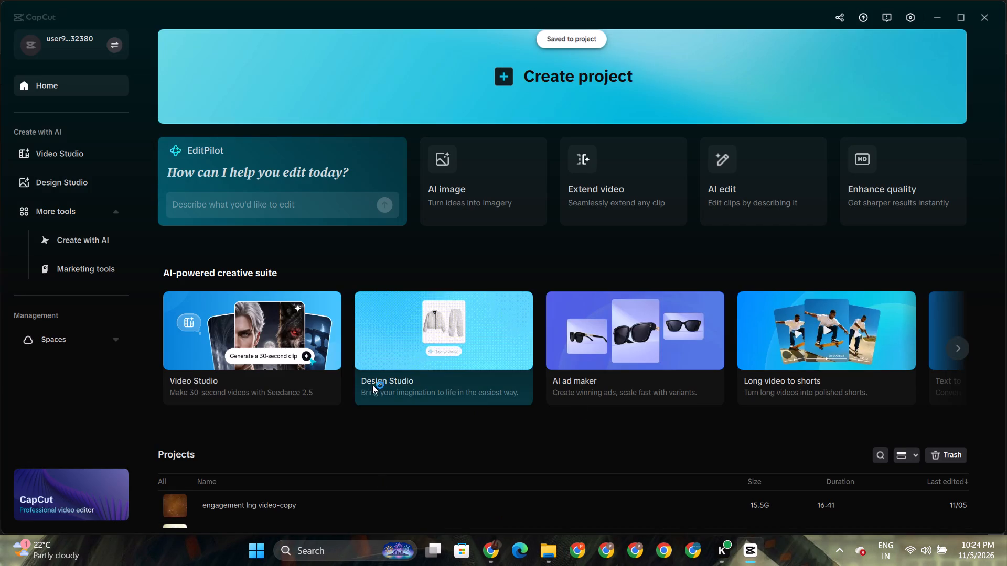
{"action": "scroll", "coordinate": [371, 385], "scroll_direction": "down", "scroll_amount": 3}
{"action": "left_click", "coordinate": [258, 387]}
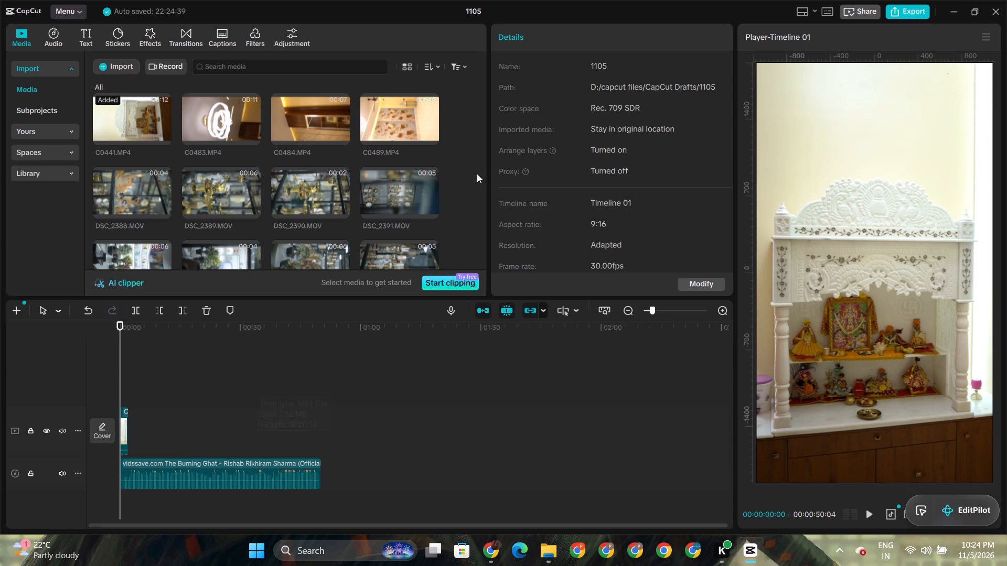
Play the C0441.MP4 clip with the music from the start, and replay the music from the clip's end.
{"action": "left_click", "coordinate": [670, 308]}
{"action": "key", "text": "space"}
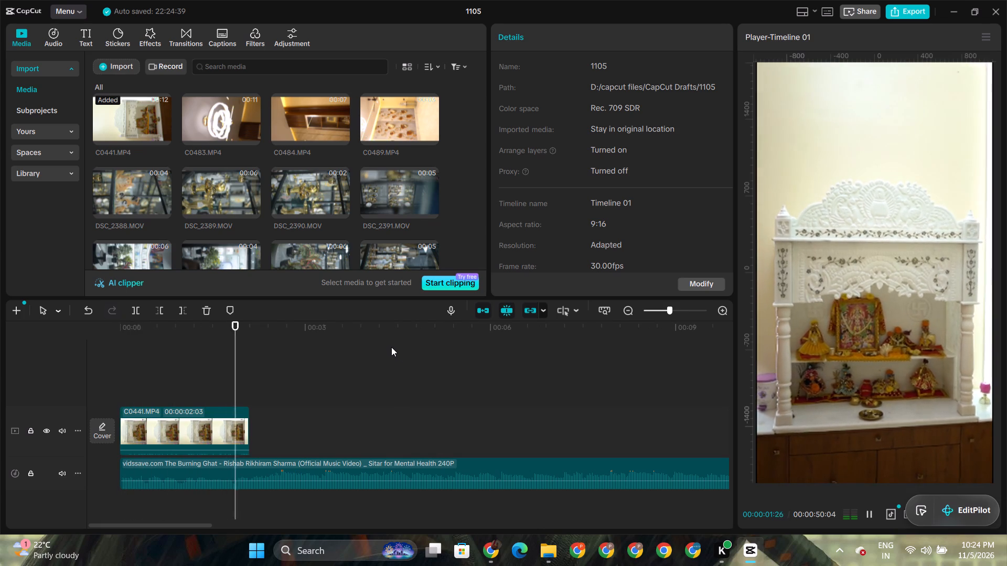
{"action": "key", "text": "space"}
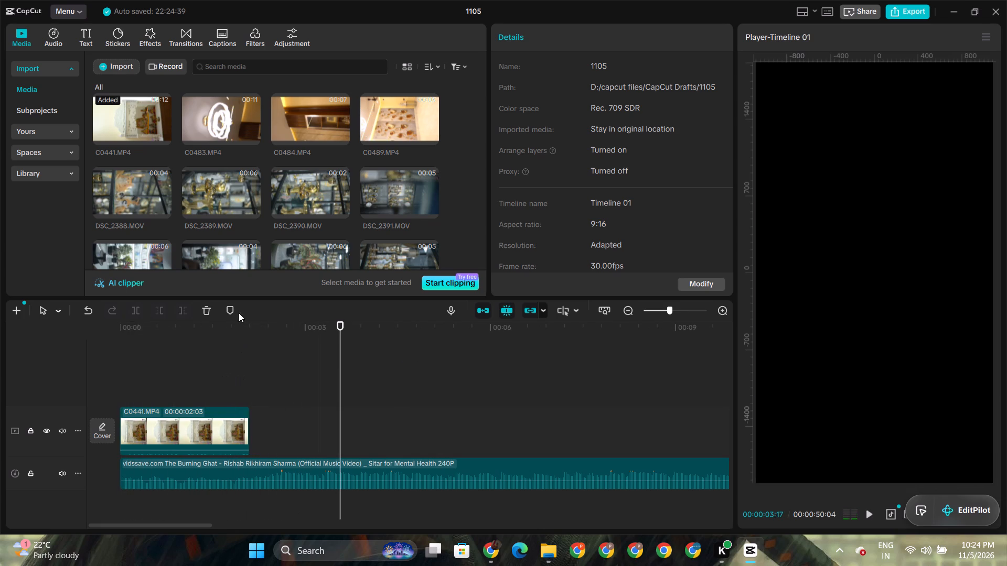
{"action": "left_click", "coordinate": [245, 328]}
{"action": "key", "text": "space"}
{"action": "key", "text": "space"}
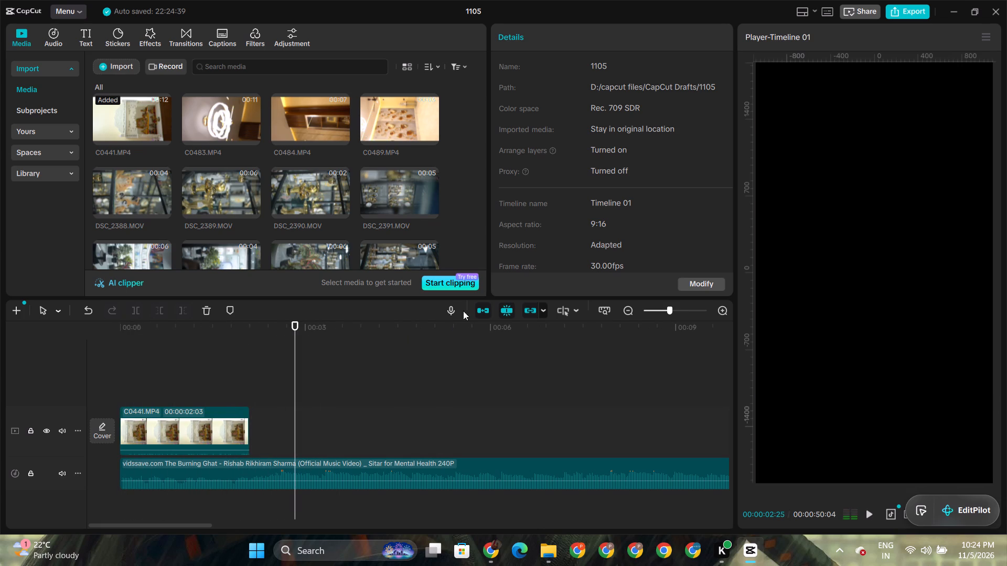
Turn off the main track magnet on the timeline.
{"action": "left_click", "coordinate": [478, 310]}
Preview the imported clips DSC_2388, DSC_2389, DSC_2390, DSC_2398, DSC_2397 and DSC_2396 as candidates for the next shot.
{"action": "scroll", "coordinate": [161, 187], "scroll_direction": "down", "scroll_amount": 2}
{"action": "scroll", "coordinate": [196, 147], "scroll_direction": "up", "scroll_amount": 1}
{"action": "left_click", "coordinate": [153, 129]}
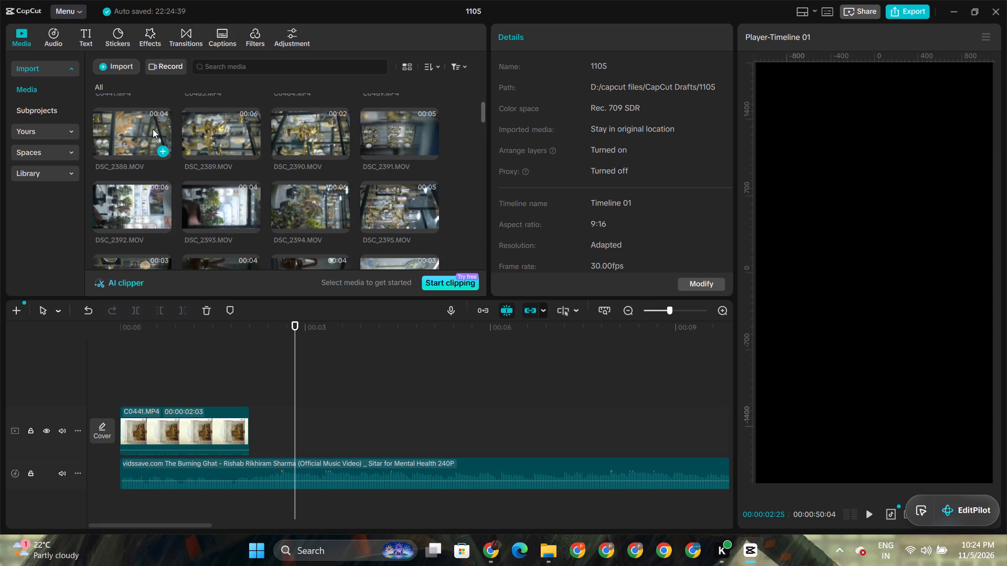
{"action": "left_click", "coordinate": [197, 133]}
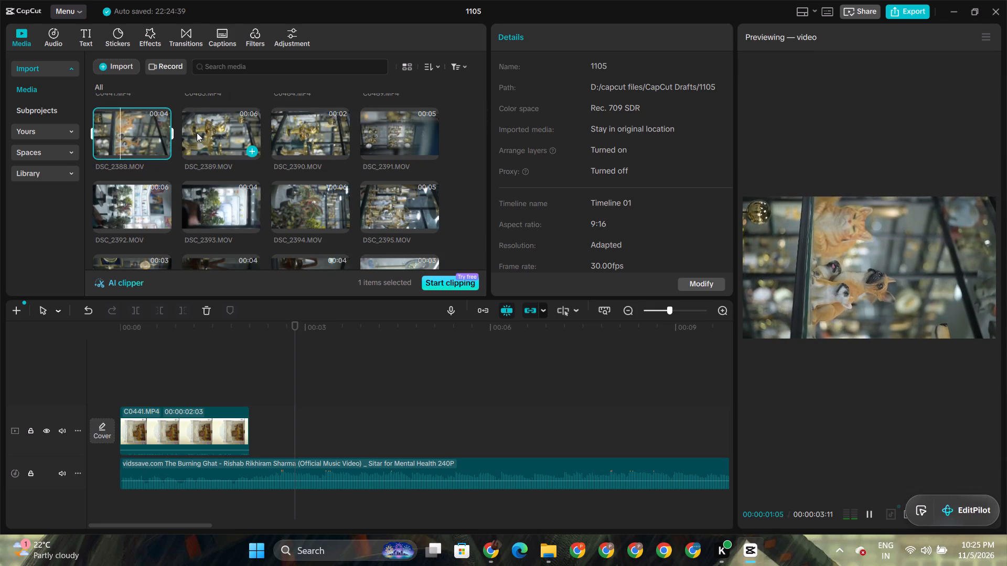
{"action": "left_click", "coordinate": [309, 136]}
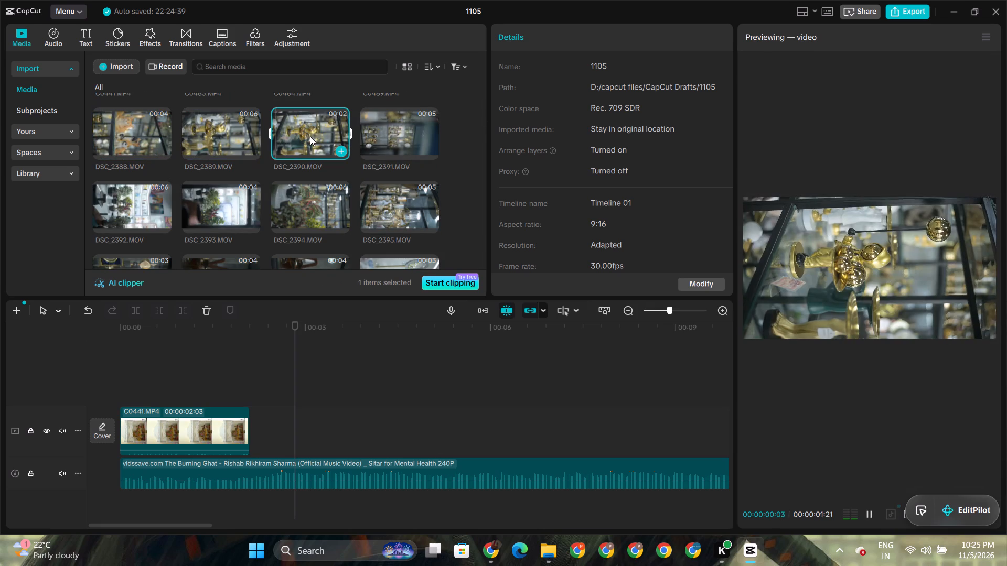
{"action": "key", "text": "space"}
{"action": "scroll", "coordinate": [310, 136], "scroll_direction": "down", "scroll_amount": 1}
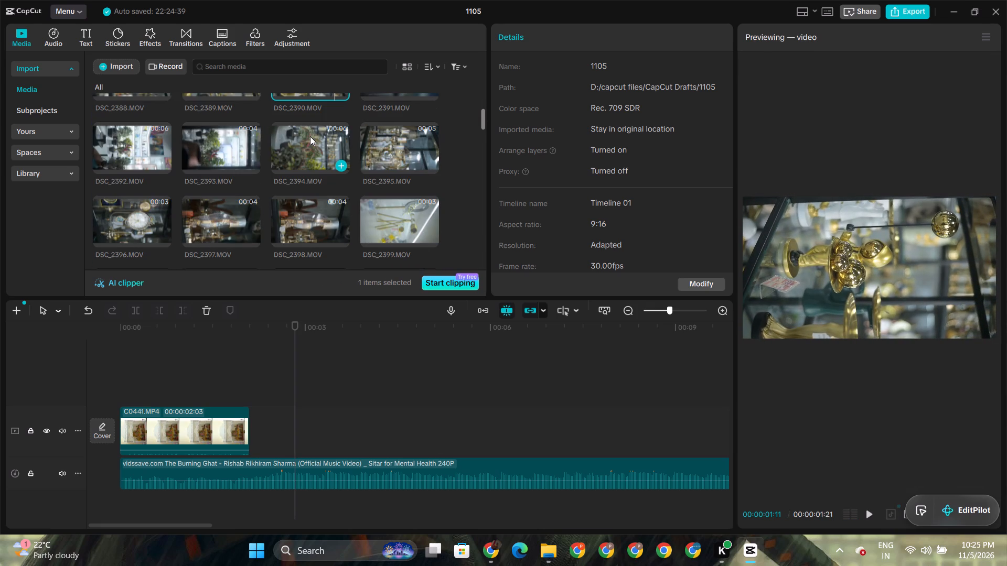
{"action": "scroll", "coordinate": [310, 136], "scroll_direction": "down", "scroll_amount": 1}
{"action": "left_click", "coordinate": [300, 144]}
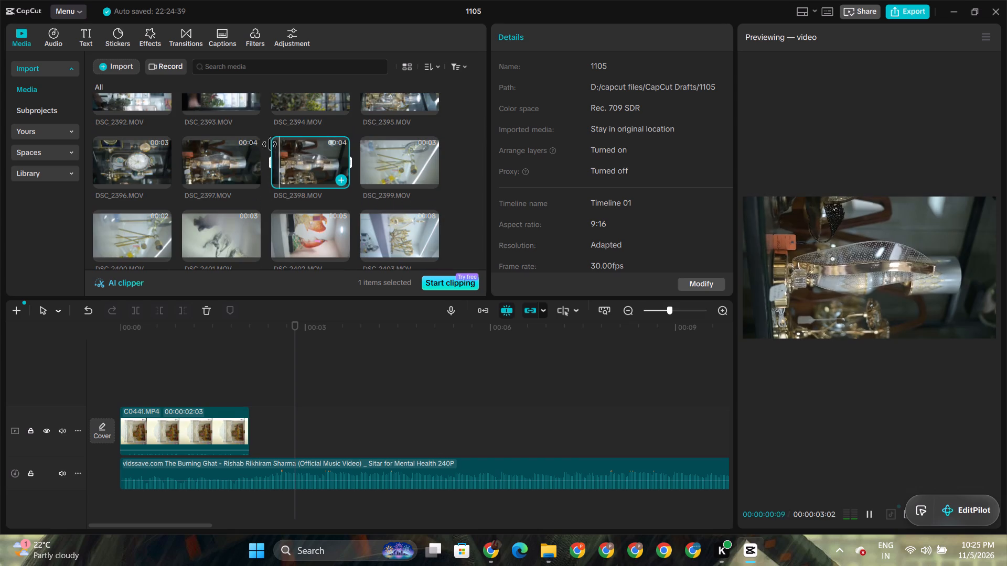
{"action": "left_click", "coordinate": [227, 150]}
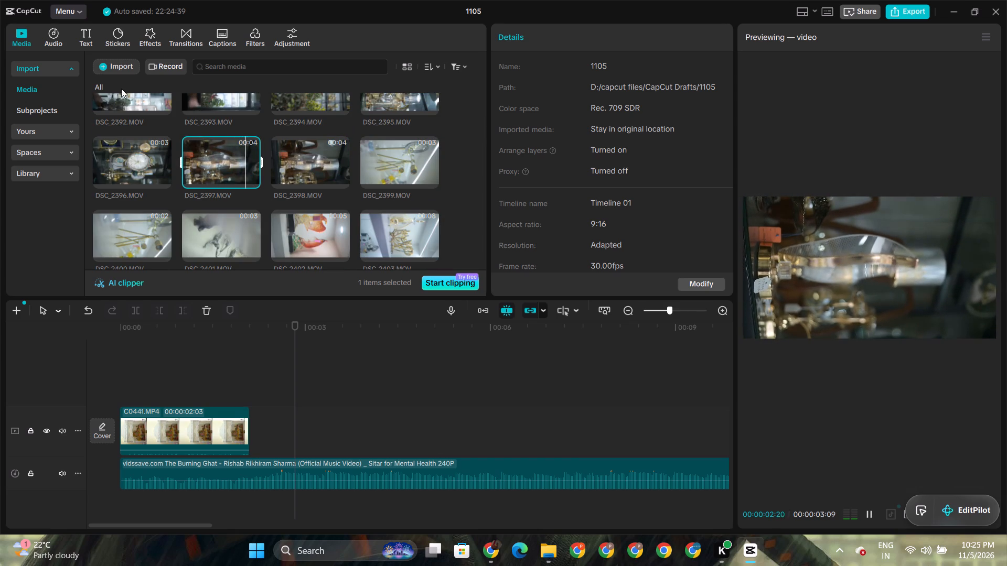
{"action": "left_click", "coordinate": [128, 151]}
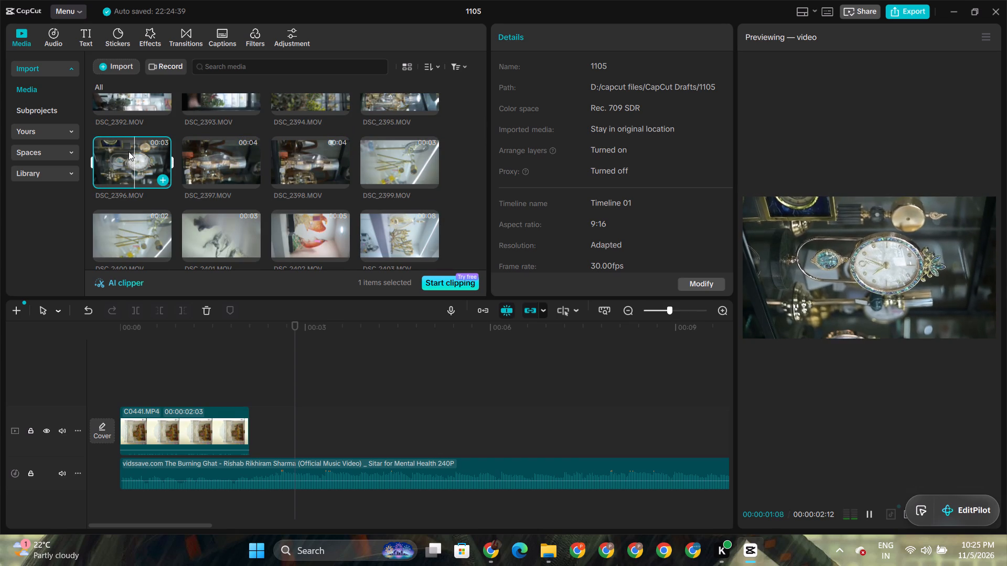
Look further through the imported media for the next shot, previewing DSC_2402, DSC_2404 and DSC_2416.
{"action": "scroll", "coordinate": [243, 166], "scroll_direction": "down", "scroll_amount": 1}
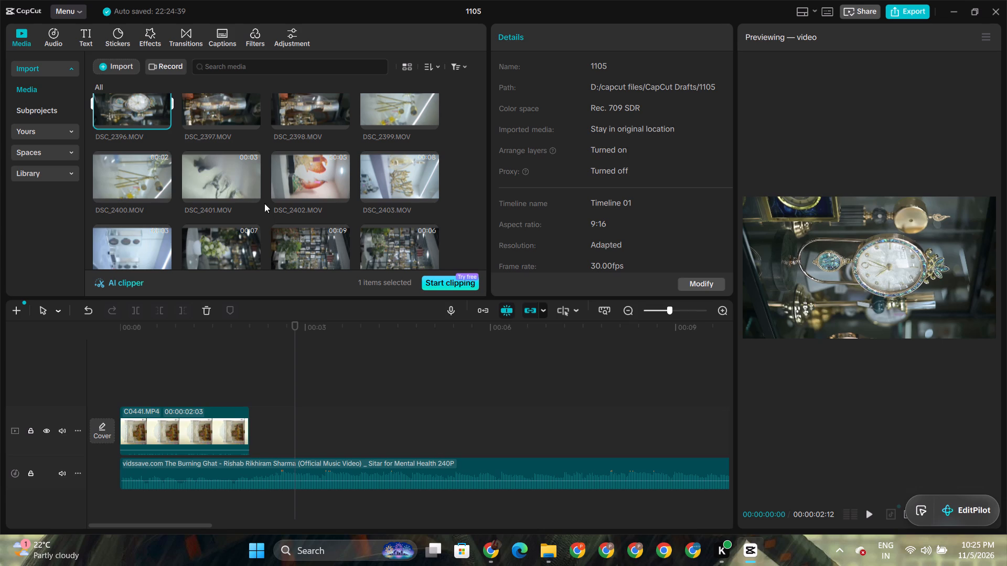
{"action": "left_click", "coordinate": [307, 169]}
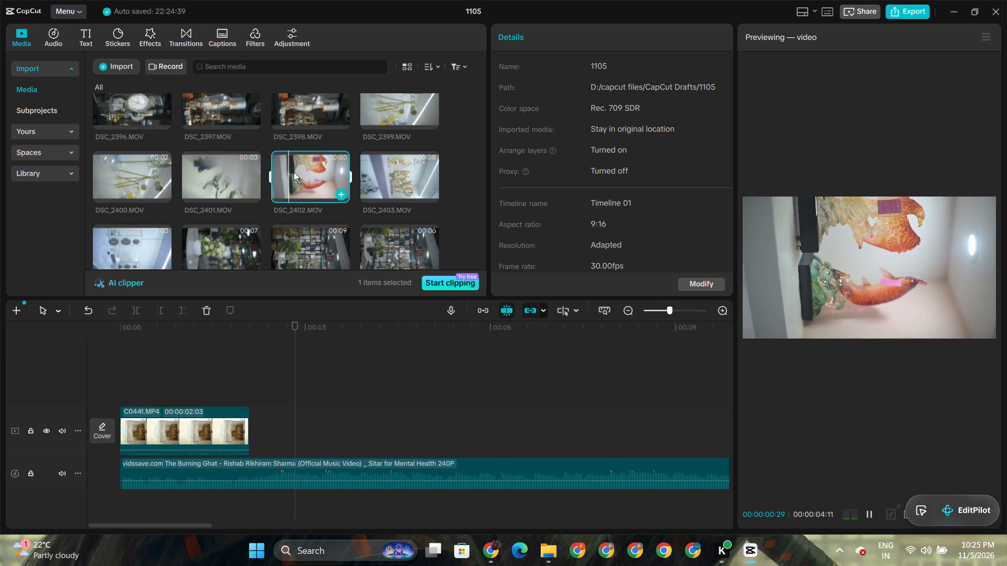
{"action": "left_click", "coordinate": [116, 246]}
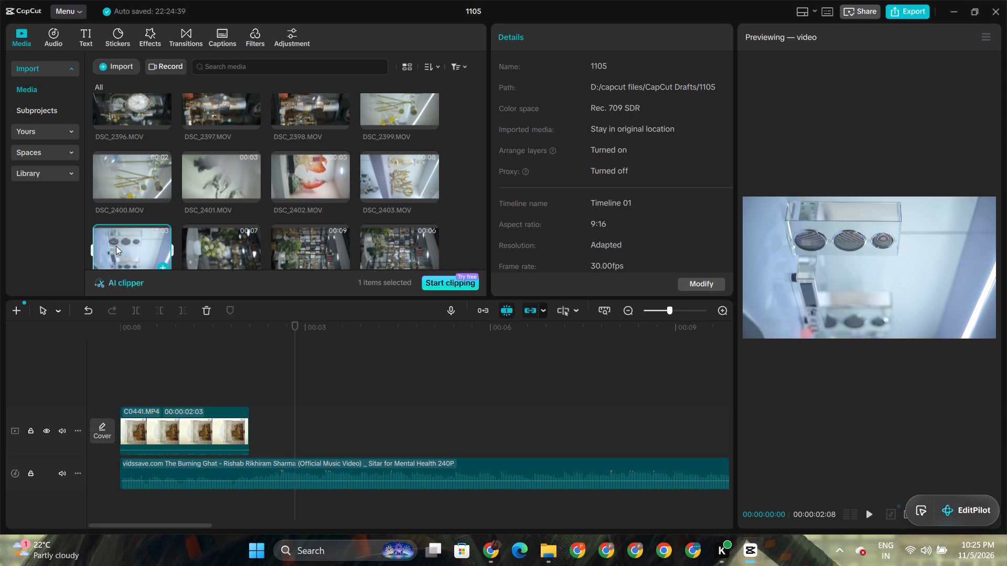
{"action": "scroll", "coordinate": [243, 236], "scroll_direction": "down", "scroll_amount": 2}
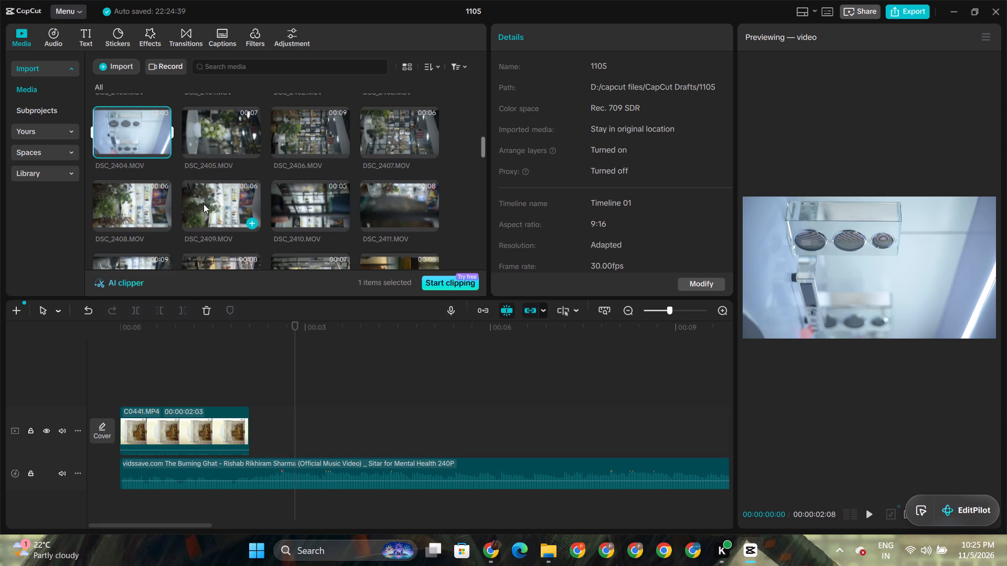
{"action": "scroll", "coordinate": [227, 196], "scroll_direction": "down", "scroll_amount": 1}
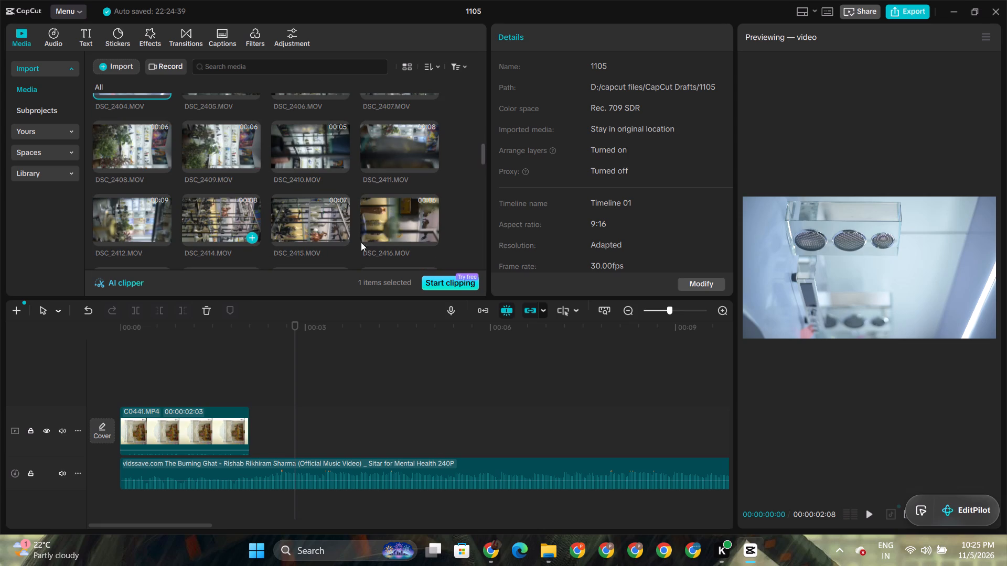
{"action": "left_click", "coordinate": [398, 219]}
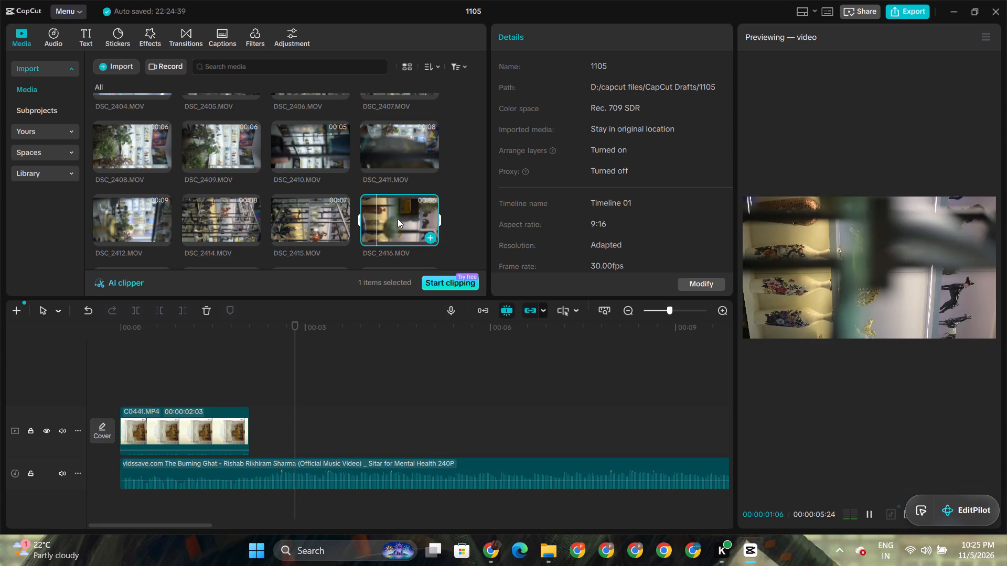
{"action": "key", "text": "space"}
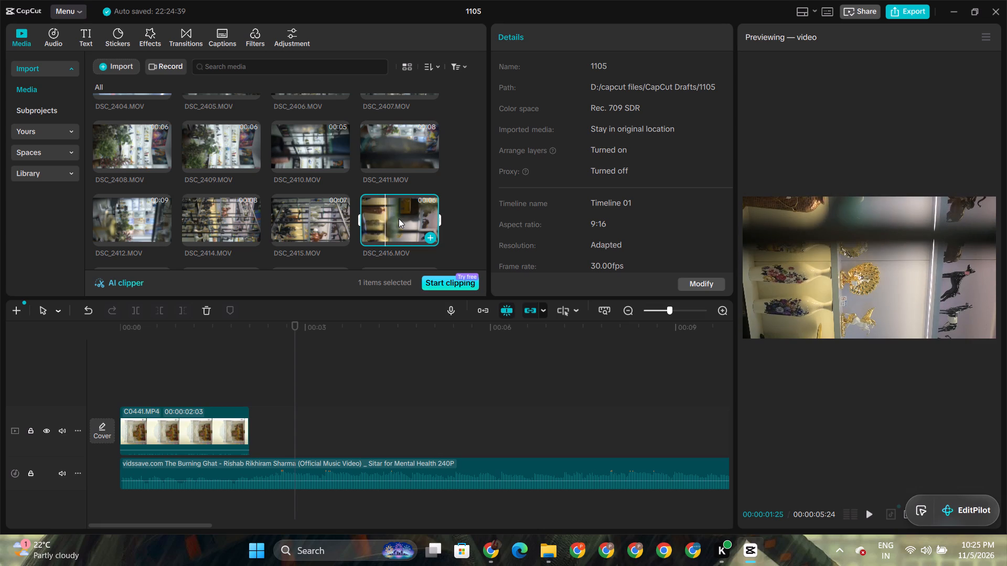
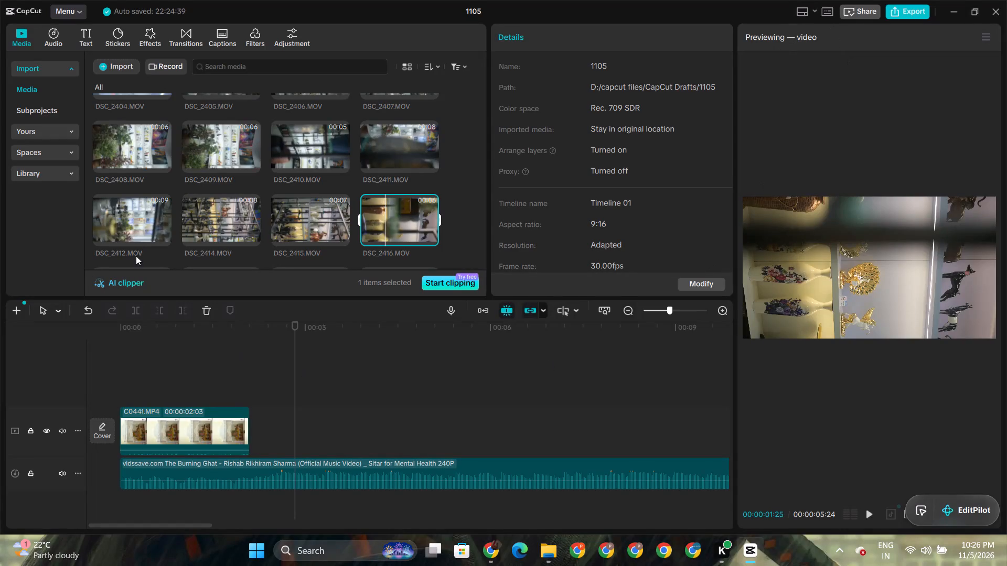
Play the opening of the C0441.MP4 clip with the music from the start of the timeline.
{"action": "double_click", "coordinate": [210, 336]}
{"action": "left_click", "coordinate": [206, 415]}
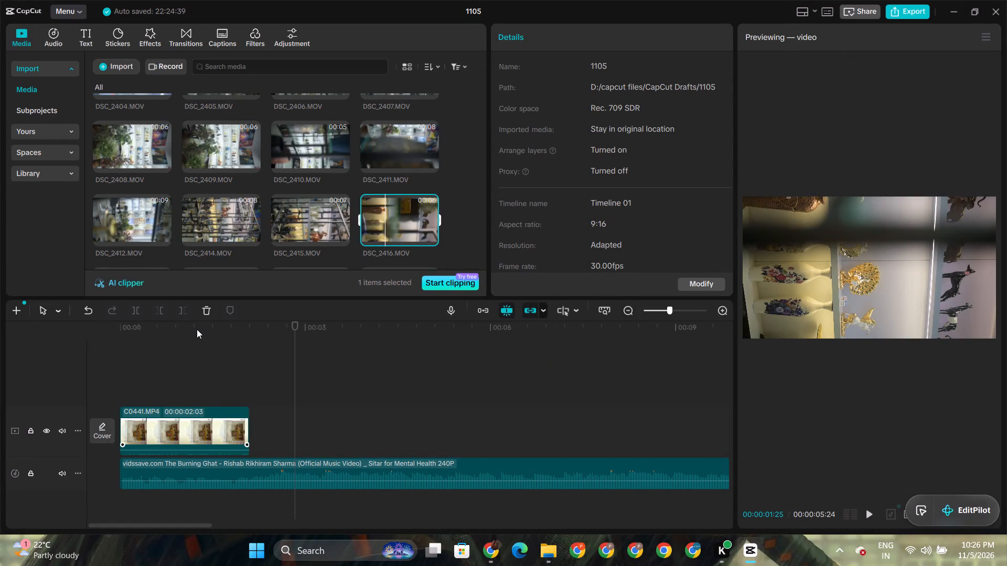
{"action": "left_click", "coordinate": [197, 329]}
{"action": "left_click", "coordinate": [211, 431]}
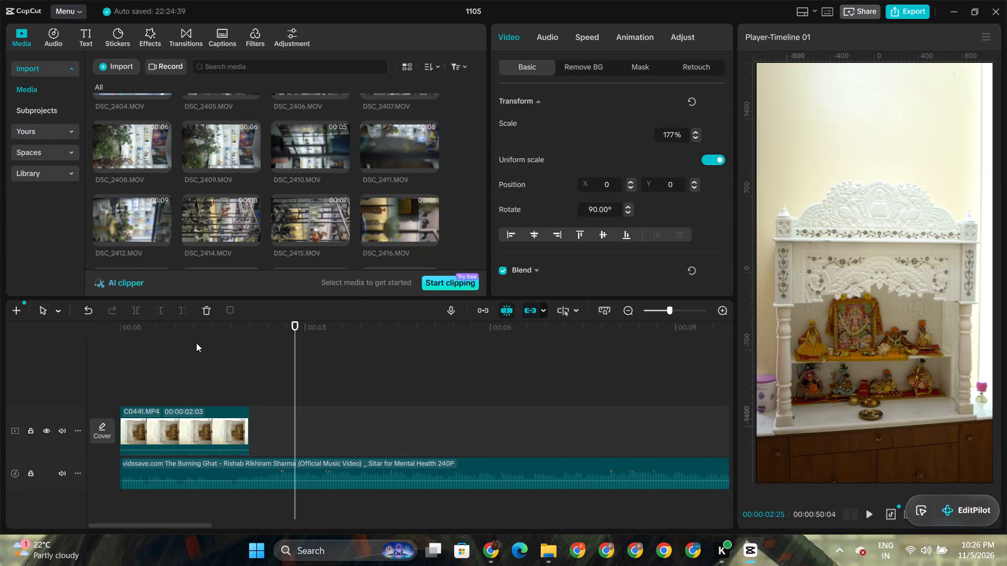
{"action": "left_click", "coordinate": [196, 343]}
{"action": "left_click_drag", "start_coordinate": [196, 343], "coordinate": [112, 336]}
{"action": "key", "text": "space"}
{"action": "key", "text": "space"}
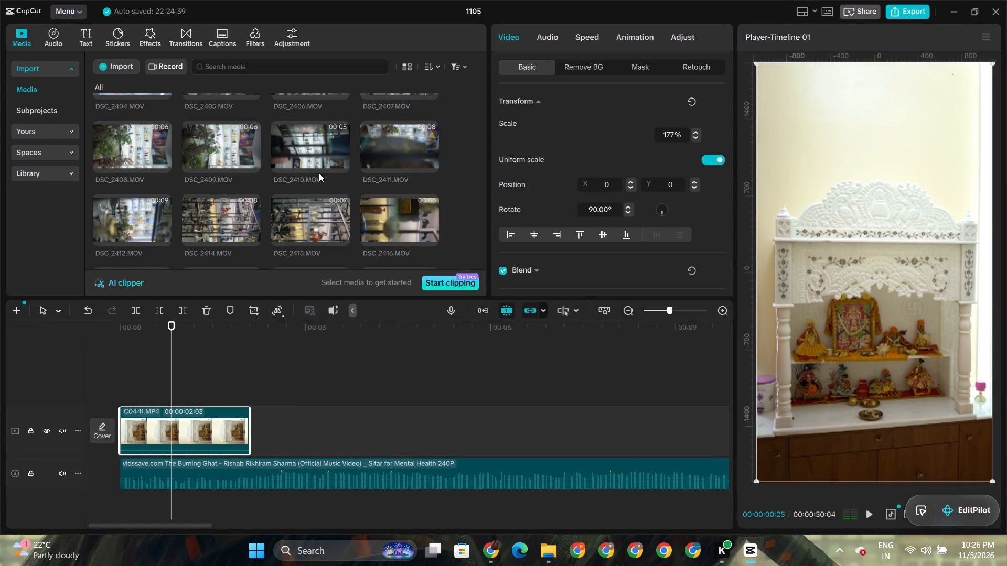
Preview the imported clips DSC_2424, DSC_2427 and DSC_2428 as candidates for the next shot.
{"action": "scroll", "coordinate": [319, 173], "scroll_direction": "down", "scroll_amount": 3}
{"action": "left_click", "coordinate": [426, 194]}
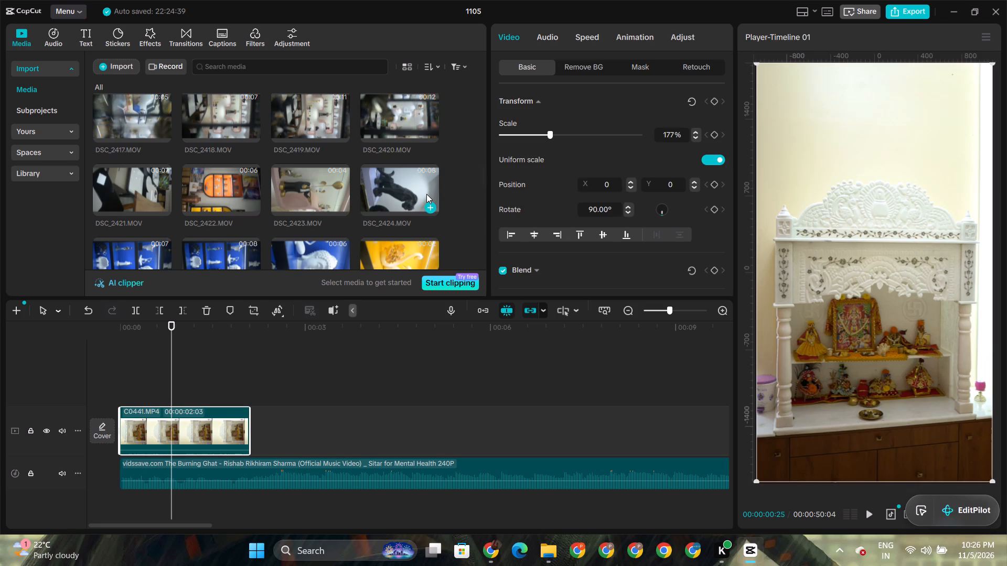
{"action": "key", "text": "space"}
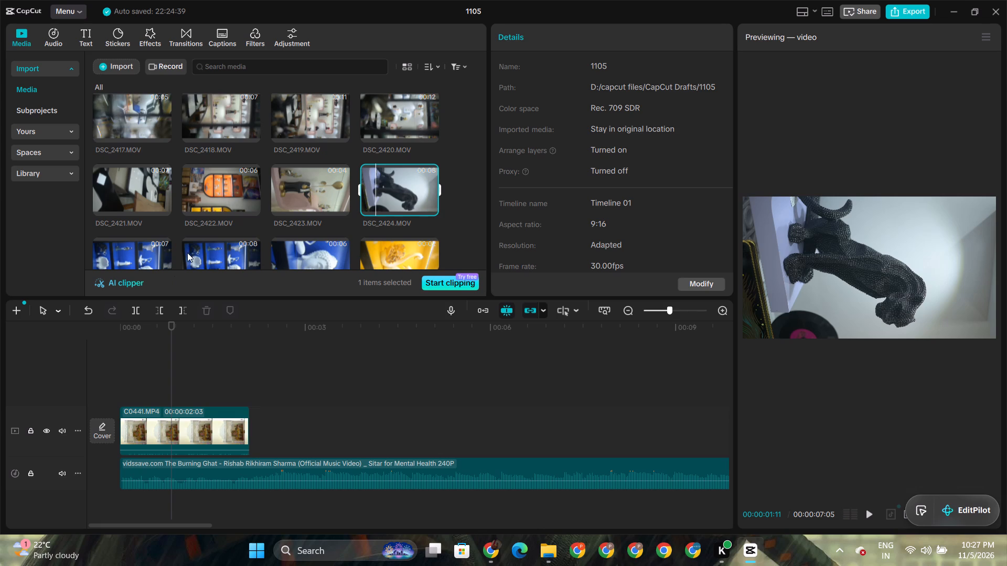
{"action": "scroll", "coordinate": [207, 240], "scroll_direction": "down", "scroll_amount": 1}
{"action": "left_click", "coordinate": [285, 207]}
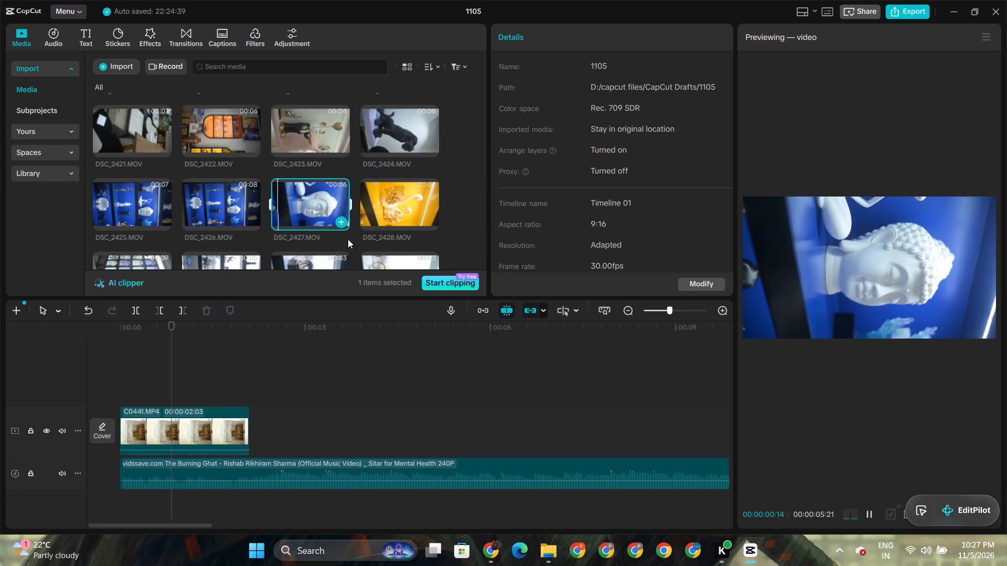
{"action": "left_click", "coordinate": [423, 211]}
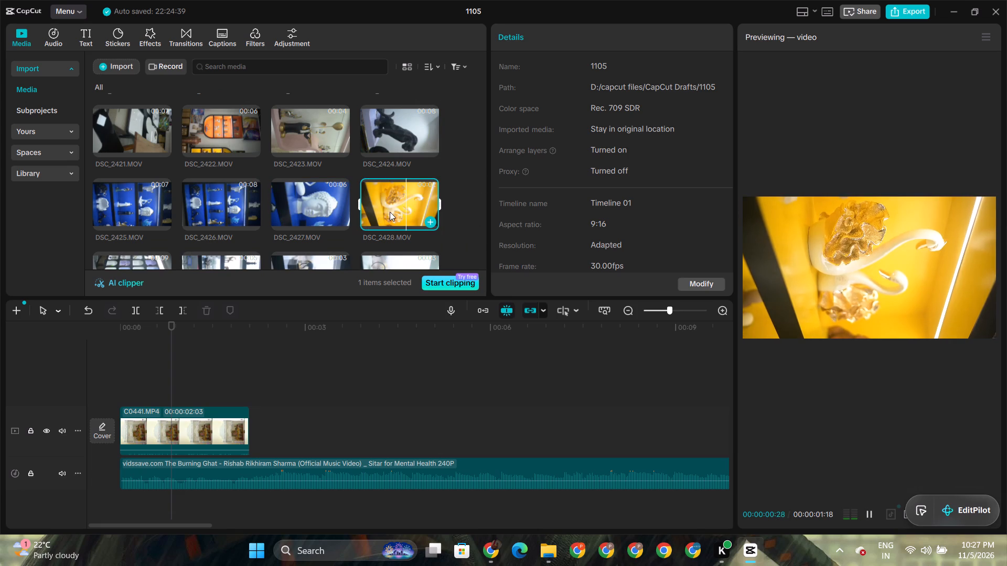
{"action": "left_click", "coordinate": [287, 208]}
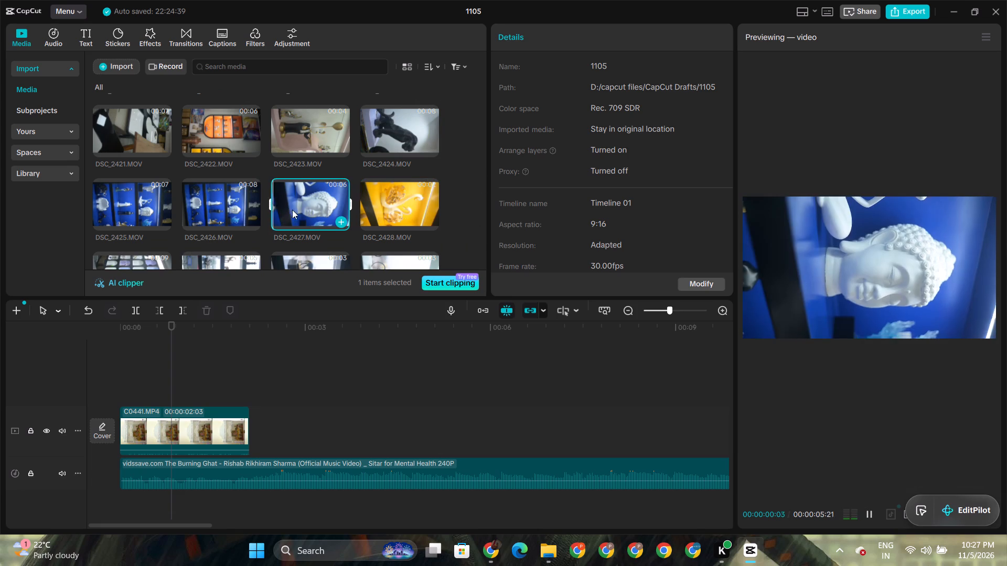
Add DSC_2427.MOV to the main track after the C0441.MP4 clip, leaving a gap between them.
{"action": "left_click_drag", "start_coordinate": [306, 211], "coordinate": [284, 427]}
{"action": "left_click", "coordinate": [306, 424]}
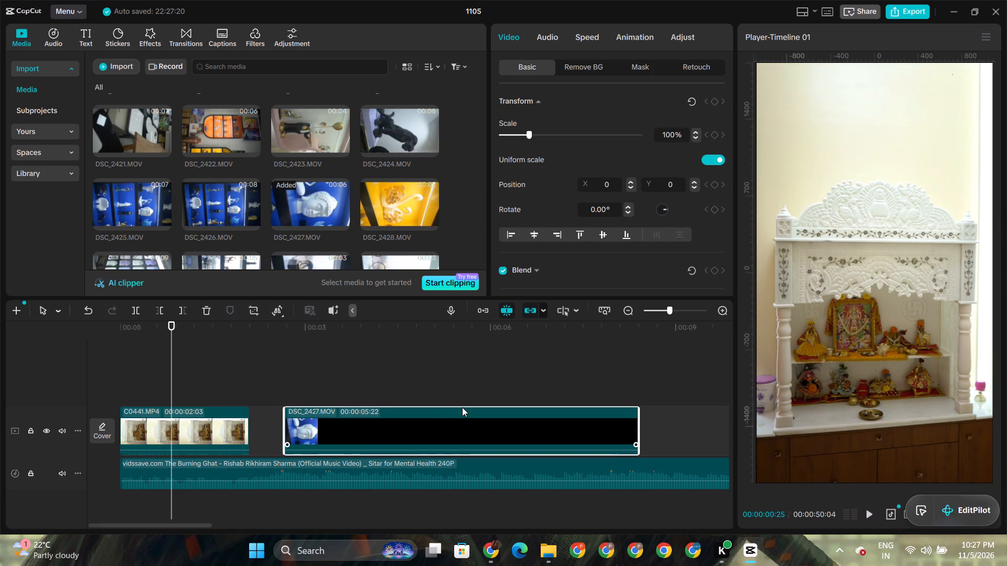
Play the music past the end of C0441.MP4 and move DSC_2427.MOV onto the beat at about 00:00:02:17.
{"action": "left_click", "coordinate": [689, 312]}
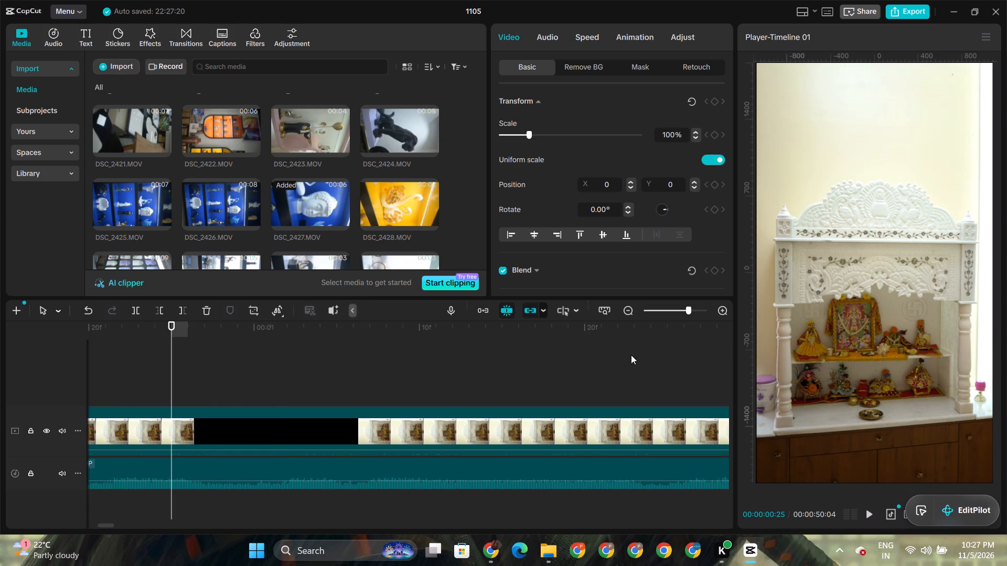
{"action": "left_click_drag", "start_coordinate": [102, 525], "coordinate": [97, 525]}
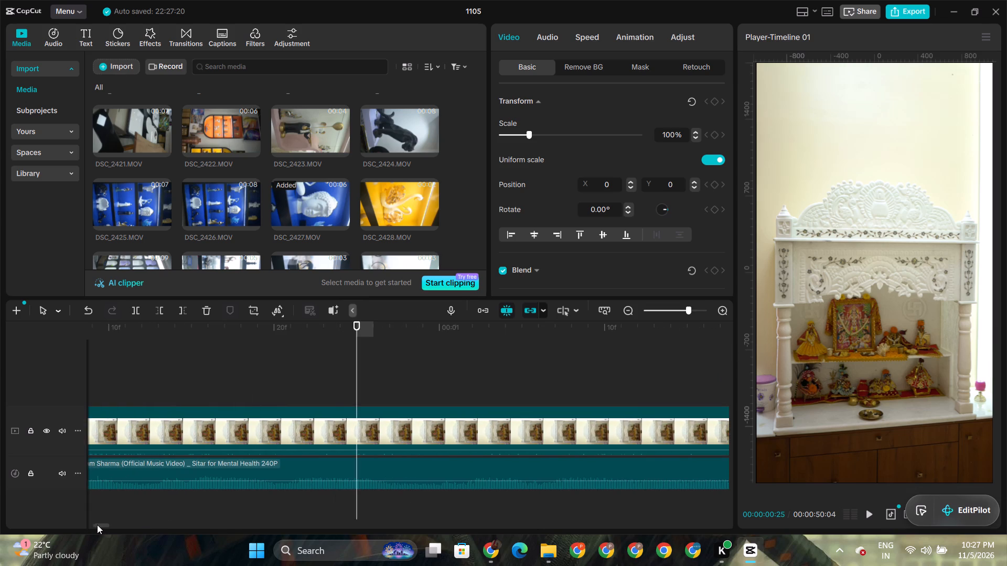
{"action": "left_click_drag", "start_coordinate": [97, 525], "coordinate": [92, 524]}
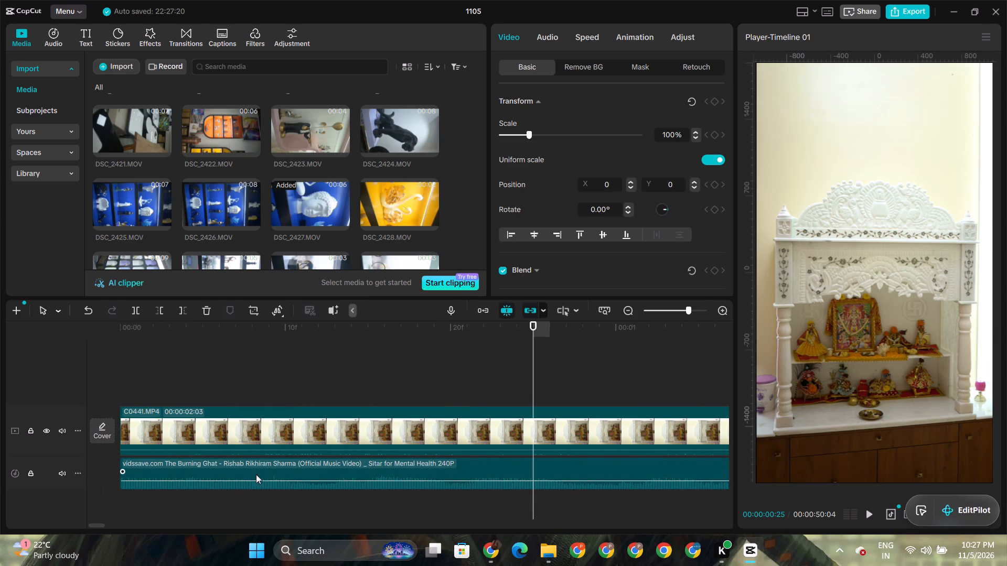
{"action": "key", "text": "space"}
{"action": "key", "text": "space"}
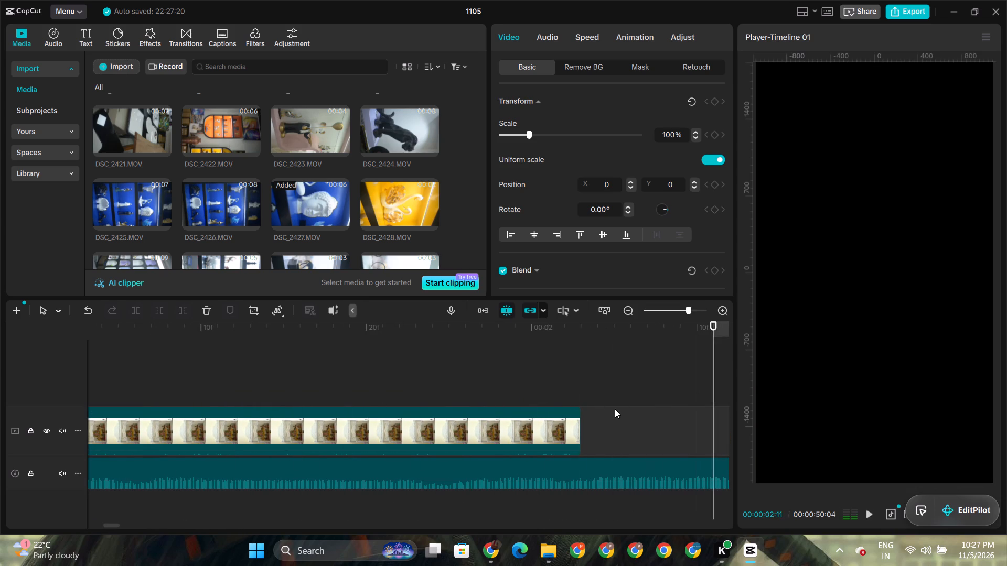
{"action": "key", "text": "space"}
{"action": "key", "text": "space"}
{"action": "left_click_drag", "start_coordinate": [316, 424], "coordinate": [260, 427]}
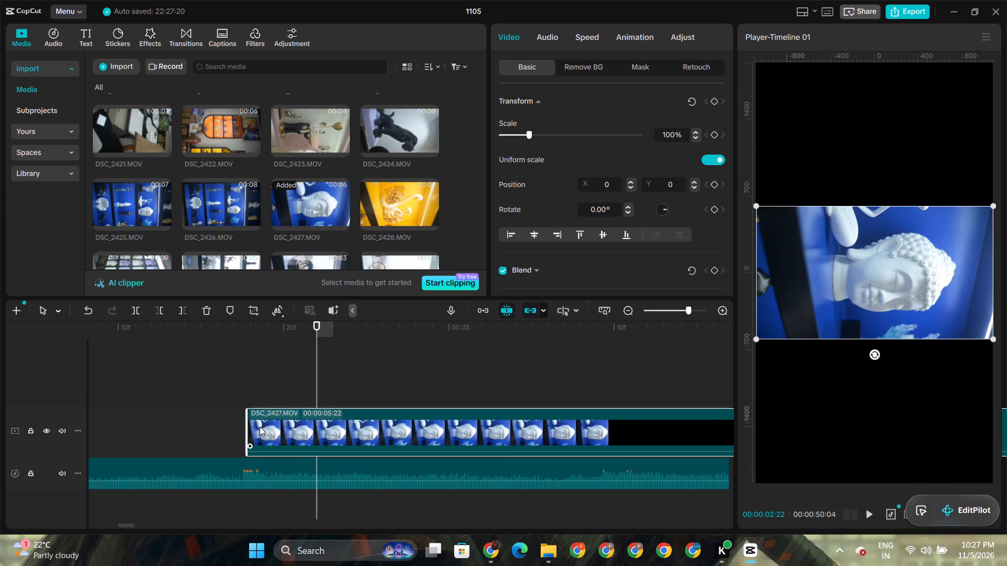
{"action": "left_click_drag", "start_coordinate": [260, 427], "coordinate": [276, 426]}
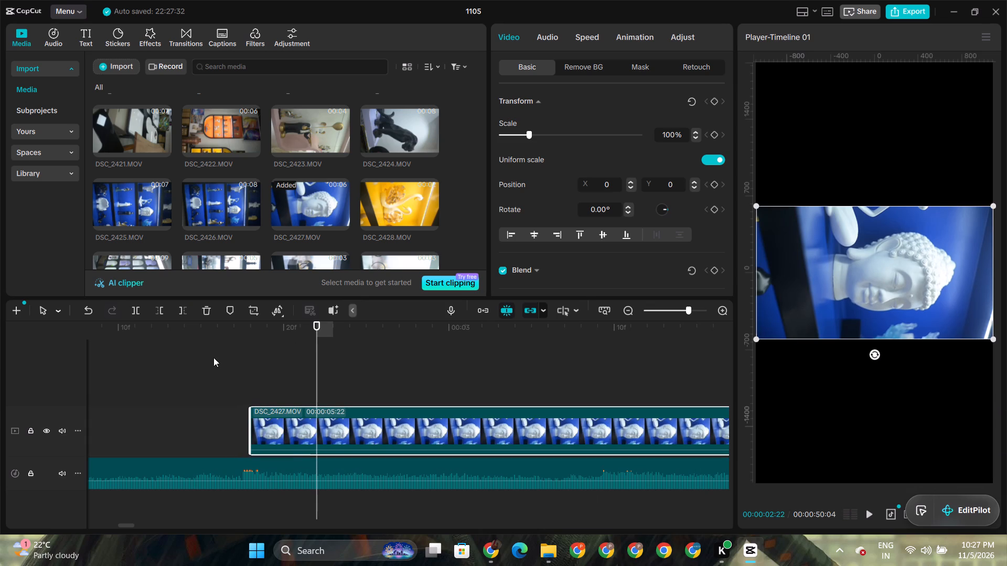
{"action": "left_click_drag", "start_coordinate": [297, 428], "coordinate": [288, 427]}
Play the timeline from the last part of C0441.MP4 into DSC_2427.MOV to check the start against the music.
{"action": "left_click", "coordinate": [189, 336]}
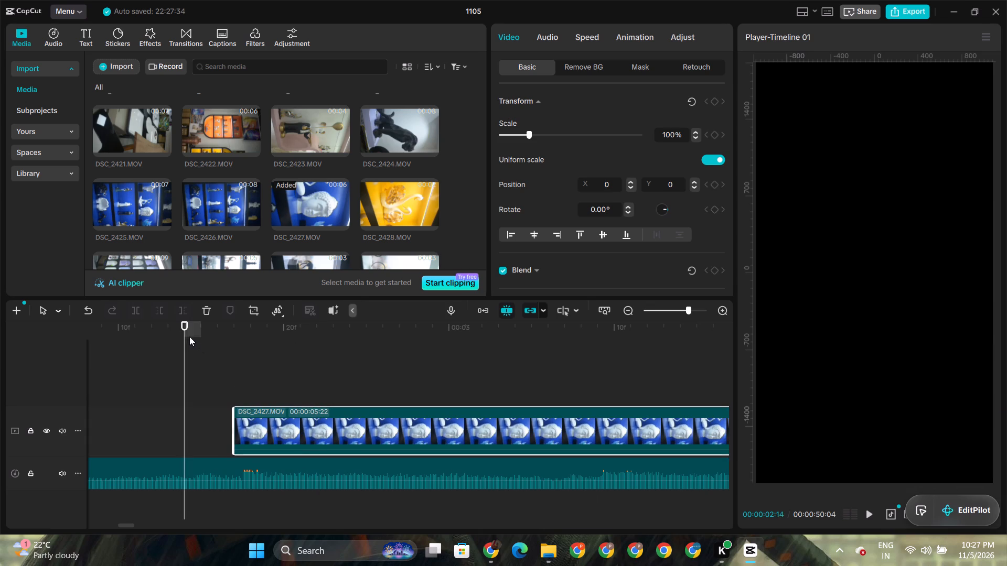
{"action": "left_click_drag", "start_coordinate": [184, 335], "coordinate": [49, 347]}
{"action": "key", "text": "space"}
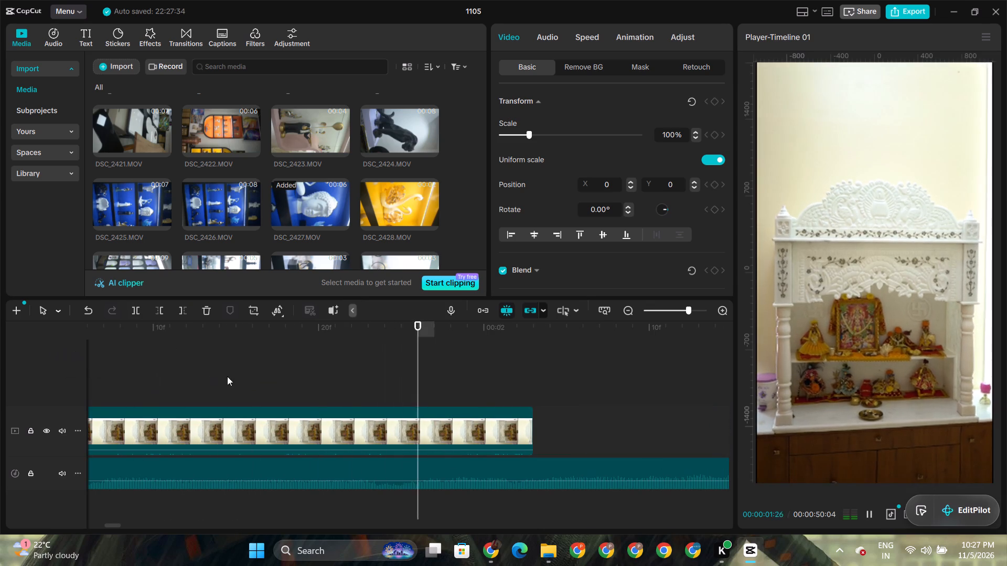
{"action": "key", "text": "space"}
Set the scale of the DSC_2427.MOV clip to 177%.
{"action": "left_click", "coordinate": [302, 428]}
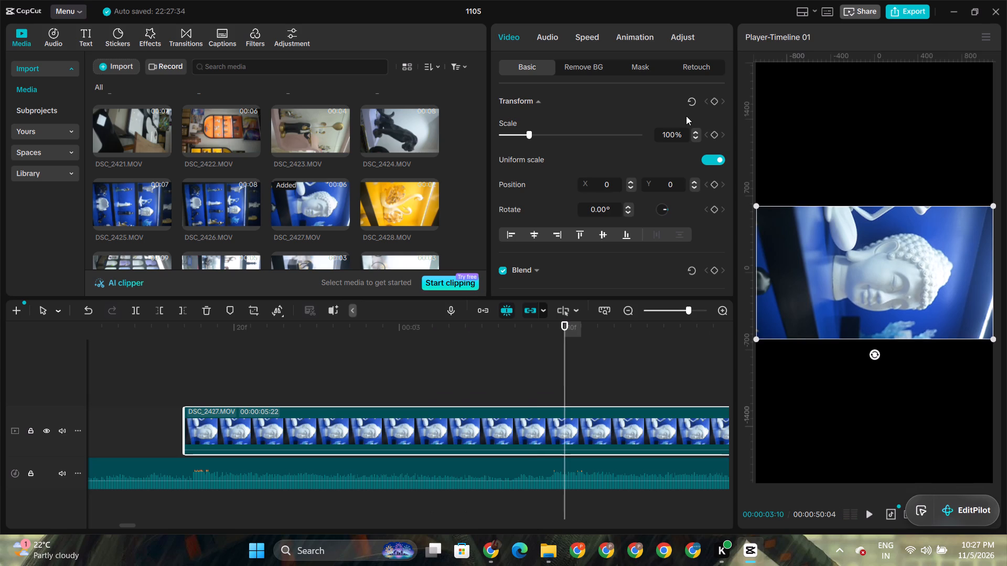
{"action": "left_click", "coordinate": [673, 137]}
{"action": "key", "text": "BackSpace"}
{"action": "key", "text": "BackSpace"}
{"action": "type", "text": "77"}
{"action": "key", "text": "Return"}
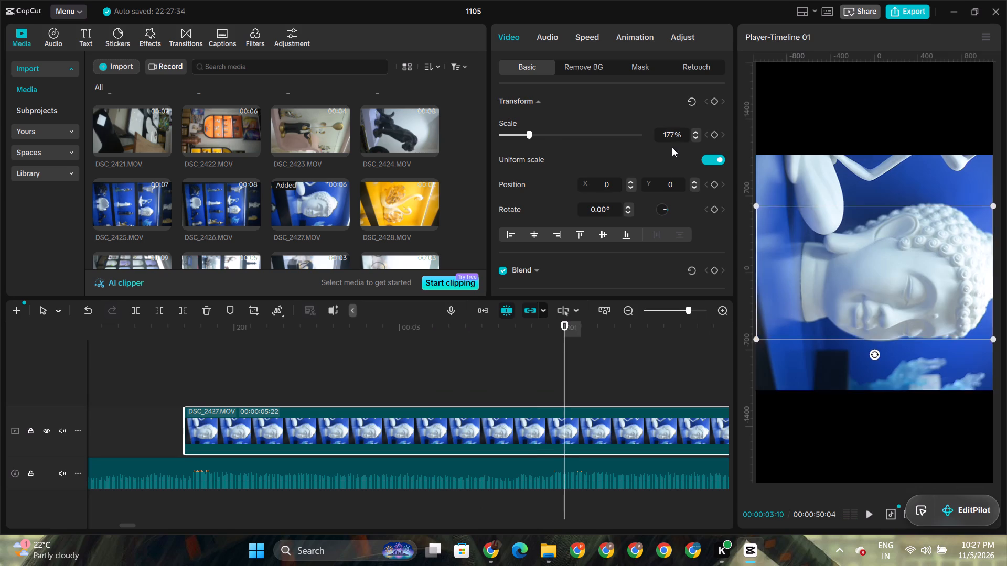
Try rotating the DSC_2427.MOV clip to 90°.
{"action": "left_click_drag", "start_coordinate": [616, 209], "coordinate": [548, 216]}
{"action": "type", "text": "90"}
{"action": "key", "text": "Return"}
Set the rotation of the DSC_2427.MOV clip to 270°.
{"action": "left_click_drag", "start_coordinate": [609, 207], "coordinate": [472, 228]}
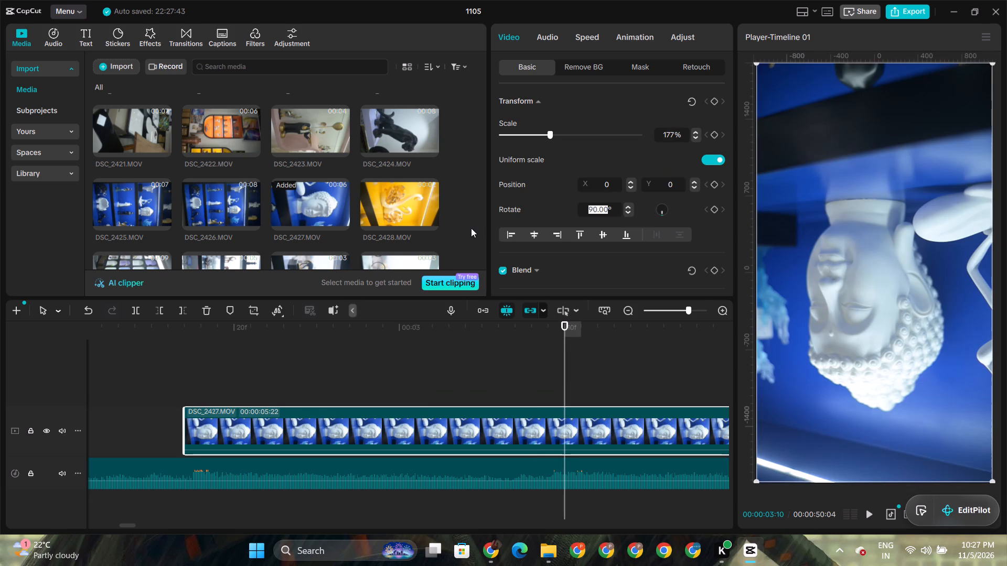
{"action": "key", "text": "2"}
{"action": "type", "text": "70"}
{"action": "key", "text": "Return"}
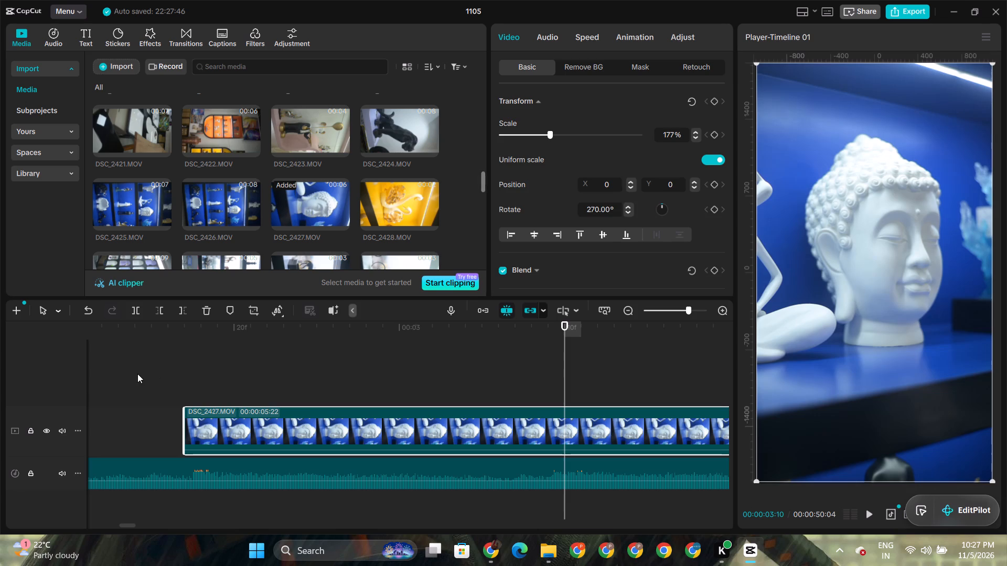
Play through DSC_2427.MOV to find the steady part and delete everything in the clip before 00:00:05:03.
{"action": "left_click", "coordinate": [150, 351]}
{"action": "key", "text": "space"}
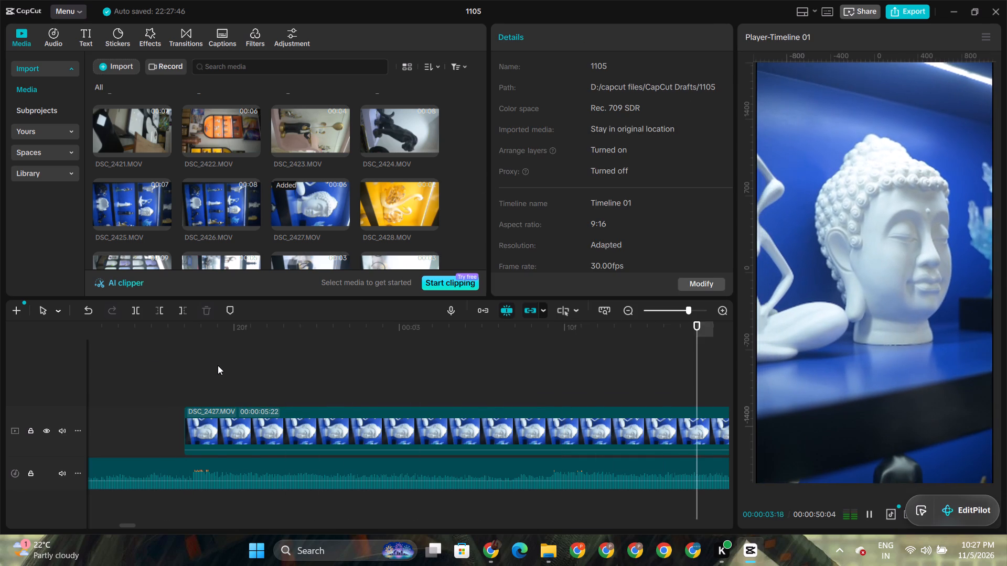
{"action": "key", "text": "space"}
{"action": "key", "text": "space"}
{"action": "key", "text": "space"}
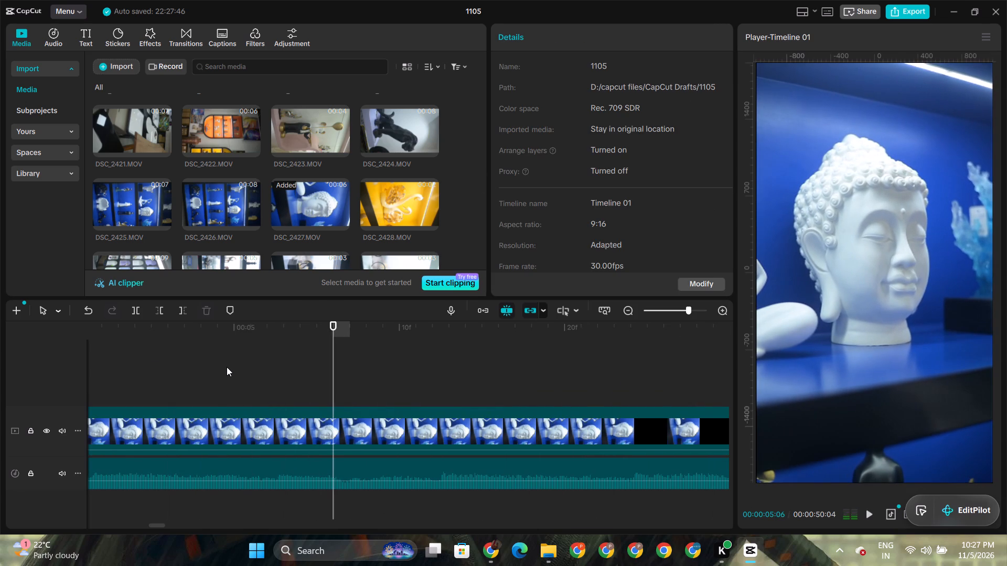
{"action": "left_click", "coordinate": [284, 330]}
{"action": "left_click", "coordinate": [165, 310]}
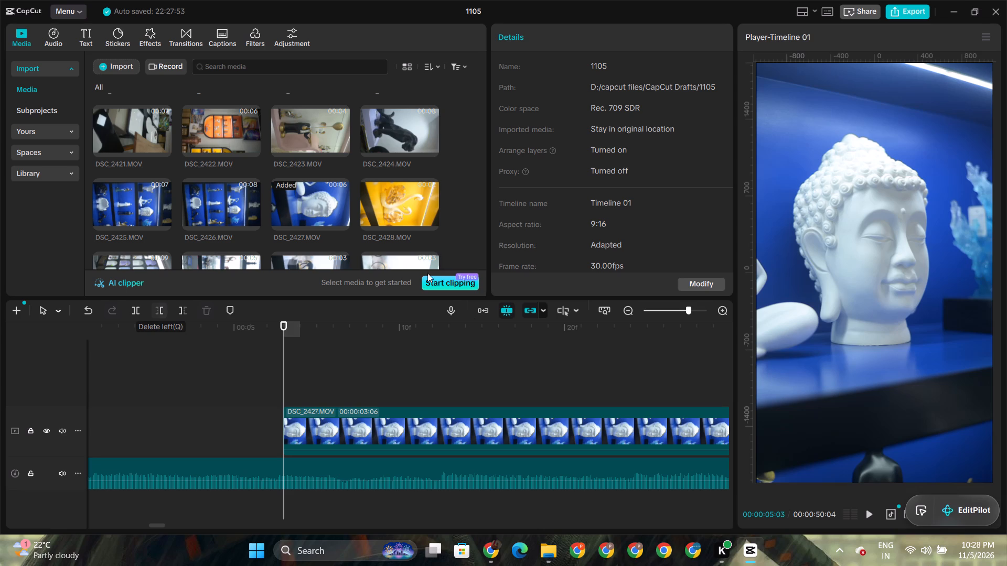
Move the trimmed DSC_2427.MOV clip back along the main track to start on the beat at about 00:00:02:18.
{"action": "left_click_drag", "start_coordinate": [445, 429], "coordinate": [239, 433]}
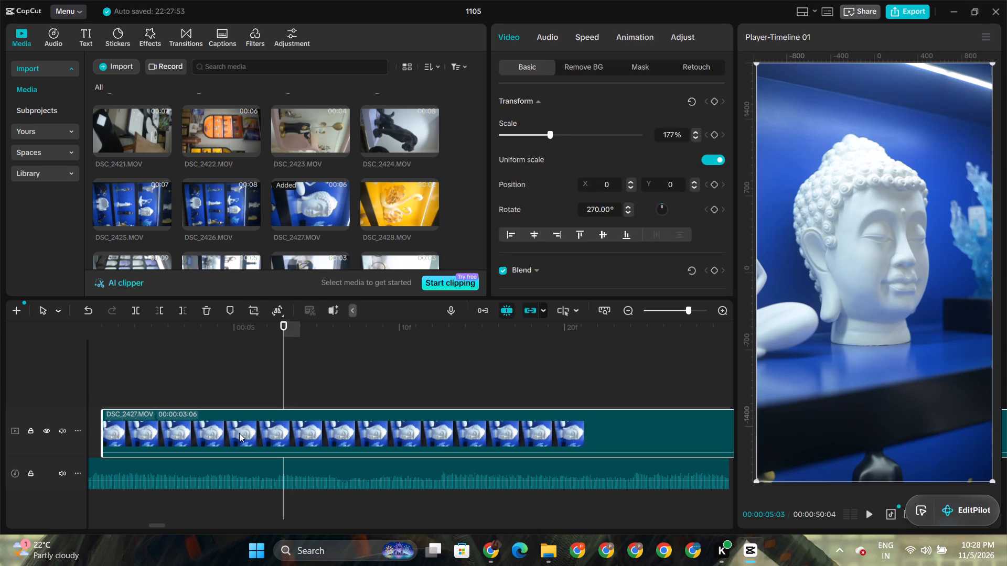
{"action": "left_click_drag", "start_coordinate": [239, 433], "coordinate": [8, 420]}
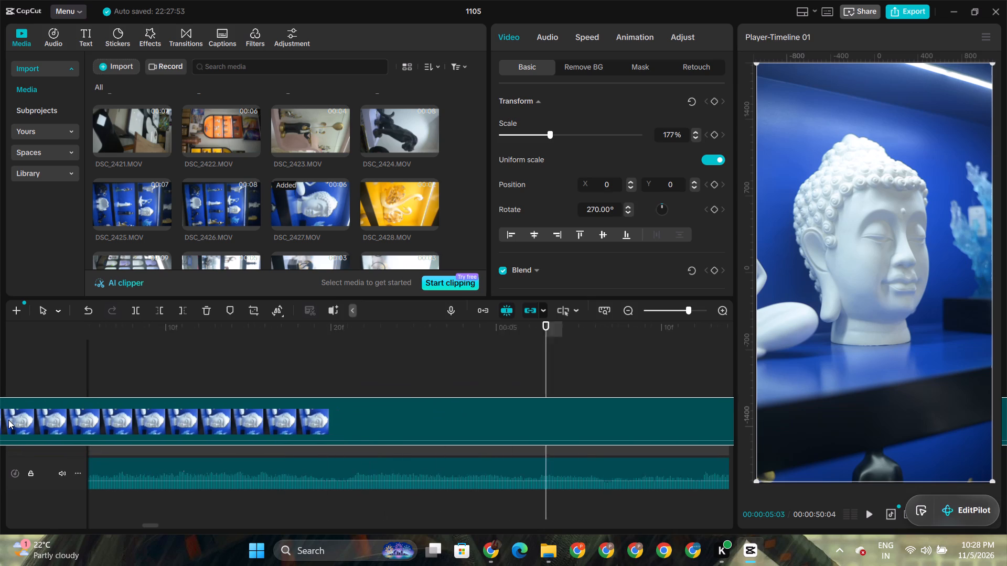
{"action": "left_click_drag", "start_coordinate": [8, 420], "coordinate": [535, 448]}
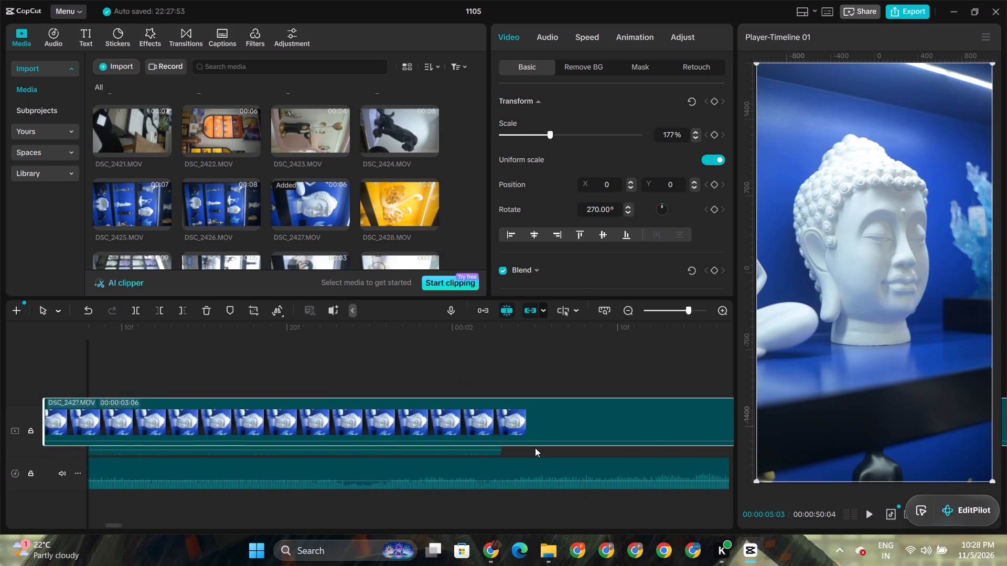
{"action": "left_click_drag", "start_coordinate": [535, 448], "coordinate": [698, 436]}
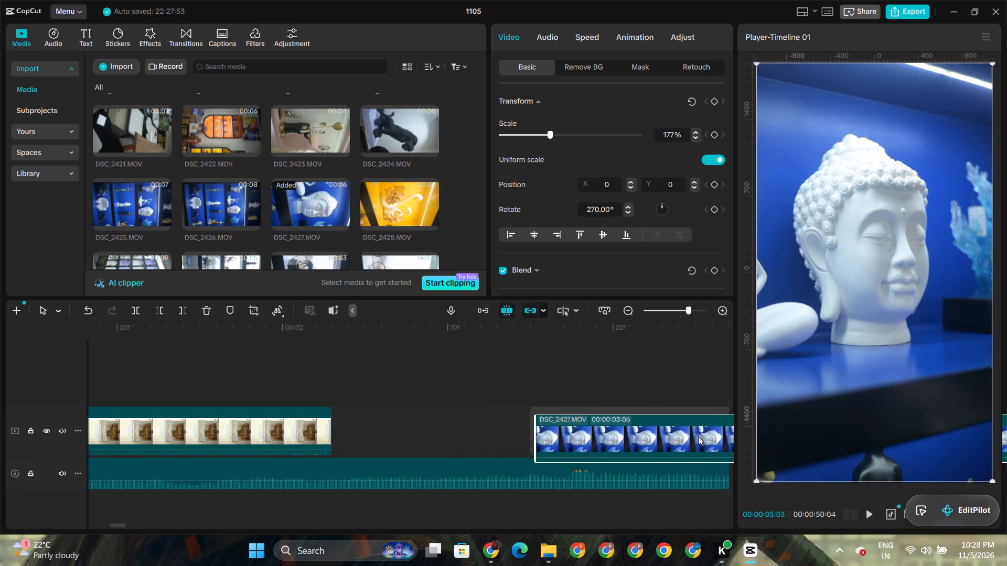
{"action": "left_click_drag", "start_coordinate": [698, 436], "coordinate": [606, 428]}
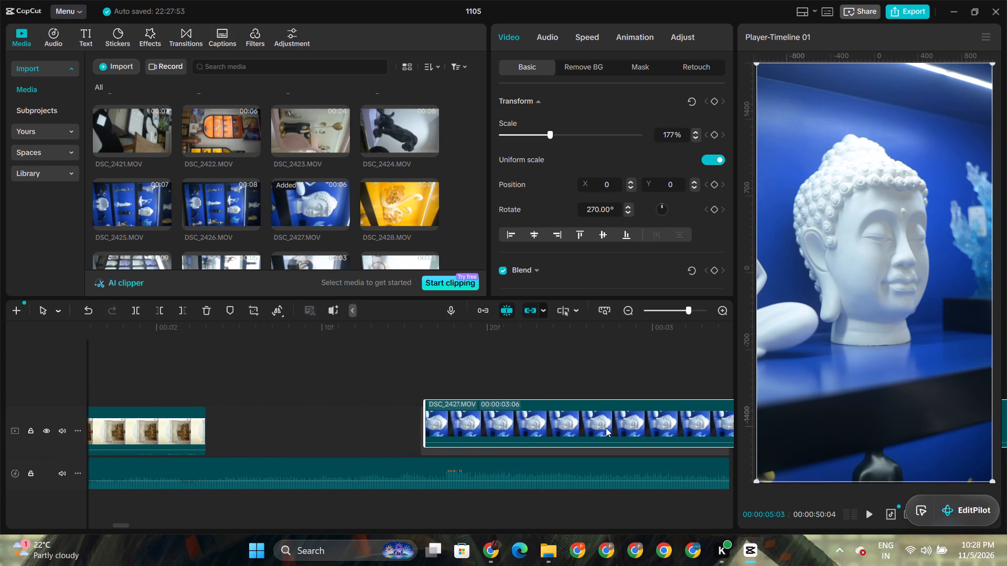
{"action": "left_click_drag", "start_coordinate": [606, 428], "coordinate": [611, 428]}
Play DSC_2427.MOV with the music and trim off the part of the clip after 00:00:03:17.
{"action": "left_click", "coordinate": [232, 324]}
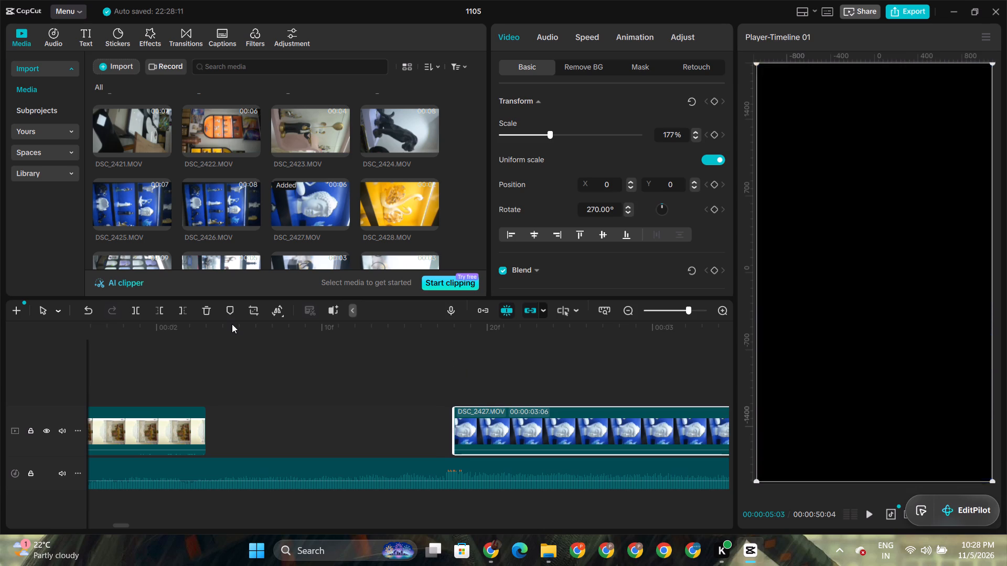
{"action": "key", "text": "space"}
{"action": "key", "text": "space"}
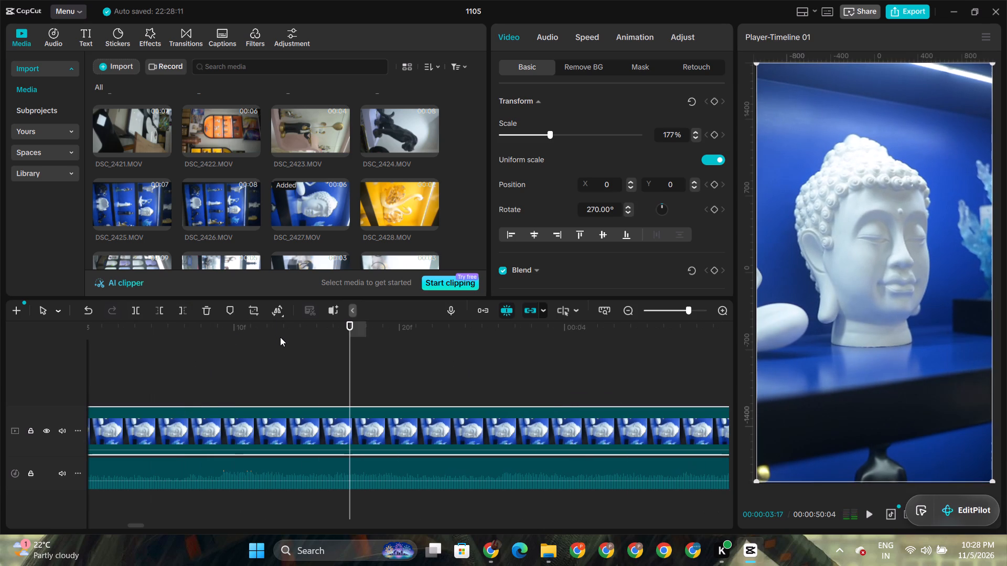
{"action": "left_click", "coordinate": [301, 422]}
{"action": "left_click", "coordinate": [586, 30]}
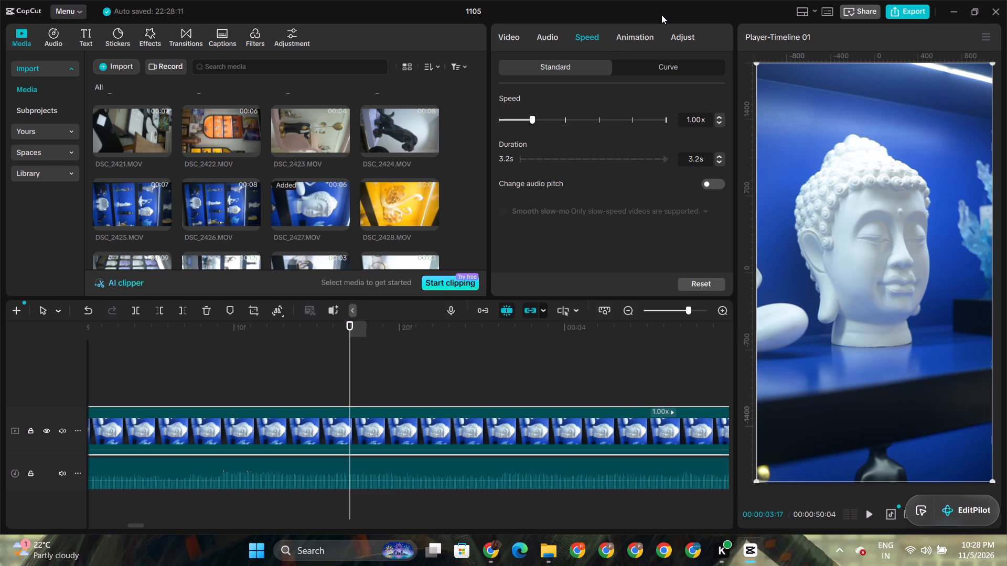
{"action": "left_click", "coordinate": [183, 309]}
Play from late in C0441.MP4 through the trimmed DSC_2427.MOV, stopping at about 00:00:03:11 to check the music timing.
{"action": "left_click", "coordinate": [241, 353]}
{"action": "left_click_drag", "start_coordinate": [233, 342], "coordinate": [0, 351]}
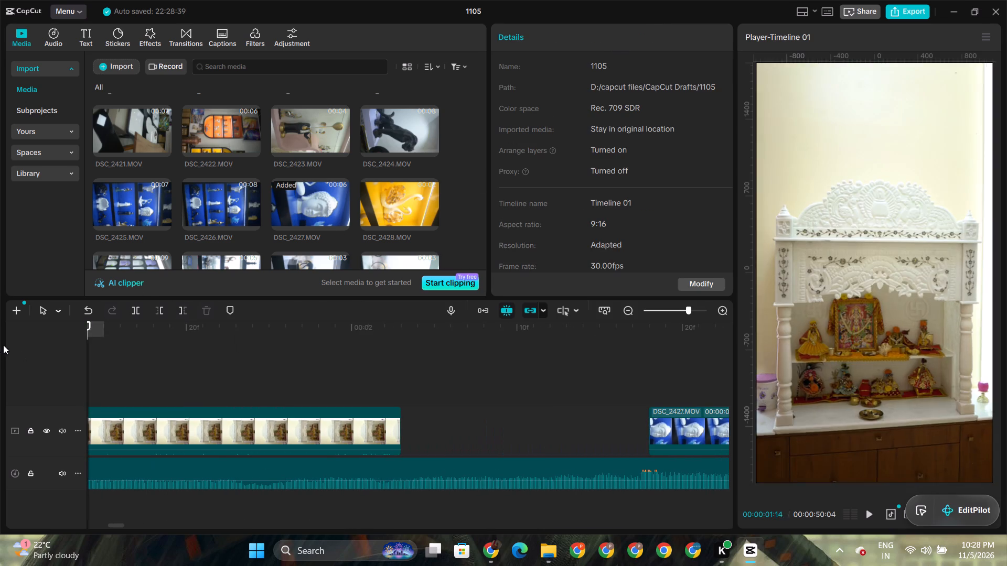
{"action": "key", "text": "space"}
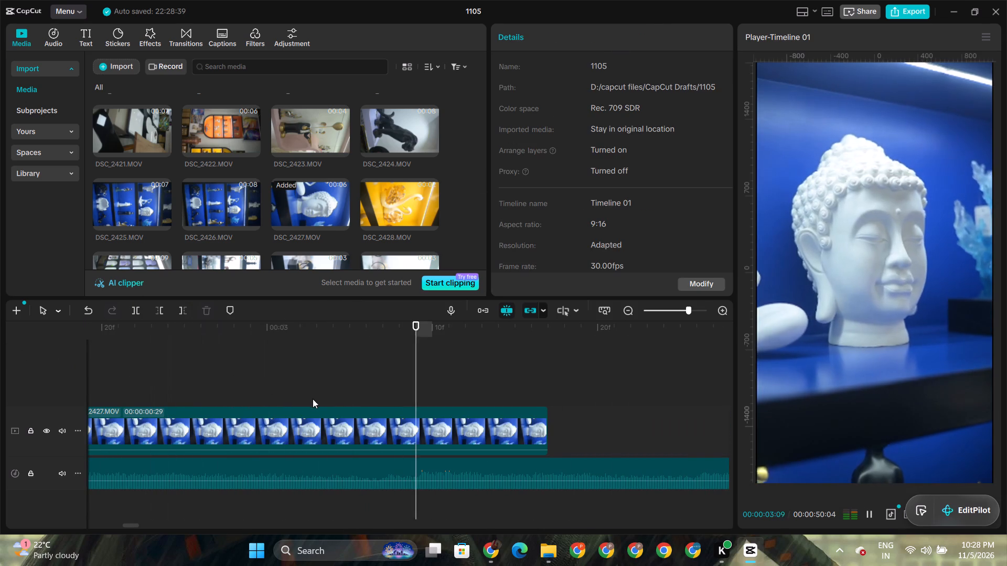
{"action": "key", "text": "space"}
{"action": "left_click", "coordinate": [462, 429]}
{"action": "left_click", "coordinate": [444, 358]}
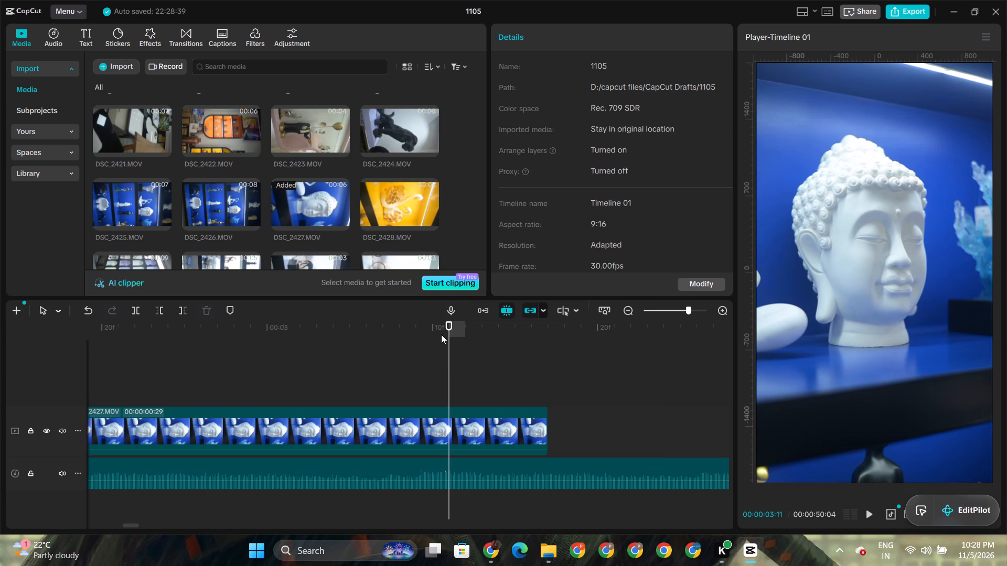
Replay the video from the start and delete the C0441.MP4 clip from the main track.
{"action": "left_click", "coordinate": [400, 339]}
{"action": "left_click_drag", "start_coordinate": [400, 339], "coordinate": [57, 355]}
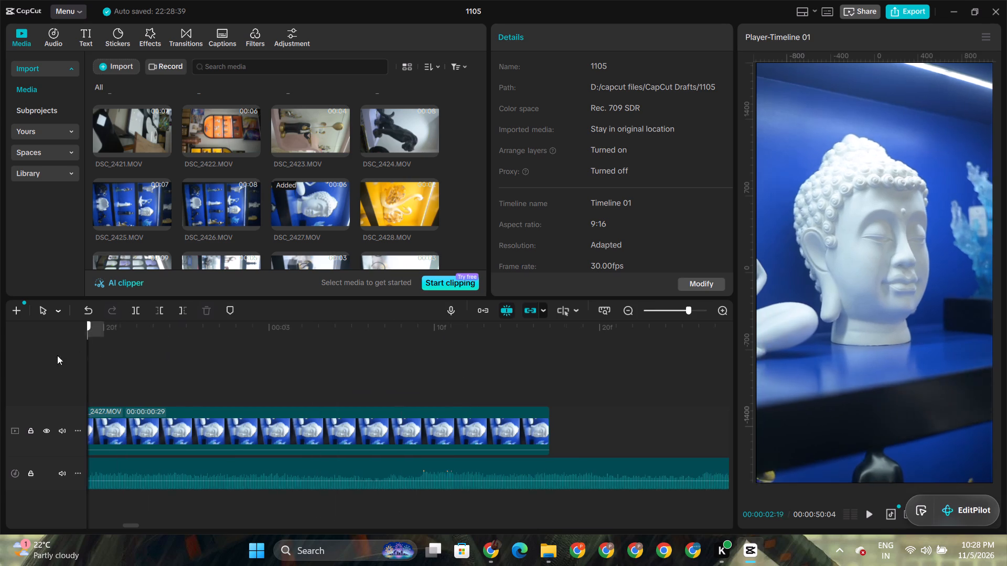
{"action": "left_click_drag", "start_coordinate": [57, 355], "coordinate": [0, 400]}
{"action": "key", "text": "space"}
{"action": "key", "text": "space"}
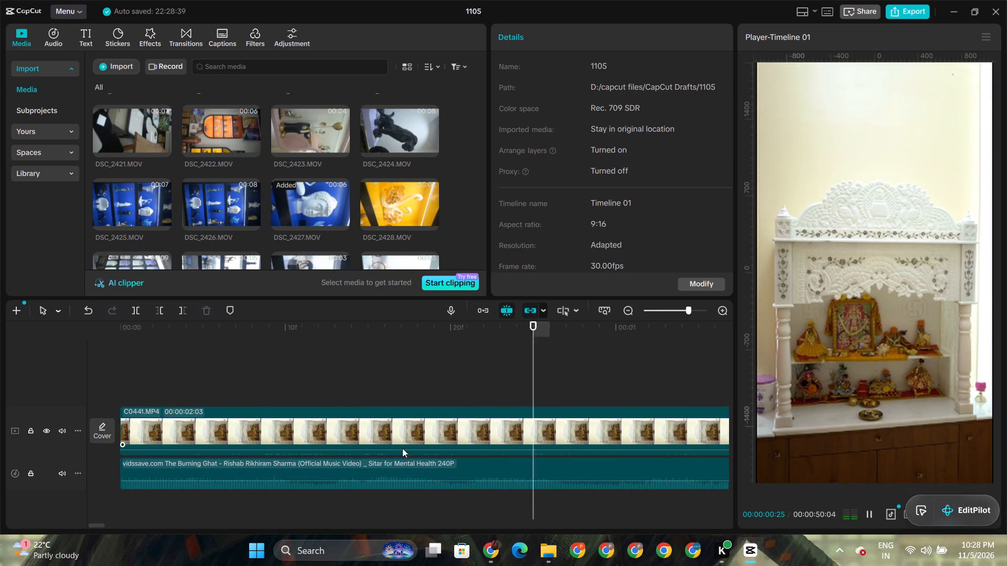
{"action": "left_click", "coordinate": [533, 427]}
{"action": "key", "text": "Delete"}
Move the DSC_2427.MOV clip to the very start of the main track at 00:00:00:00.
{"action": "key", "text": "space"}
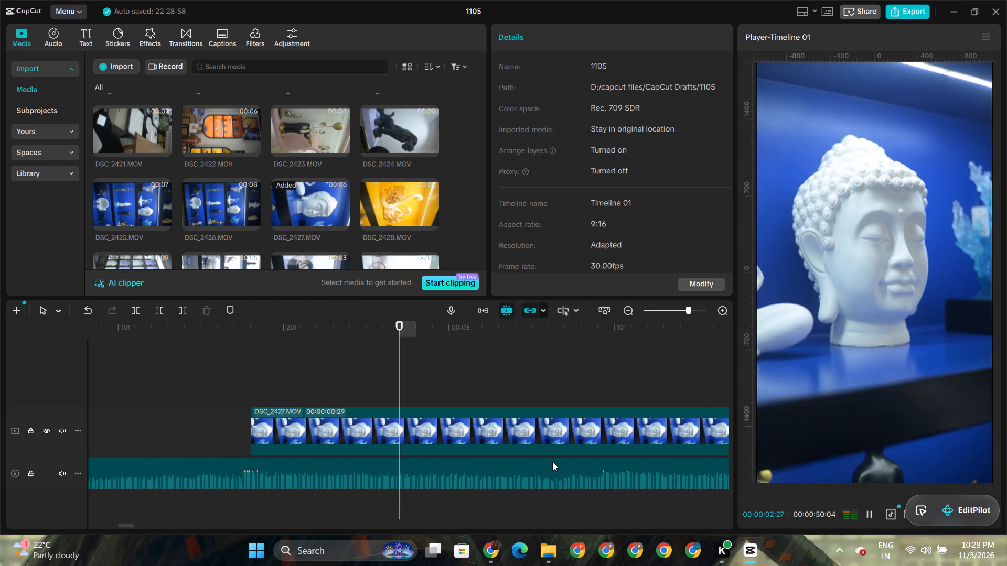
{"action": "key", "text": "space"}
{"action": "left_click_drag", "start_coordinate": [544, 438], "coordinate": [0, 451]}
Play the opening from 00:00:00:00 past DSC_2427.MOV several times to find where the music beats fall.
{"action": "left_click", "coordinate": [173, 332]}
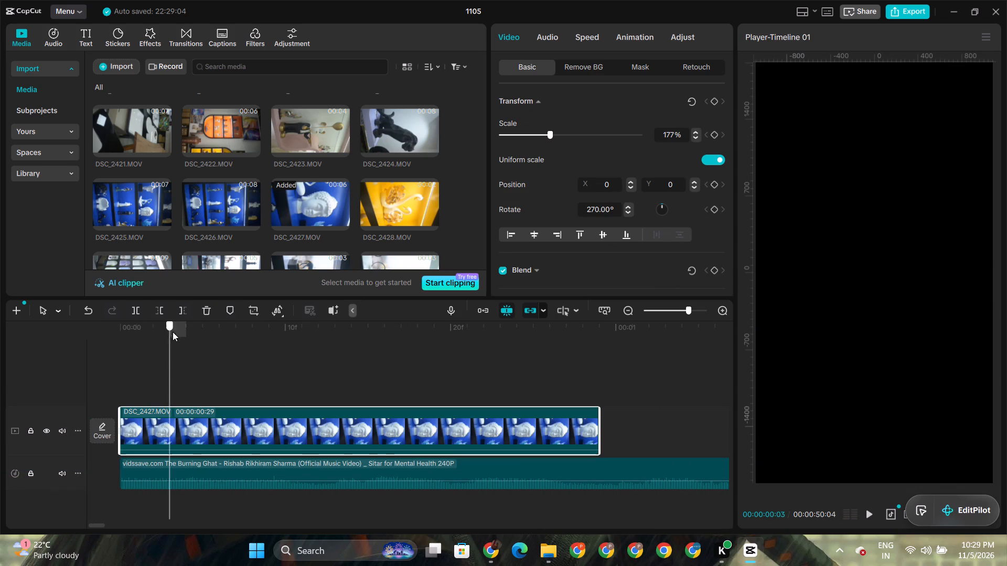
{"action": "left_click_drag", "start_coordinate": [171, 332], "coordinate": [78, 354]}
{"action": "key", "text": "space"}
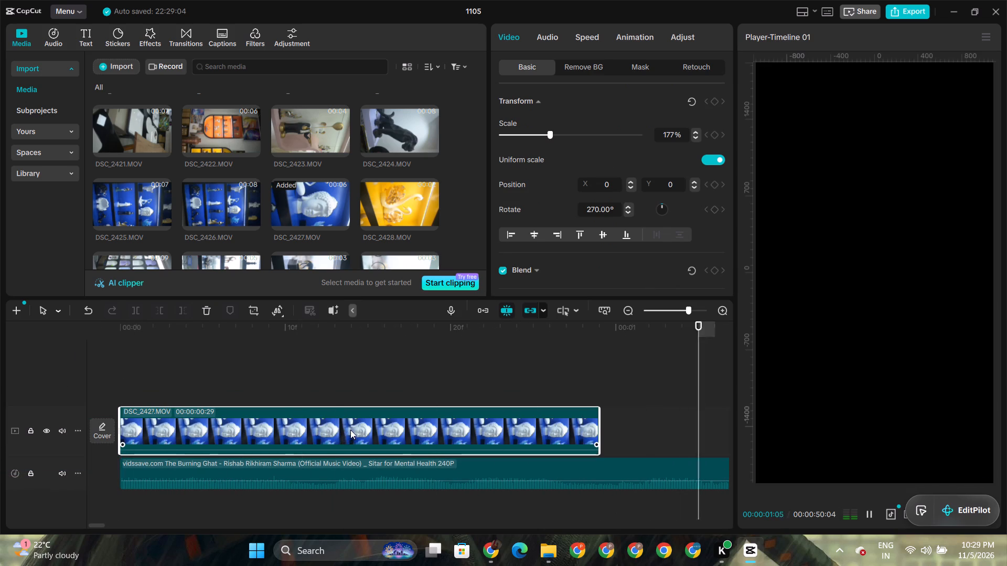
{"action": "key", "text": "space"}
{"action": "key", "text": "space"}
{"action": "key", "text": "space"}
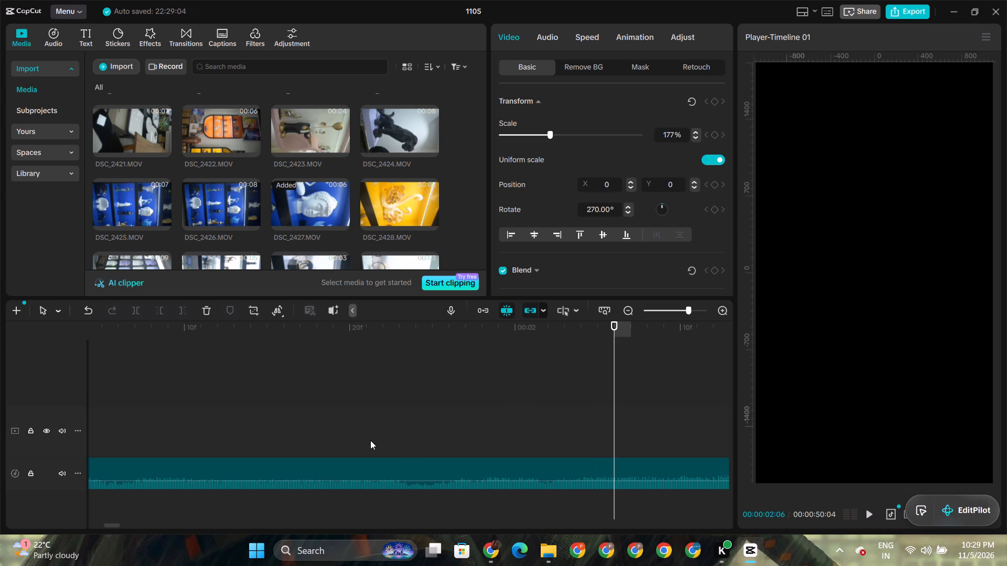
{"action": "left_click", "coordinate": [318, 343]}
{"action": "left_click_drag", "start_coordinate": [318, 343], "coordinate": [0, 382]}
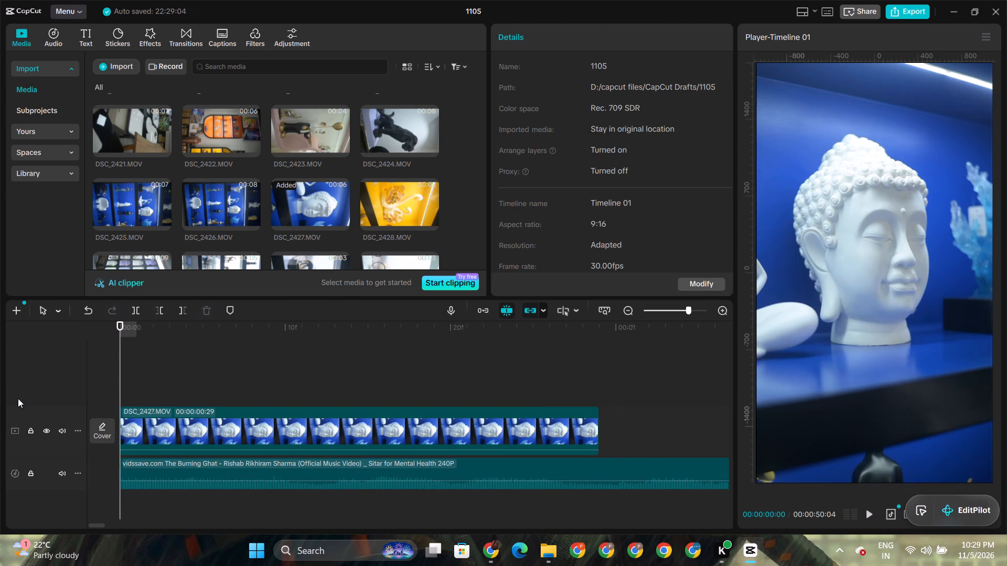
{"action": "key", "text": "space"}
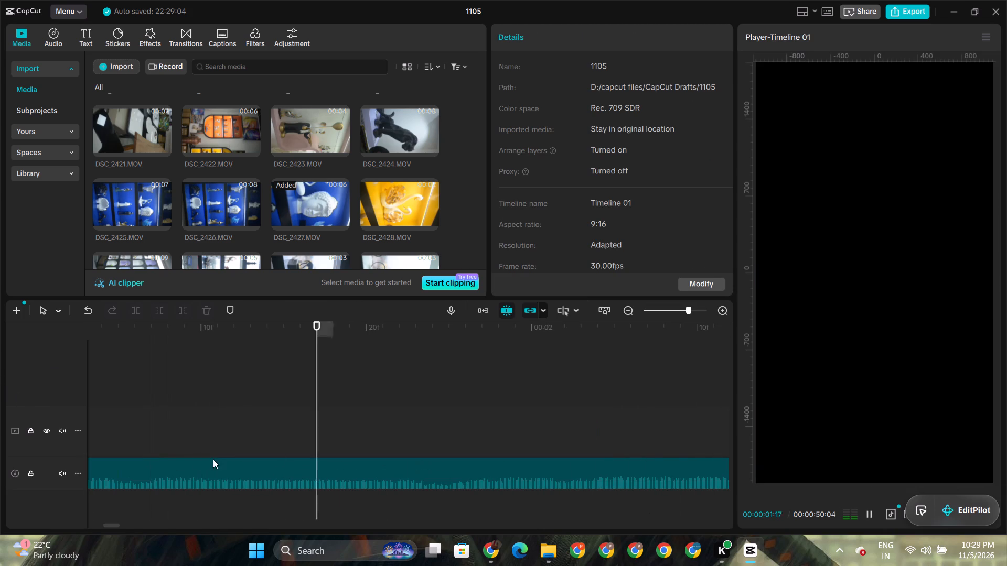
{"action": "key", "text": "space"}
Trim about 25 frames off the beginning of the Burning Ghat music and realign the music and DSC_2427.MOV to the timeline start.
{"action": "left_click", "coordinate": [667, 311]}
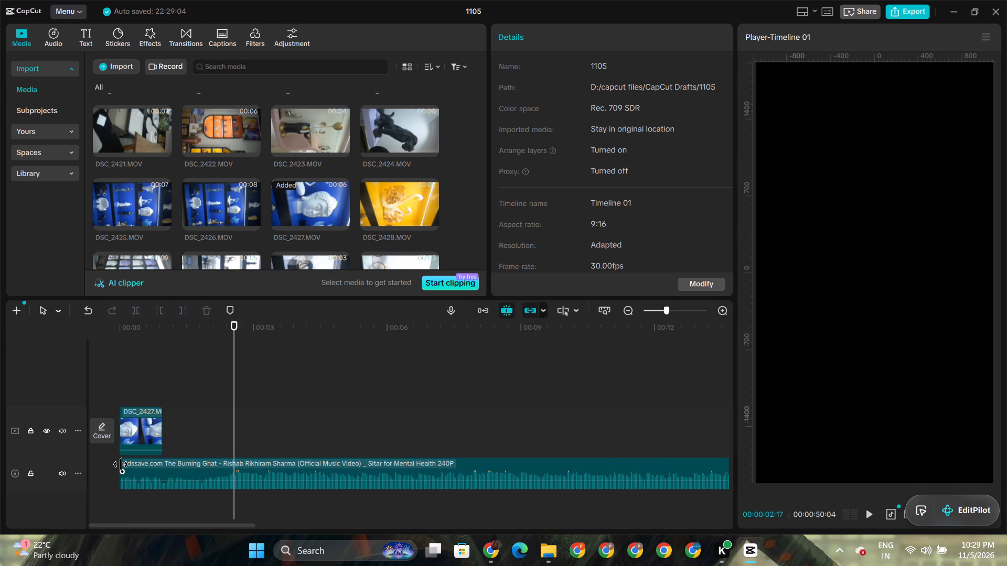
{"action": "left_click_drag", "start_coordinate": [121, 464], "coordinate": [157, 471]}
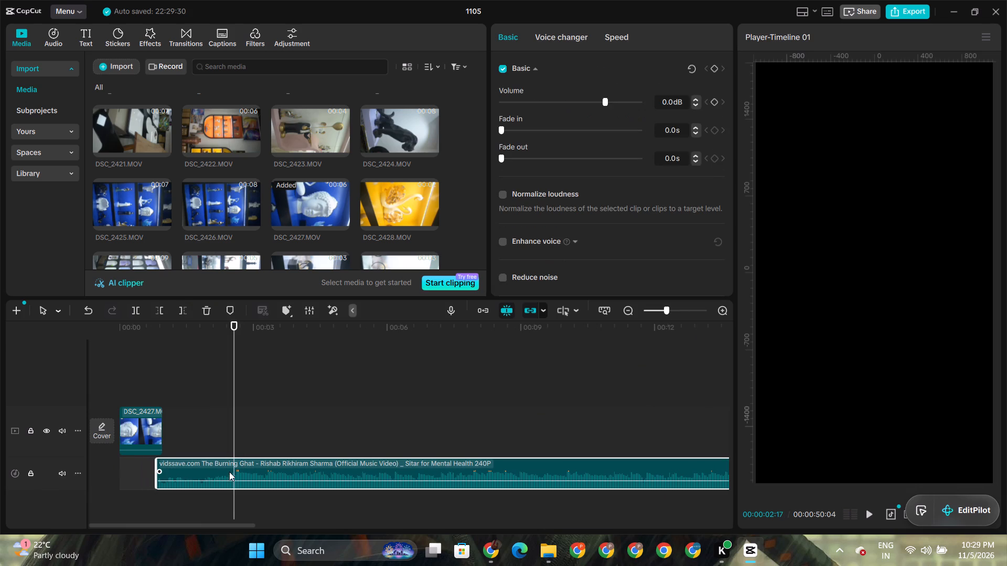
{"action": "left_click_drag", "start_coordinate": [144, 424], "coordinate": [187, 424]}
{"action": "left_click_drag", "start_coordinate": [191, 460], "coordinate": [152, 459]}
{"action": "left_click_drag", "start_coordinate": [182, 429], "coordinate": [165, 430]}
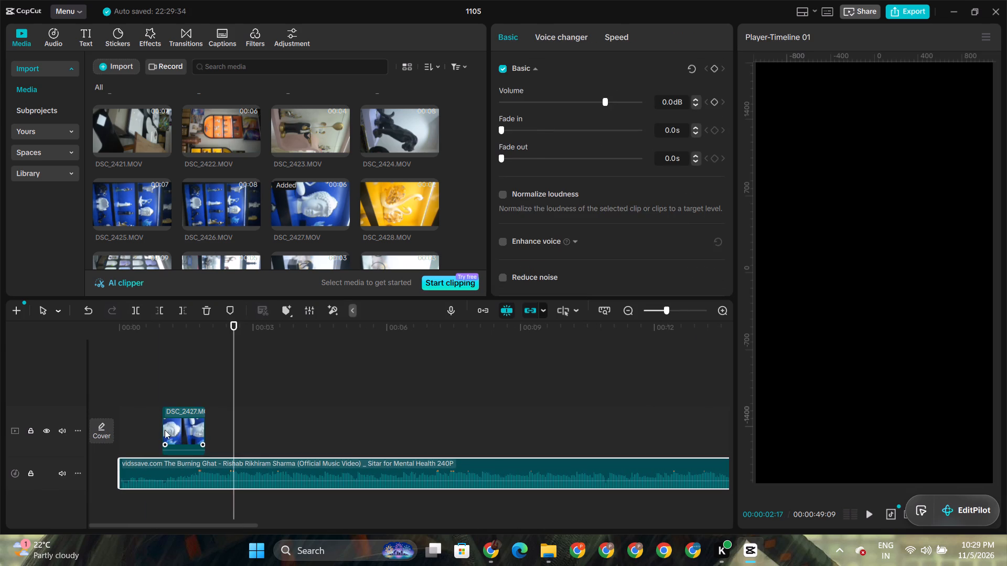
{"action": "left_click_drag", "start_coordinate": [165, 430], "coordinate": [138, 429]}
Play the opening with the trimmed music and extend the end of DSC_2427.MOV to a duration of 00:00:01:03.
{"action": "left_click", "coordinate": [126, 335]}
{"action": "left_click_drag", "start_coordinate": [126, 335], "coordinate": [124, 335]}
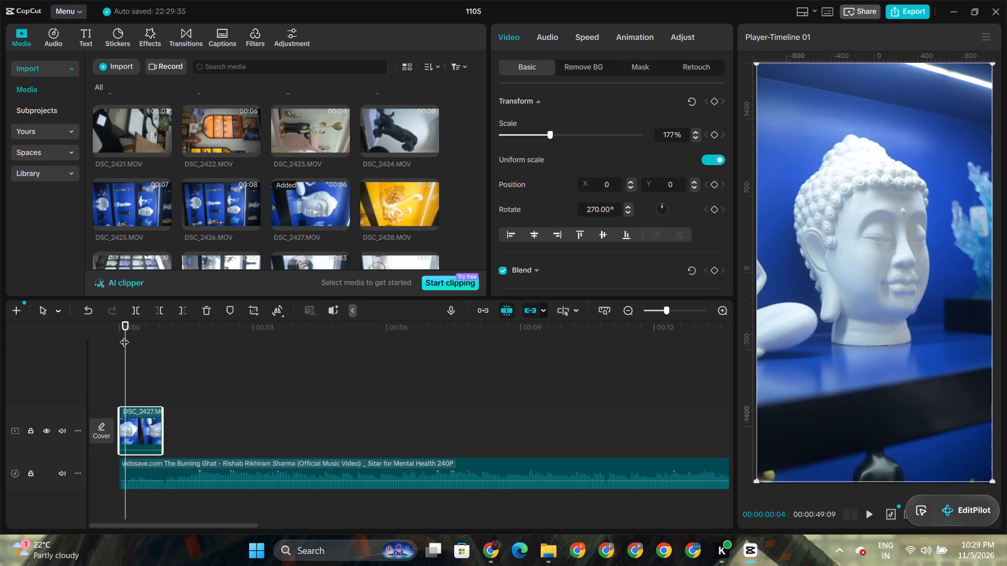
{"action": "left_click_drag", "start_coordinate": [124, 335], "coordinate": [70, 352]}
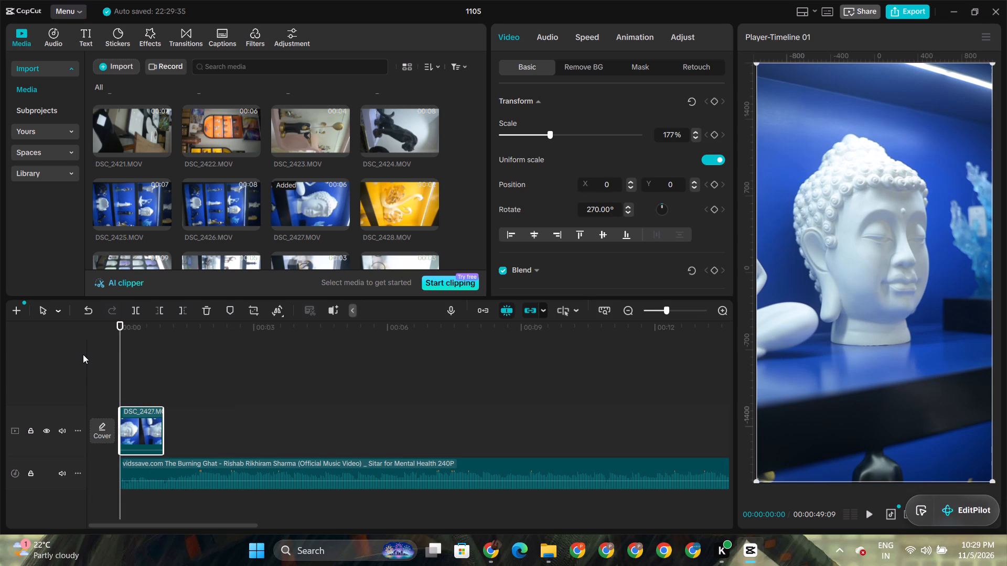
{"action": "left_click", "coordinate": [673, 311]}
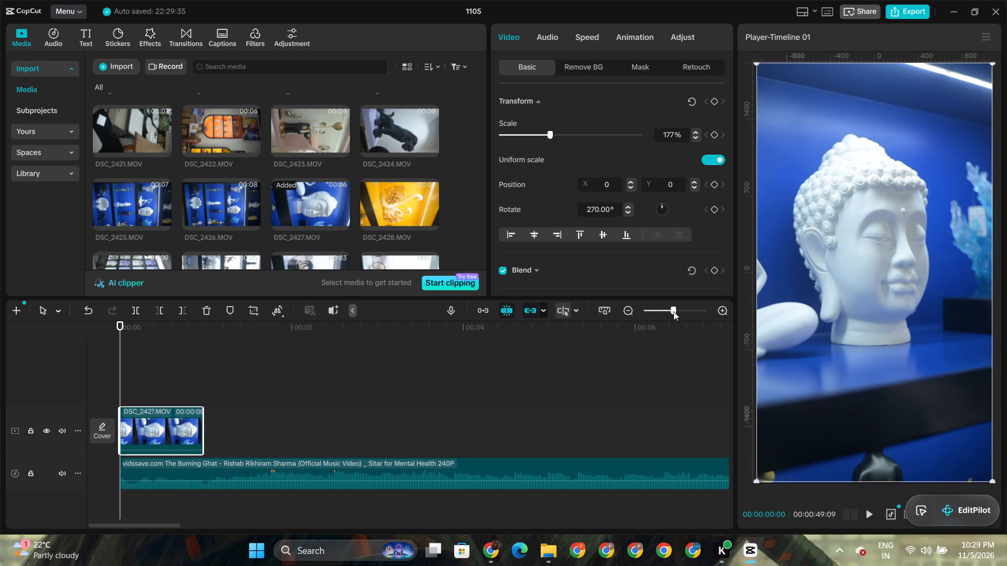
{"action": "key", "text": "space"}
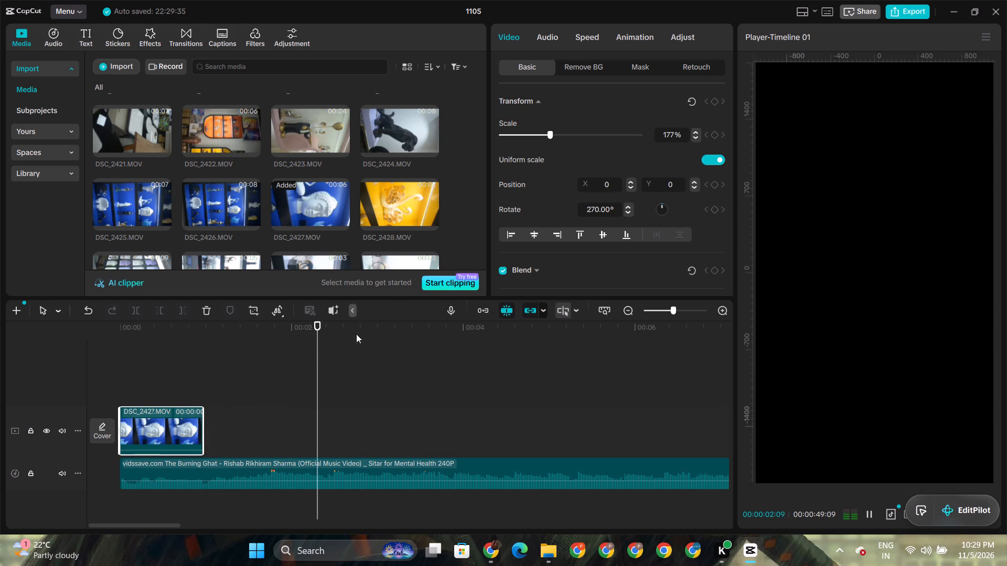
{"action": "key", "text": "space"}
{"action": "left_click", "coordinate": [194, 334]}
{"action": "left_click_drag", "start_coordinate": [205, 419], "coordinate": [212, 422]}
Replay from the start and from just after DSC_2427.MOV to about 00:00:01:26, checking the clip's end against the music.
{"action": "left_click", "coordinate": [151, 321]}
{"action": "left_click_drag", "start_coordinate": [151, 321], "coordinate": [82, 343]}
{"action": "key", "text": "space"}
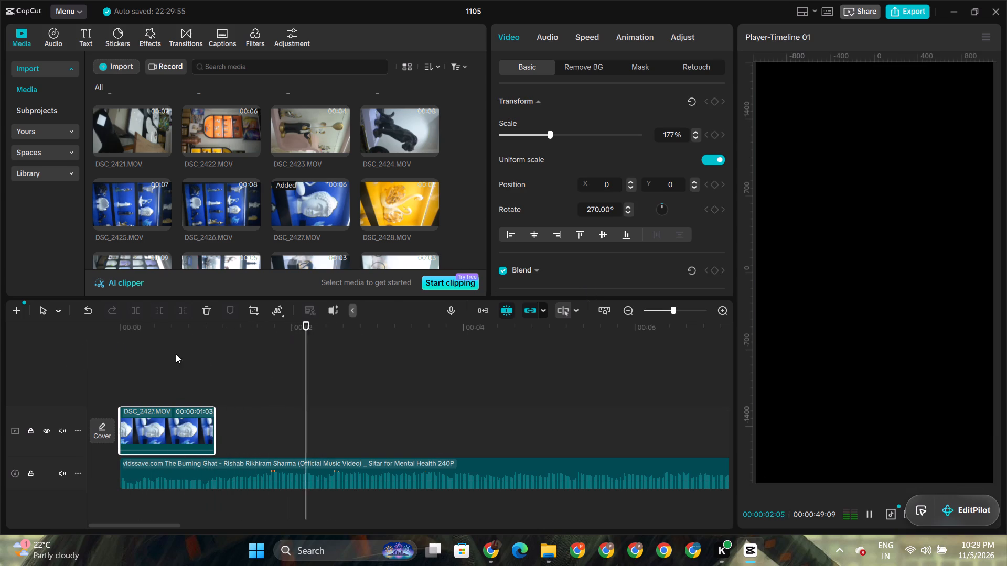
{"action": "key", "text": "space"}
{"action": "left_click", "coordinate": [221, 341]}
{"action": "key", "text": "space"}
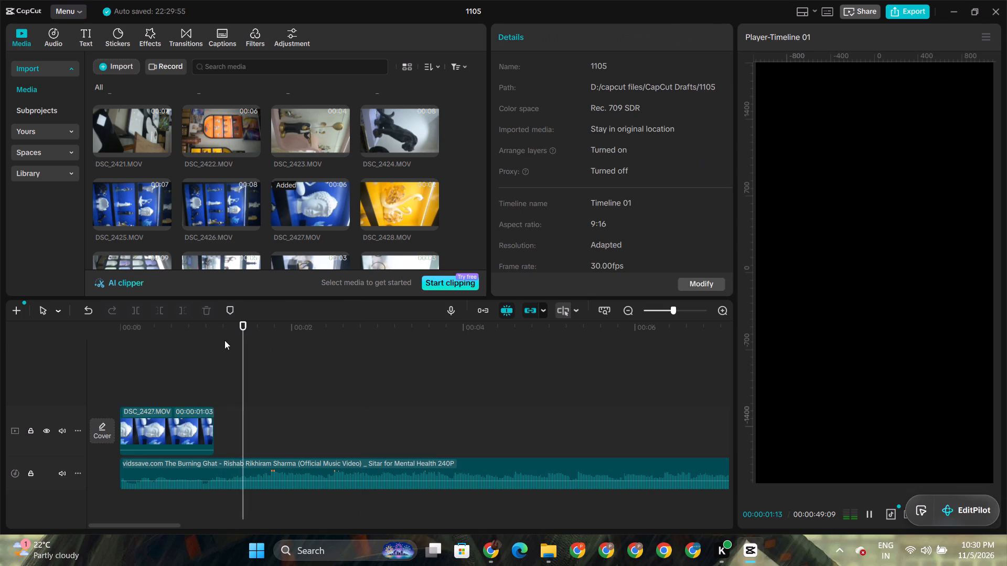
{"action": "key", "text": "space"}
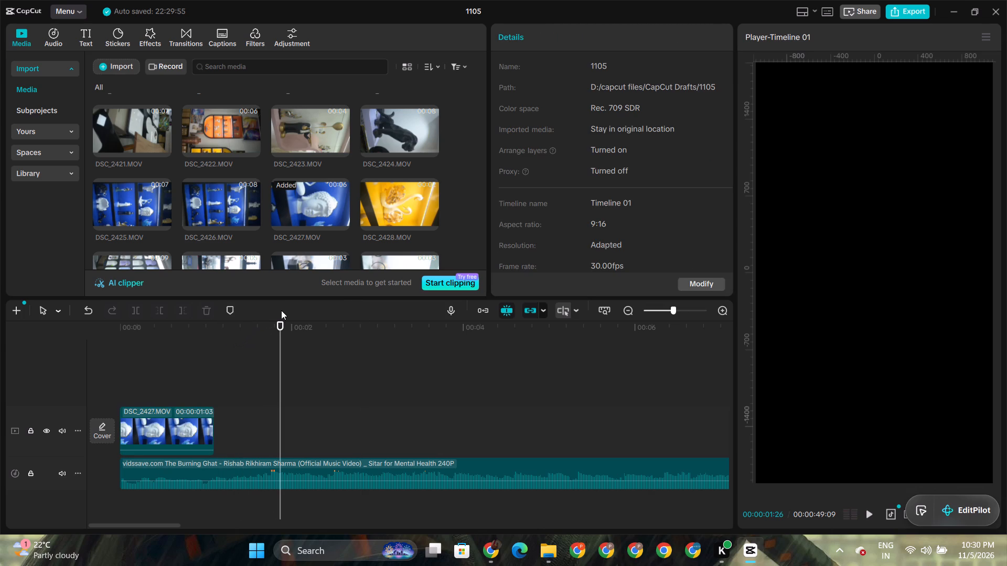
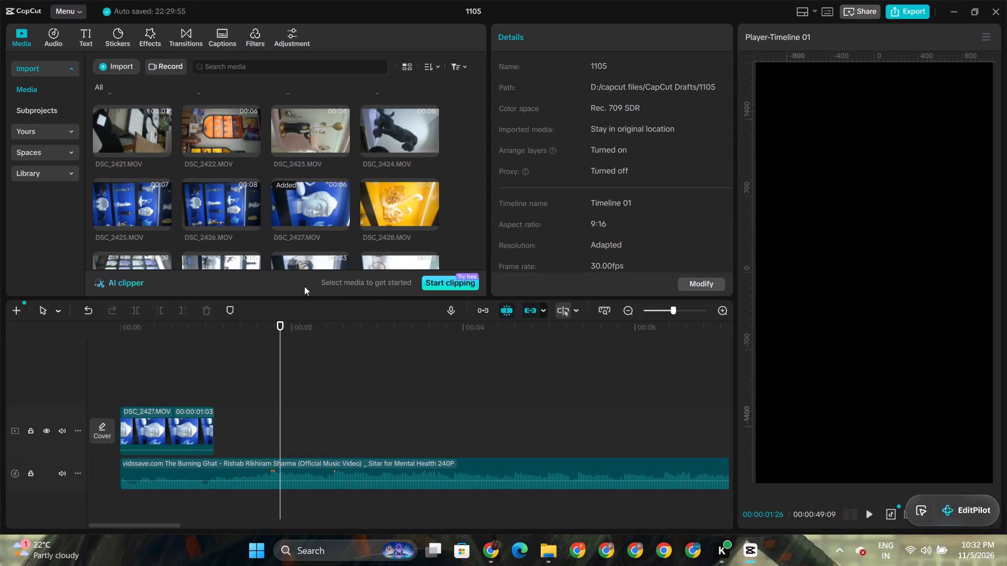
Play the opening and place DSC_2428.MOV on the main video track after DSC_2427.MOV, starting at about 1.8 seconds.
{"action": "left_click", "coordinate": [130, 328]}
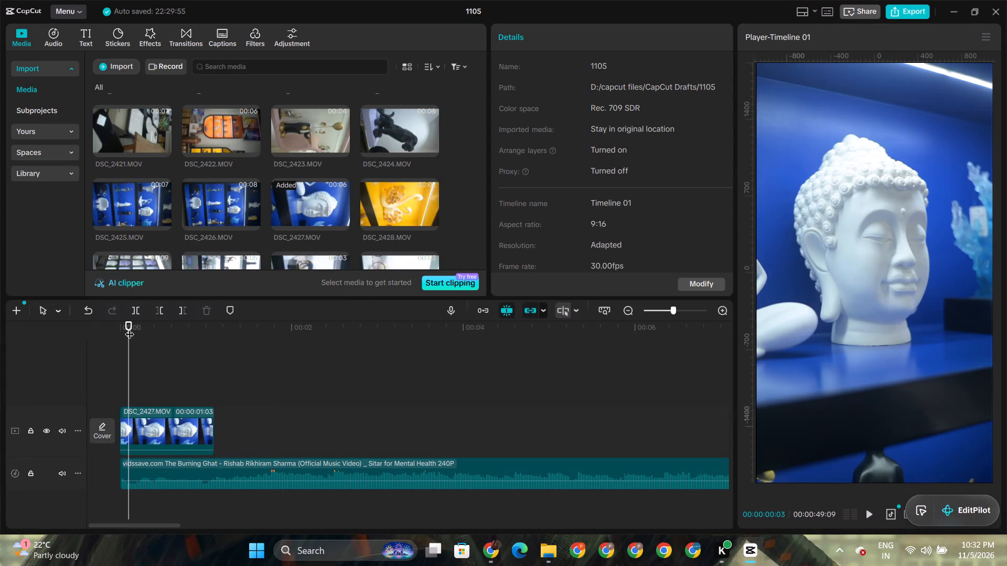
{"action": "left_click_drag", "start_coordinate": [130, 328], "coordinate": [75, 319]}
{"action": "key", "text": "space"}
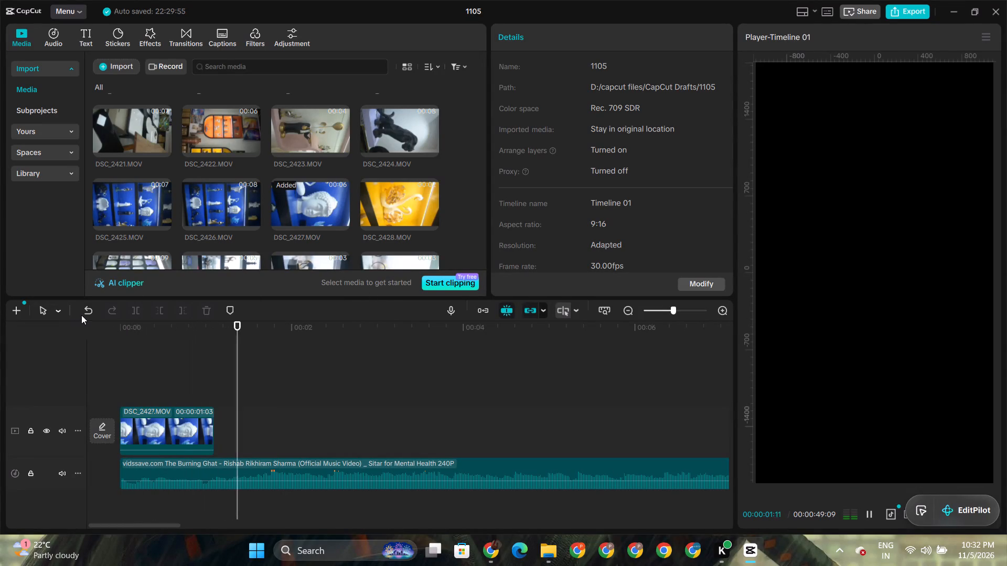
{"action": "key", "text": "space"}
{"action": "left_click_drag", "start_coordinate": [403, 204], "coordinate": [258, 418]}
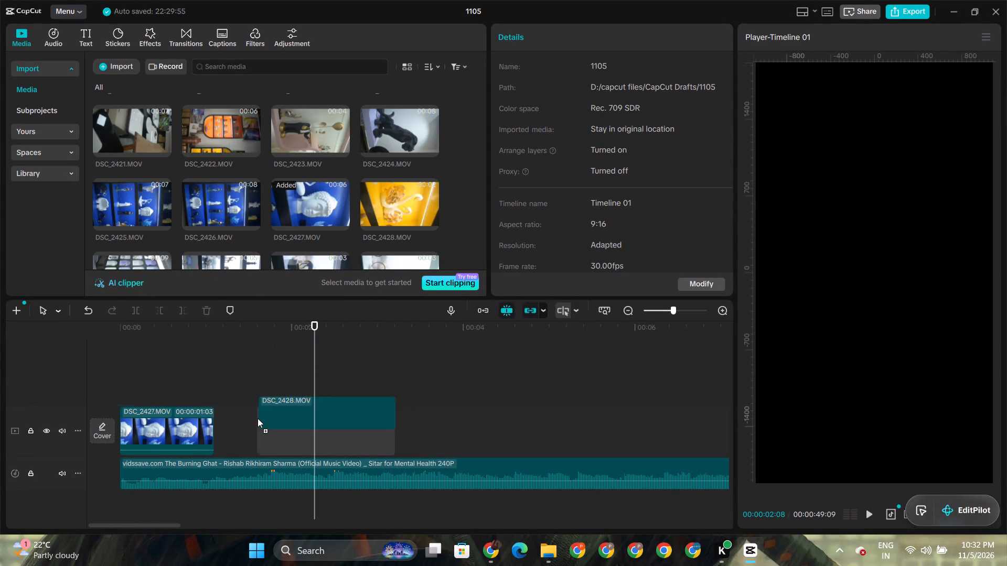
{"action": "left_click_drag", "start_coordinate": [258, 418], "coordinate": [256, 420]}
{"action": "left_click", "coordinate": [299, 430]}
{"action": "left_click_drag", "start_coordinate": [299, 430], "coordinate": [315, 436]}
{"action": "left_click", "coordinate": [315, 430]}
Set DSC_2428.MOV to a scale of 177% and a rotation of 270° so it fills the vertical frame.
{"action": "left_click", "coordinate": [671, 133]}
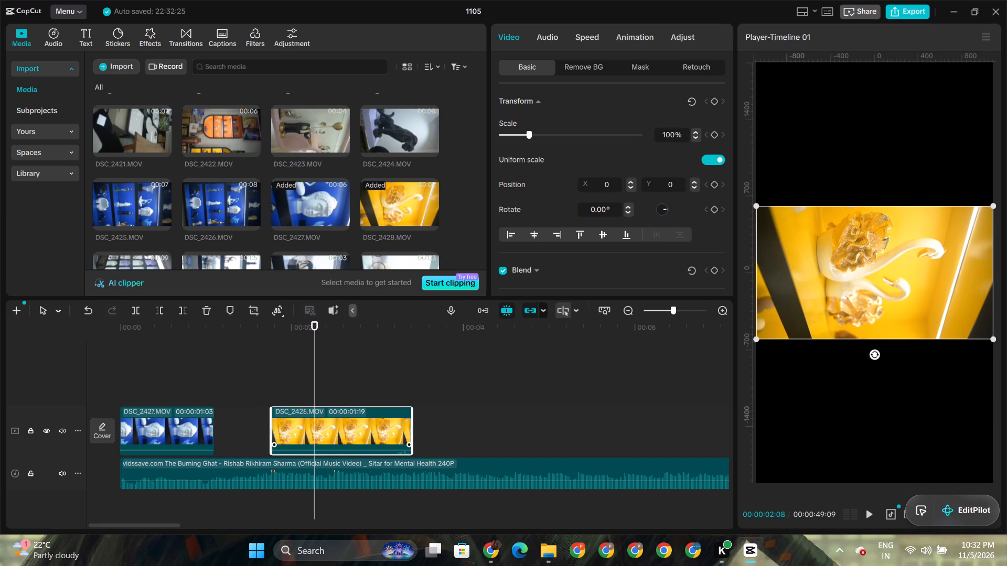
{"action": "key", "text": "Right"}
{"action": "key", "text": "BackSpace"}
{"action": "key", "text": "BackSpace"}
{"action": "key", "text": "BackSpace"}
{"action": "type", "text": "177"}
{"action": "key", "text": "Return"}
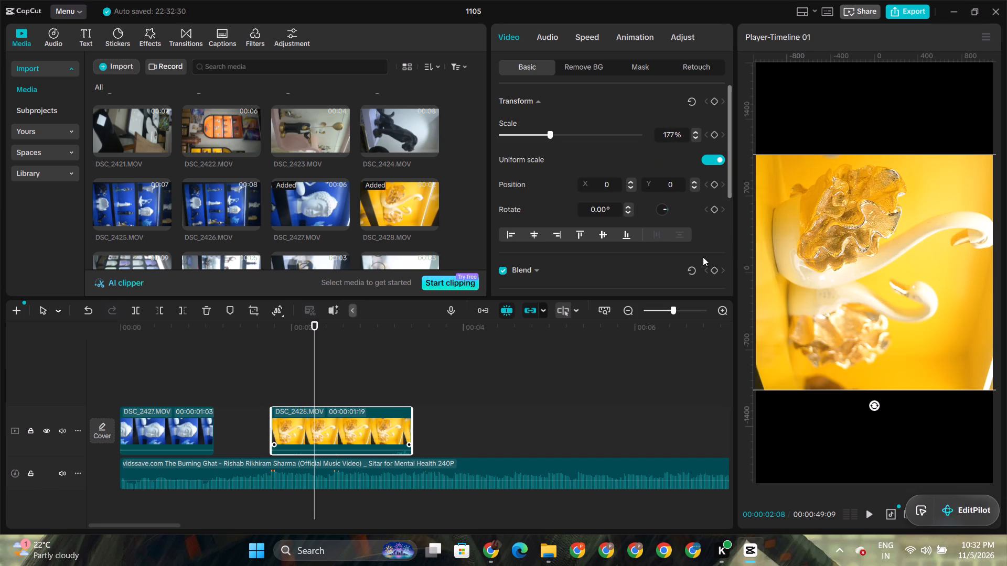
{"action": "left_click_drag", "start_coordinate": [609, 205], "coordinate": [535, 213]}
{"action": "type", "text": "270"}
{"action": "key", "text": "Return"}
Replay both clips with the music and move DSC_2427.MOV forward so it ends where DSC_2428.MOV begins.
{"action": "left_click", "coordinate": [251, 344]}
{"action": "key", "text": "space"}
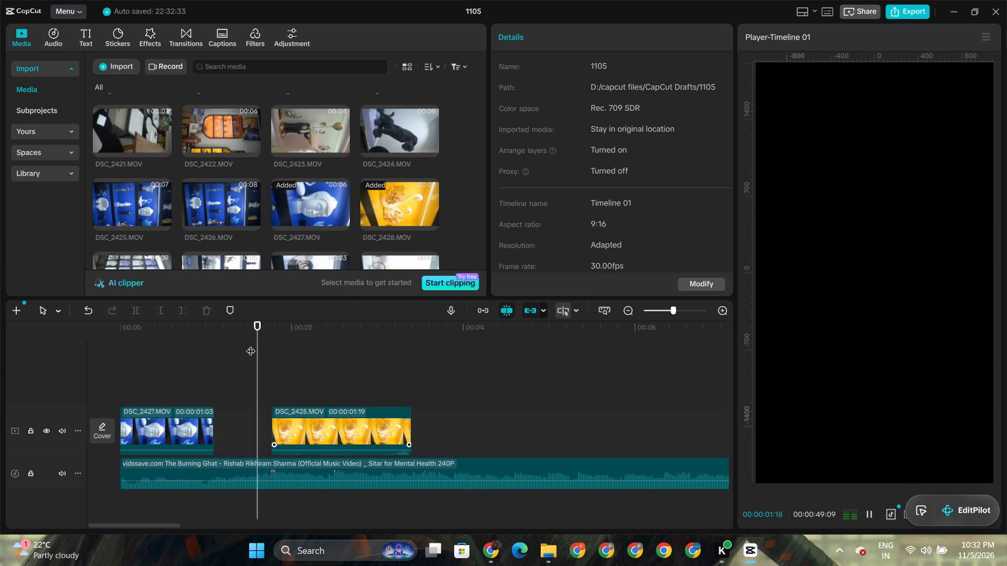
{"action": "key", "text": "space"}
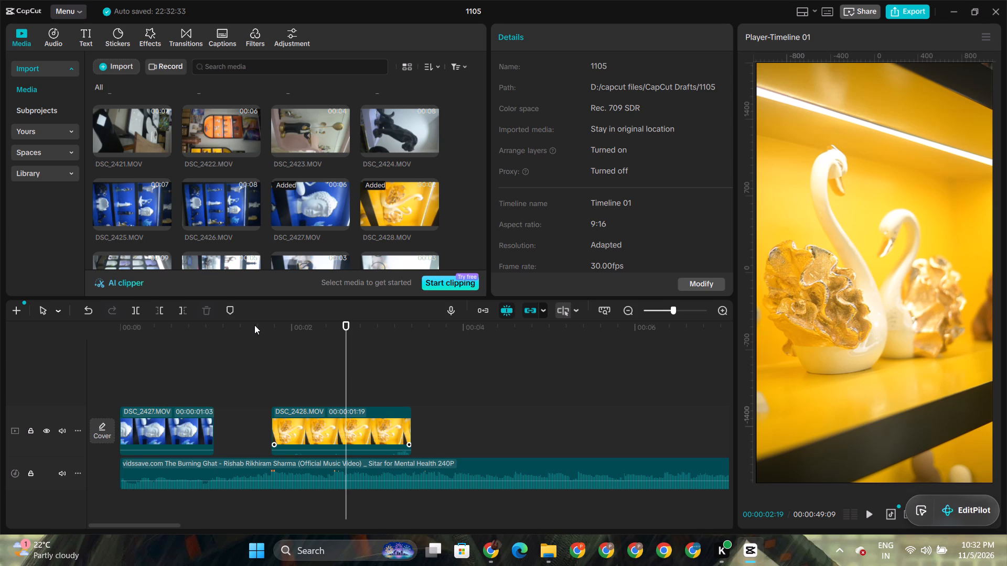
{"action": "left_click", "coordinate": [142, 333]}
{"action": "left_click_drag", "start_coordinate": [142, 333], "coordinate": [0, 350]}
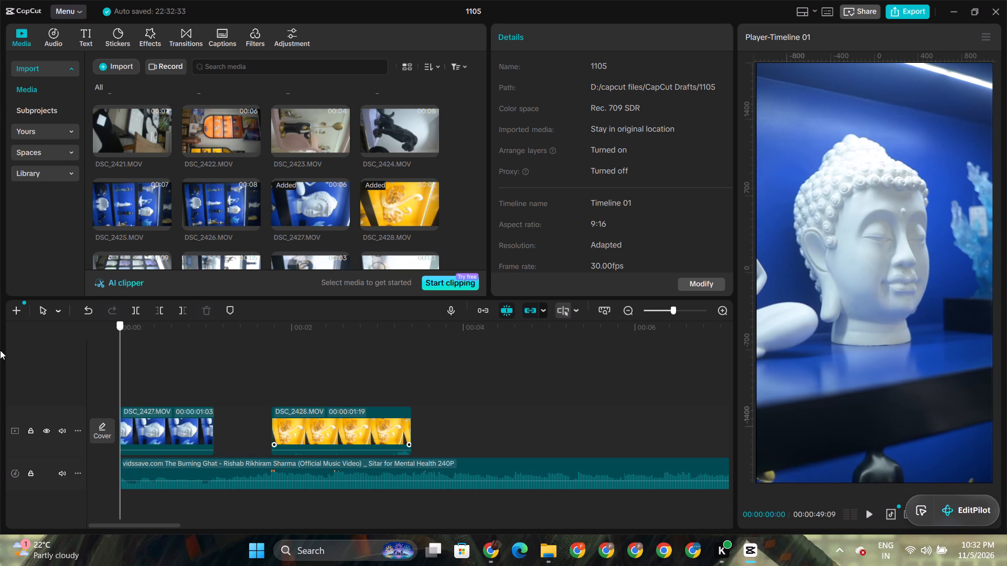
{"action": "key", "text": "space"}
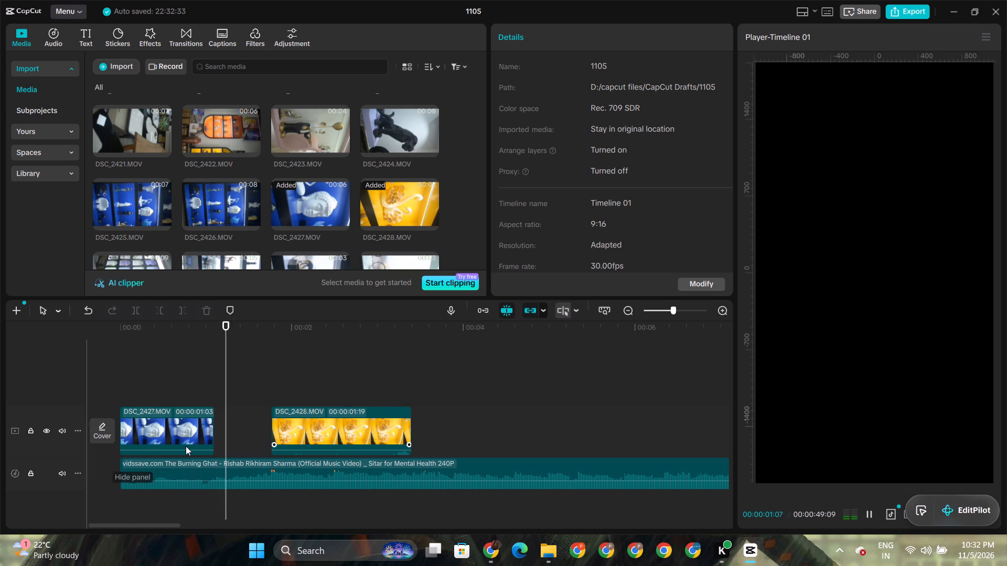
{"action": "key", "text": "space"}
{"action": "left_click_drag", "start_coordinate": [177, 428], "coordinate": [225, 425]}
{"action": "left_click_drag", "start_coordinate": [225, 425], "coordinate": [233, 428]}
Shift both clips out of the way, trim about 00:00:01:10 off the Burning Ghat music's beginning, and realign the music to the timeline start.
{"action": "left_click", "coordinate": [141, 335]}
{"action": "left_click_drag", "start_coordinate": [141, 335], "coordinate": [90, 330]}
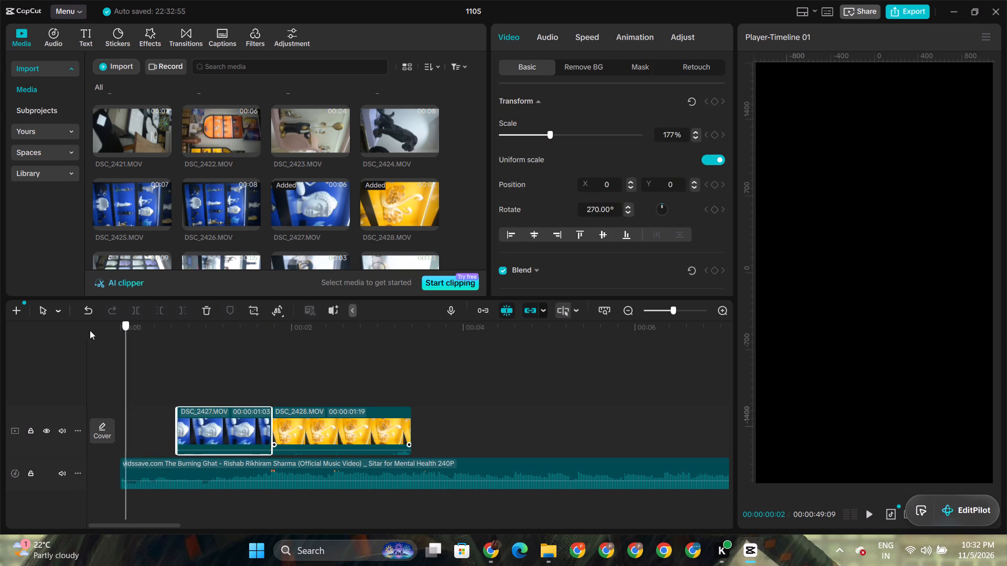
{"action": "left_click_drag", "start_coordinate": [90, 330], "coordinate": [88, 330]}
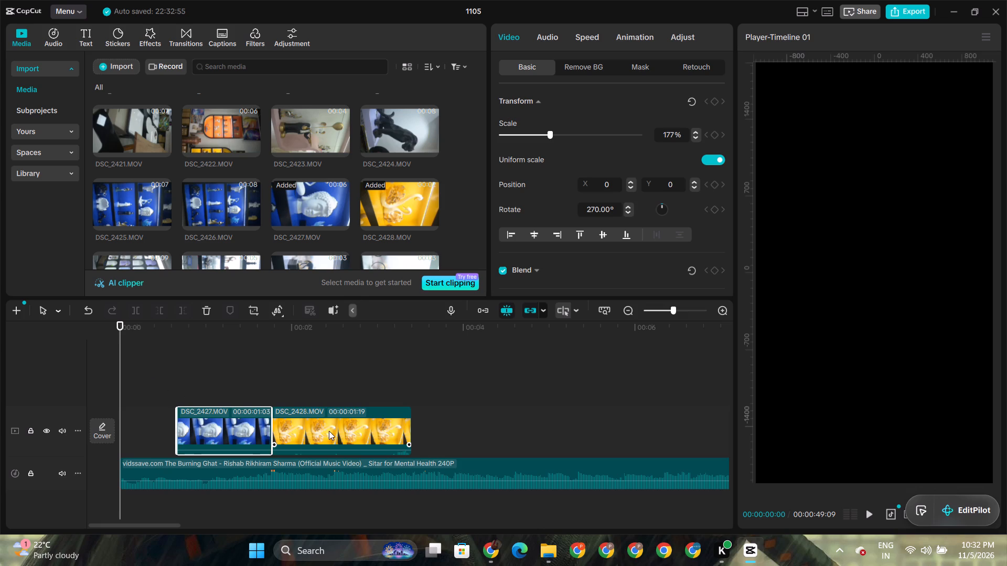
{"action": "left_click_drag", "start_coordinate": [333, 431], "coordinate": [528, 437]}
{"action": "left_click_drag", "start_coordinate": [210, 416], "coordinate": [331, 427]}
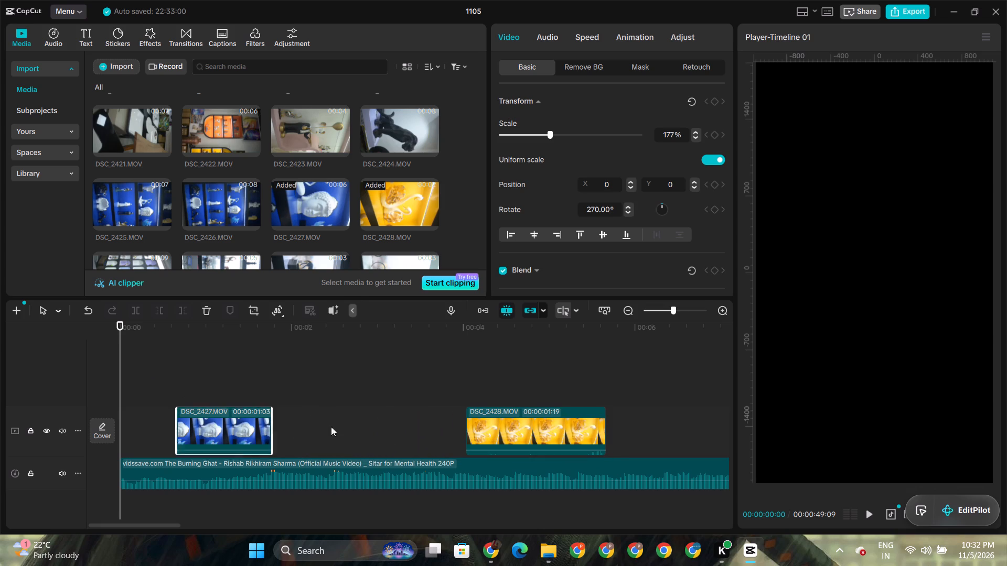
{"action": "left_click_drag", "start_coordinate": [331, 427], "coordinate": [374, 424]}
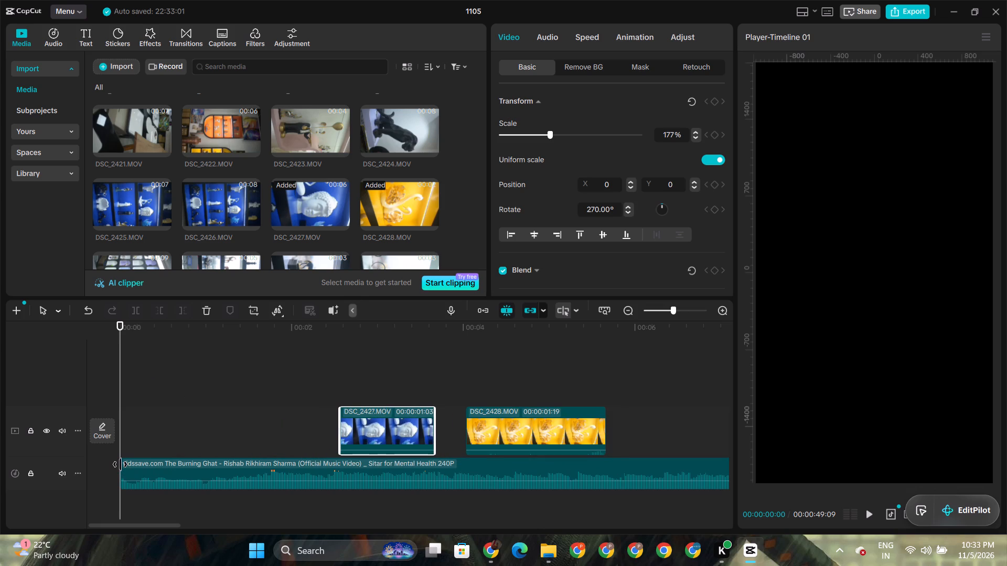
{"action": "left_click_drag", "start_coordinate": [120, 464], "coordinate": [235, 471]}
{"action": "left_click_drag", "start_coordinate": [272, 468], "coordinate": [245, 466]}
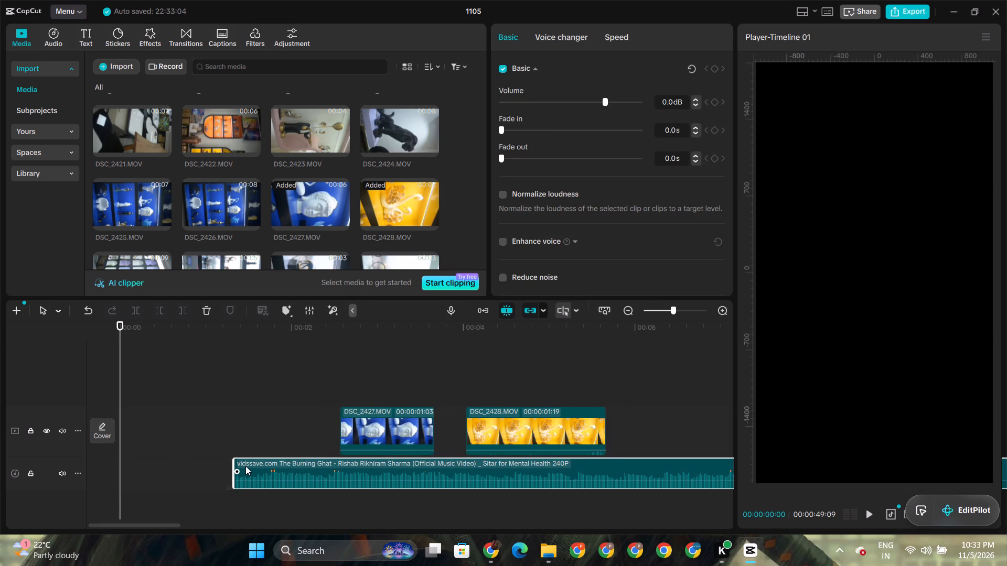
{"action": "left_click_drag", "start_coordinate": [245, 466], "coordinate": [141, 462]}
Play the trimmed music's opening, then move DSC_2427.MOV to about 00:00:00:11 and place DSC_2428.MOV directly after it.
{"action": "key", "text": "space"}
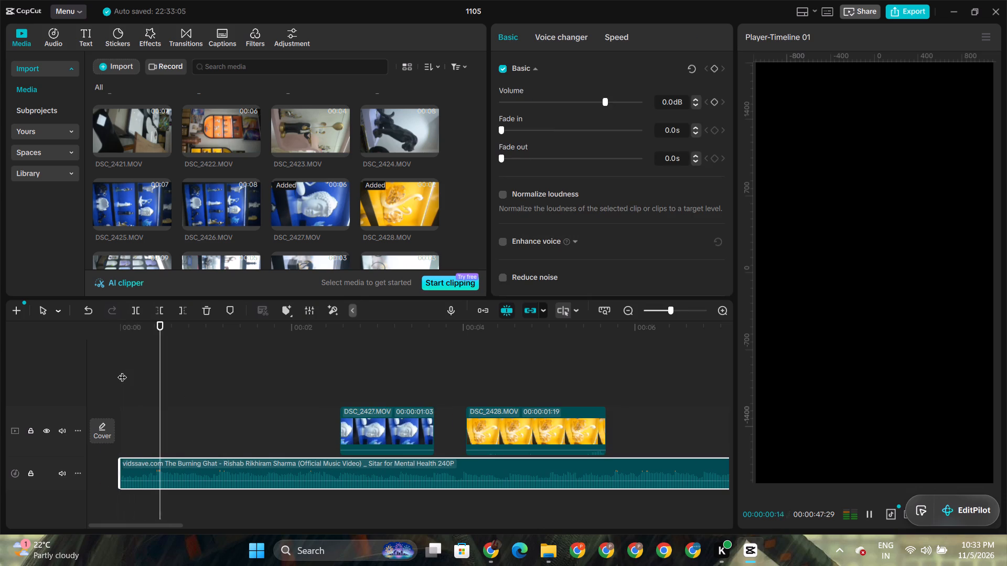
{"action": "key", "text": "space"}
{"action": "left_click_drag", "start_coordinate": [387, 426], "coordinate": [210, 431]}
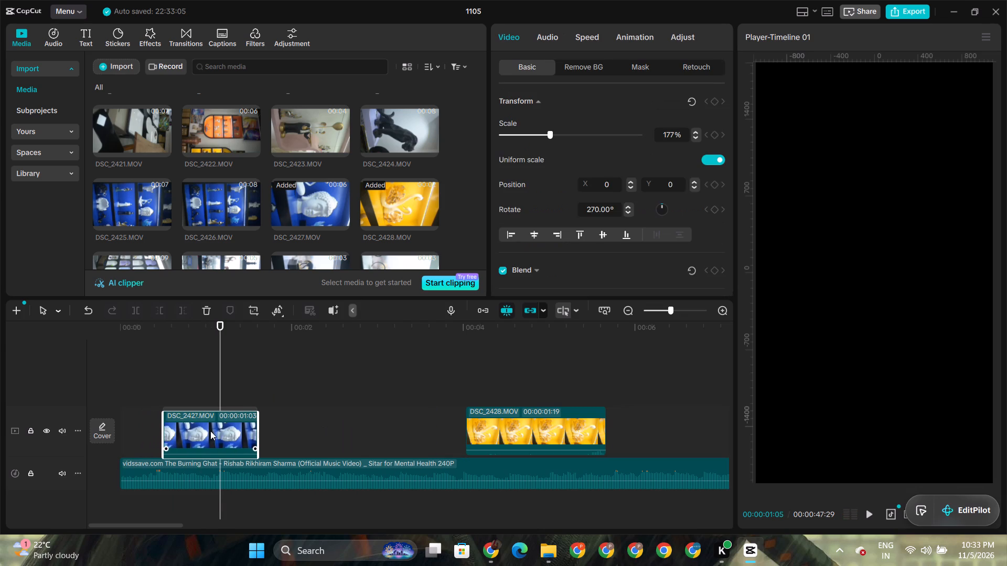
{"action": "left_click_drag", "start_coordinate": [210, 431], "coordinate": [199, 431]}
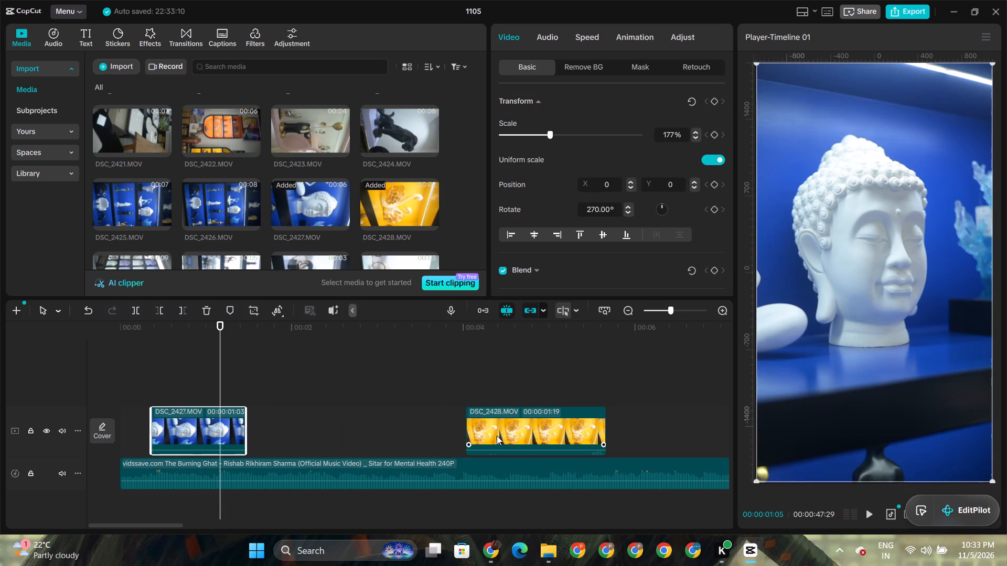
{"action": "left_click_drag", "start_coordinate": [535, 435], "coordinate": [319, 432]}
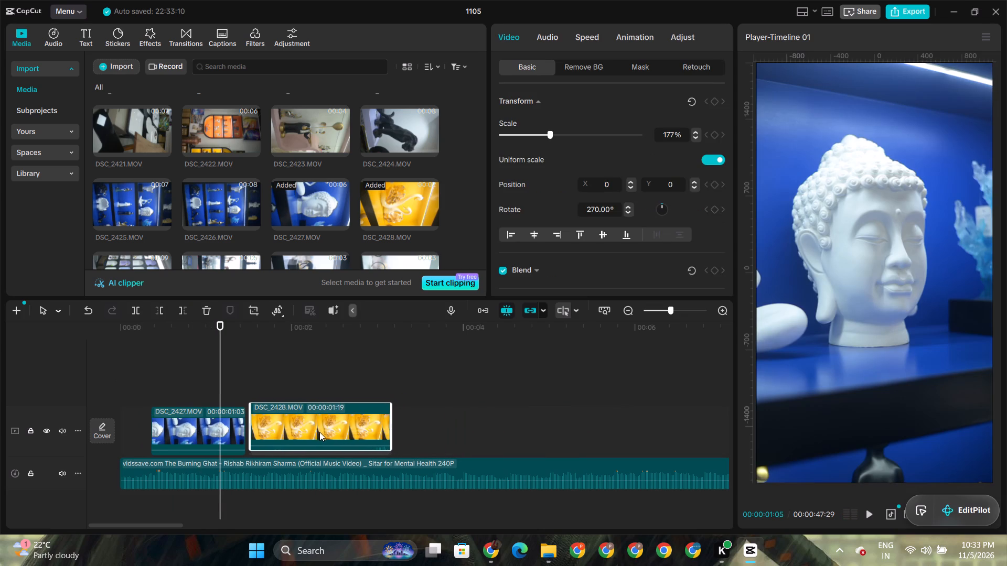
{"action": "left_click_drag", "start_coordinate": [319, 432], "coordinate": [316, 433]}
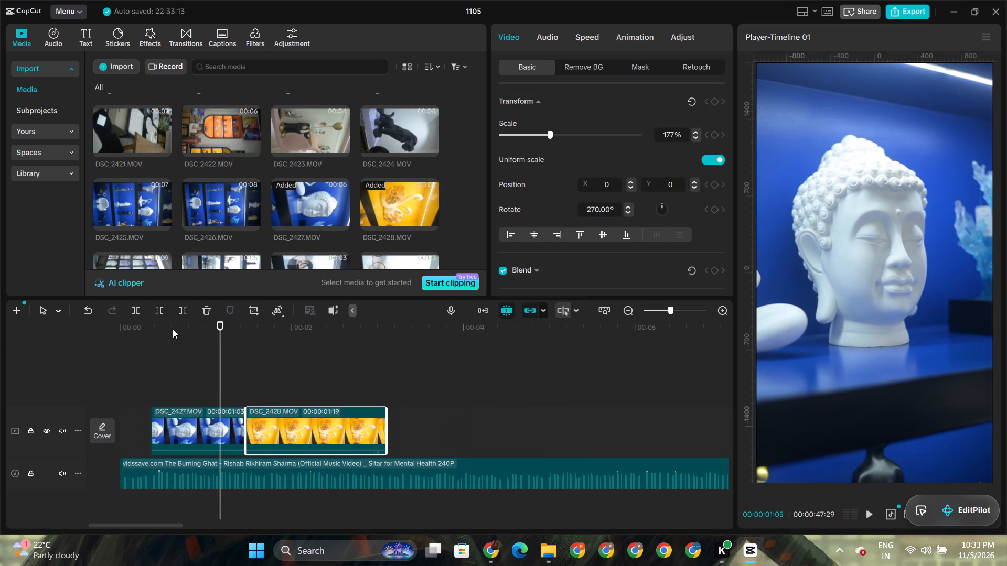
Play from the timeline start and from 00:00:01:00 to check the cut between the two clips against the music.
{"action": "left_click", "coordinate": [149, 325]}
{"action": "key", "text": "space"}
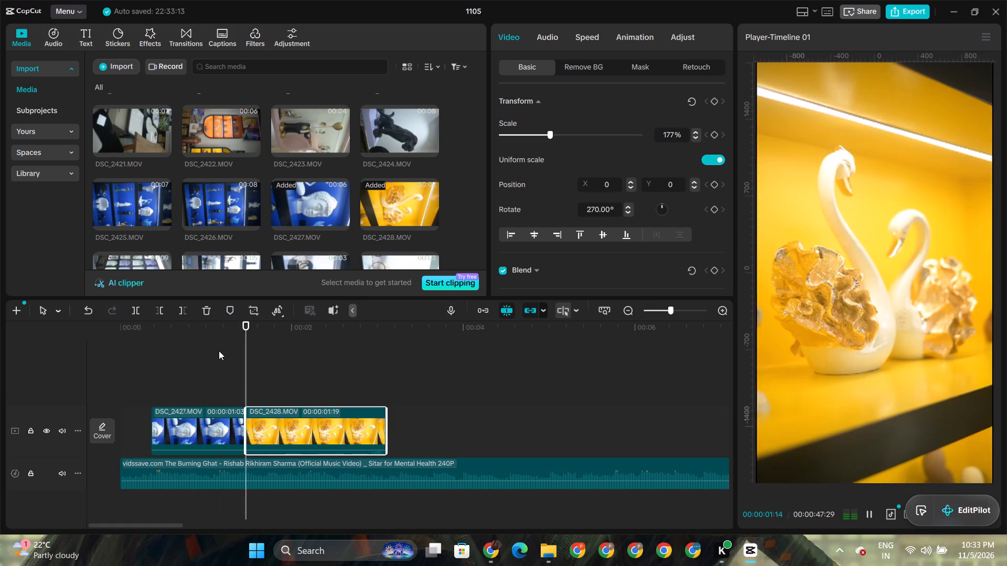
{"action": "key", "text": "space"}
{"action": "left_click", "coordinate": [149, 330]}
{"action": "left_click_drag", "start_coordinate": [149, 330], "coordinate": [86, 342]}
{"action": "key", "text": "space"}
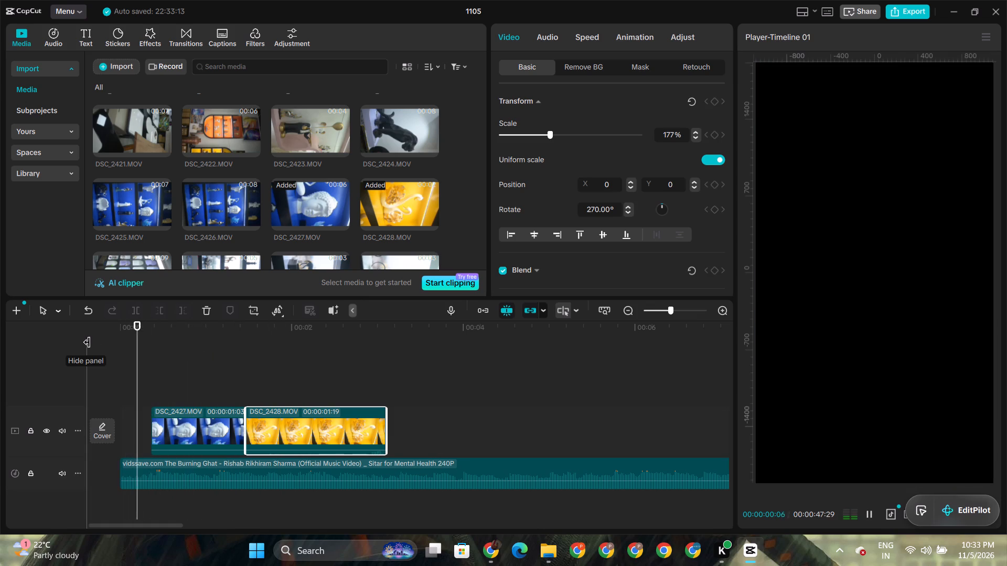
{"action": "key", "text": "space"}
{"action": "left_click", "coordinate": [207, 337]}
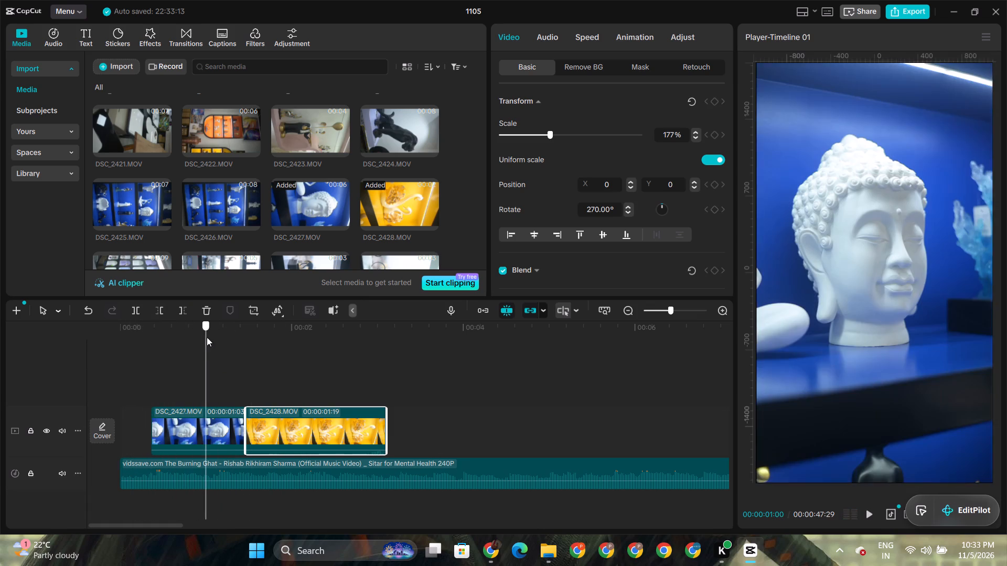
{"action": "key", "text": "space"}
{"action": "key", "text": "space"}
Shorten the end of DSC_2427.MOV to about 00:00:01:10 on the timeline and move DSC_2428.MOV directly against it.
{"action": "left_click", "coordinate": [234, 420]}
{"action": "left_click_drag", "start_coordinate": [248, 423], "coordinate": [229, 424]}
{"action": "left_click", "coordinate": [201, 335]}
{"action": "key", "text": "space"}
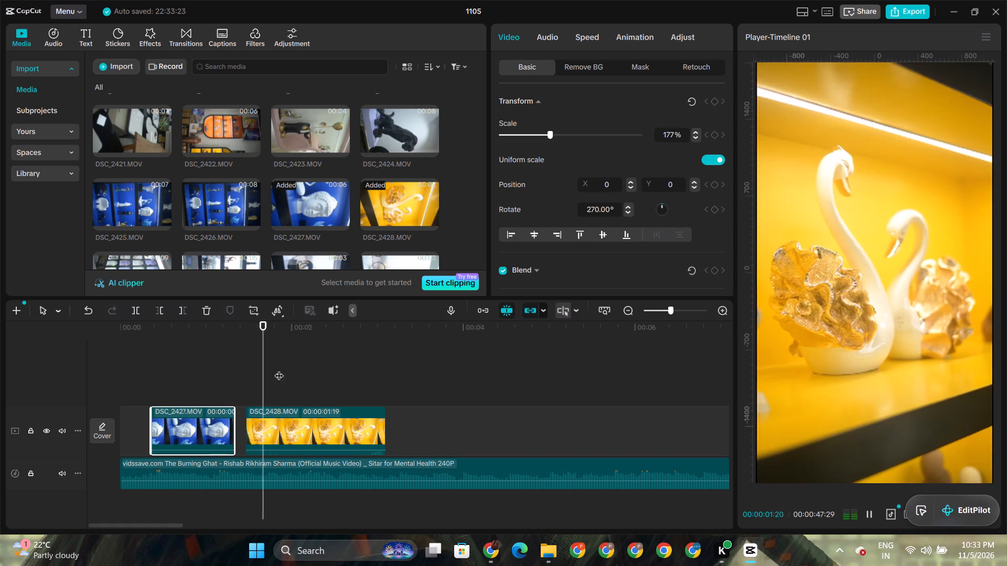
{"action": "key", "text": "space"}
{"action": "left_click_drag", "start_coordinate": [296, 422], "coordinate": [279, 427]}
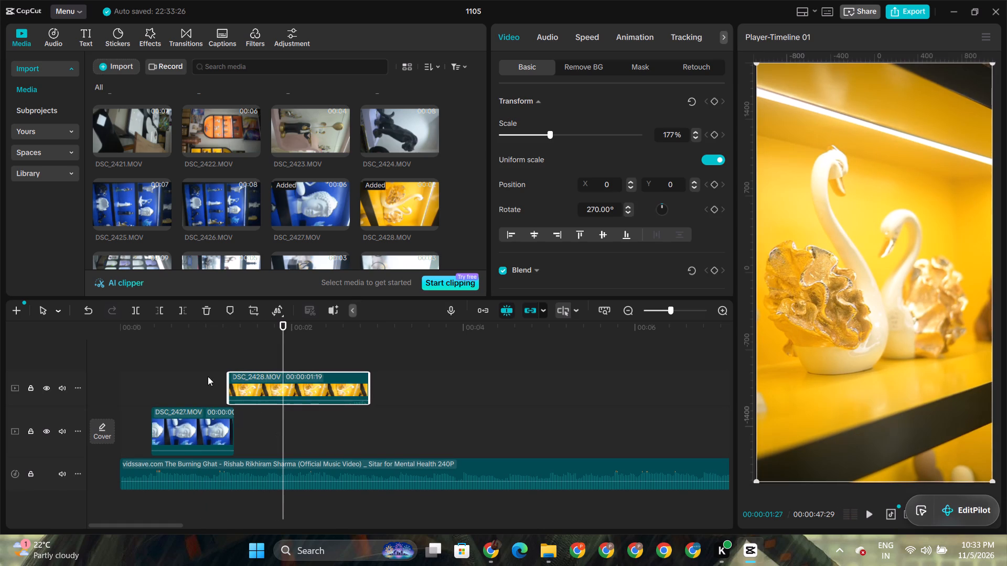
{"action": "left_click_drag", "start_coordinate": [293, 383], "coordinate": [295, 419]}
Replay the cut into DSC_2428.MOV and slow that clip to a speed of 0.70x.
{"action": "left_click", "coordinate": [200, 340]}
{"action": "key", "text": "space"}
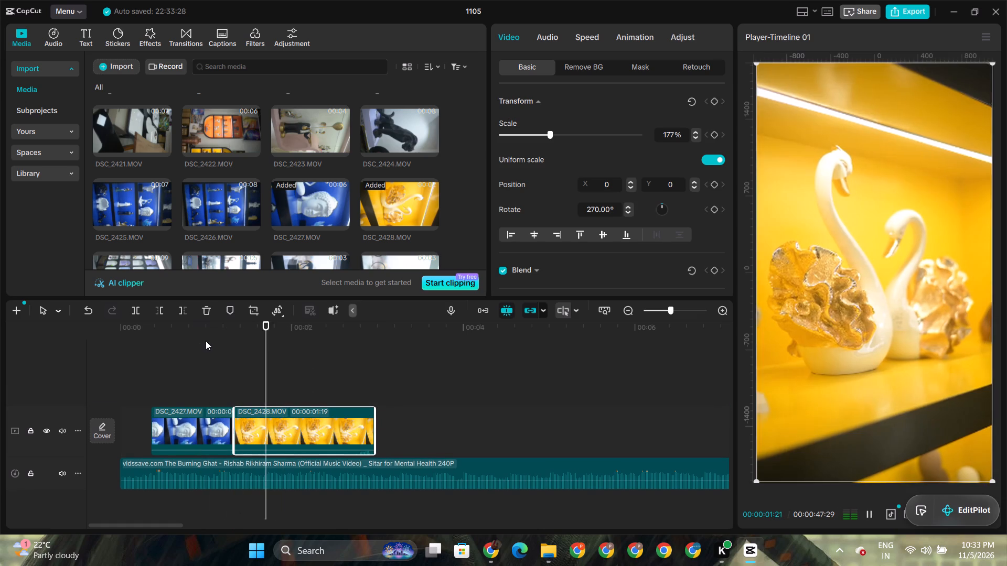
{"action": "key", "text": "space"}
{"action": "left_click", "coordinate": [260, 330]}
{"action": "left_click", "coordinate": [258, 330]}
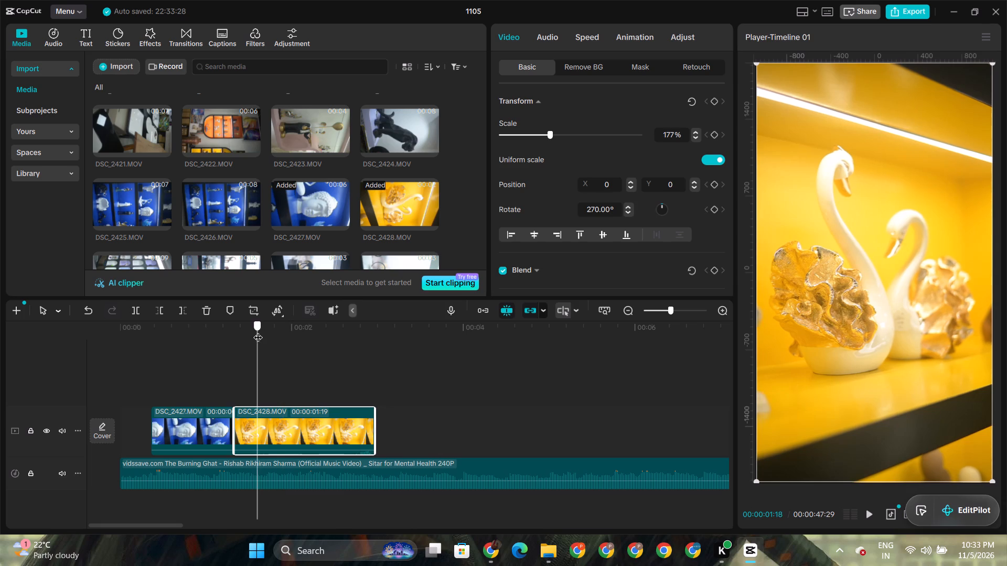
{"action": "left_click", "coordinate": [580, 42]}
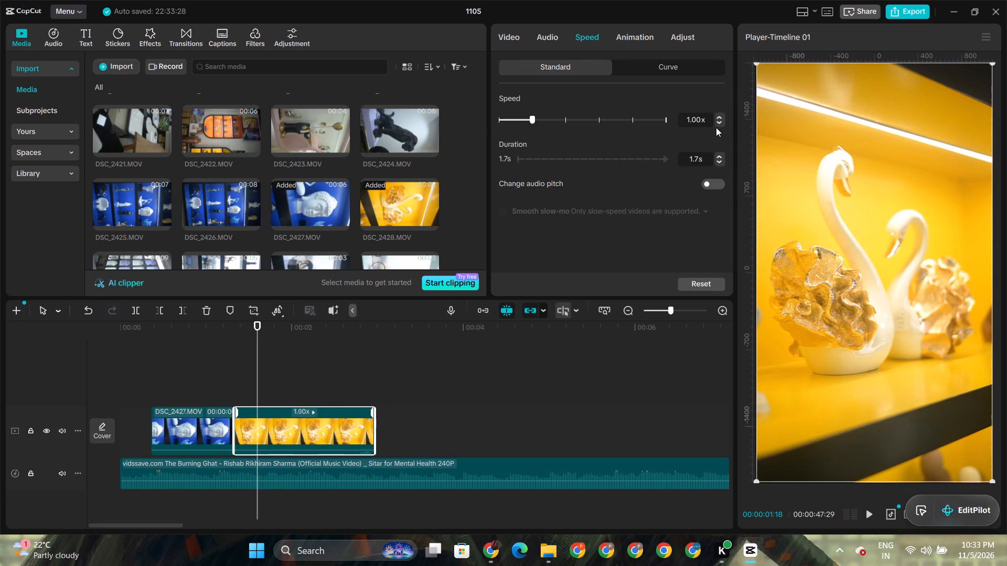
{"action": "triple_click", "coordinate": [718, 122]}
Play the slowed DSC_2428.MOV to find the beat and trim off everything after 00:00:02:06.
{"action": "left_click", "coordinate": [173, 325]}
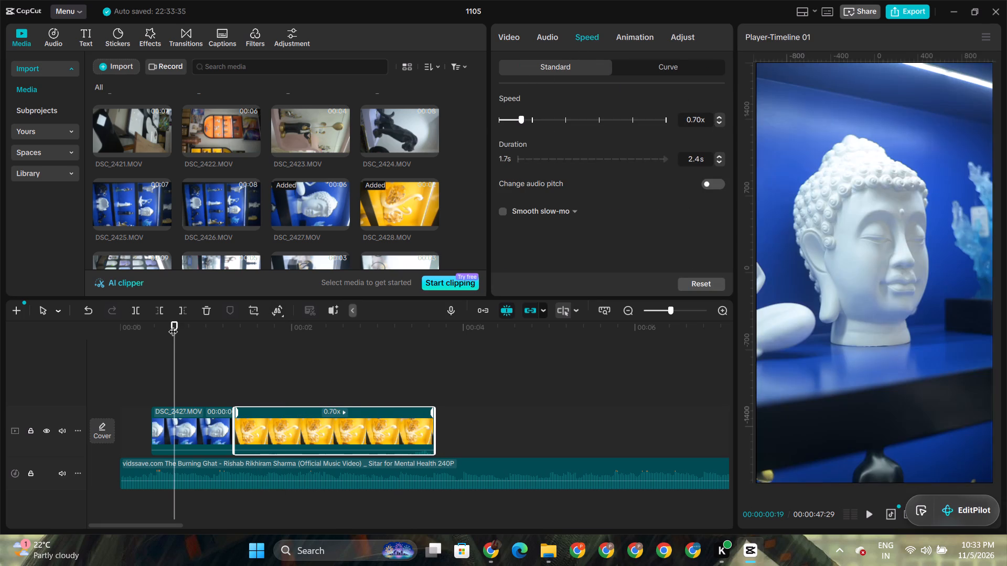
{"action": "key", "text": "space"}
{"action": "key", "text": "space"}
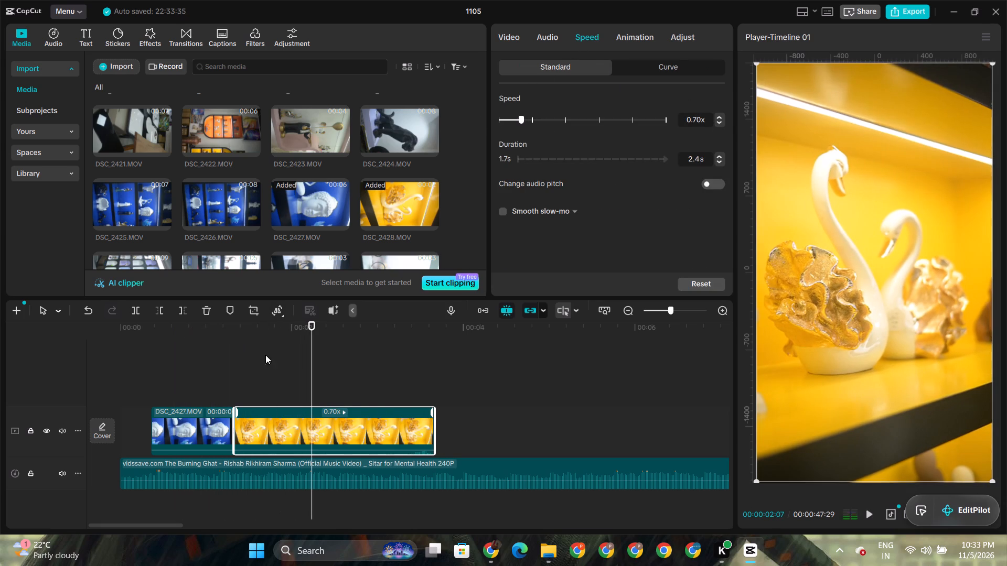
{"action": "left_click", "coordinate": [228, 339]}
{"action": "key", "text": "space"}
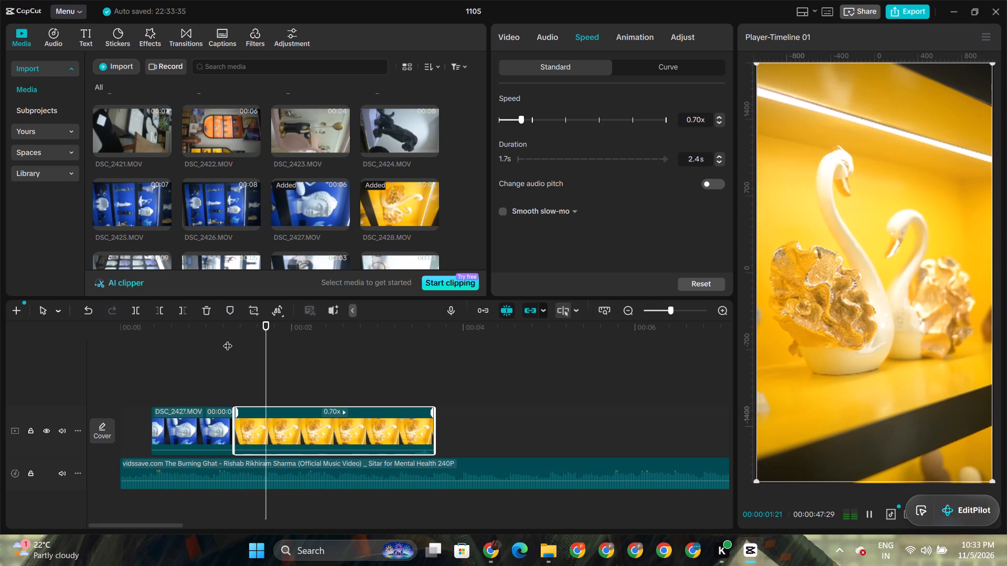
{"action": "key", "text": "space"}
{"action": "key", "text": "space"}
{"action": "key", "text": "space"}
{"action": "left_click_drag", "start_coordinate": [316, 328], "coordinate": [310, 328]}
{"action": "key", "text": "Left"}
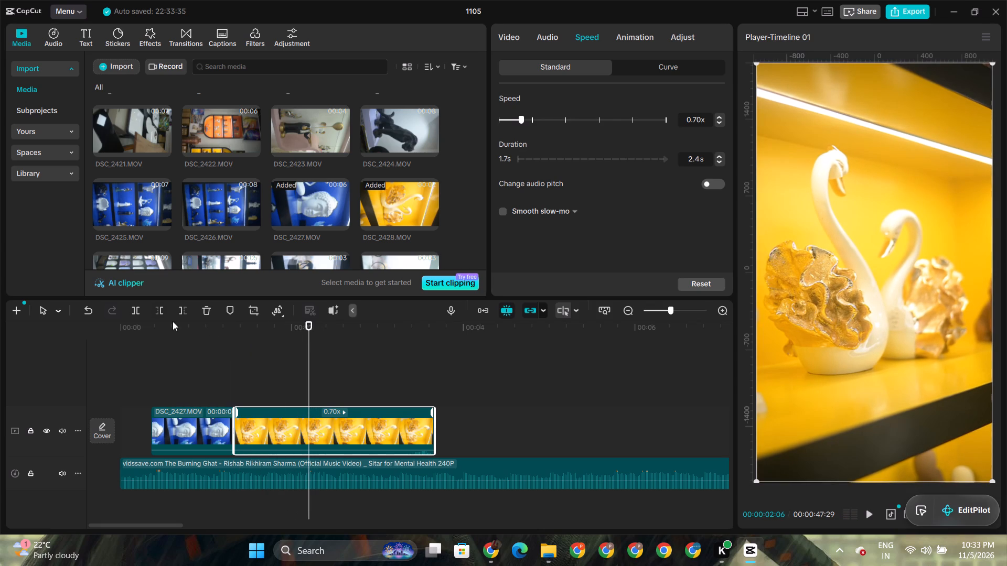
{"action": "left_click", "coordinate": [185, 306]}
Preview DSC_2423.MOV, DSC_2431.MOV, DSC_2432.MOV, DSC_2434.MOV and DSC_2435.MOV in the imported media to choose the next clip.
{"action": "scroll", "coordinate": [326, 160], "scroll_direction": "down", "scroll_amount": 1}
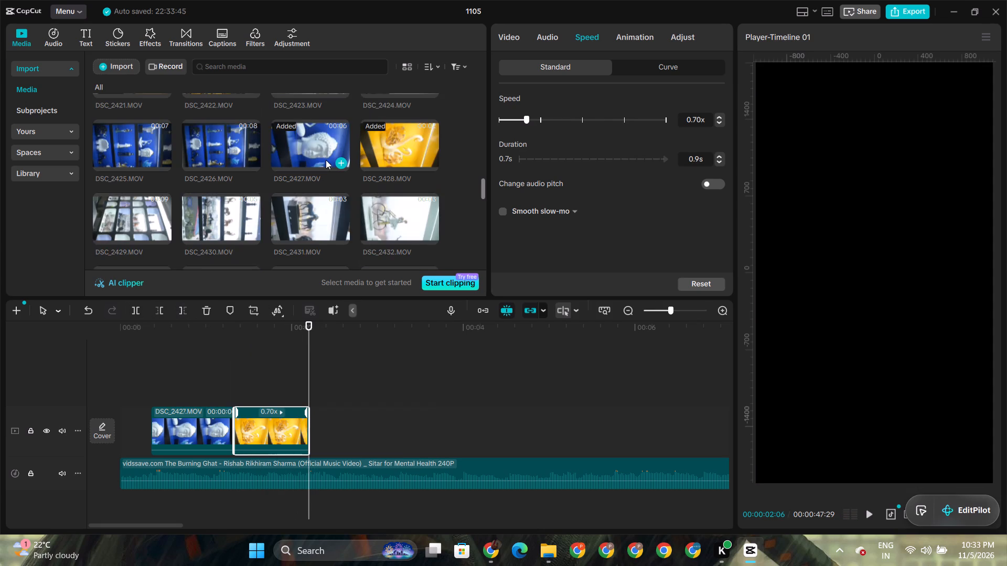
{"action": "scroll", "coordinate": [324, 161], "scroll_direction": "up", "scroll_amount": 2}
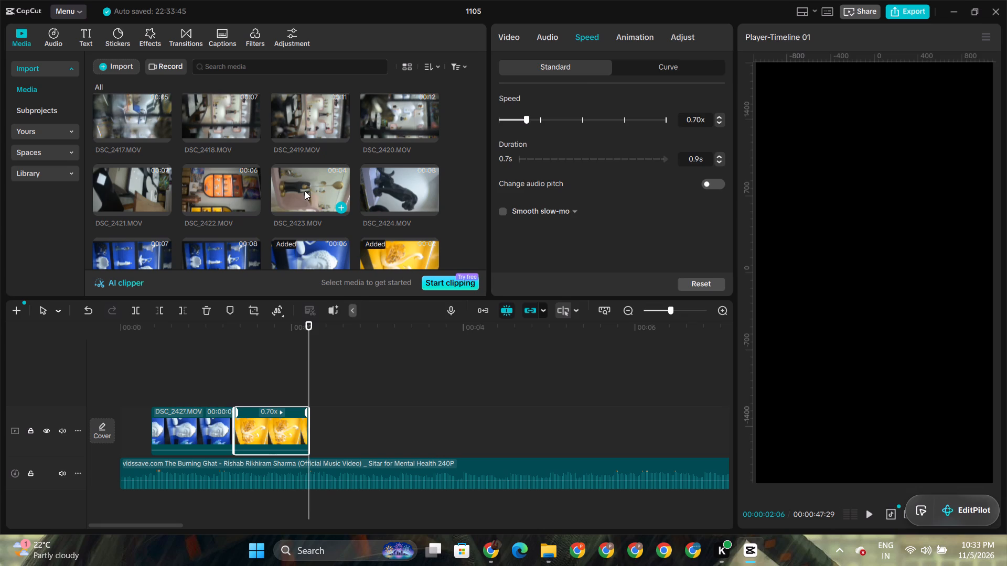
{"action": "left_click", "coordinate": [304, 190]}
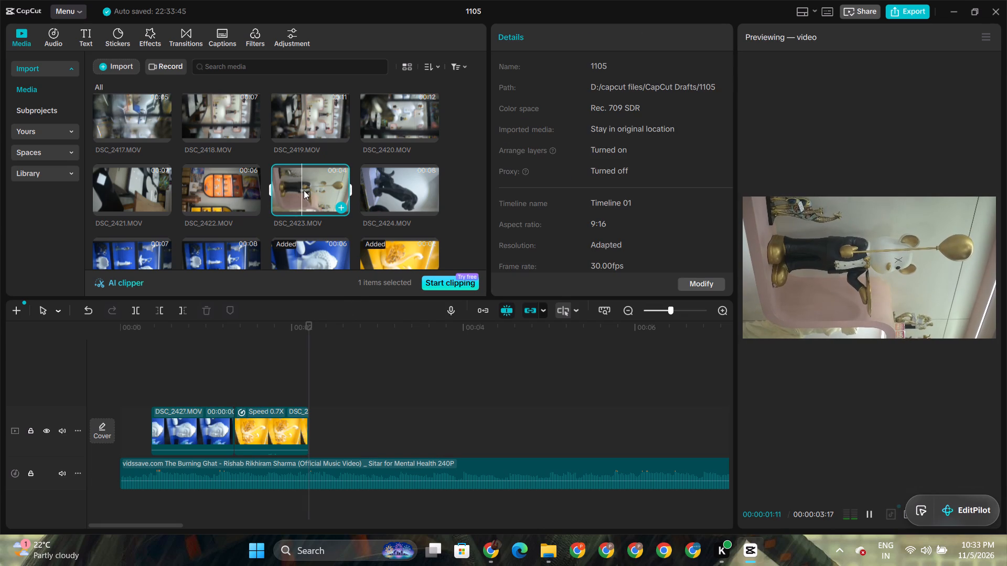
{"action": "scroll", "coordinate": [304, 190], "scroll_direction": "down", "scroll_amount": 2}
{"action": "left_click", "coordinate": [305, 208]}
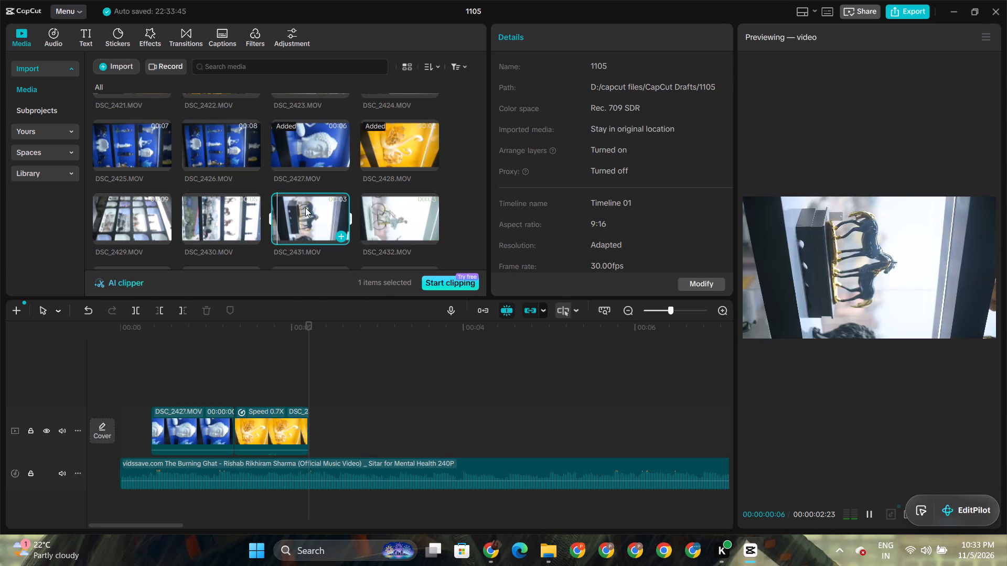
{"action": "key", "text": "space"}
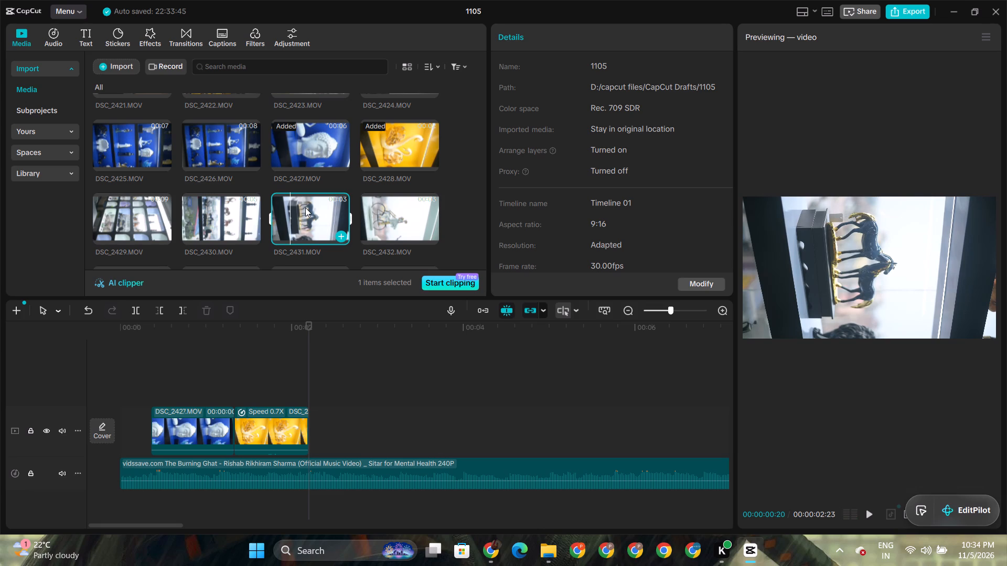
{"action": "left_click", "coordinate": [383, 216]}
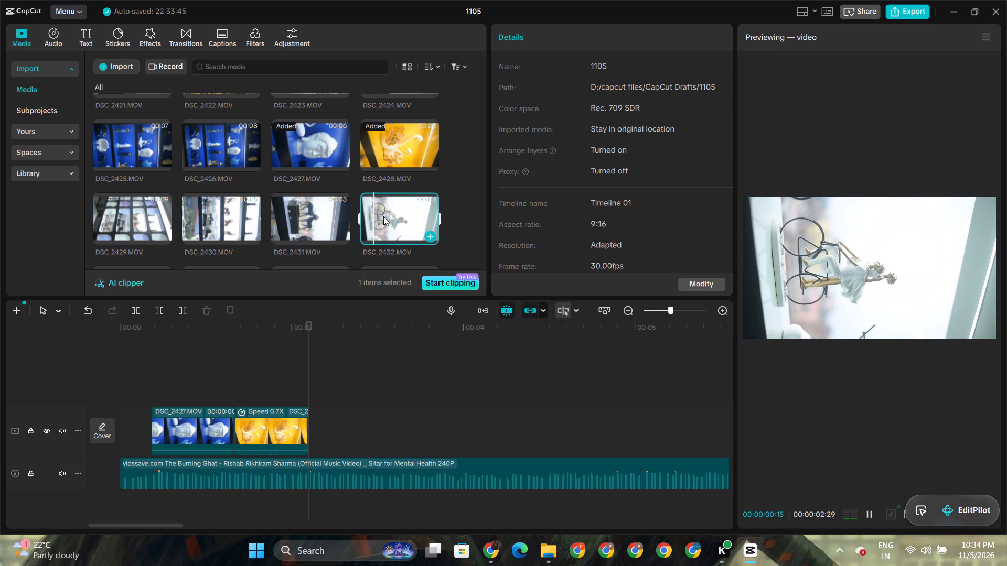
{"action": "scroll", "coordinate": [383, 216], "scroll_direction": "down", "scroll_amount": 1}
{"action": "left_click", "coordinate": [232, 210]}
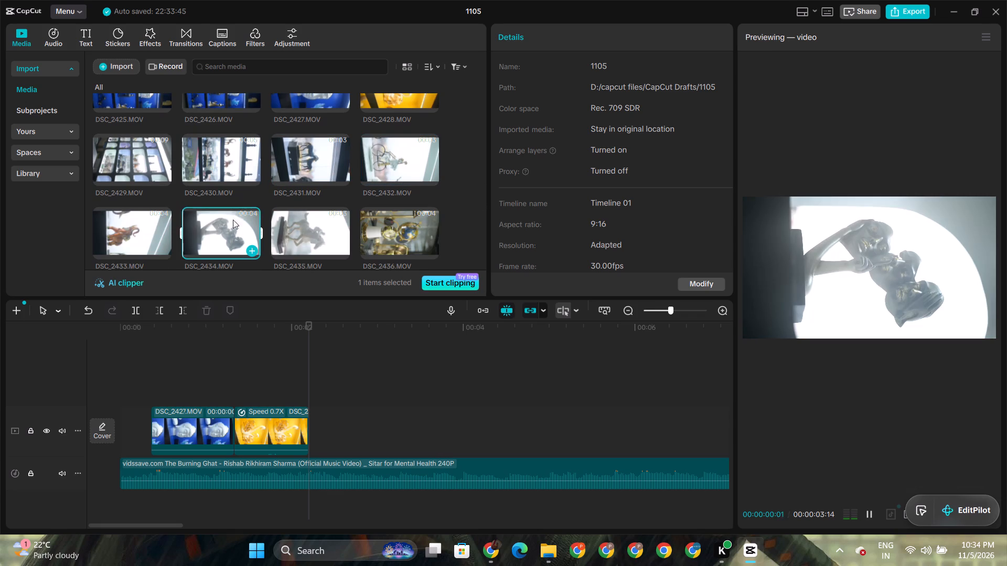
{"action": "left_click", "coordinate": [340, 224]}
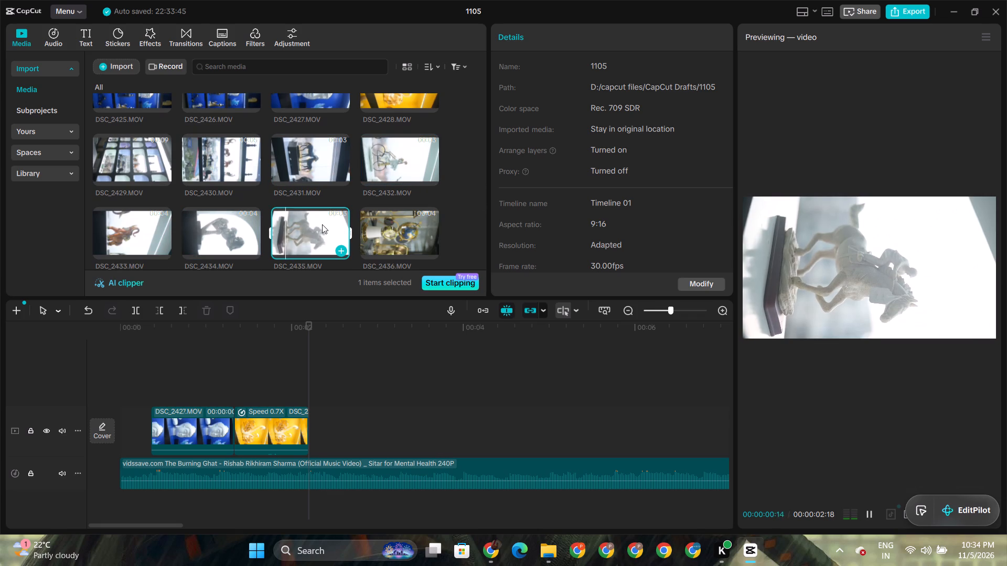
{"action": "key", "text": "space"}
Add DSC_2435.MOV to the main video track directly against the end of DSC_2428.MOV.
{"action": "left_click_drag", "start_coordinate": [317, 226], "coordinate": [355, 426]}
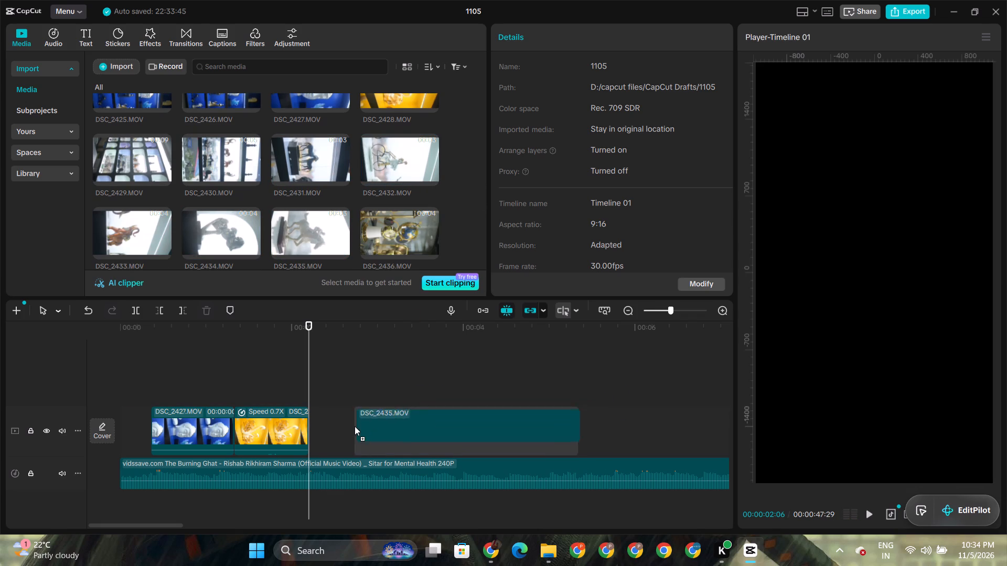
{"action": "left_click_drag", "start_coordinate": [355, 426], "coordinate": [353, 426]}
{"action": "left_click_drag", "start_coordinate": [408, 426], "coordinate": [370, 429]}
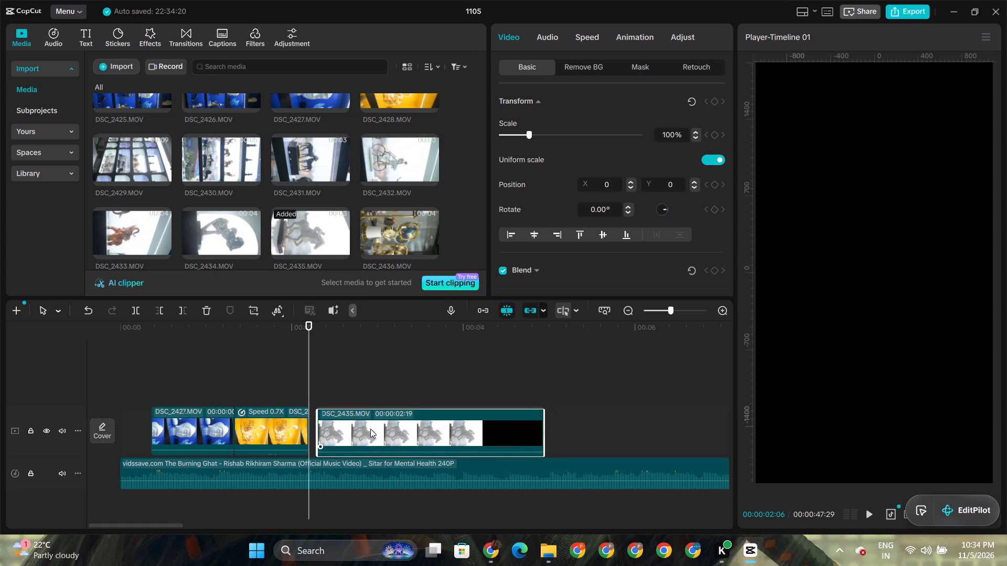
{"action": "left_click_drag", "start_coordinate": [370, 429], "coordinate": [364, 429]}
Trim off the start of DSC_2435.MOV before 00:00:02:20 and move the clip back against DSC_2428.MOV.
{"action": "left_click", "coordinate": [360, 358]}
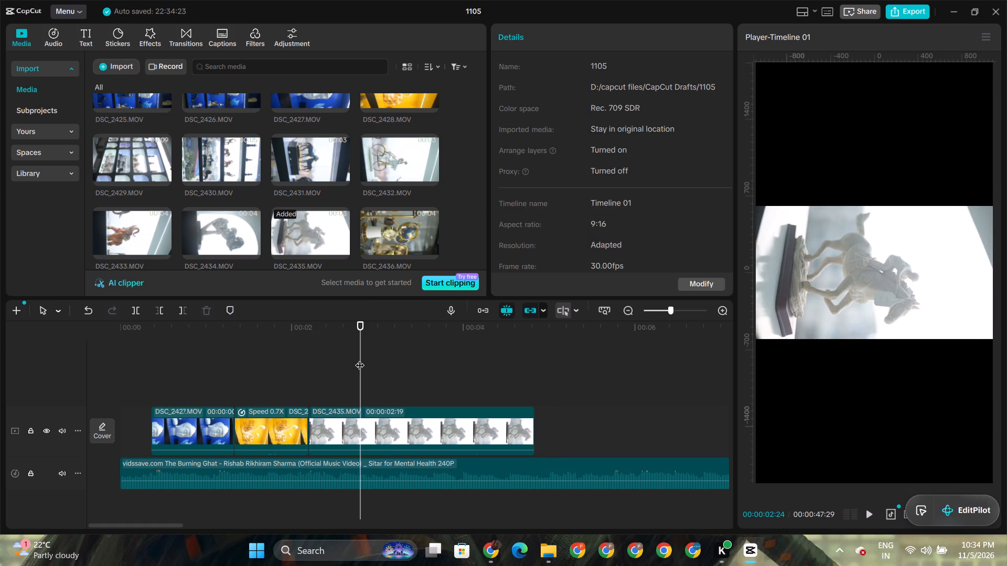
{"action": "key", "text": "space"}
{"action": "key", "text": "space"}
{"action": "left_click", "coordinate": [360, 358]}
{"action": "left_click", "coordinate": [348, 336]}
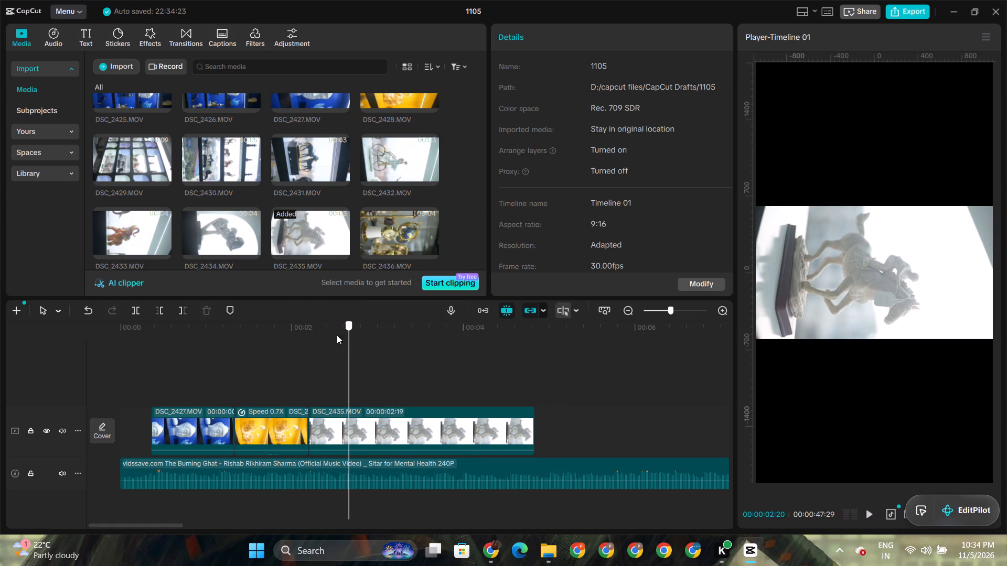
{"action": "left_click", "coordinate": [158, 308]}
{"action": "left_click_drag", "start_coordinate": [393, 429], "coordinate": [371, 428]}
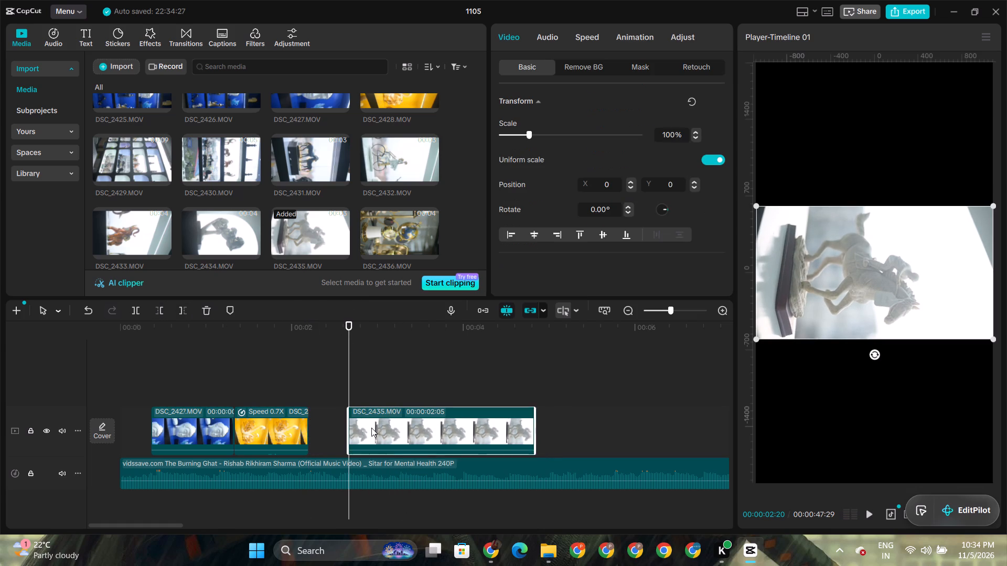
{"action": "left_click_drag", "start_coordinate": [371, 428], "coordinate": [355, 429]}
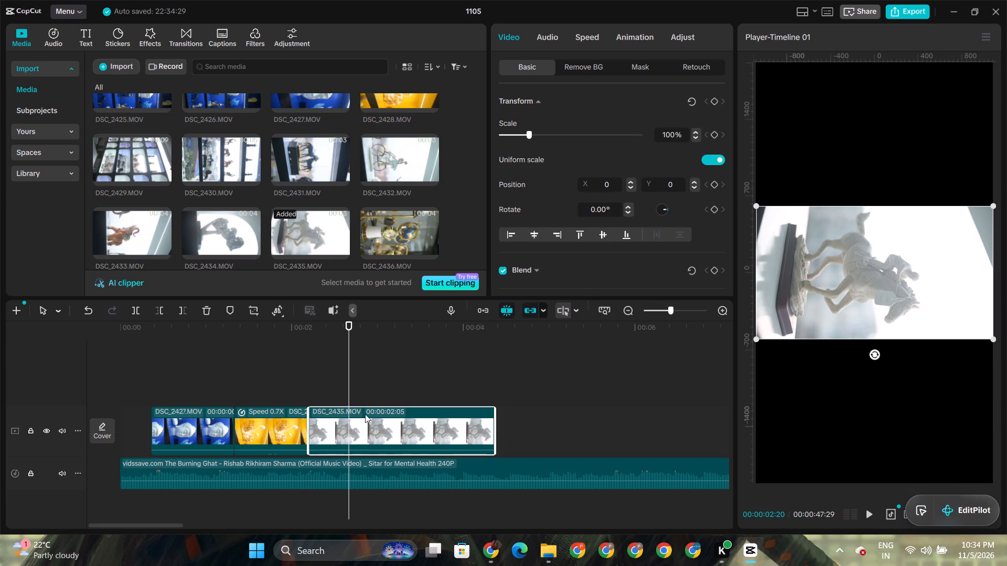
Play from about 00:00:02:02 to find the beat and trim off everything in DSC_2435.MOV after 00:00:03:07.
{"action": "left_click", "coordinate": [366, 407]}
{"action": "left_click", "coordinate": [299, 329]}
{"action": "key", "text": "space"}
{"action": "key", "text": "space"}
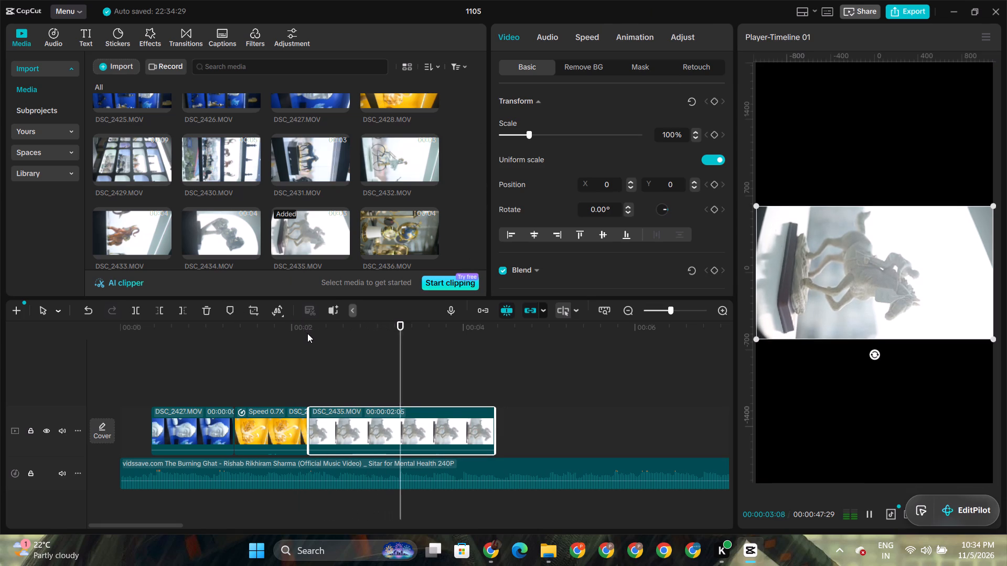
{"action": "left_click_drag", "start_coordinate": [403, 334], "coordinate": [399, 336]}
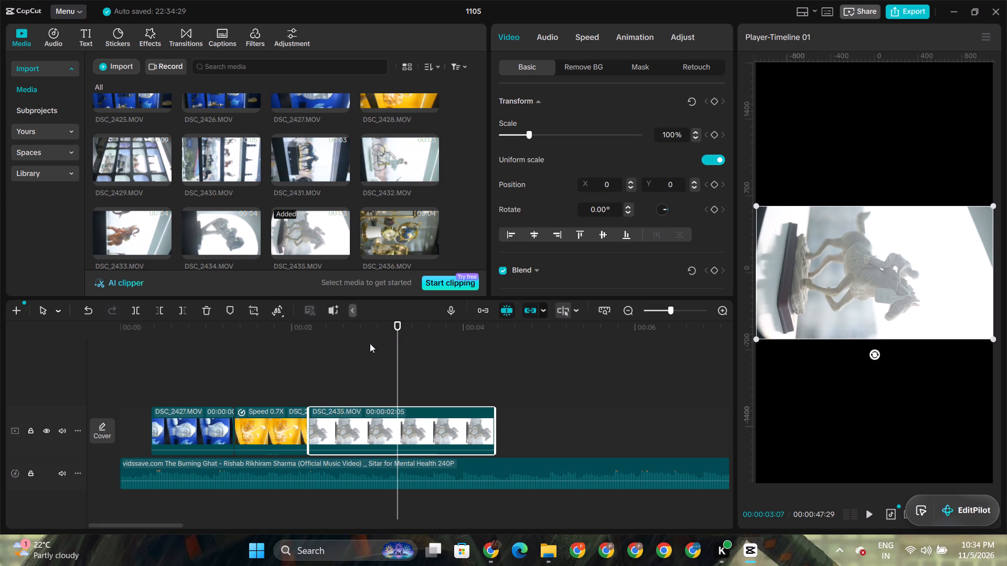
{"action": "left_click", "coordinate": [187, 312]}
Play the sequence from the timeline start to check the three clips against the music.
{"action": "left_click", "coordinate": [330, 330]}
{"action": "left_click_drag", "start_coordinate": [330, 330], "coordinate": [22, 354]}
{"action": "key", "text": "space"}
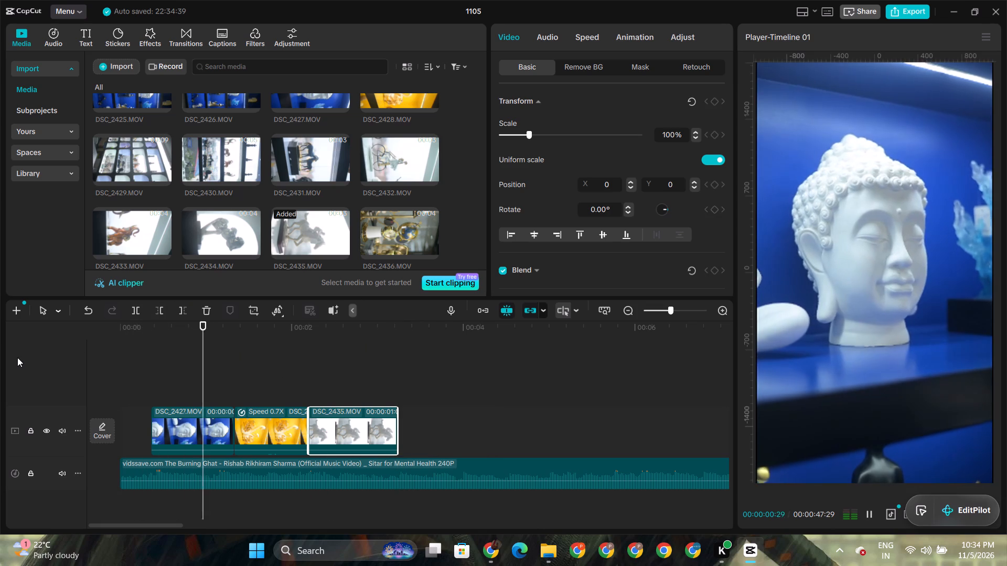
{"action": "key", "text": "space"}
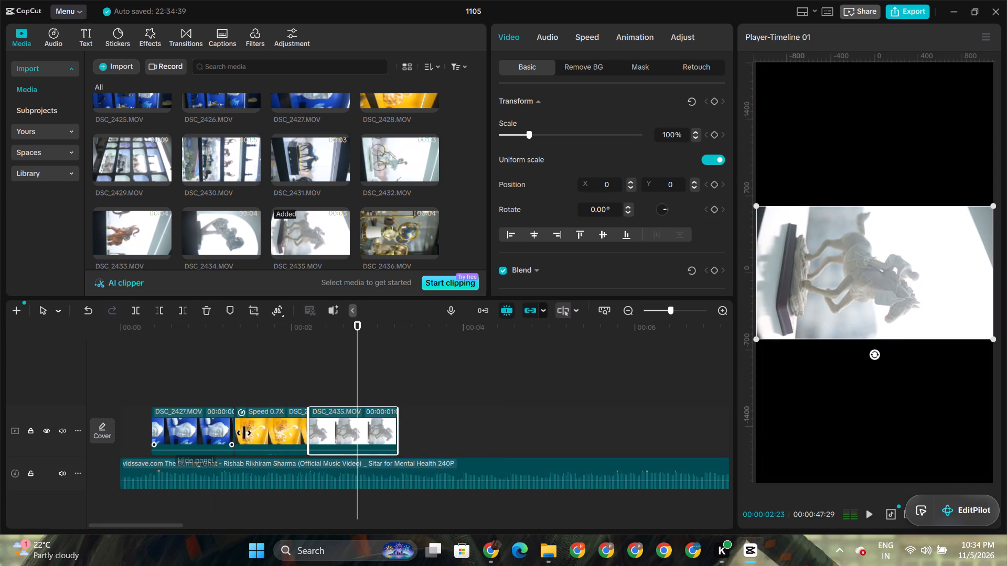
Set DSC_2435.MOV to 177% scale and 270° rotation so it fills the vertical frame, and play it back.
{"action": "left_click", "coordinate": [379, 421]}
{"action": "left_click", "coordinate": [675, 141]}
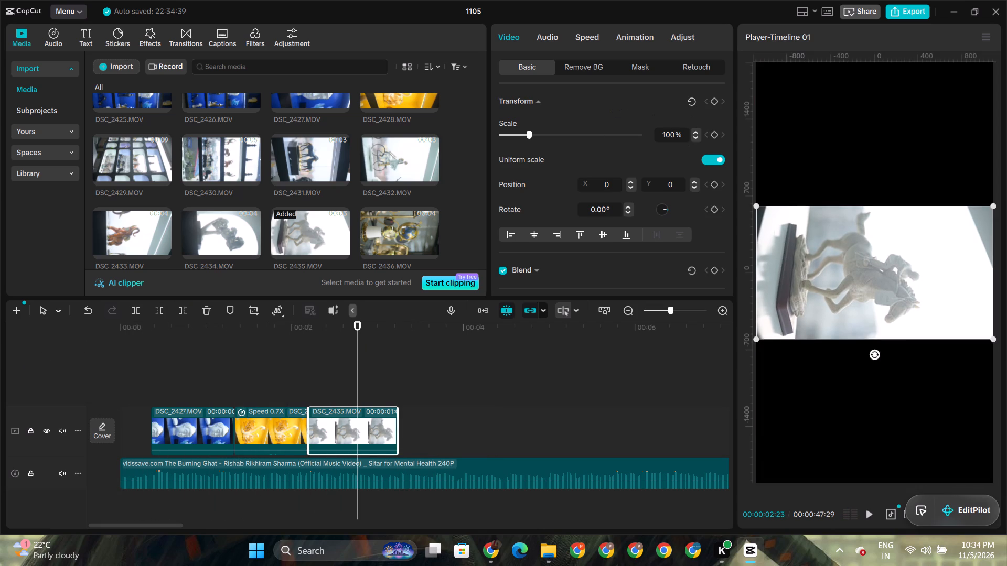
{"action": "key", "text": "BackSpace"}
{"action": "key", "text": "BackSpace"}
{"action": "key", "text": "7"}
{"action": "key", "text": "7"}
{"action": "key", "text": "Return"}
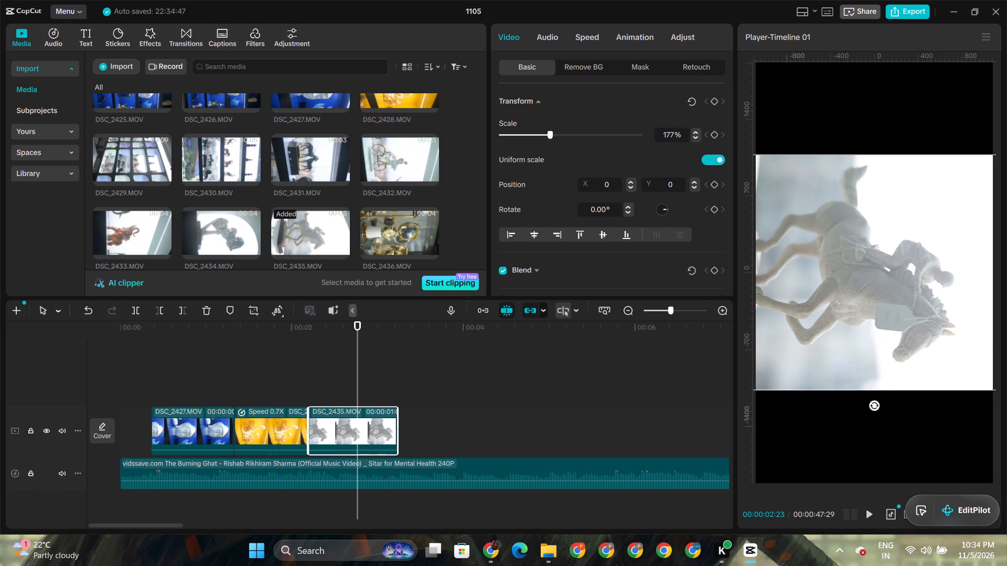
{"action": "left_click_drag", "start_coordinate": [613, 210], "coordinate": [493, 233]}
{"action": "key", "text": "2"}
{"action": "key", "text": "7"}
{"action": "key", "text": "0"}
{"action": "key", "text": "Return"}
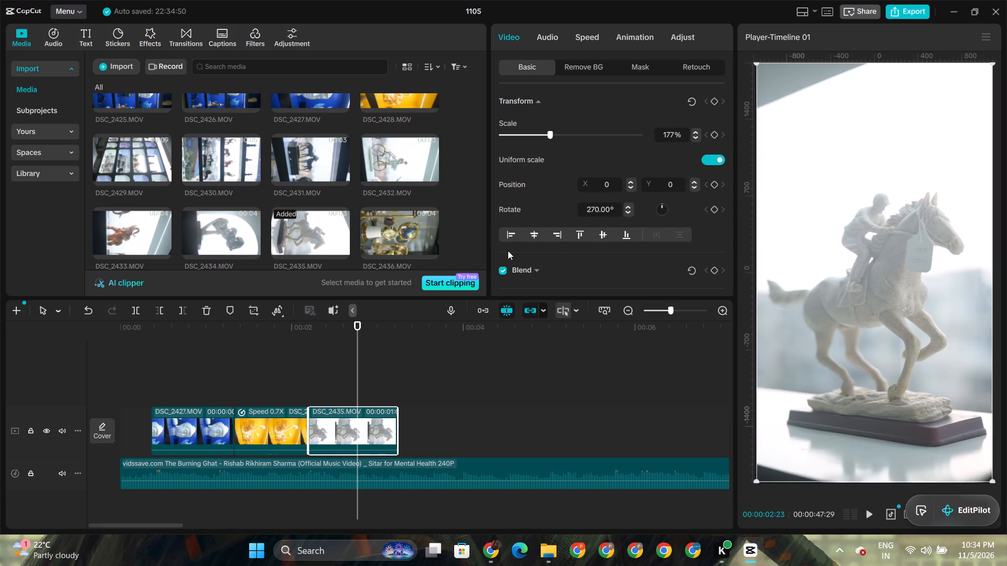
{"action": "key", "text": "space"}
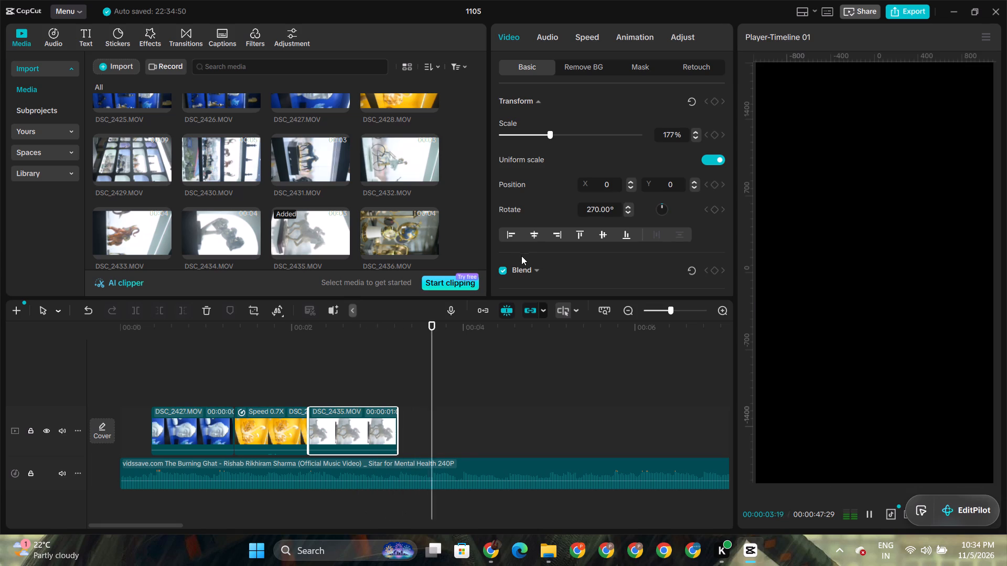
{"action": "key", "text": "space"}
Preview DSC_2436.MOV and add it to the main video track just after DSC_2435.MOV.
{"action": "left_click", "coordinate": [388, 227]}
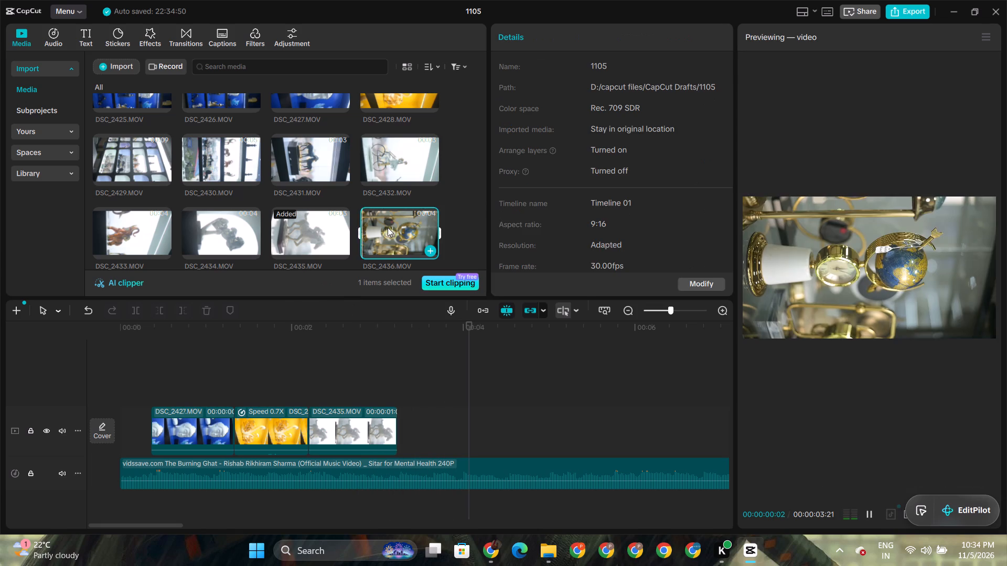
{"action": "scroll", "coordinate": [388, 227], "scroll_direction": "down", "scroll_amount": 2}
{"action": "left_click_drag", "start_coordinate": [394, 111], "coordinate": [448, 380]}
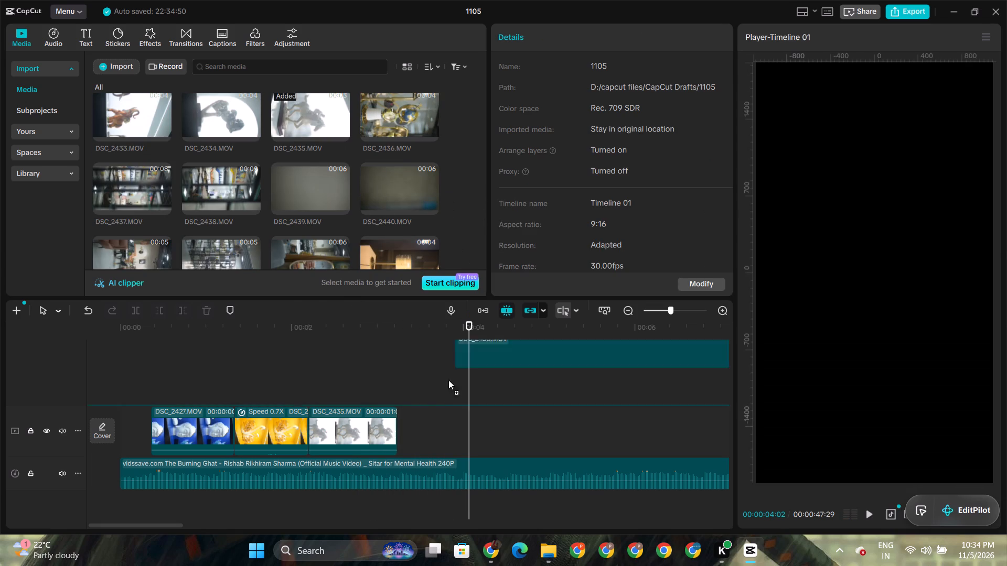
{"action": "left_click_drag", "start_coordinate": [448, 380], "coordinate": [405, 435]}
Set DSC_2436.MOV to 177% scale and 270° rotation so it fills the vertical frame.
{"action": "left_click", "coordinate": [438, 429]}
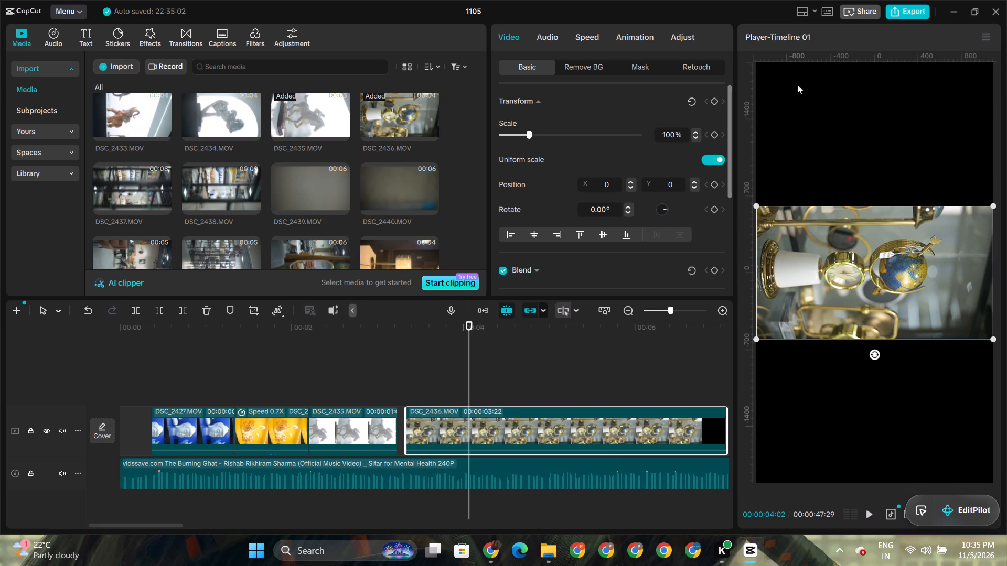
{"action": "left_click", "coordinate": [674, 132]}
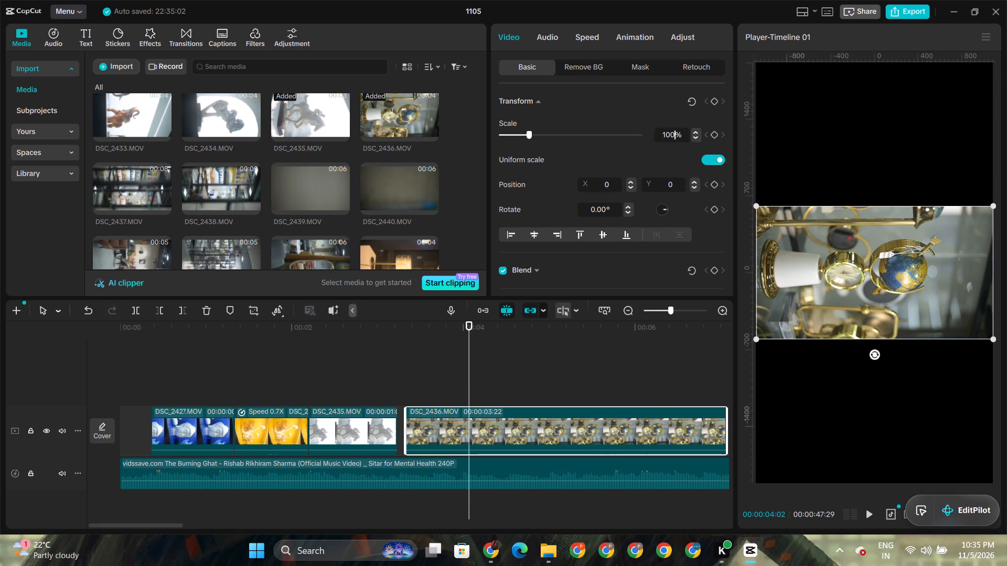
{"action": "key", "text": "BackSpace"}
{"action": "key", "text": "BackSpace"}
{"action": "type", "text": "77"}
{"action": "key", "text": "Return"}
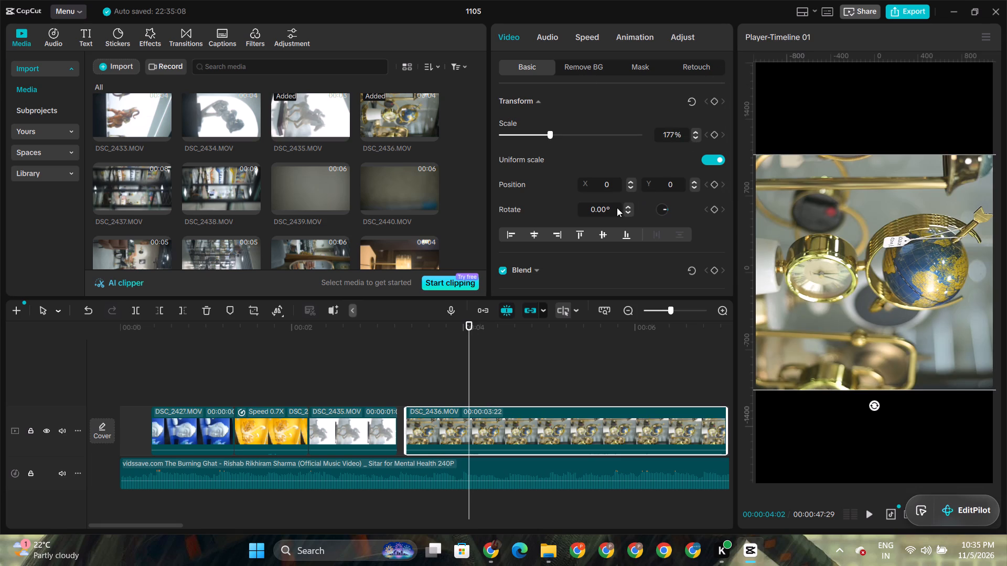
{"action": "left_click_drag", "start_coordinate": [610, 209], "coordinate": [528, 215]}
{"action": "type", "text": "27"}
{"action": "key", "text": "0"}
{"action": "key", "text": "Return"}
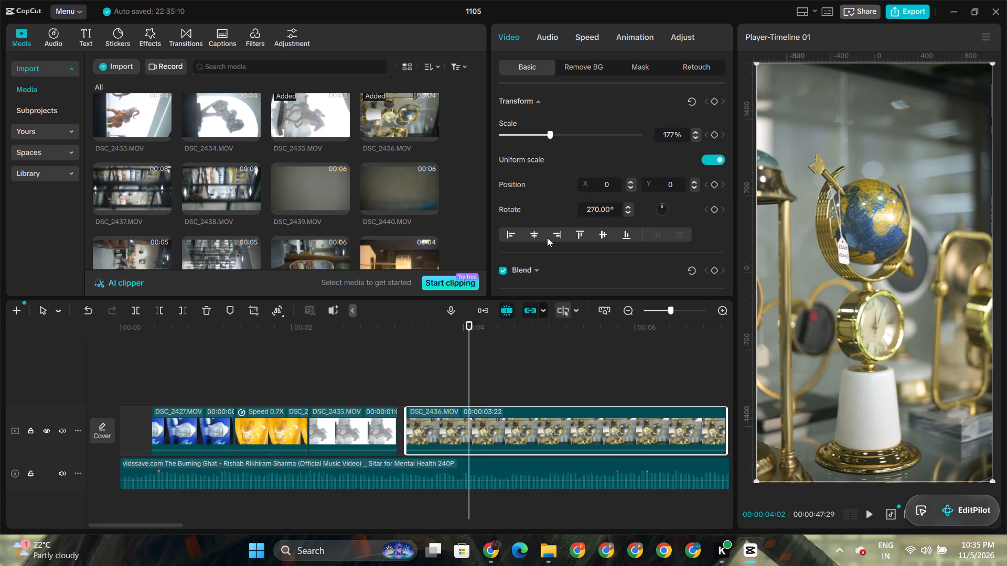
Play DSC_2436.MOV, trim off its start before 00:00:04:11 and move the clip directly against DSC_2435.MOV.
{"action": "key", "text": "space"}
{"action": "key", "text": "space"}
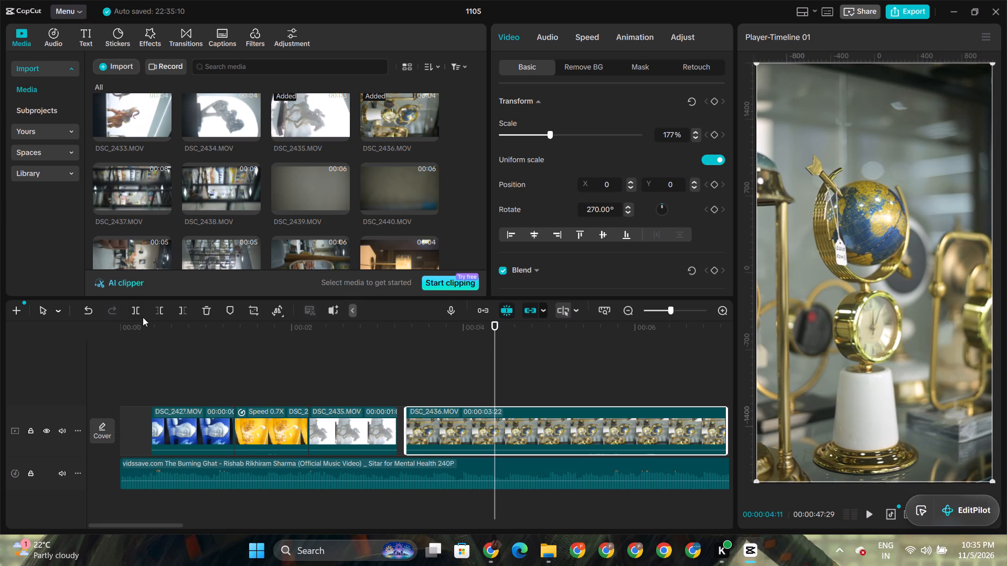
{"action": "left_click", "coordinate": [160, 310]}
{"action": "left_click_drag", "start_coordinate": [529, 418], "coordinate": [473, 420]}
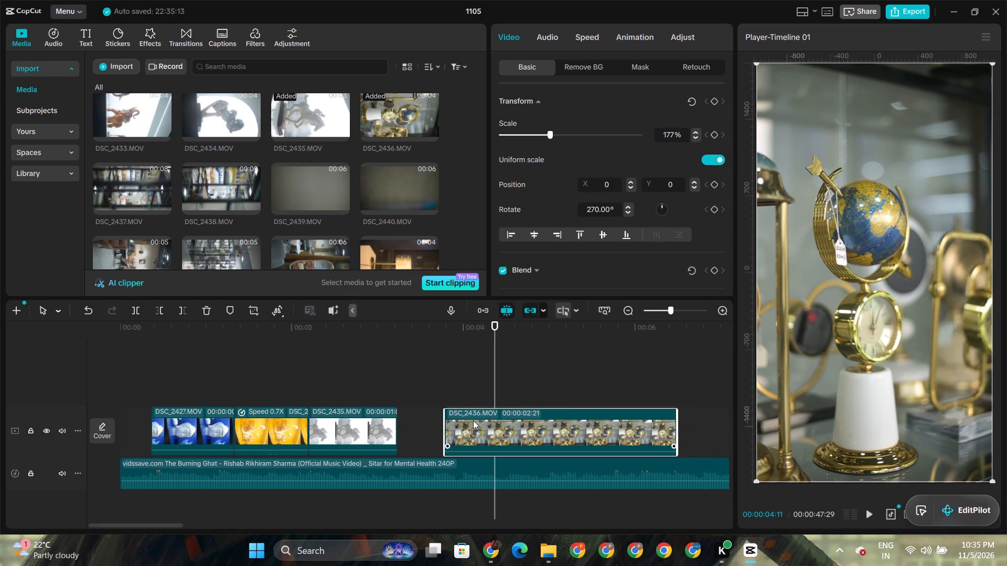
{"action": "left_click_drag", "start_coordinate": [473, 420], "coordinate": [433, 422]}
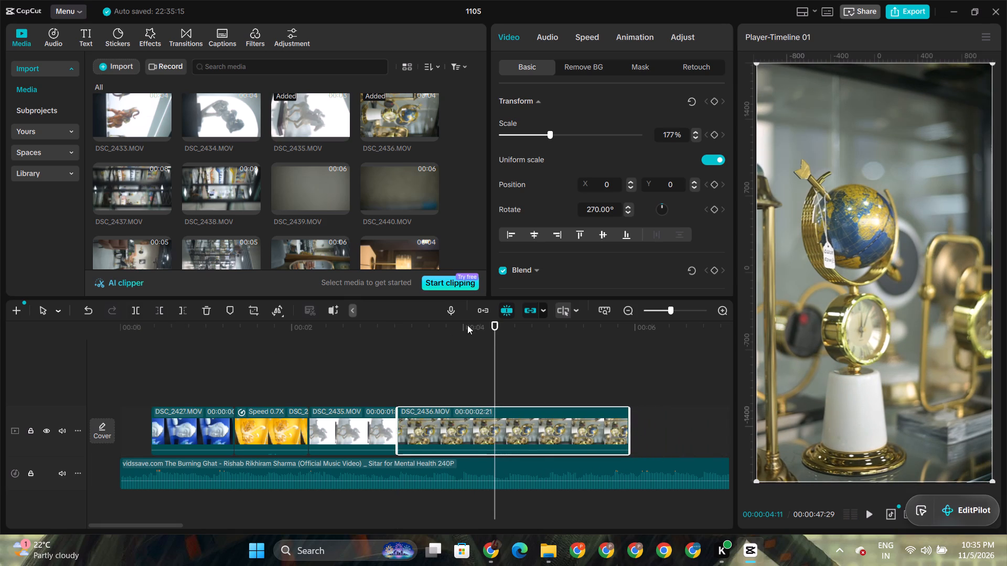
Play from 00:00:03:01 to find the beat and trim off everything in DSC_2436.MOV after 00:00:04:01.
{"action": "left_click", "coordinate": [467, 325]}
{"action": "left_click", "coordinate": [381, 350]}
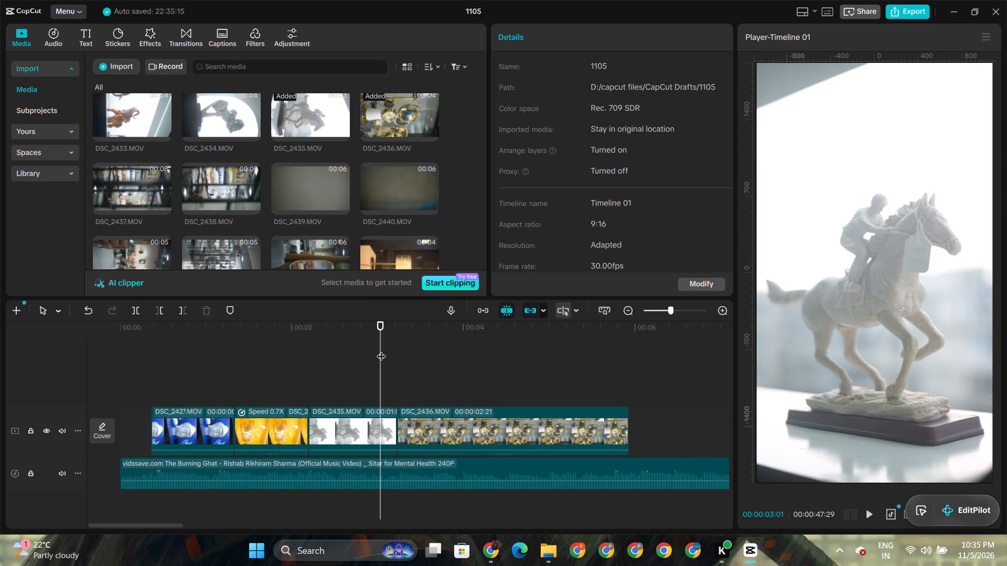
{"action": "key", "text": "space"}
{"action": "key", "text": "space"}
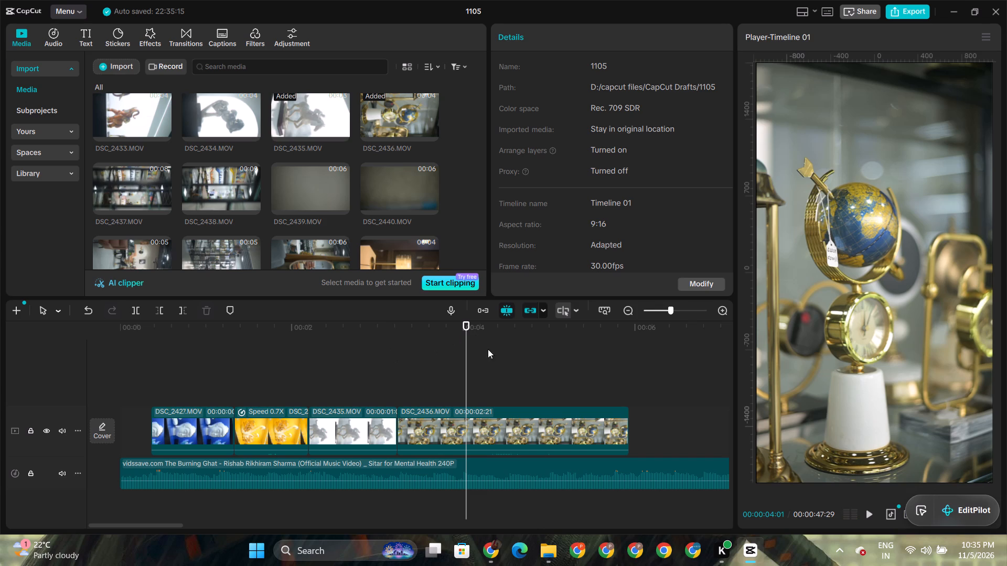
{"action": "left_click", "coordinate": [182, 309]}
Play the timeline from the start of DSC_2436.MOV past its end to check the cut against the music.
{"action": "left_click", "coordinate": [396, 329]}
{"action": "key", "text": "space"}
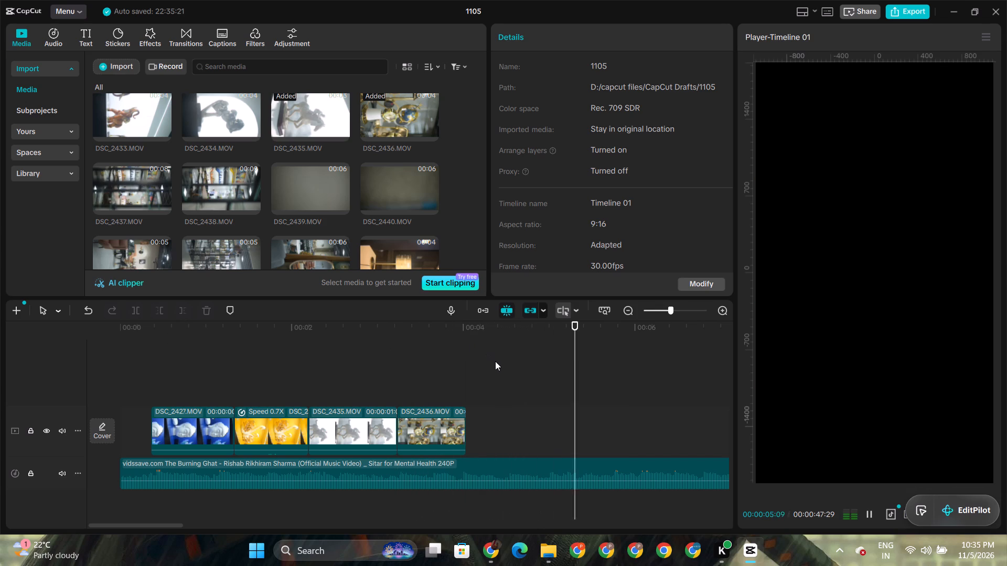
{"action": "key", "text": "space"}
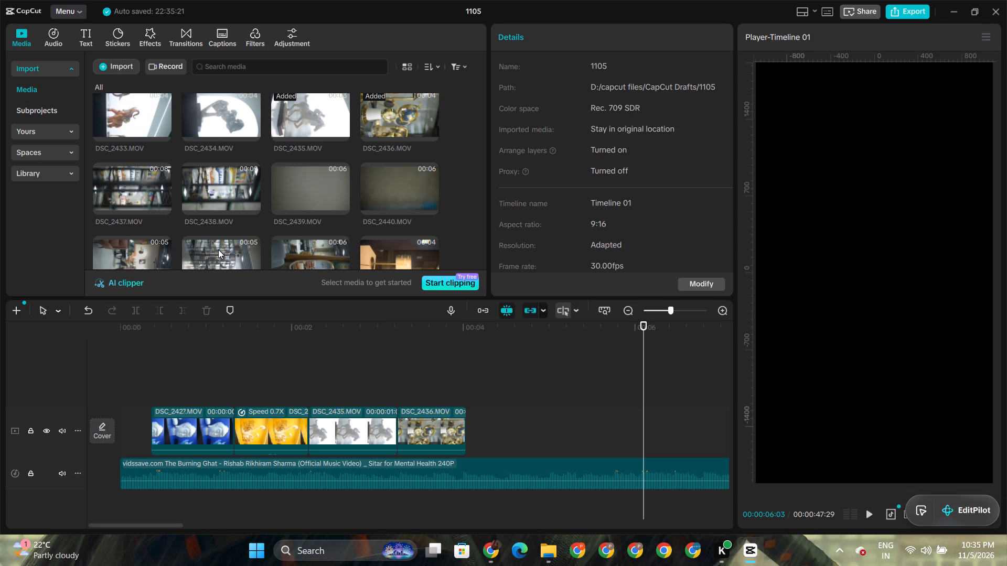
Play the opening, then extend the start of DSC_2427.MOV back to the beginning of the timeline so it lasts 00:00:01:10.
{"action": "left_click", "coordinate": [187, 332]}
{"action": "left_click_drag", "start_coordinate": [187, 332], "coordinate": [13, 361]}
{"action": "key", "text": "space"}
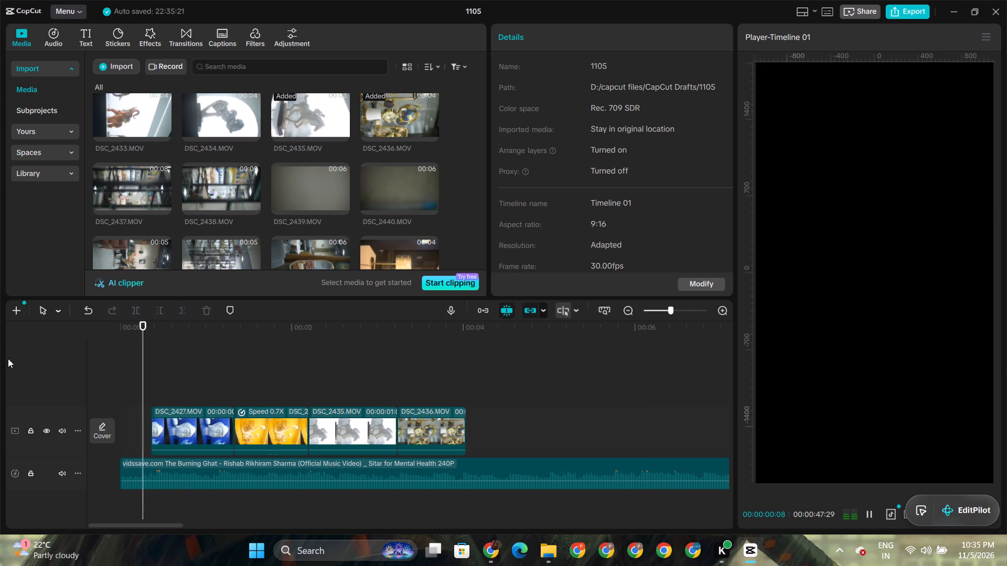
{"action": "key", "text": "space"}
{"action": "left_click", "coordinate": [215, 433]}
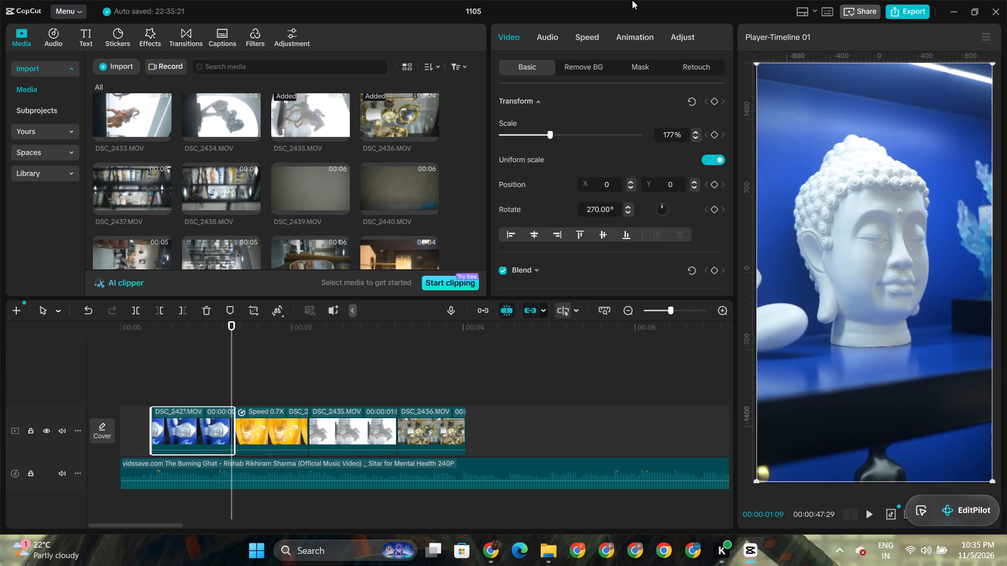
{"action": "left_click_drag", "start_coordinate": [150, 426], "coordinate": [146, 427]}
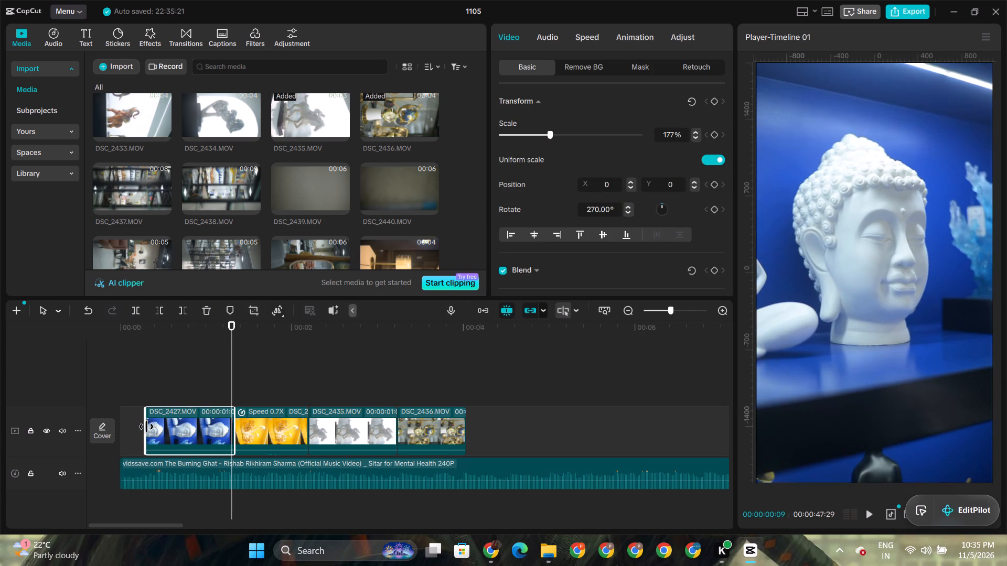
{"action": "left_click_drag", "start_coordinate": [146, 427], "coordinate": [117, 429]}
{"action": "left_click", "coordinate": [151, 424]}
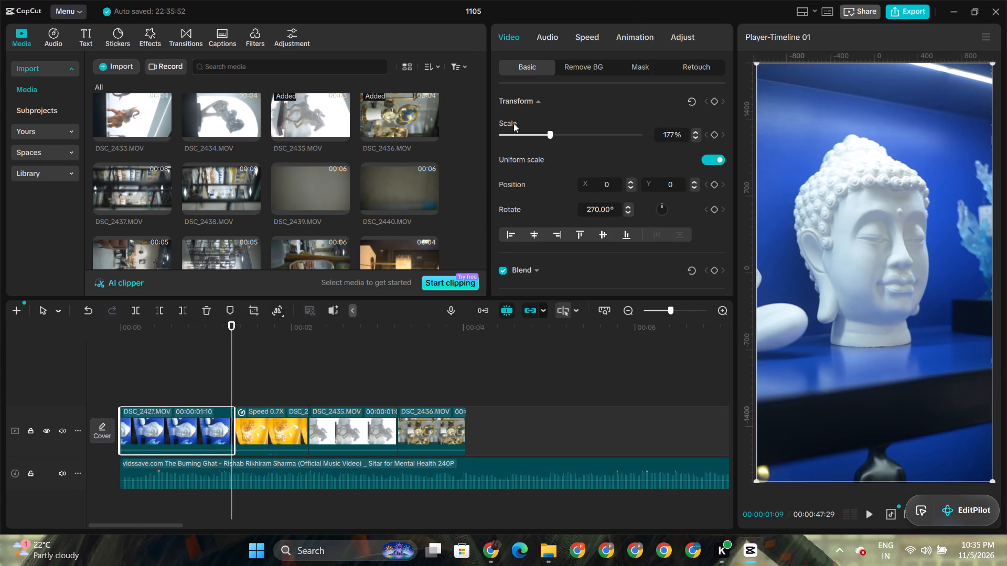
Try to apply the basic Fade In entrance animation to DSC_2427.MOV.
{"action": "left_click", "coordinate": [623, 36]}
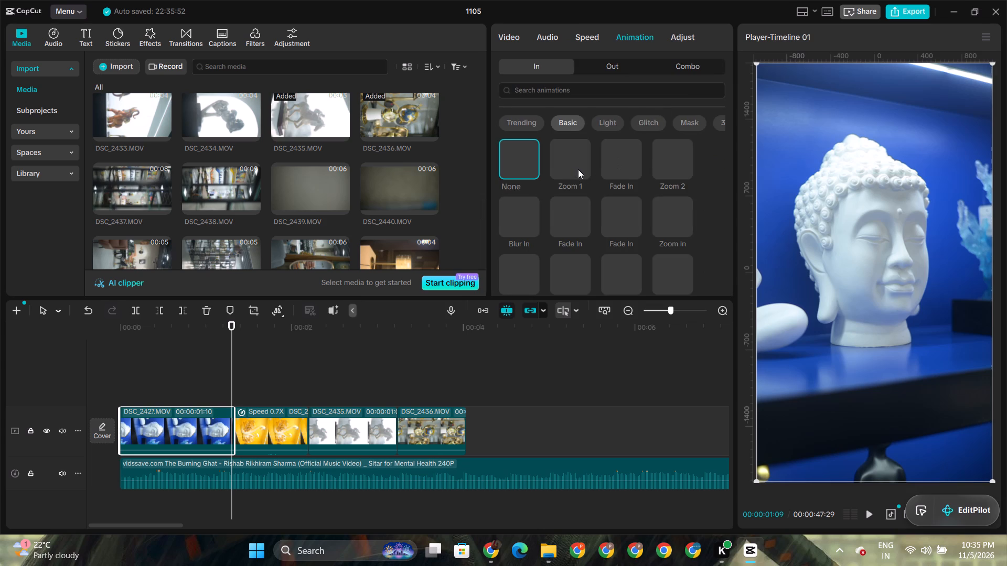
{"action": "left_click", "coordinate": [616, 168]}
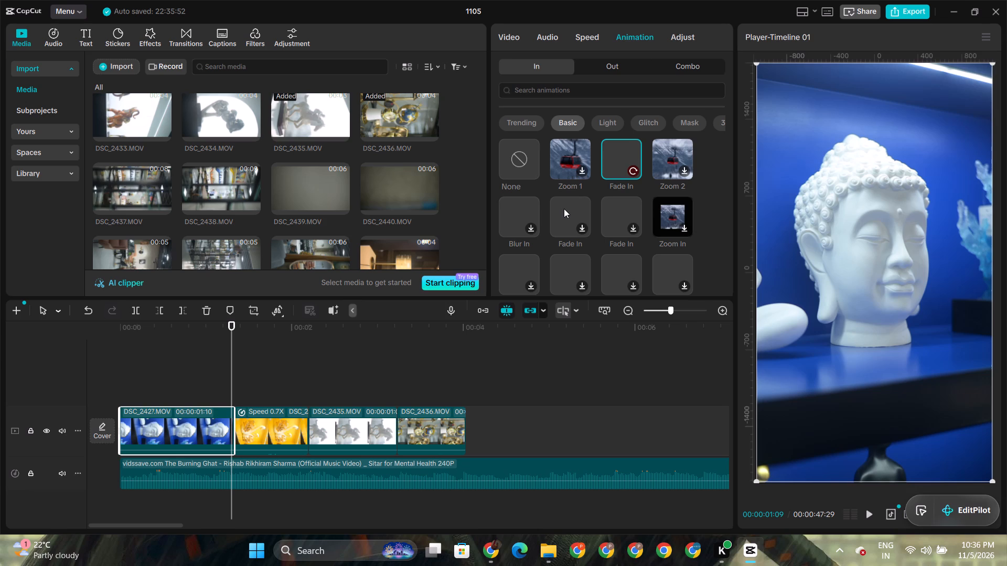
Play the sequence from within DSC_2427.MOV to the end of DSC_2436.MOV to check the cuts against the music.
{"action": "left_click", "coordinate": [180, 325]}
{"action": "key", "text": "space"}
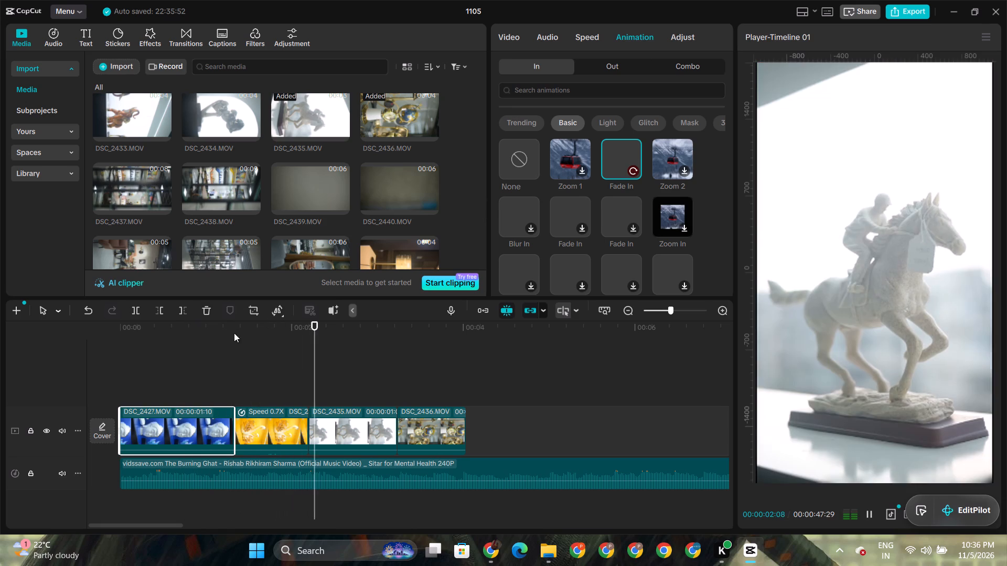
{"action": "key", "text": "space"}
{"action": "key", "text": "space"}
{"action": "key", "text": "space"}
{"action": "key", "text": "space"}
{"action": "key", "text": "space"}
{"action": "key", "text": "space"}
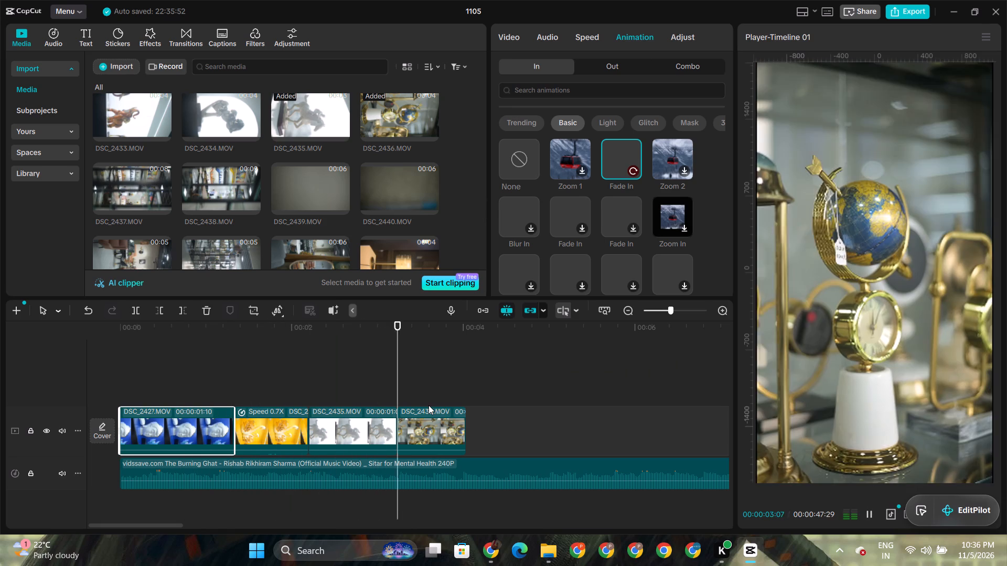
{"action": "key", "text": "space"}
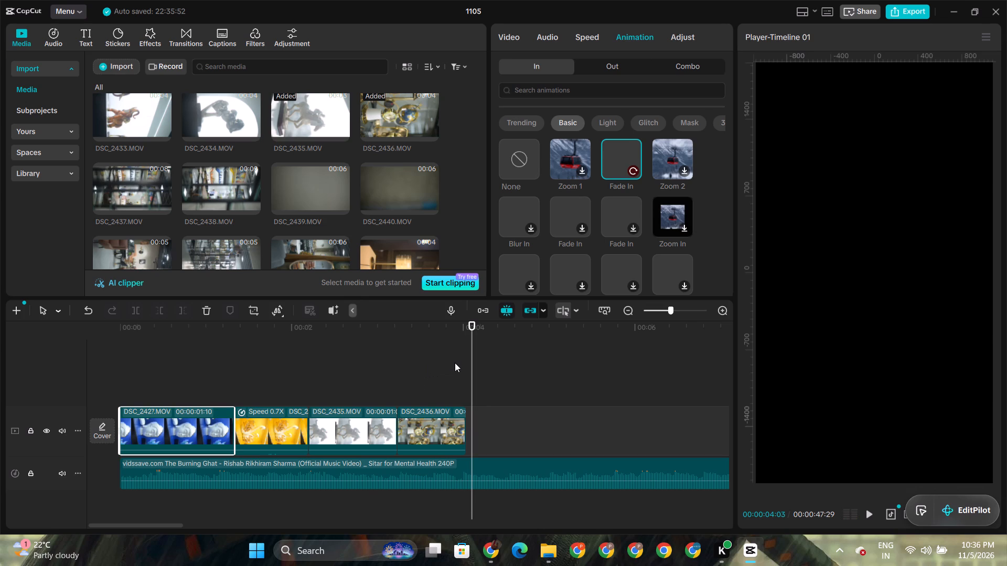
Replay the last clips around DSC_2436.MOV several times to check how its end meets the beat.
{"action": "left_click", "coordinate": [416, 338]}
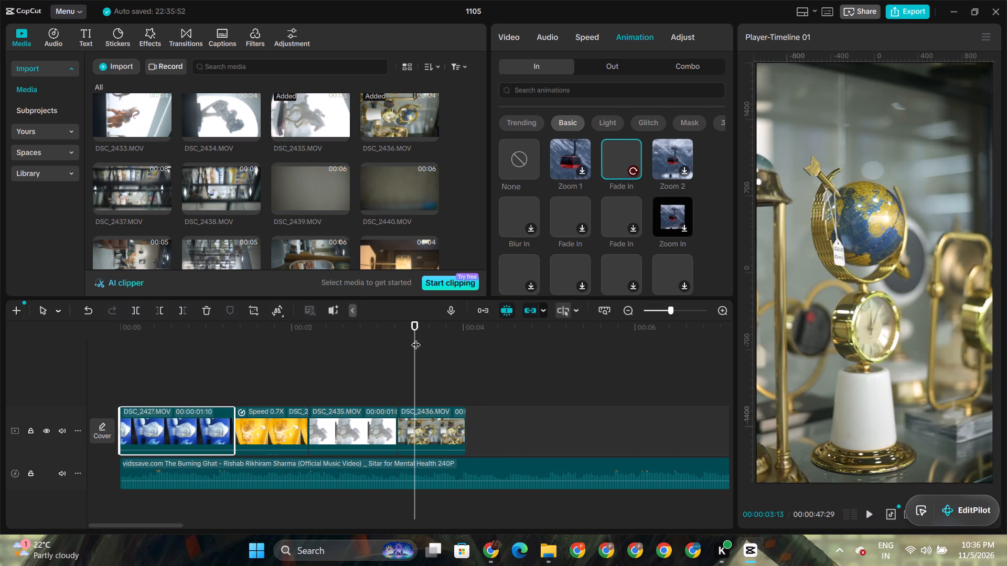
{"action": "key", "text": "space"}
{"action": "key", "text": "space"}
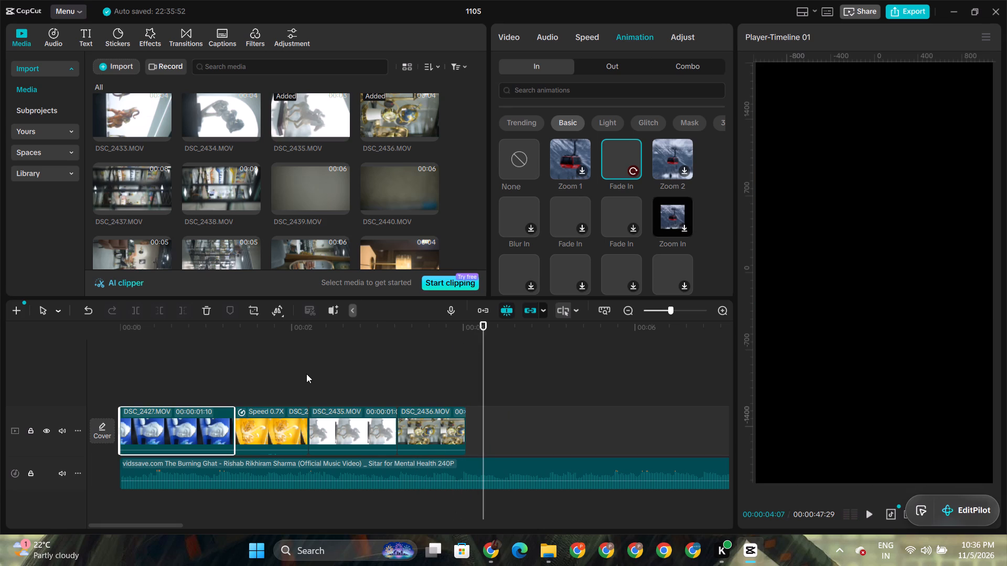
{"action": "left_click", "coordinate": [423, 348]}
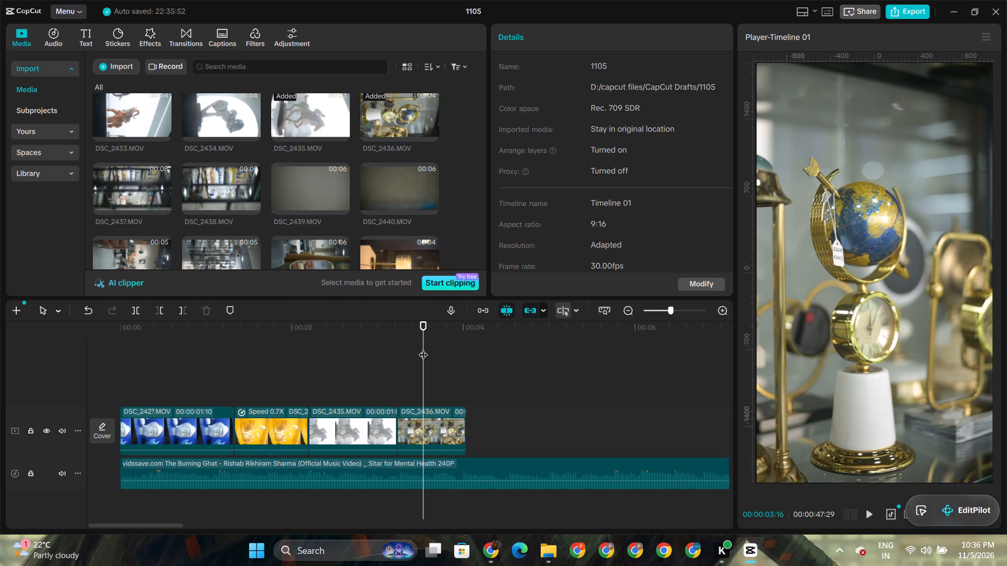
{"action": "key", "text": "space"}
{"action": "key", "text": "space"}
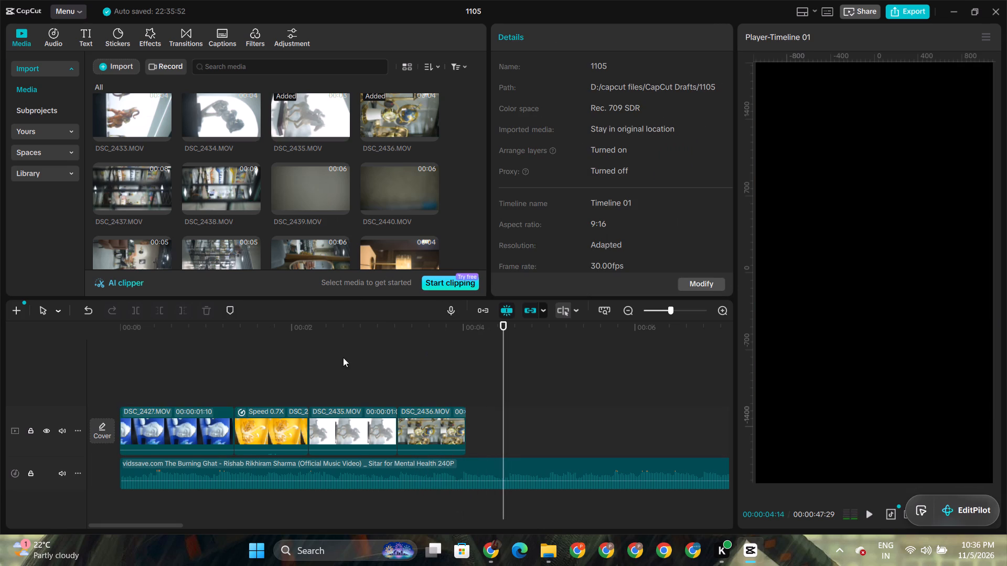
{"action": "left_click", "coordinate": [373, 338]}
{"action": "key", "text": "space"}
{"action": "key", "text": "space"}
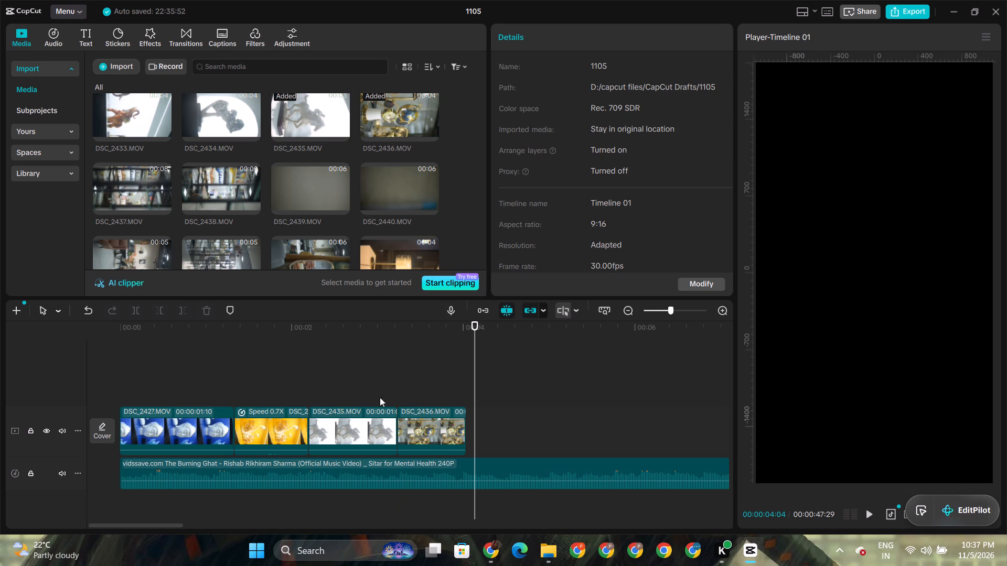
Preview DSC_4140.MOV and add it to the main video track directly against the end of DSC_2436.MOV.
{"action": "scroll", "coordinate": [225, 236], "scroll_direction": "down", "scroll_amount": 1}
{"action": "left_click", "coordinate": [403, 198]}
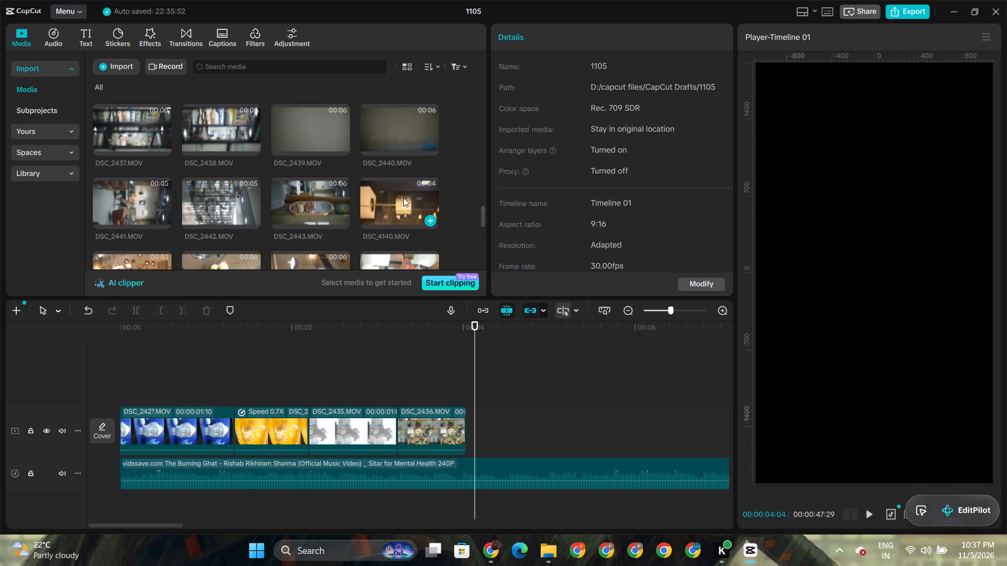
{"action": "left_click", "coordinate": [312, 199]}
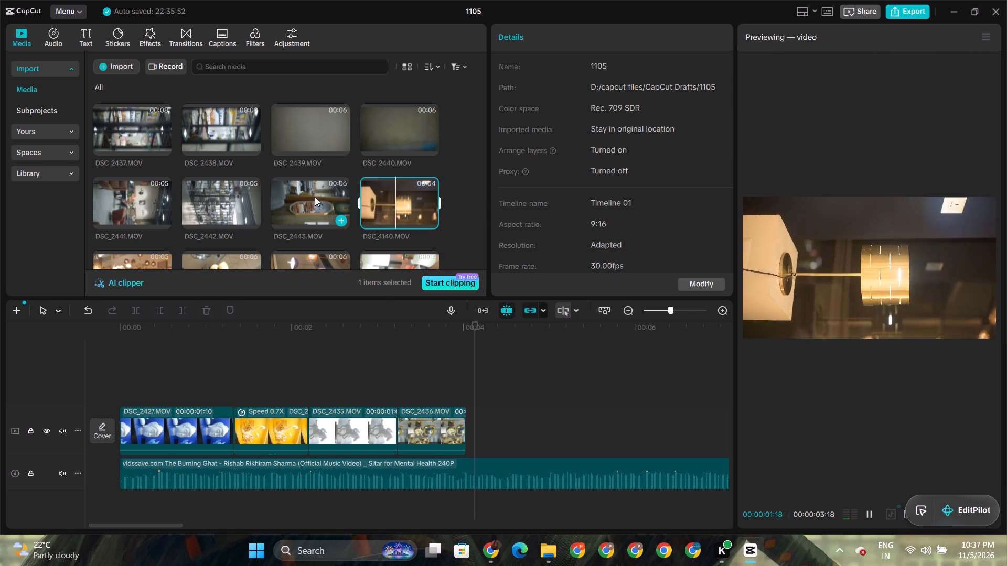
{"action": "left_click", "coordinate": [378, 199]}
{"action": "scroll", "coordinate": [378, 199], "scroll_direction": "down", "scroll_amount": 2}
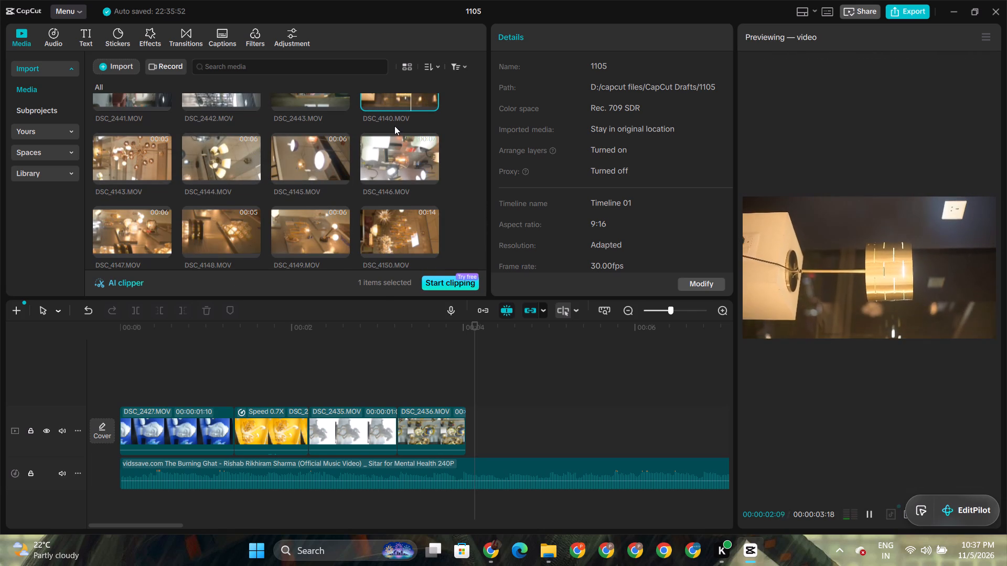
{"action": "scroll", "coordinate": [396, 129], "scroll_direction": "up", "scroll_amount": 1}
{"action": "left_click_drag", "start_coordinate": [402, 144], "coordinate": [500, 437]}
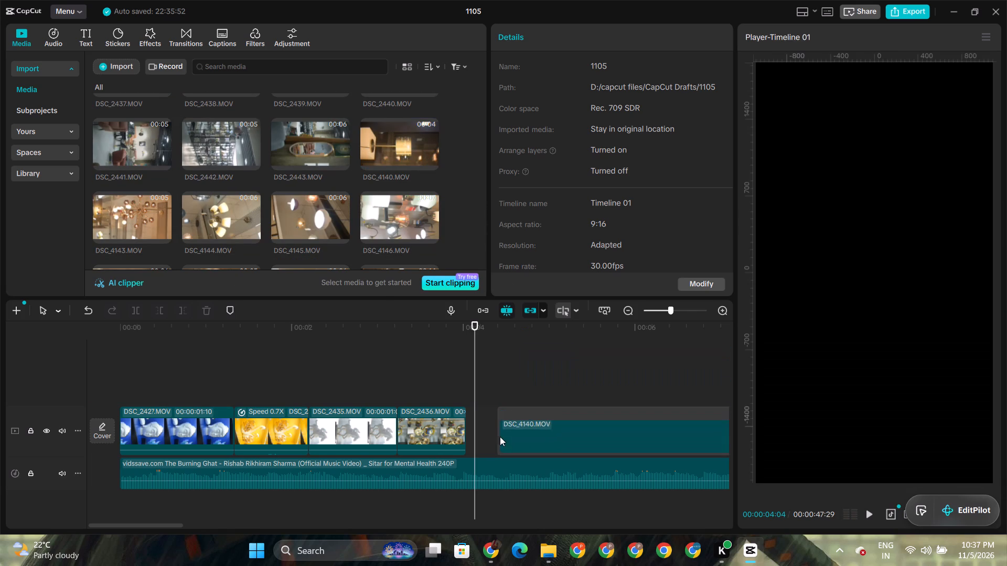
{"action": "left_click", "coordinate": [521, 430]}
{"action": "left_click_drag", "start_coordinate": [540, 424], "coordinate": [506, 425]}
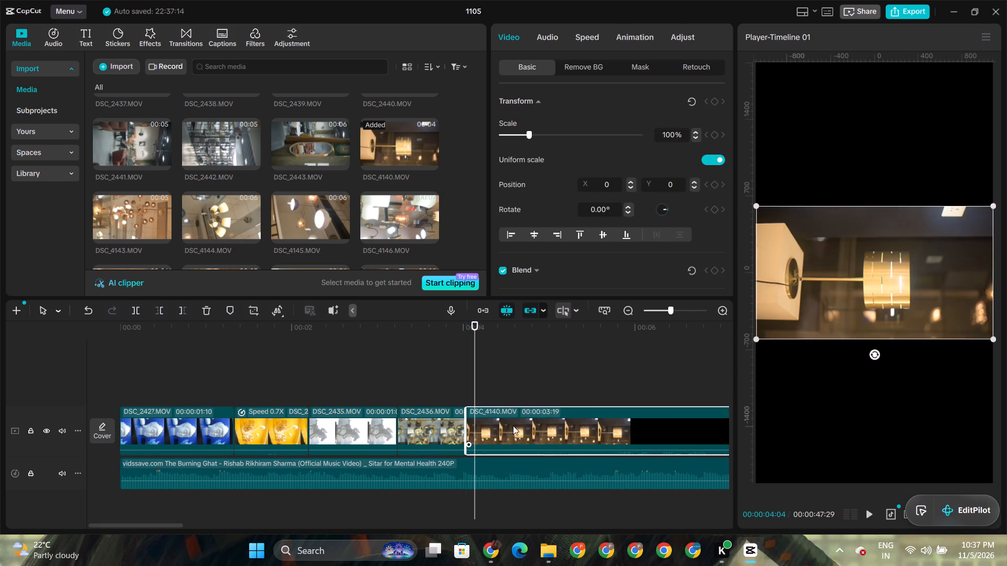
Set DSC_4140.MOV to 177% scale and 270° rotation so it fills the vertical frame.
{"action": "left_click", "coordinate": [532, 424]}
{"action": "left_click", "coordinate": [678, 132]}
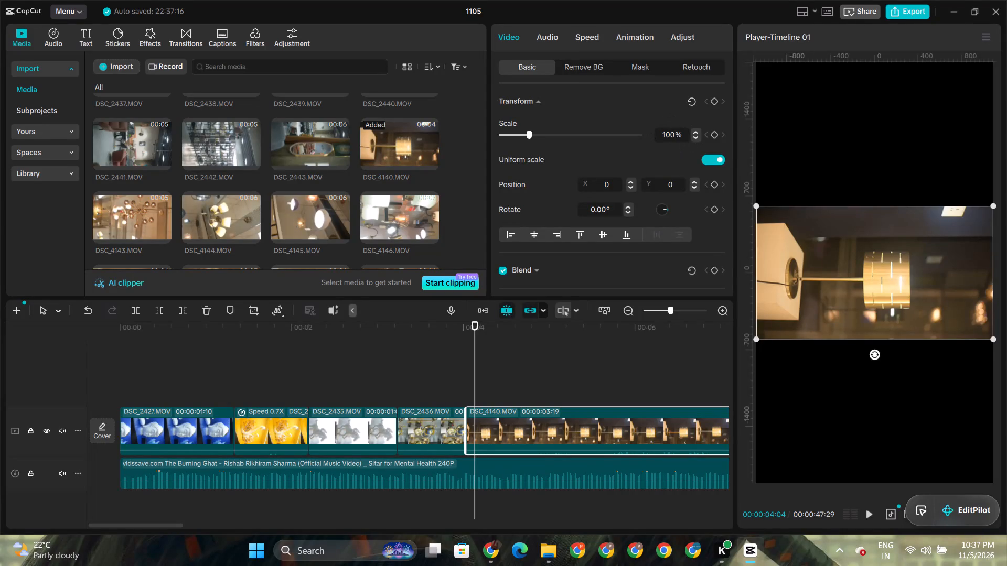
{"action": "key", "text": "BackSpace"}
{"action": "key", "text": "BackSpace"}
{"action": "type", "text": "77"}
{"action": "key", "text": "Return"}
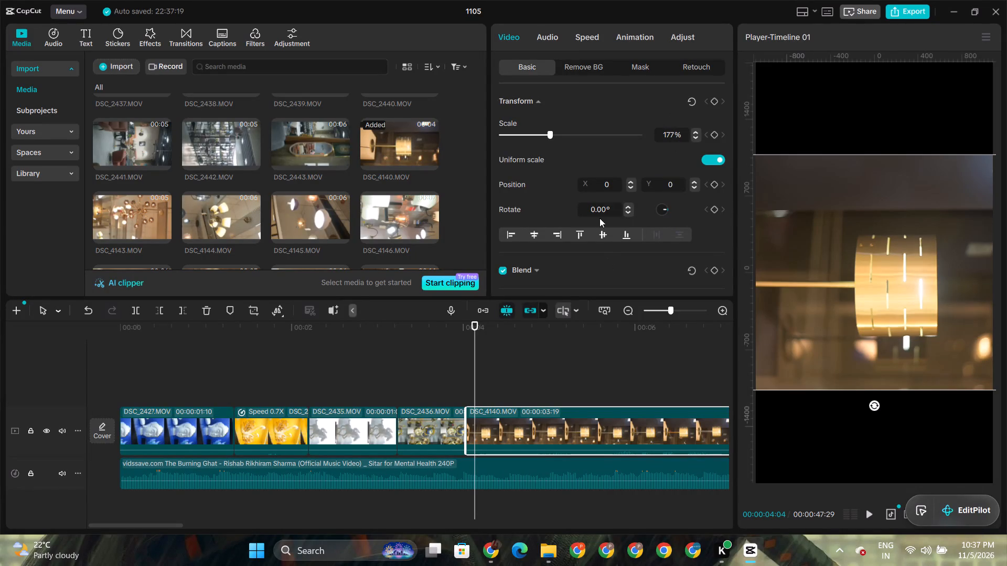
{"action": "left_click_drag", "start_coordinate": [615, 208], "coordinate": [522, 213]}
{"action": "key", "text": "2"}
{"action": "key", "text": "7"}
{"action": "key", "text": "0"}
{"action": "key", "text": "Return"}
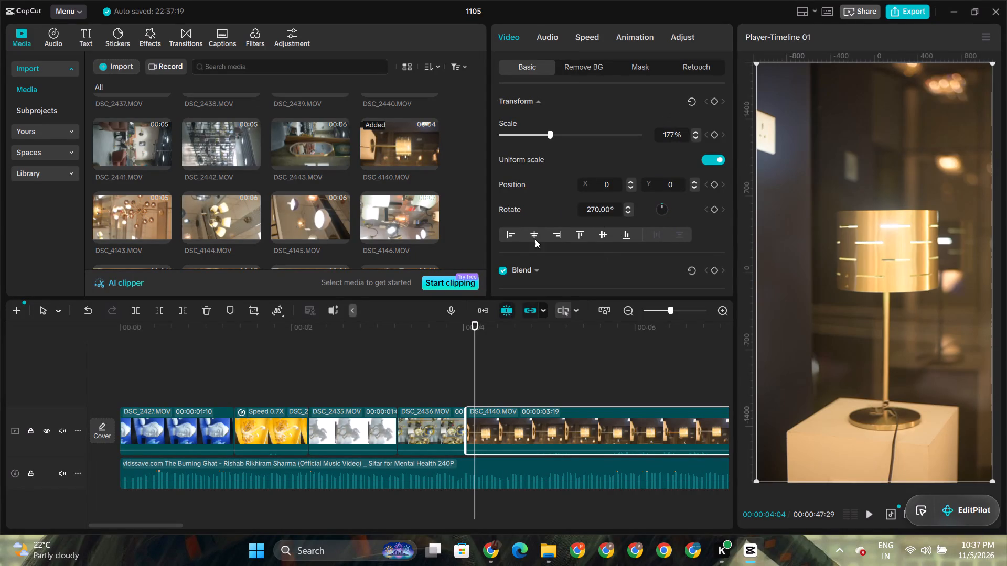
Play DSC_4140.MOV, trim off its start before 00:00:05:06 and move the clip directly against DSC_2436.MOV.
{"action": "left_click", "coordinate": [452, 335]}
{"action": "key", "text": "space"}
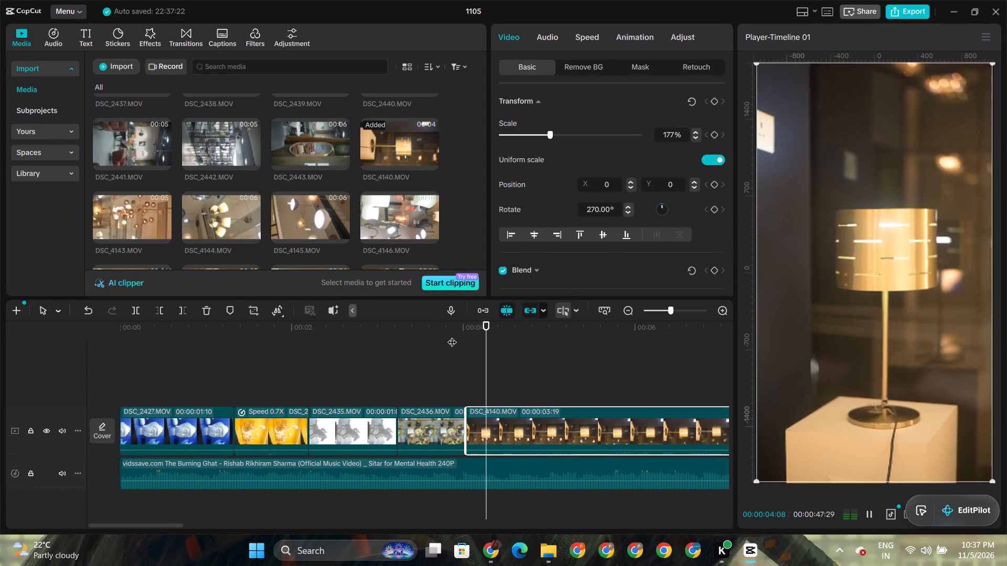
{"action": "key", "text": "space"}
{"action": "left_click", "coordinate": [164, 307]}
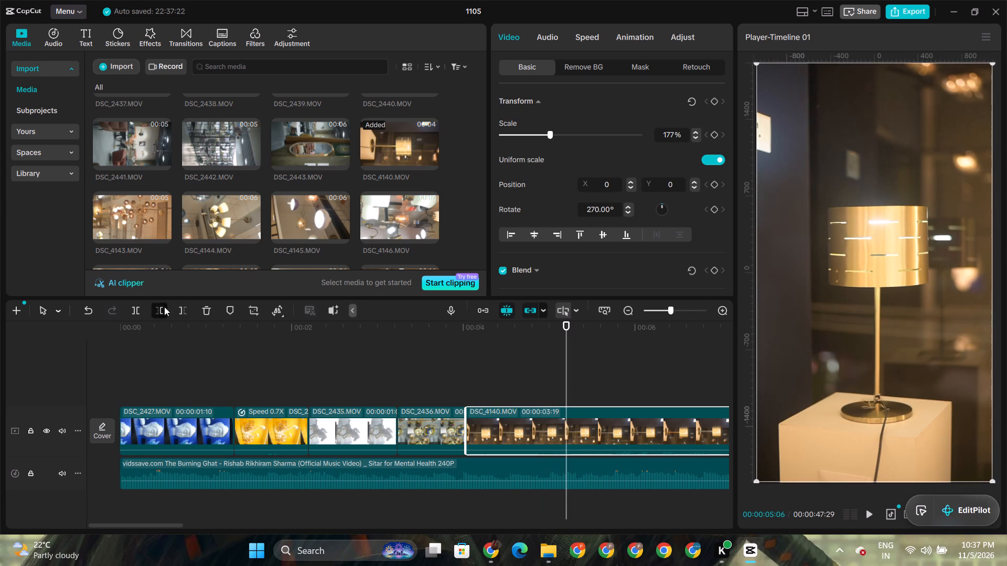
{"action": "left_click_drag", "start_coordinate": [611, 427], "coordinate": [521, 430]}
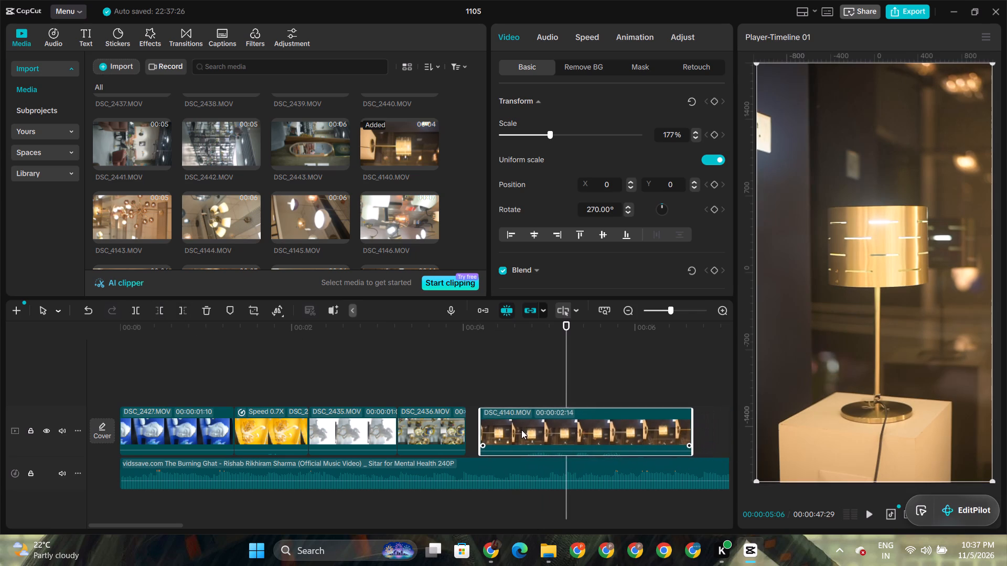
{"action": "left_click_drag", "start_coordinate": [521, 430], "coordinate": [513, 431]}
Trim DSC_4140.MOV's end at 00:00:05:02, then extend that end so the clip lasts 00:00:01:15.
{"action": "left_click", "coordinate": [555, 334]}
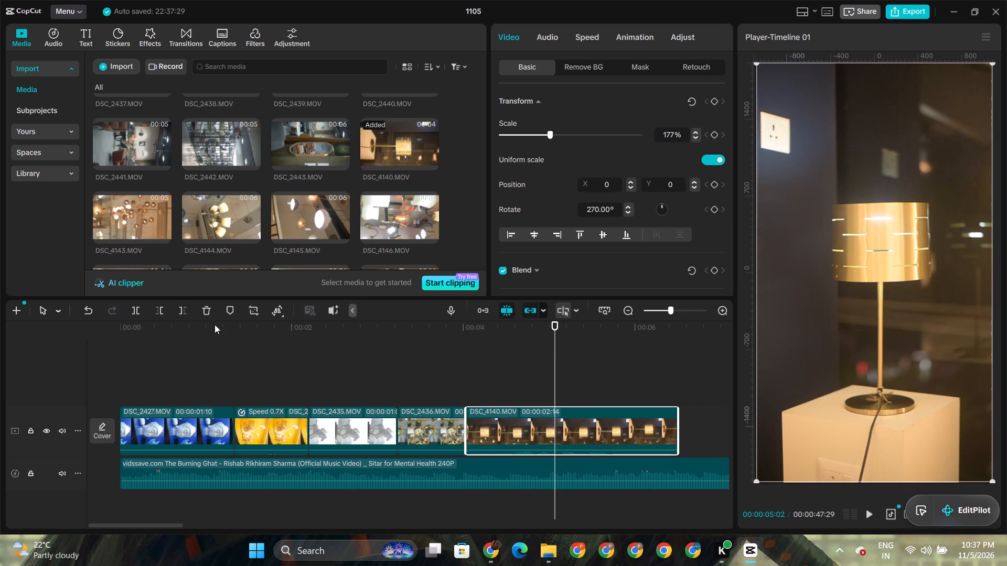
{"action": "left_click", "coordinate": [186, 309]}
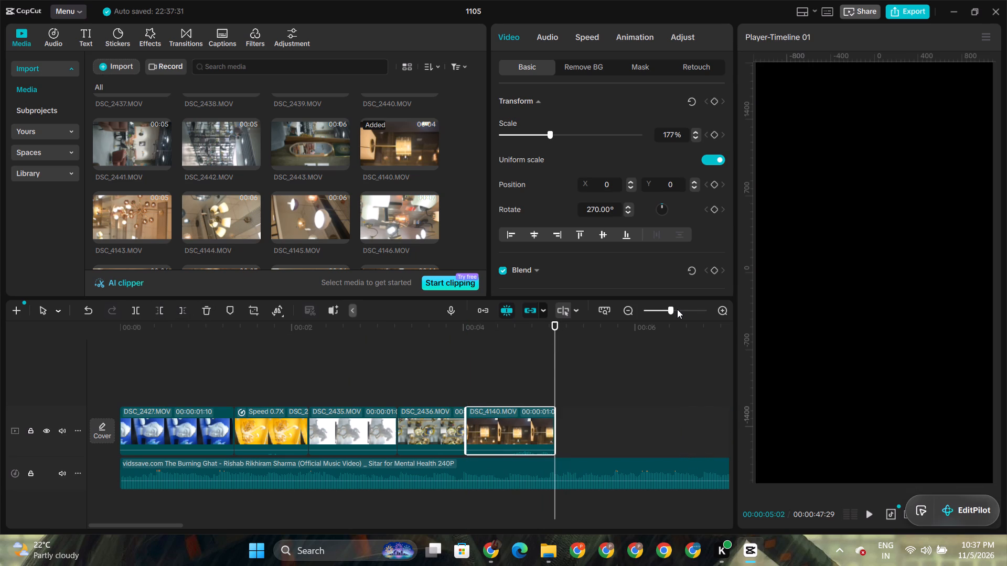
{"action": "left_click", "coordinate": [677, 309]}
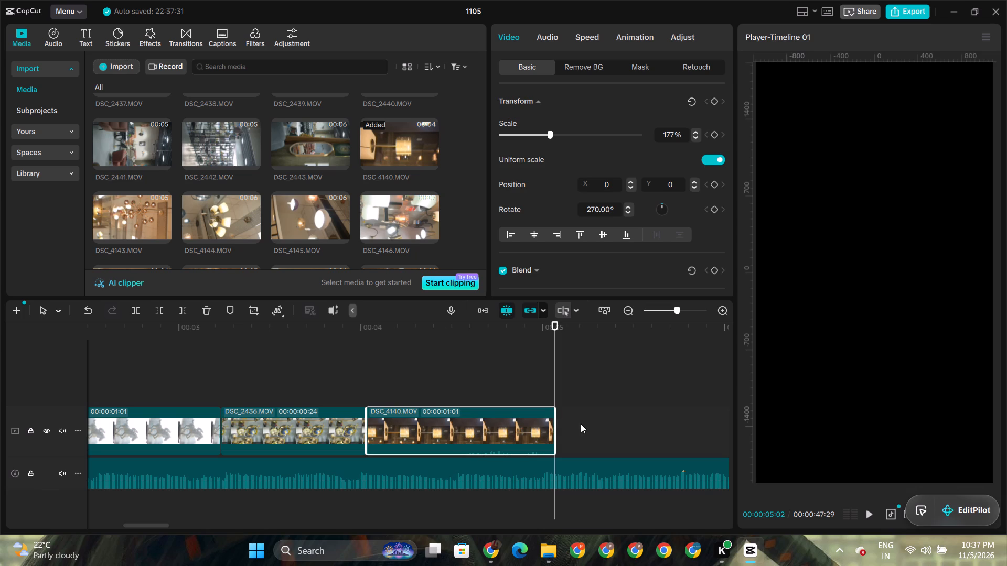
{"action": "left_click_drag", "start_coordinate": [557, 424], "coordinate": [609, 424]}
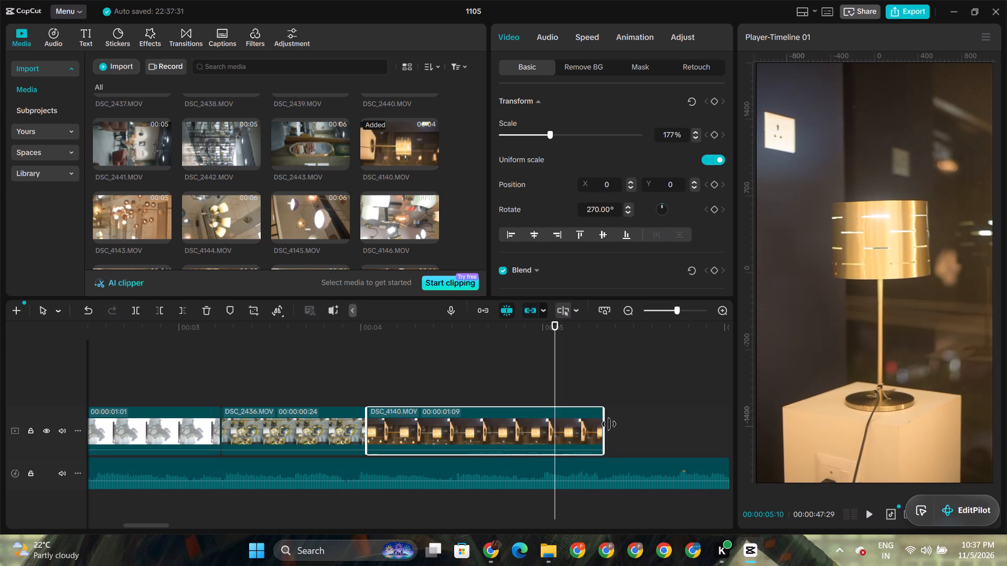
{"action": "left_click_drag", "start_coordinate": [609, 424], "coordinate": [633, 423]}
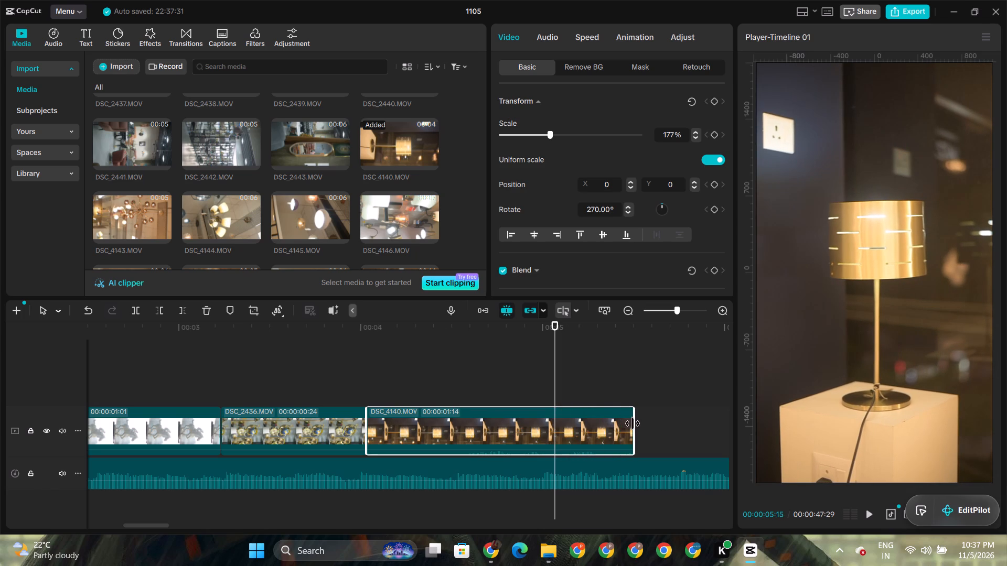
{"action": "left_click_drag", "start_coordinate": [633, 423], "coordinate": [636, 423]}
Play the cut from DSC_2436.MOV through DSC_4140.MOV, and slow DSC_4140.MOV to 0.70x speed.
{"action": "left_click", "coordinate": [339, 334]}
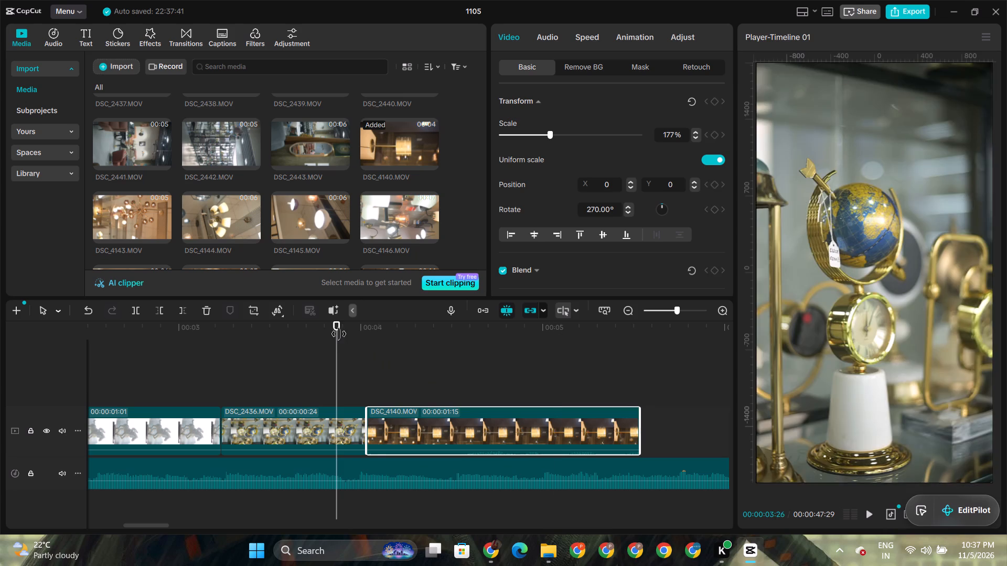
{"action": "key", "text": "space"}
{"action": "left_click", "coordinate": [488, 447]}
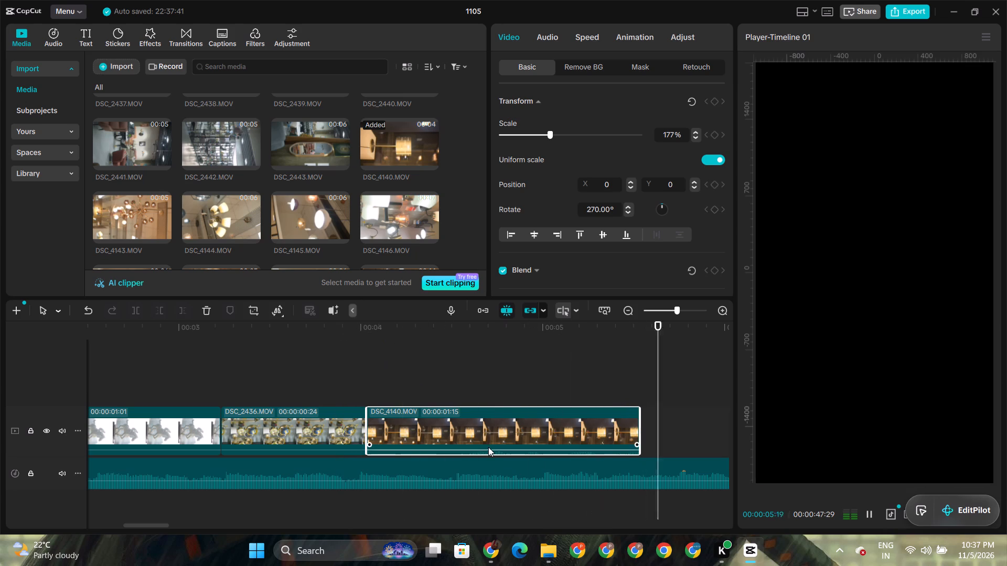
{"action": "key", "text": "space"}
{"action": "left_click", "coordinate": [193, 522]}
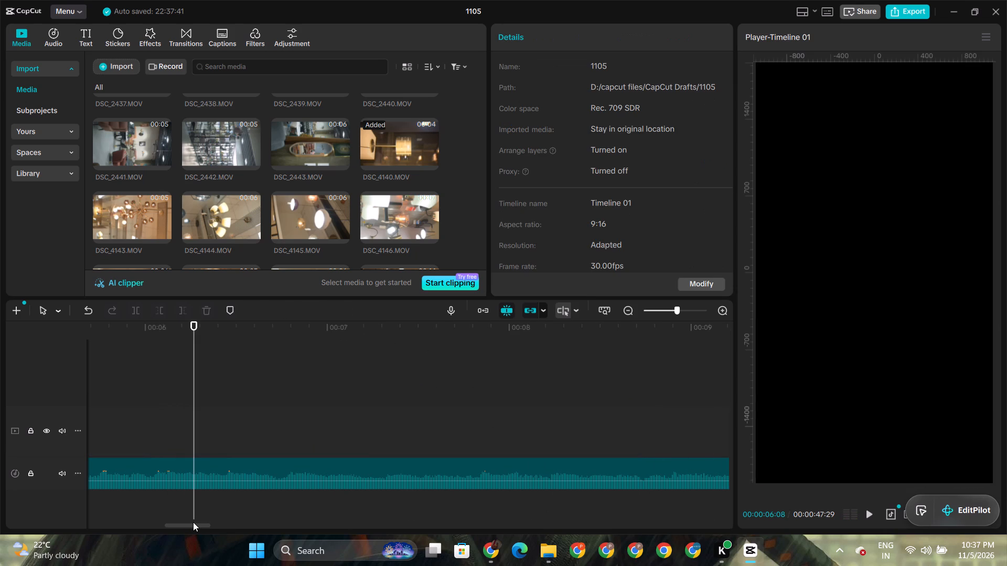
{"action": "left_click_drag", "start_coordinate": [193, 523], "coordinate": [172, 525]}
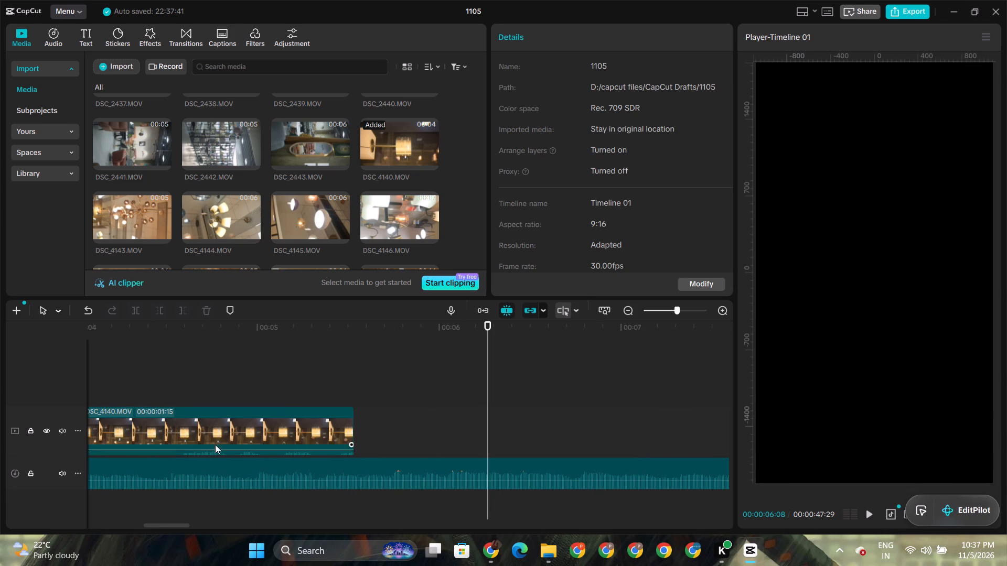
{"action": "left_click", "coordinate": [226, 432]}
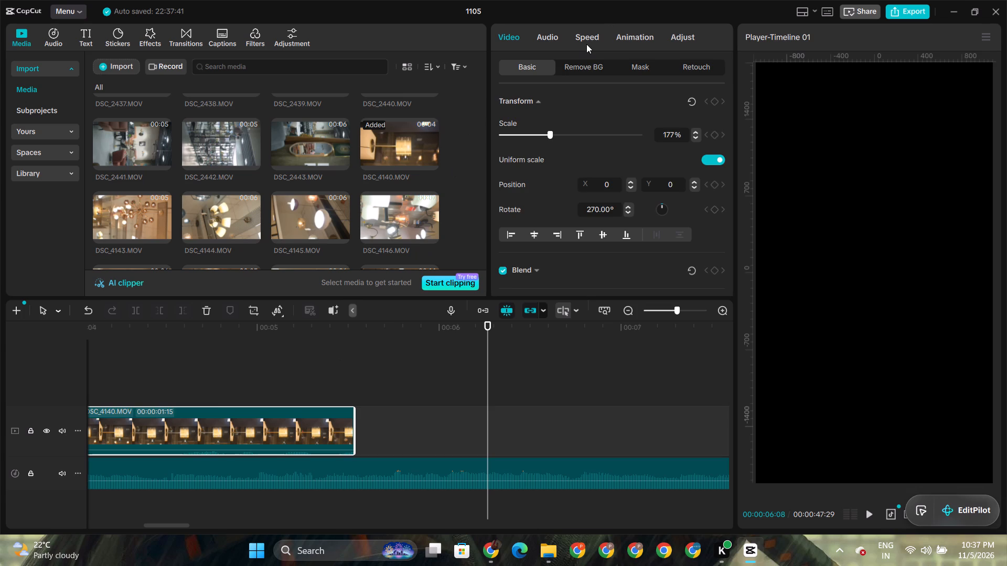
{"action": "left_click", "coordinate": [586, 44]}
{"action": "left_click", "coordinate": [358, 327]}
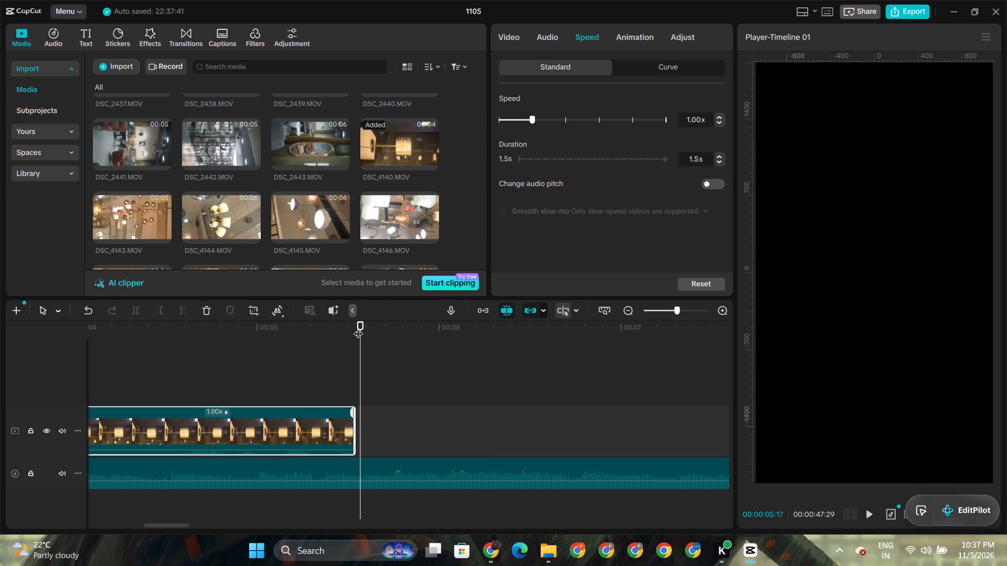
{"action": "left_click", "coordinate": [361, 318]}
{"action": "key", "text": "Left"}
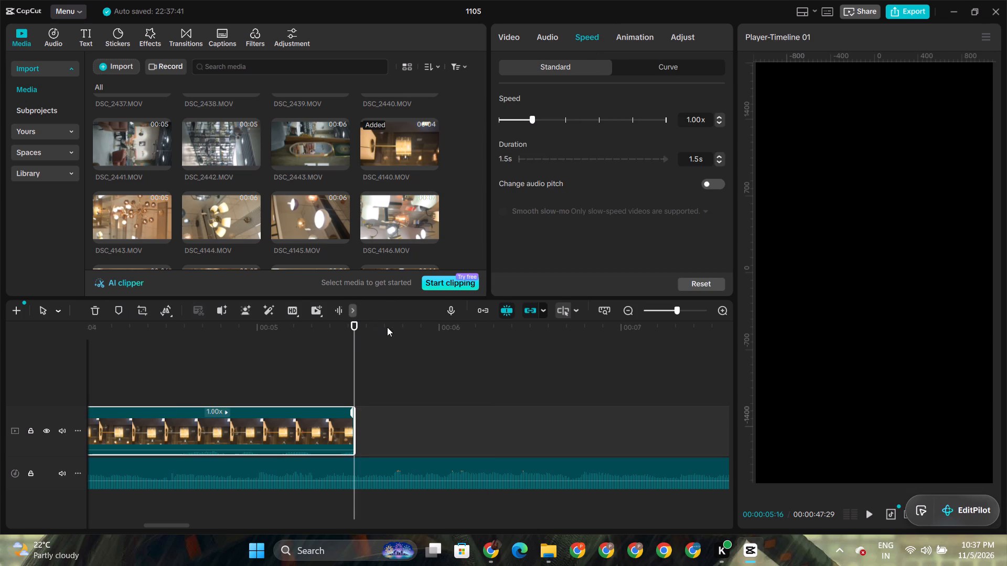
{"action": "triple_click", "coordinate": [716, 123]}
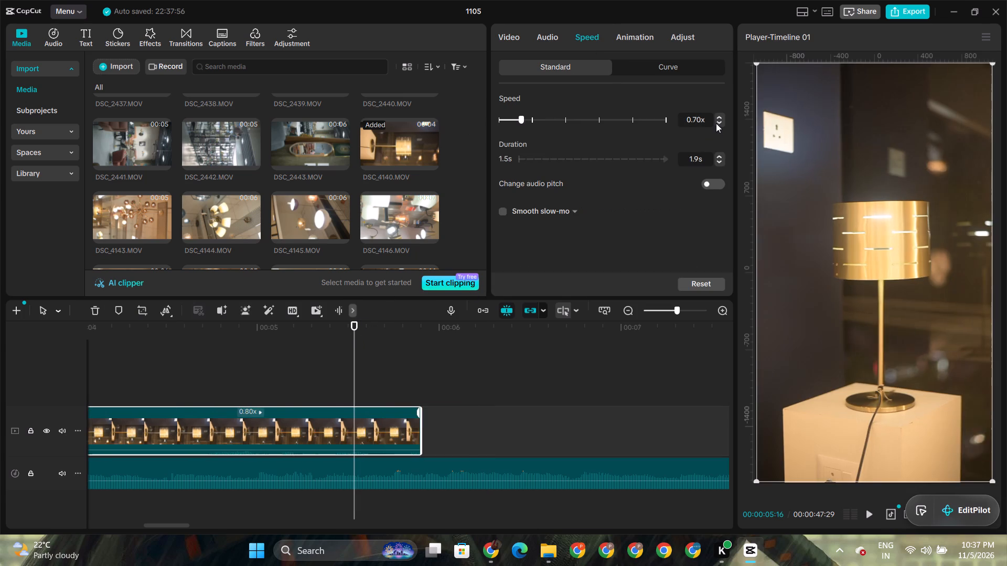
{"action": "left_click", "coordinate": [716, 123]}
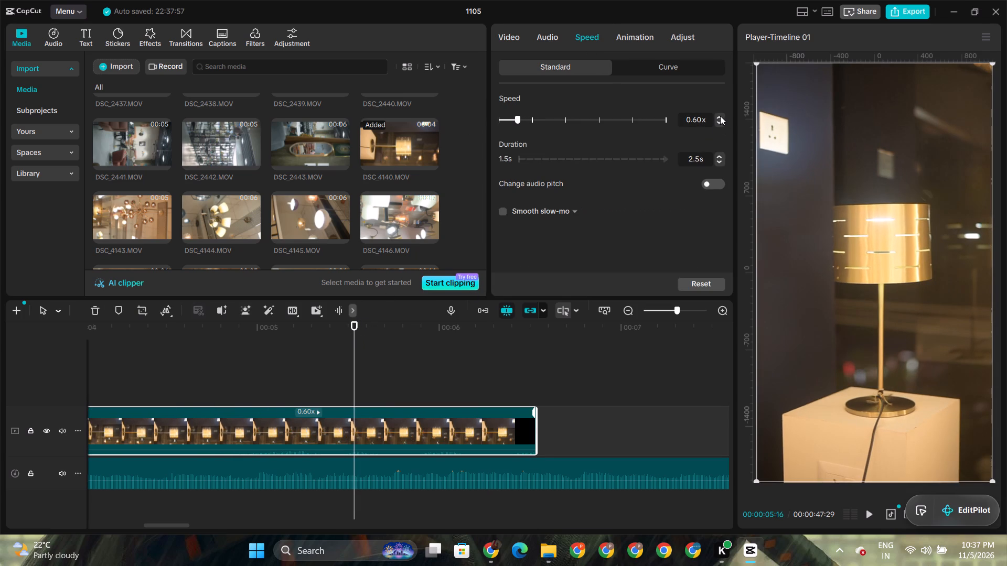
{"action": "left_click", "coordinate": [719, 117]}
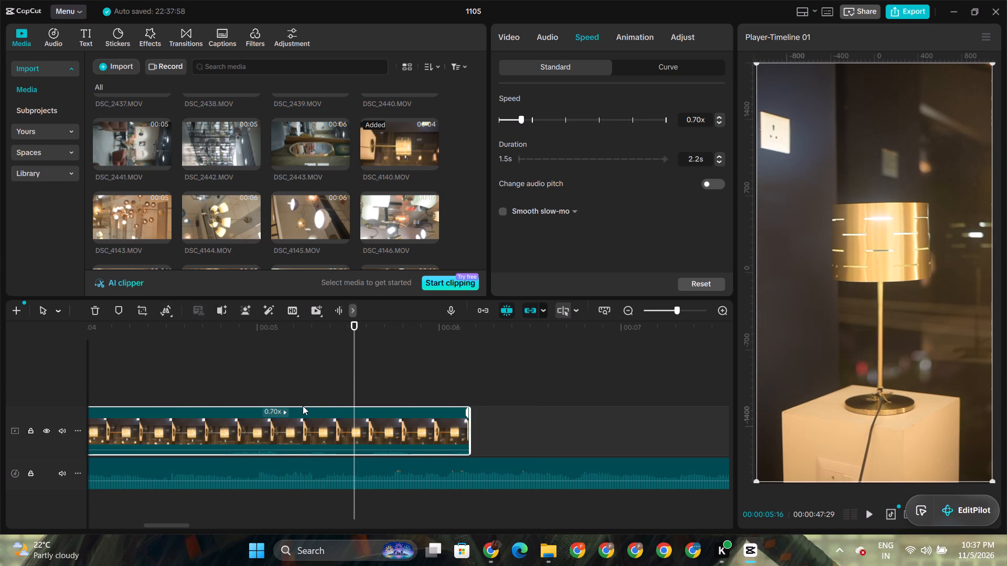
Trim off the end of the slowed DSC_4140.MOV after 00:00:05:16.
{"action": "left_click", "coordinate": [346, 310]}
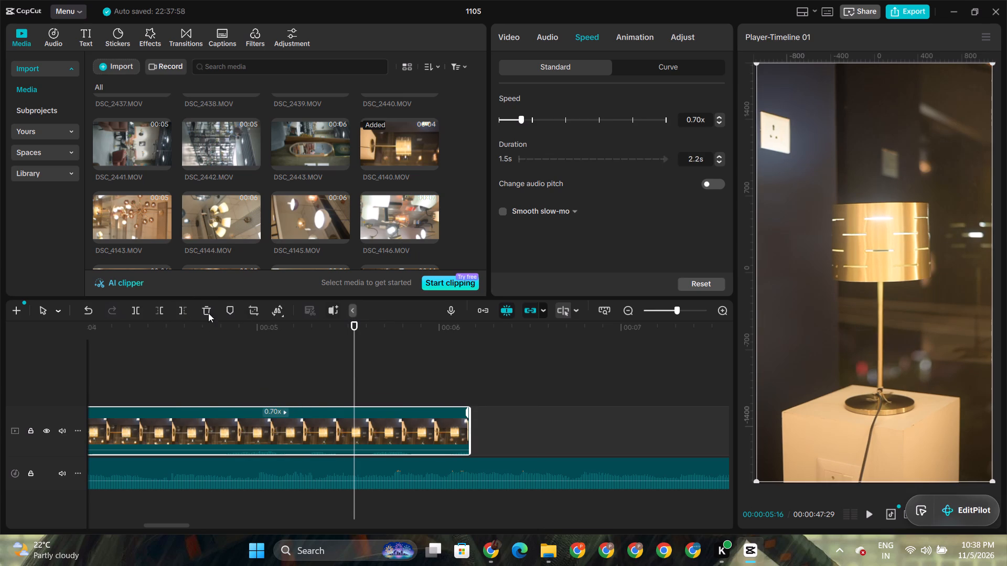
{"action": "left_click", "coordinate": [180, 309]}
Play back the edited clips up to the end of DSC_4140.MOV to check the slowed clip against the music.
{"action": "left_click", "coordinate": [281, 339]}
{"action": "left_click_drag", "start_coordinate": [281, 339], "coordinate": [93, 361]}
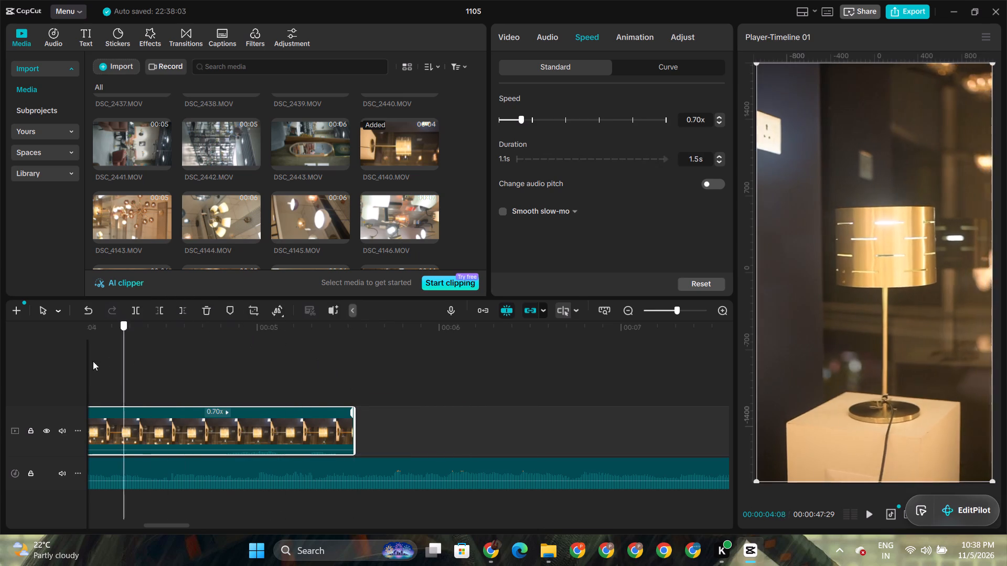
{"action": "left_click_drag", "start_coordinate": [93, 361], "coordinate": [37, 377]}
{"action": "key", "text": "space"}
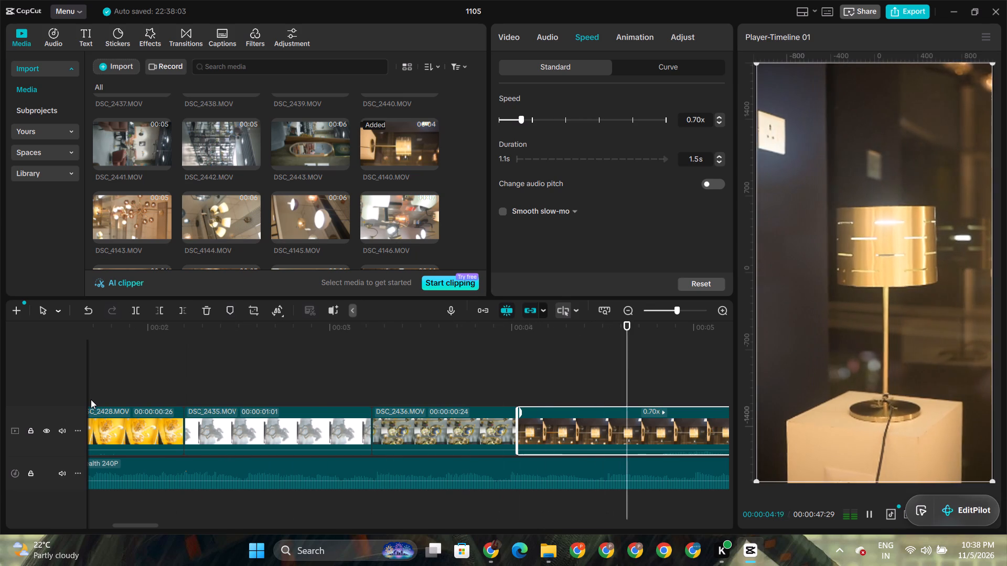
{"action": "key", "text": "space"}
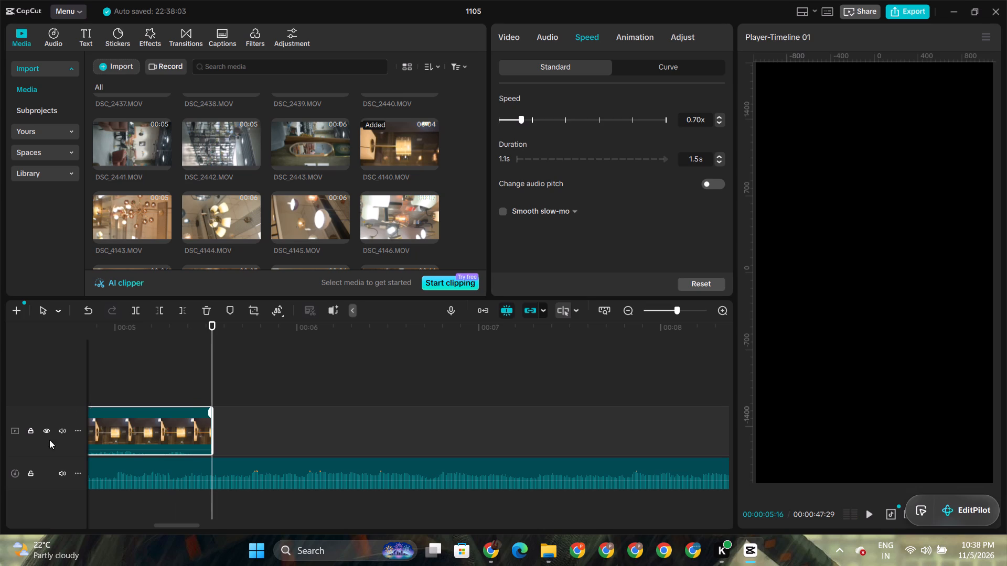
{"action": "left_click", "coordinate": [103, 326]}
{"action": "left_click_drag", "start_coordinate": [103, 326], "coordinate": [0, 362]}
{"action": "key", "text": "space"}
{"action": "key", "text": "space"}
{"action": "key", "text": "space"}
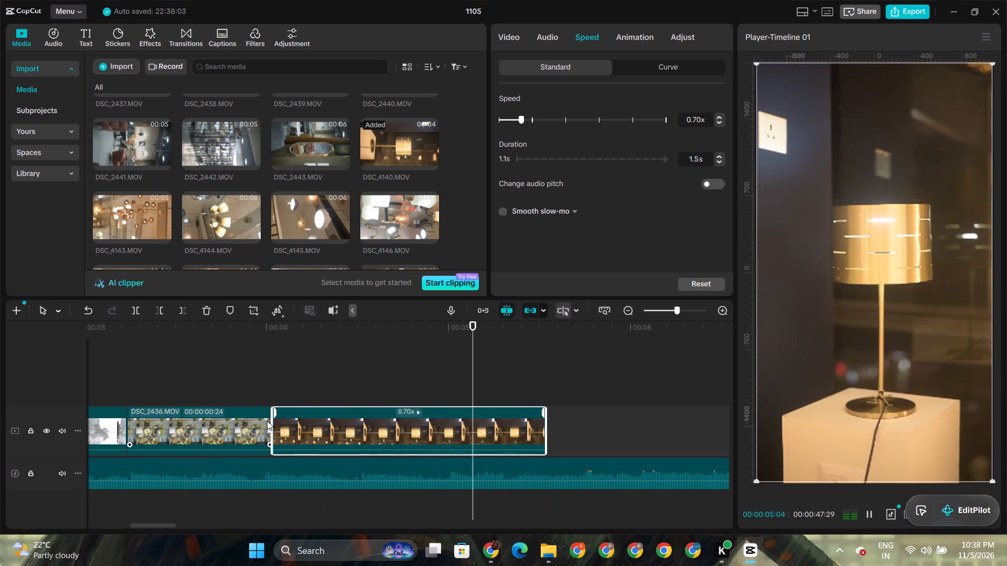
{"action": "key", "text": "space"}
{"action": "left_click", "coordinate": [352, 339]}
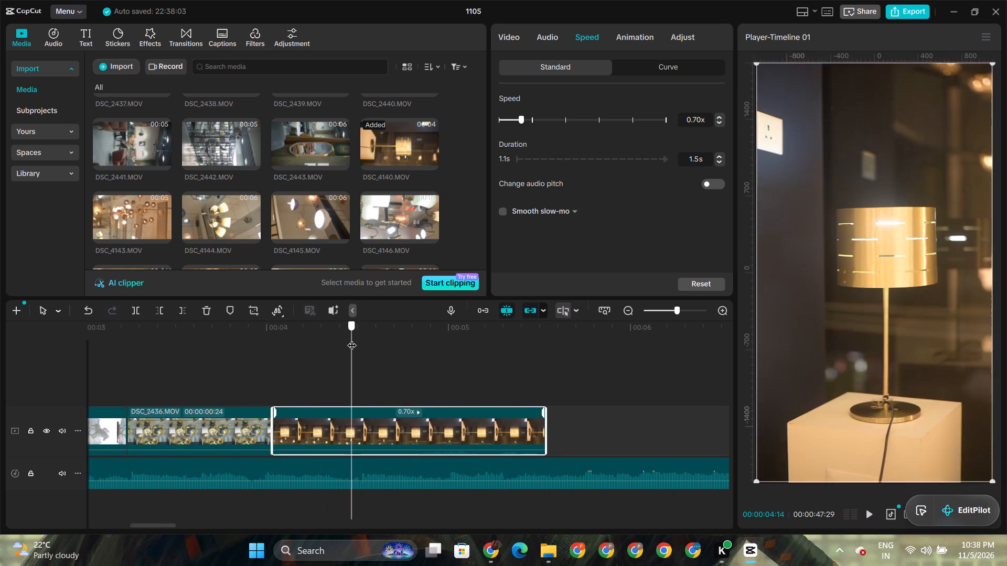
{"action": "key", "text": "space"}
{"action": "key", "text": "space"}
Preview DSC_4145.MOV, DSC_4146.MOV and DSC_4143.MOV, and add DSC_4143.MOV to the main video track just after DSC_4140.MOV.
{"action": "left_click", "coordinate": [312, 213]}
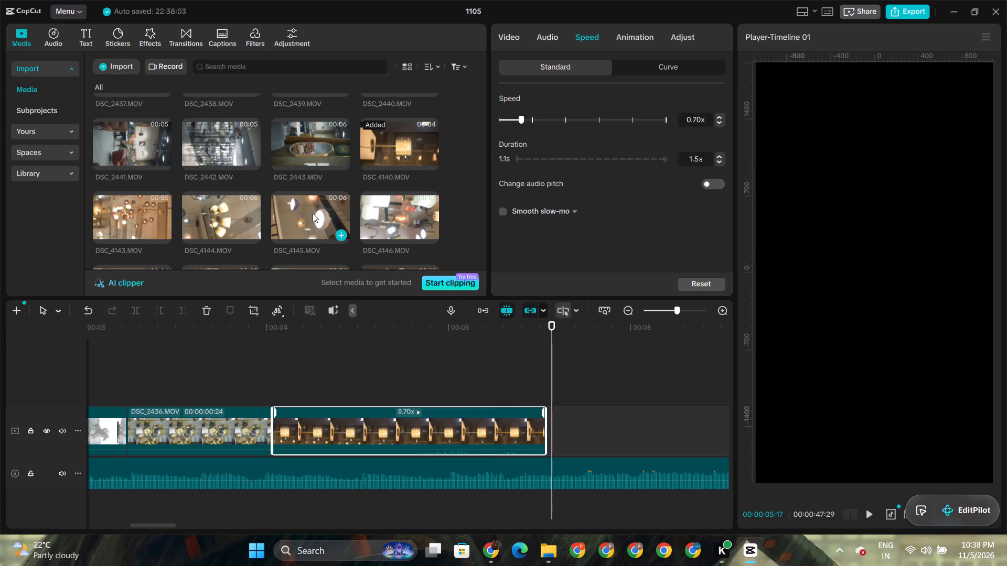
{"action": "key", "text": "space"}
{"action": "left_click", "coordinate": [381, 219]}
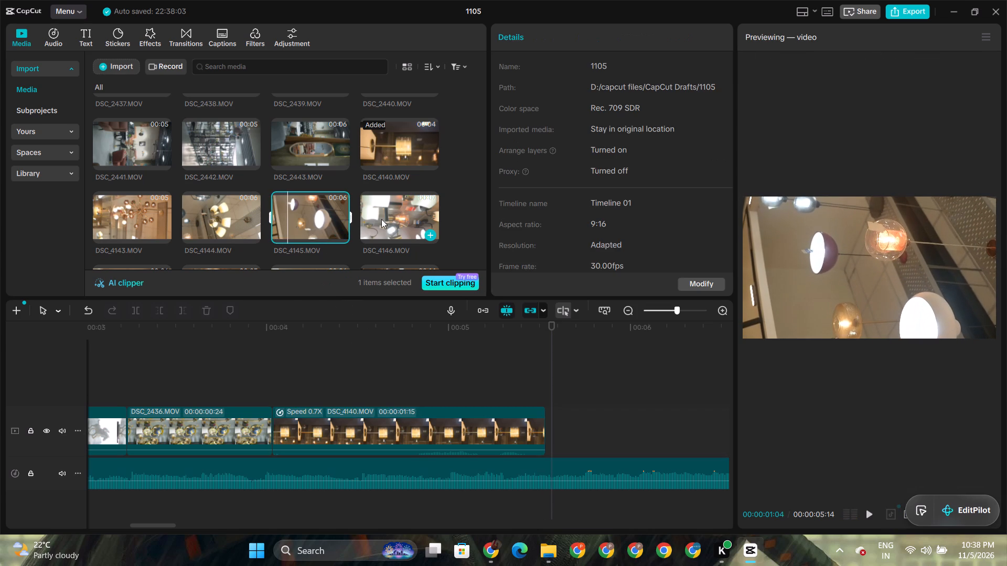
{"action": "key", "text": "space"}
{"action": "left_click", "coordinate": [86, 221]}
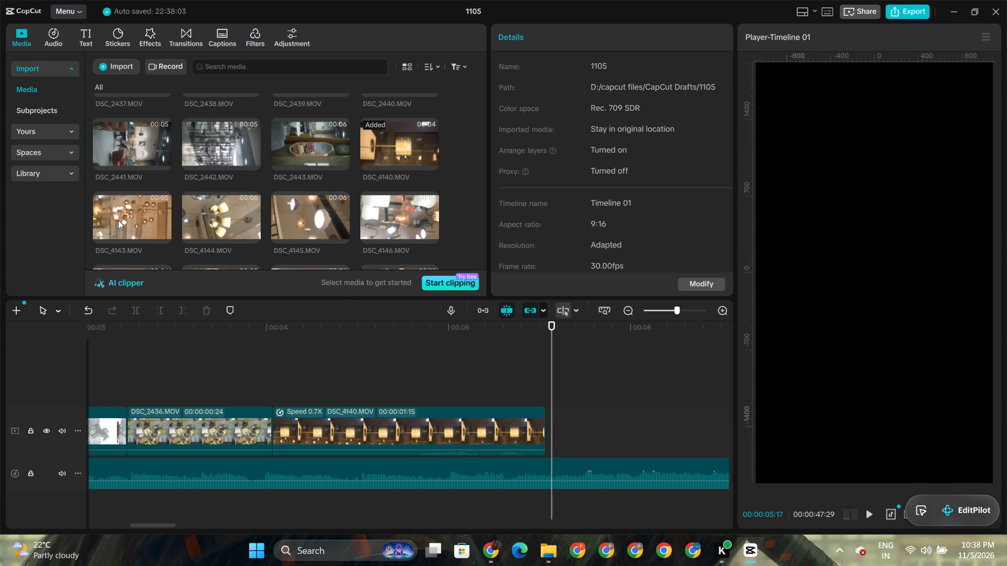
{"action": "left_click", "coordinate": [131, 220]}
{"action": "key", "text": "space"}
{"action": "left_click_drag", "start_coordinate": [138, 222], "coordinate": [141, 224]}
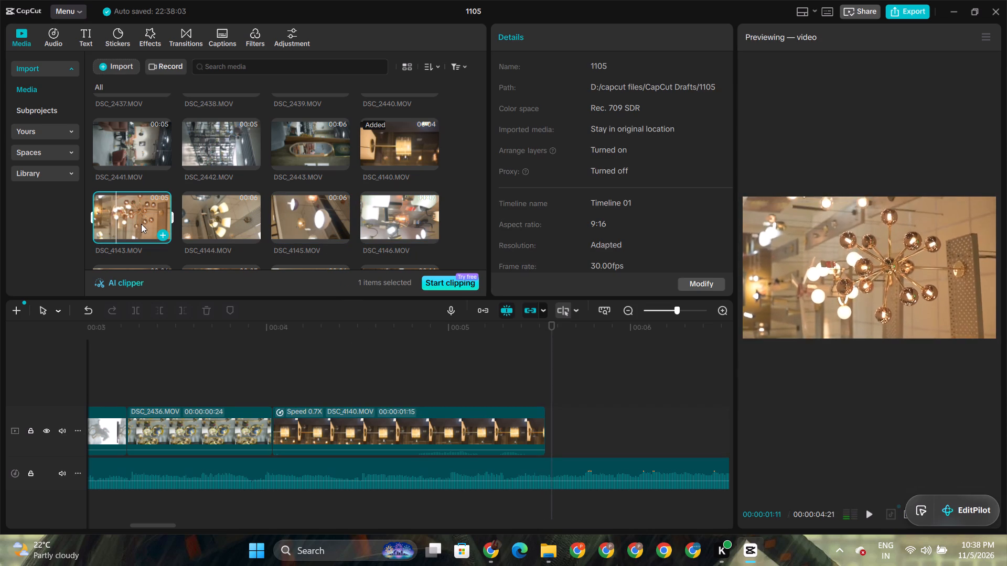
{"action": "left_click_drag", "start_coordinate": [141, 224], "coordinate": [561, 435]}
Set DSC_4143.MOV to 177% scale and 270° rotation so it fills the vertical frame.
{"action": "left_click", "coordinate": [581, 437]}
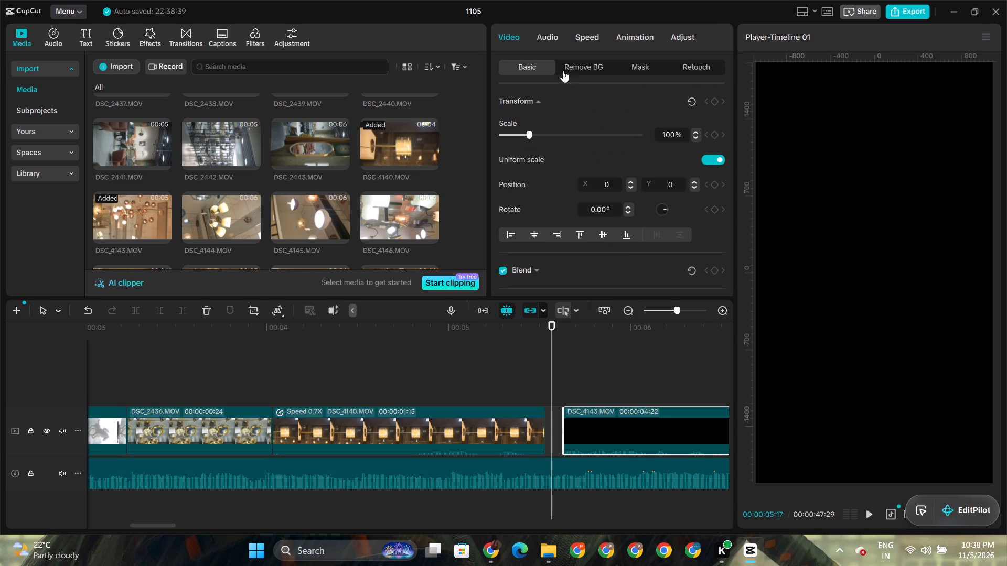
{"action": "left_click", "coordinate": [677, 134]}
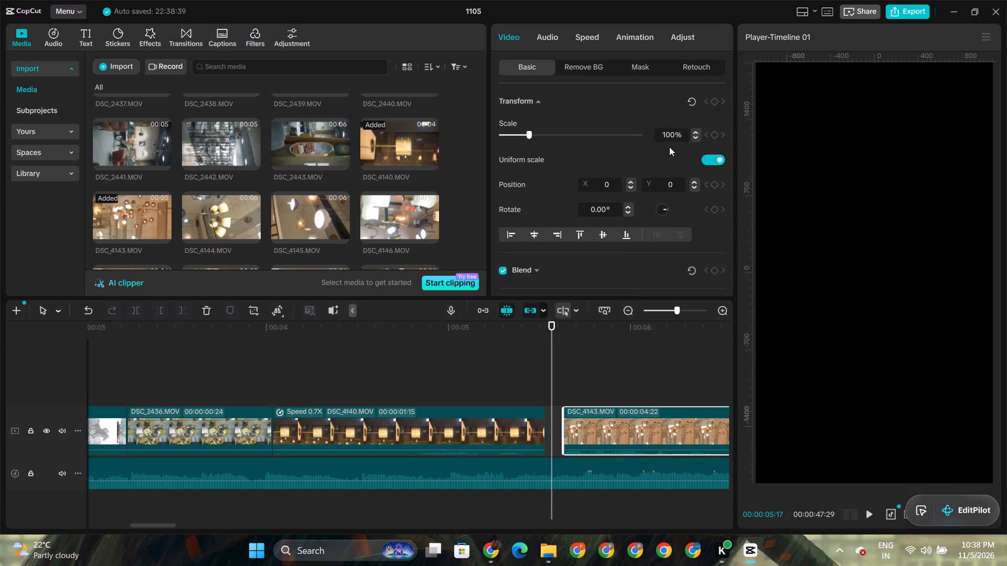
{"action": "key", "text": "BackSpace"}
{"action": "key", "text": "BackSpace"}
{"action": "type", "text": "77"}
{"action": "key", "text": "Return"}
{"action": "left_click_drag", "start_coordinate": [609, 207], "coordinate": [421, 214]}
{"action": "key", "text": "2"}
{"action": "key", "text": "7"}
{"action": "key", "text": "0"}
{"action": "key", "text": "Return"}
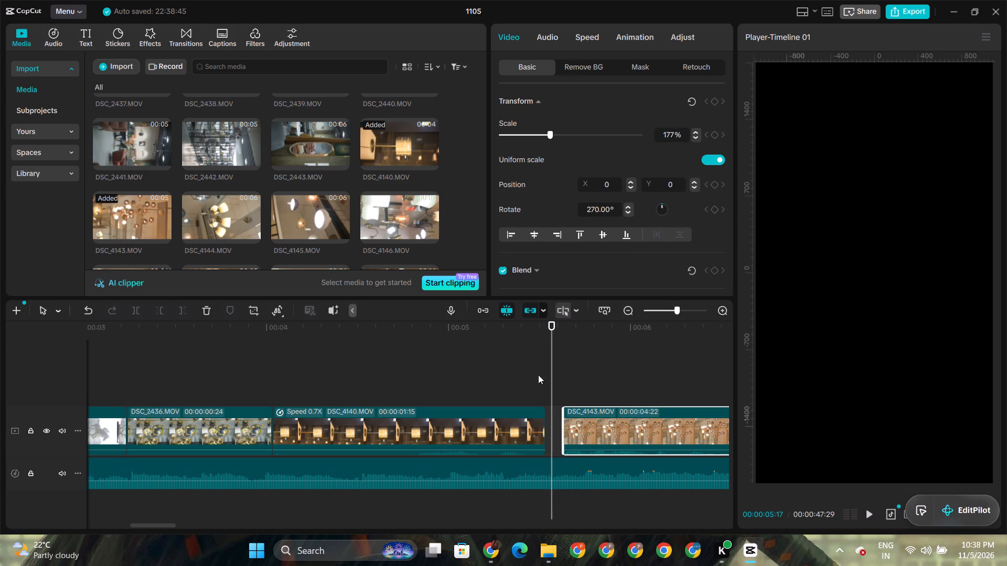
Play DSC_4143.MOV and trim off its start before 00:00:06:24.
{"action": "key", "text": "space"}
{"action": "key", "text": "space"}
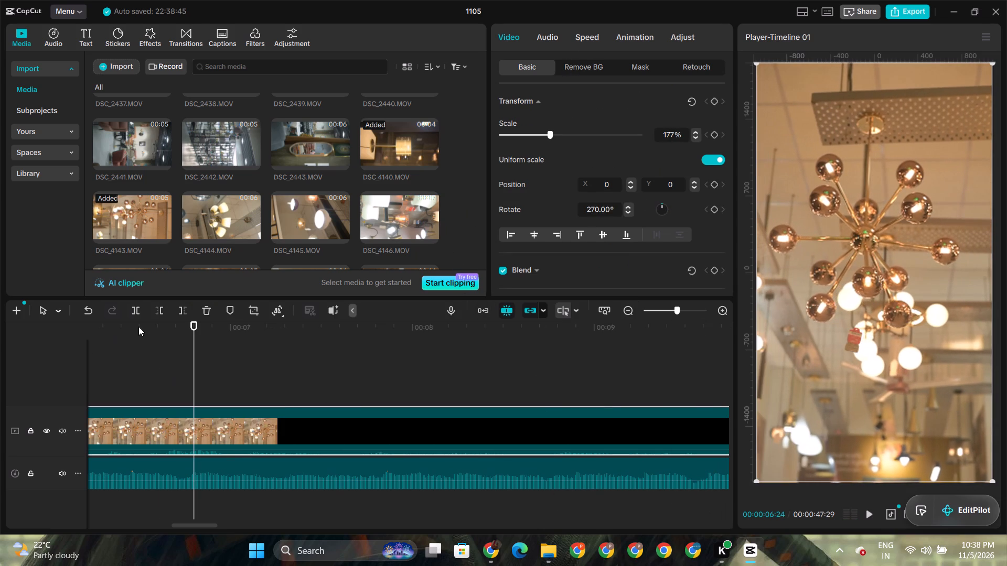
{"action": "left_click", "coordinate": [164, 310]}
Slow DSC_4143.MOV to 0.60x speed, playing it at 0.70x along the way.
{"action": "left_click", "coordinate": [590, 37]}
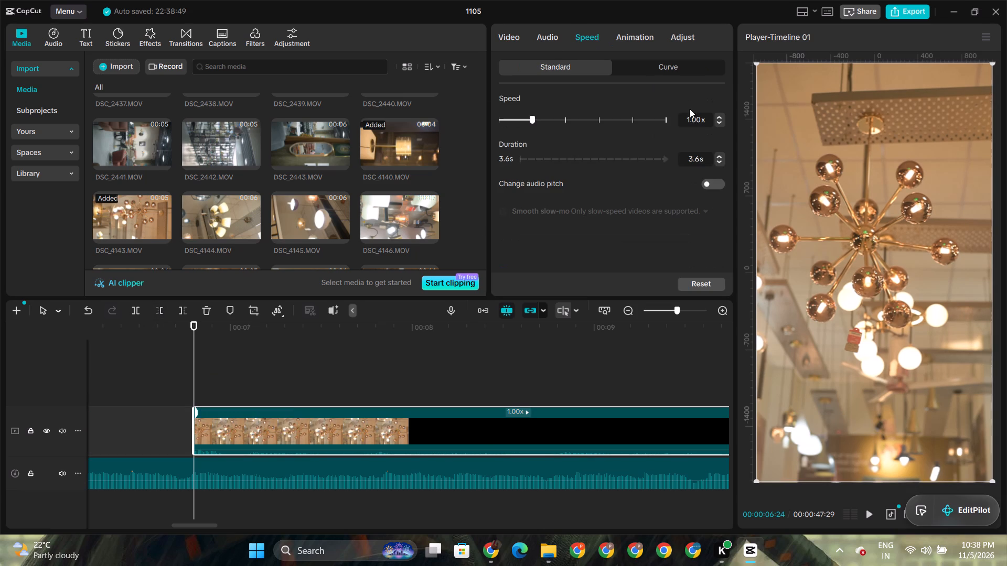
{"action": "triple_click", "coordinate": [721, 125]}
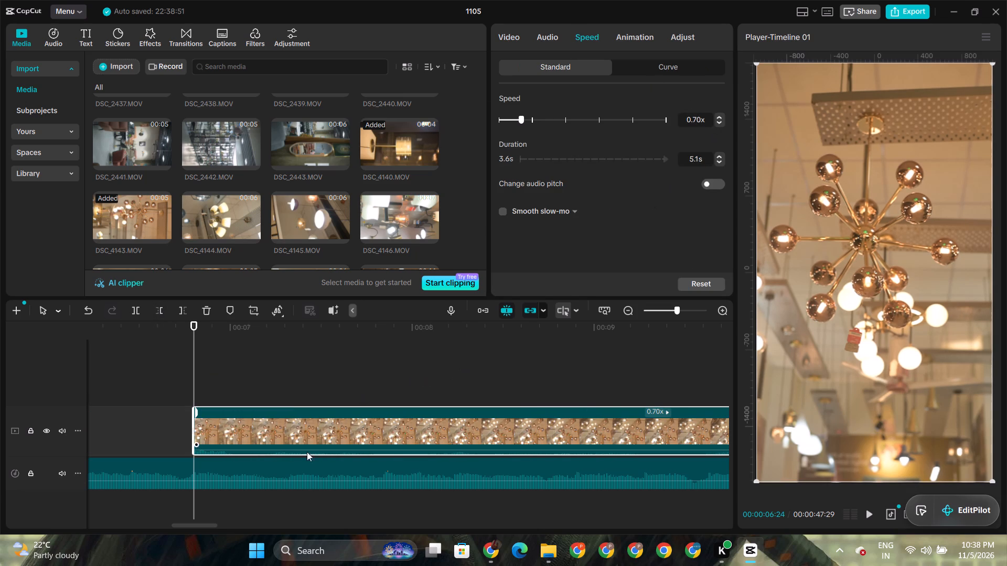
{"action": "key", "text": "space"}
{"action": "key", "text": "space"}
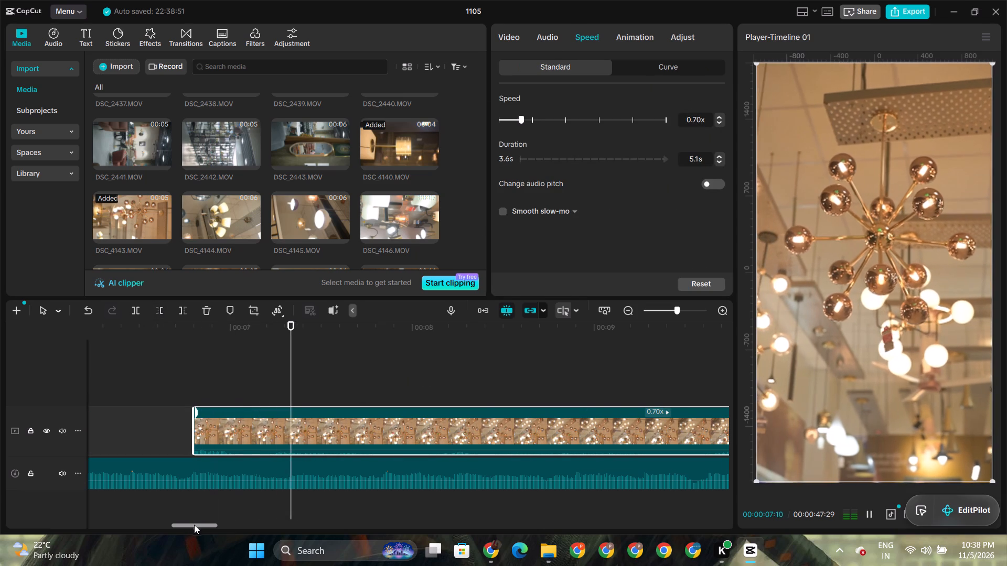
{"action": "left_click", "coordinate": [719, 122]}
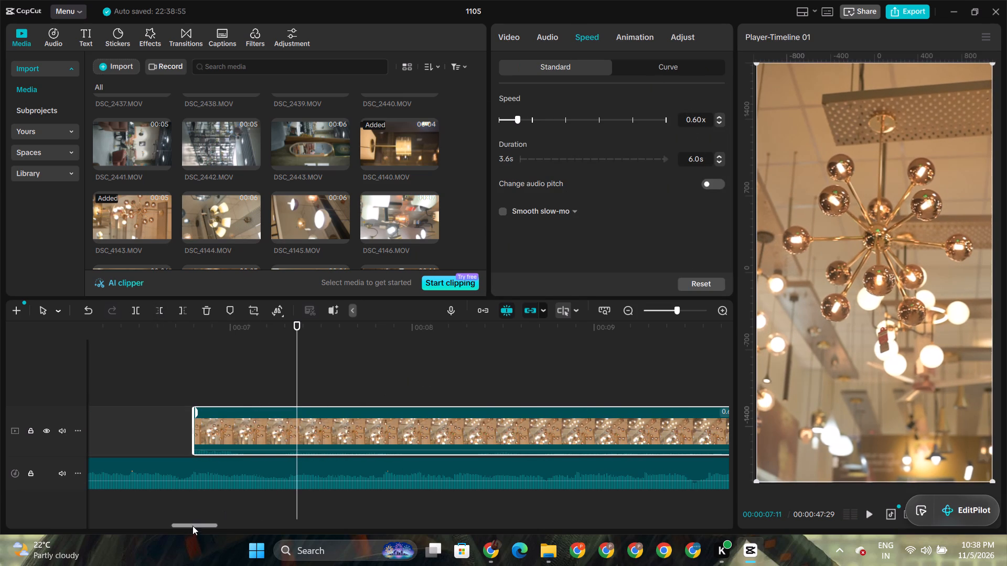
Move DSC_4143.MOV directly against the end of DSC_4140.MOV and put the playhead at 00:00:05:15.
{"action": "left_click_drag", "start_coordinate": [192, 526], "coordinate": [183, 530]}
{"action": "left_click_drag", "start_coordinate": [468, 422], "coordinate": [242, 434]}
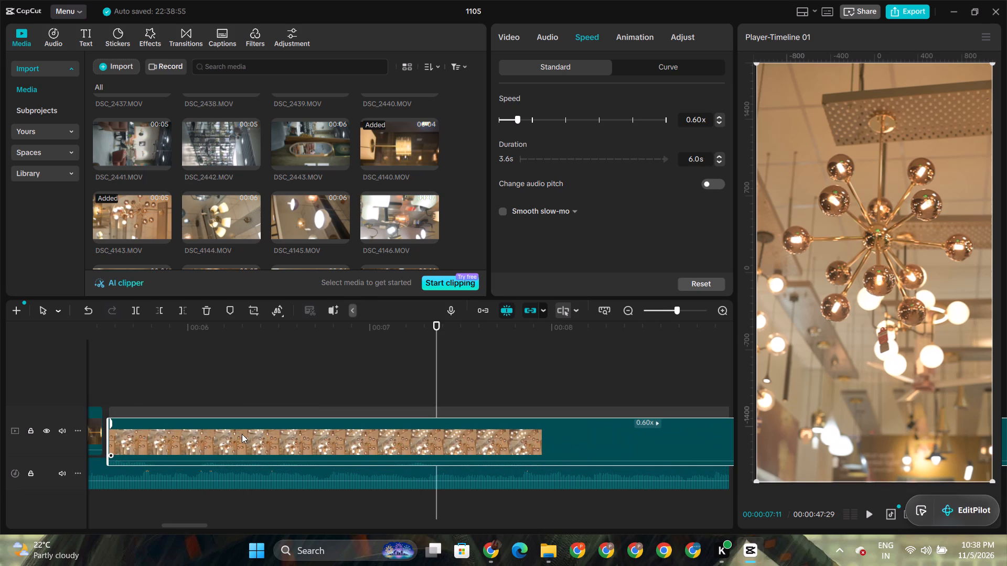
{"action": "left_click_drag", "start_coordinate": [242, 434], "coordinate": [240, 433]}
{"action": "left_click", "coordinate": [97, 329]}
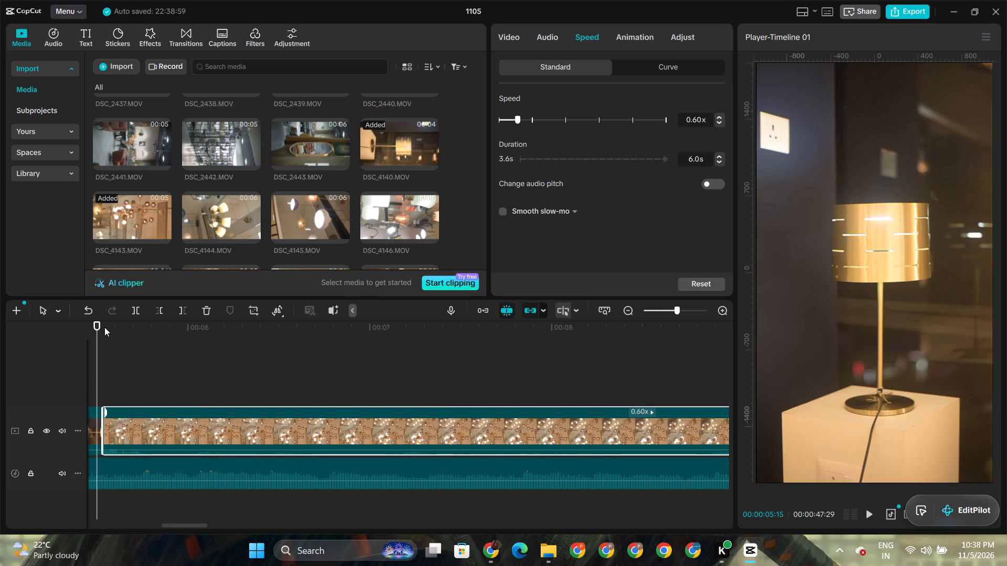
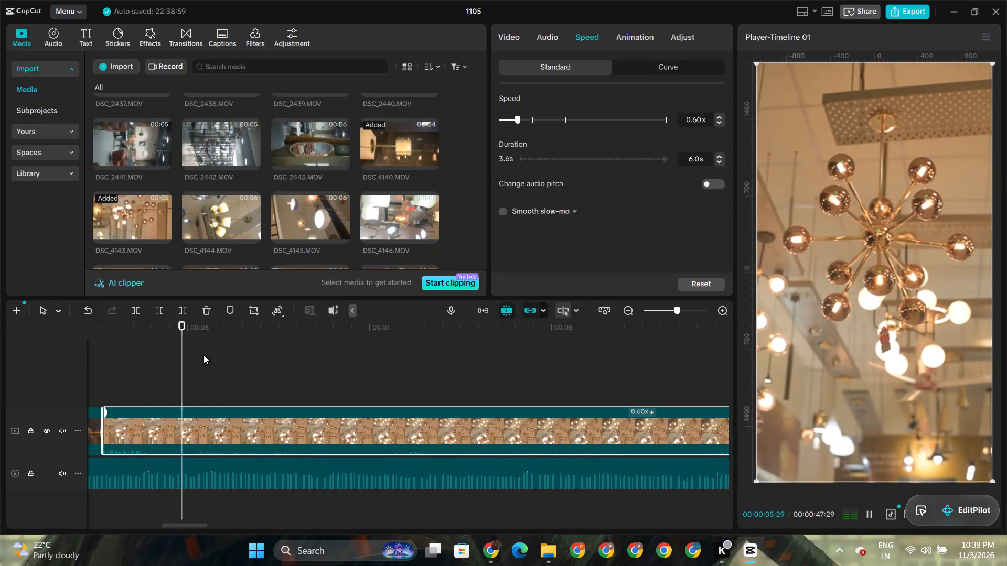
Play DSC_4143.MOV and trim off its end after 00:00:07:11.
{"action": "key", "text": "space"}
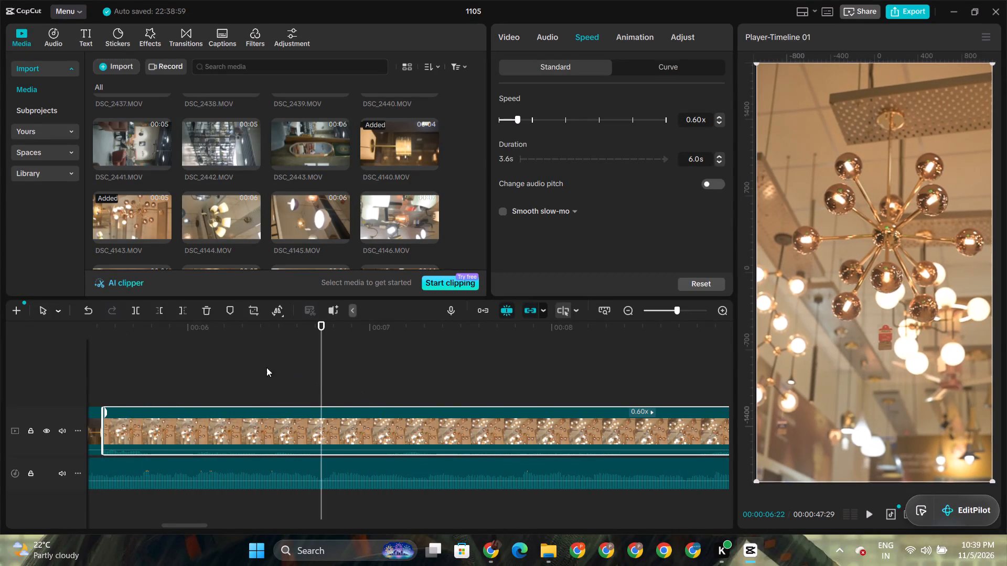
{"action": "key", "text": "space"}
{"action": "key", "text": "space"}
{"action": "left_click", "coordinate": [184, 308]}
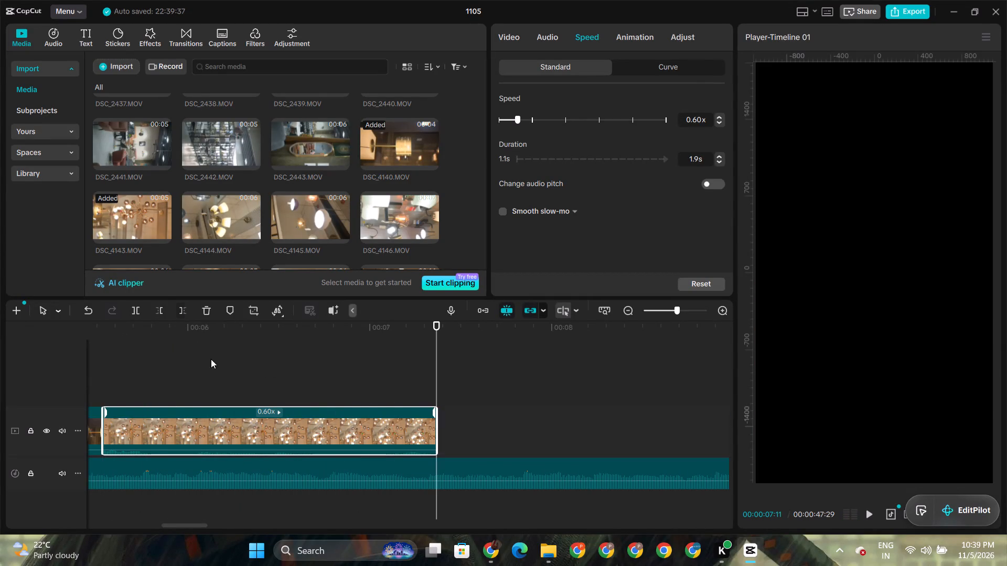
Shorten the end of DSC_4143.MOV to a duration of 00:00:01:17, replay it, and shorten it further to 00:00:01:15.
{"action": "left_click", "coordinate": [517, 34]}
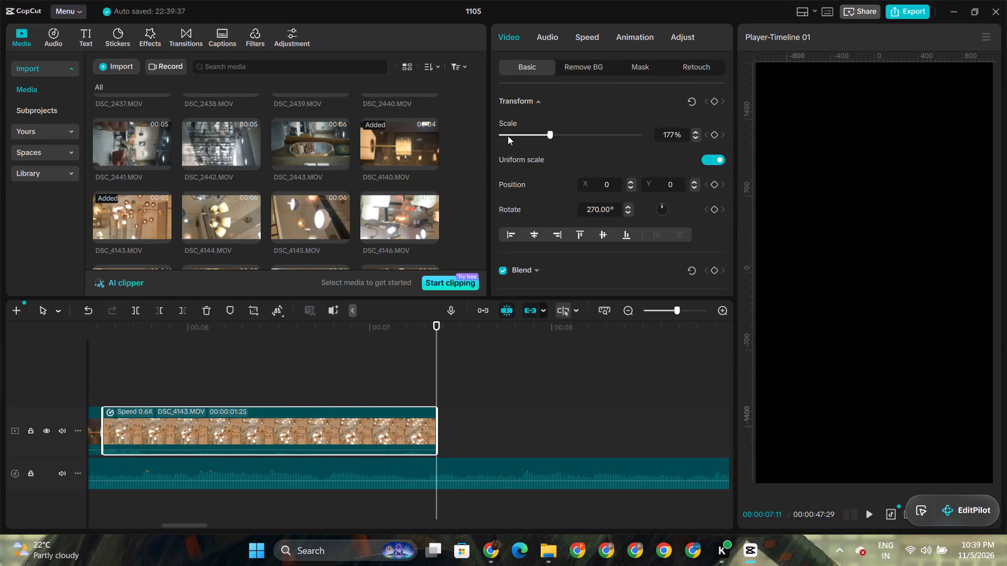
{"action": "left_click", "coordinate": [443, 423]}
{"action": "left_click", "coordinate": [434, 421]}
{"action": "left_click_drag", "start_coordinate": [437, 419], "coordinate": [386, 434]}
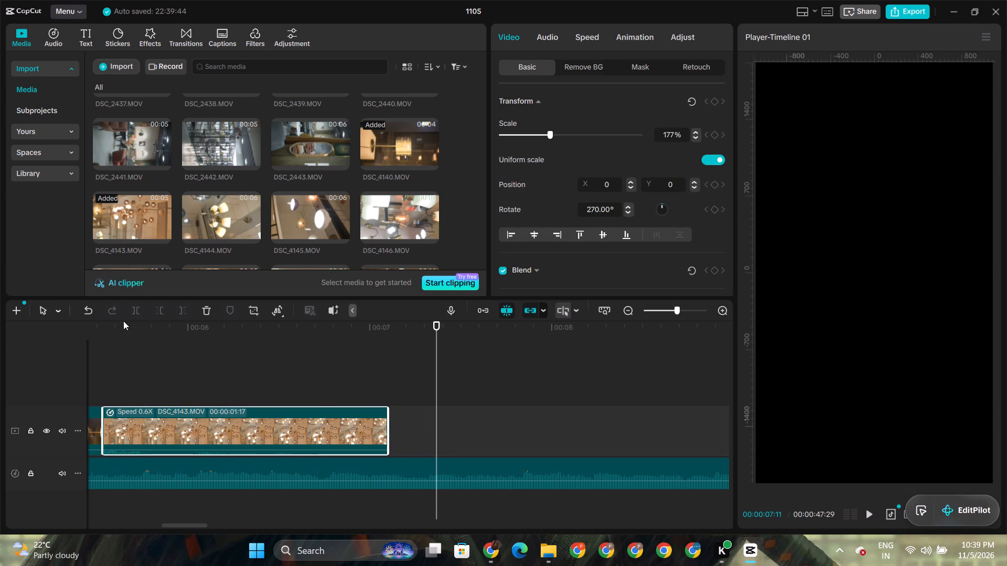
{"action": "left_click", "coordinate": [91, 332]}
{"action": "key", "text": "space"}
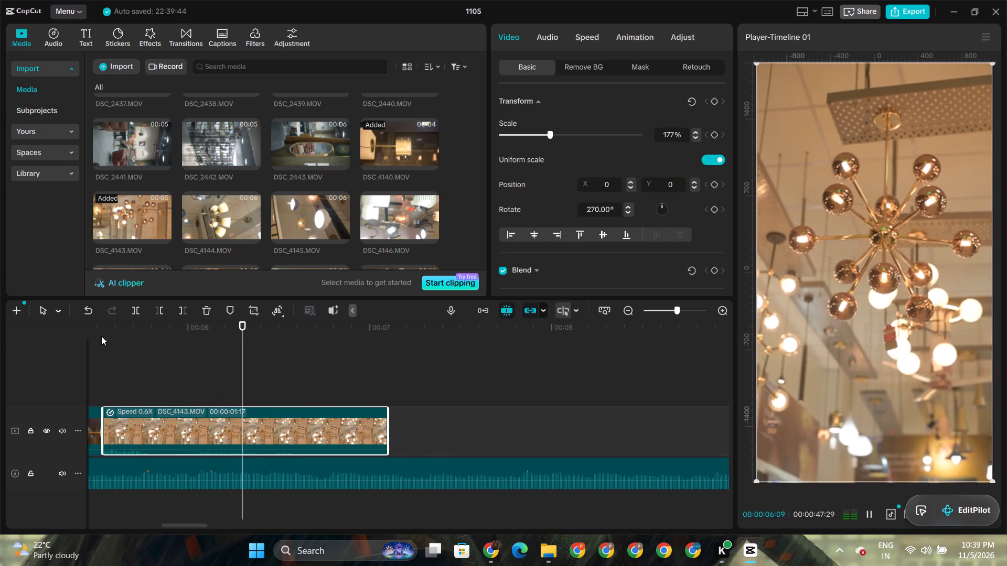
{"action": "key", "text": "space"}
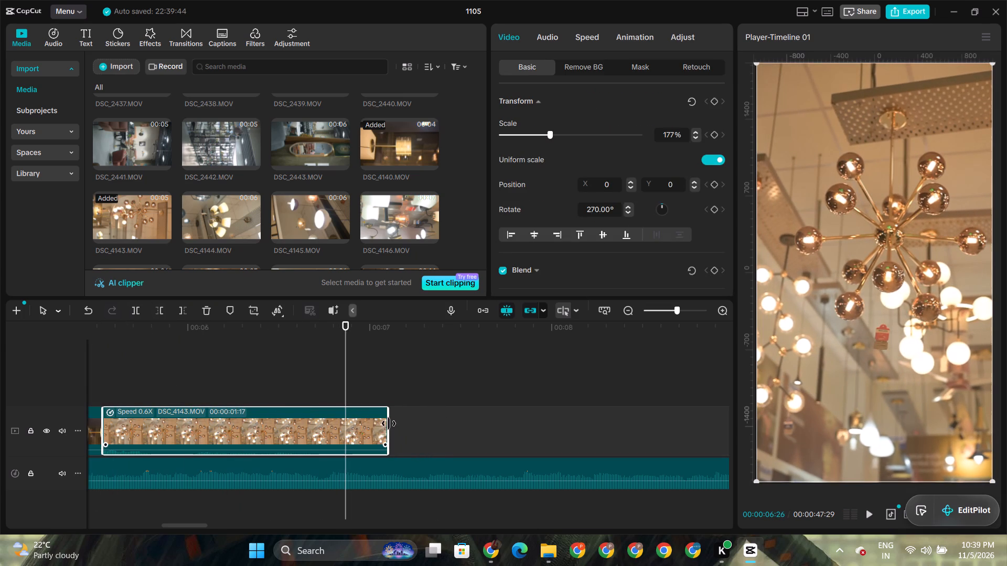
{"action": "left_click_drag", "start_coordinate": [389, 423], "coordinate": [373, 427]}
Trim off the end of DSC_4143.MOV after 00:00:06:25 and replay the cut from DSC_4140.MOV into it.
{"action": "left_click", "coordinate": [201, 347]}
{"action": "key", "text": "space"}
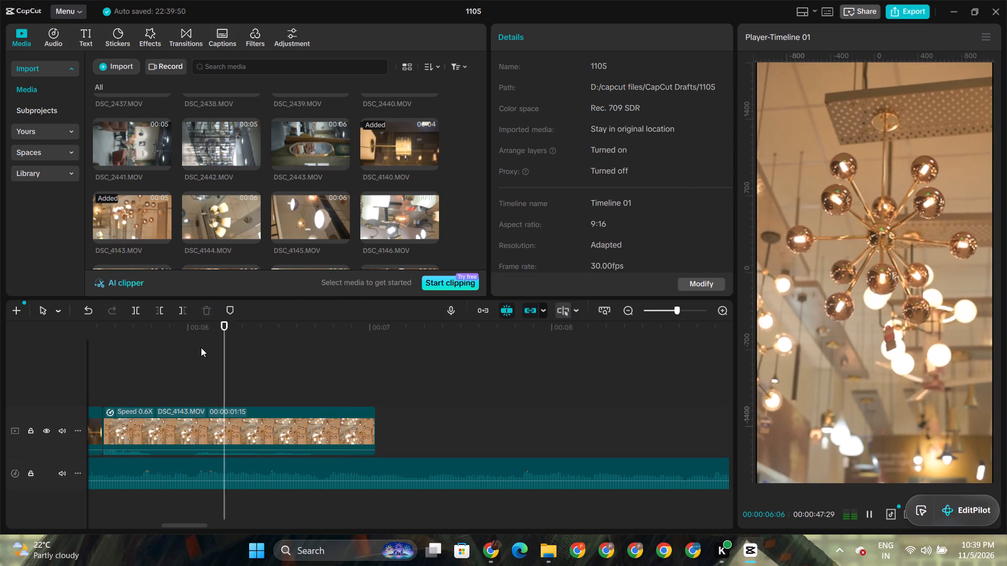
{"action": "key", "text": "space"}
{"action": "left_click", "coordinate": [299, 344]}
{"action": "key", "text": "space"}
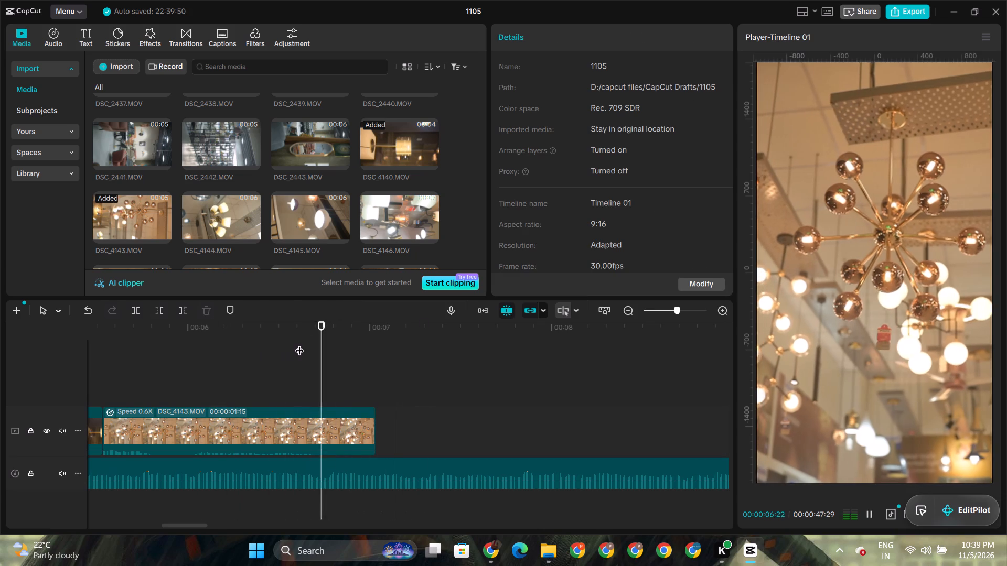
{"action": "key", "text": "space"}
{"action": "double_click", "coordinate": [338, 323]}
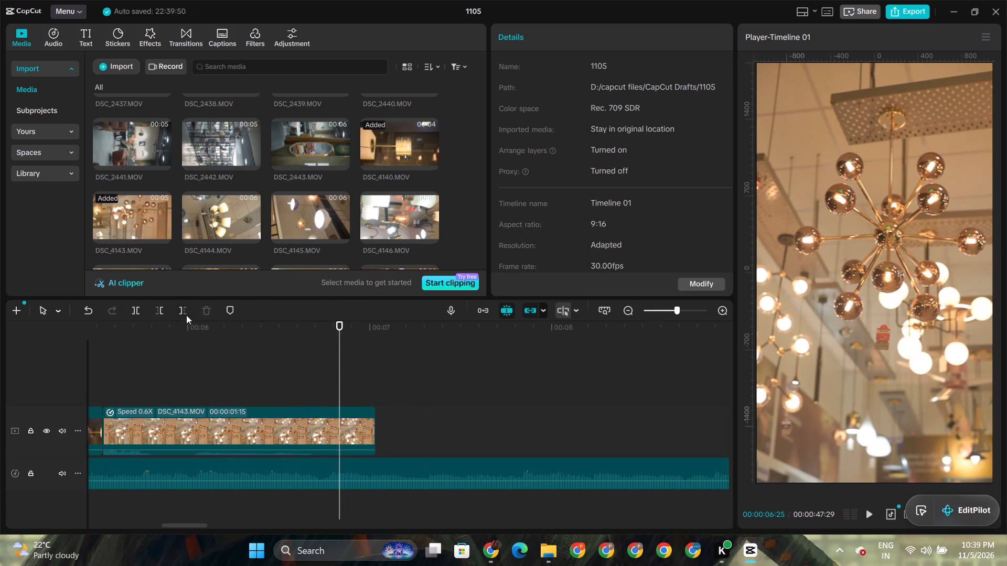
{"action": "left_click", "coordinate": [186, 311]}
{"action": "left_click", "coordinate": [242, 341]}
{"action": "left_click_drag", "start_coordinate": [242, 341], "coordinate": [72, 373]}
{"action": "key", "text": "space"}
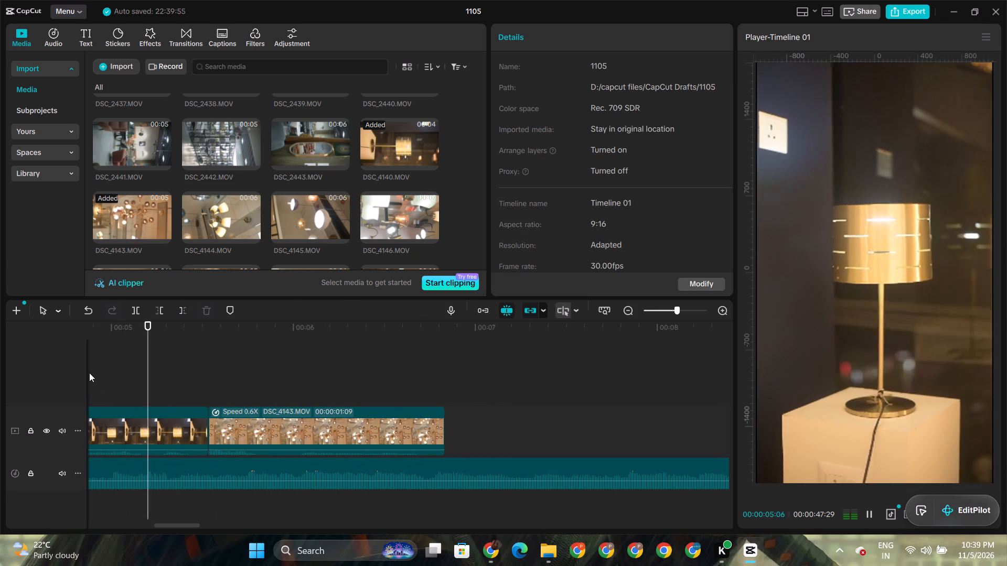
{"action": "key", "text": "space"}
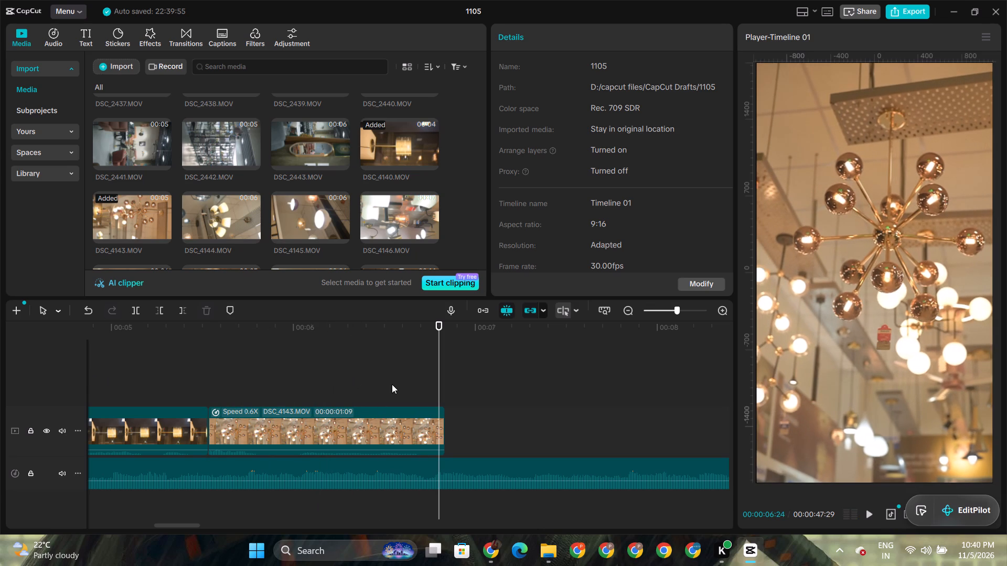
Preview DSC_4150.MOV in the media library and add it to the video track, a short gap after DSC_4143.MOV.
{"action": "scroll", "coordinate": [294, 210], "scroll_direction": "down", "scroll_amount": 1}
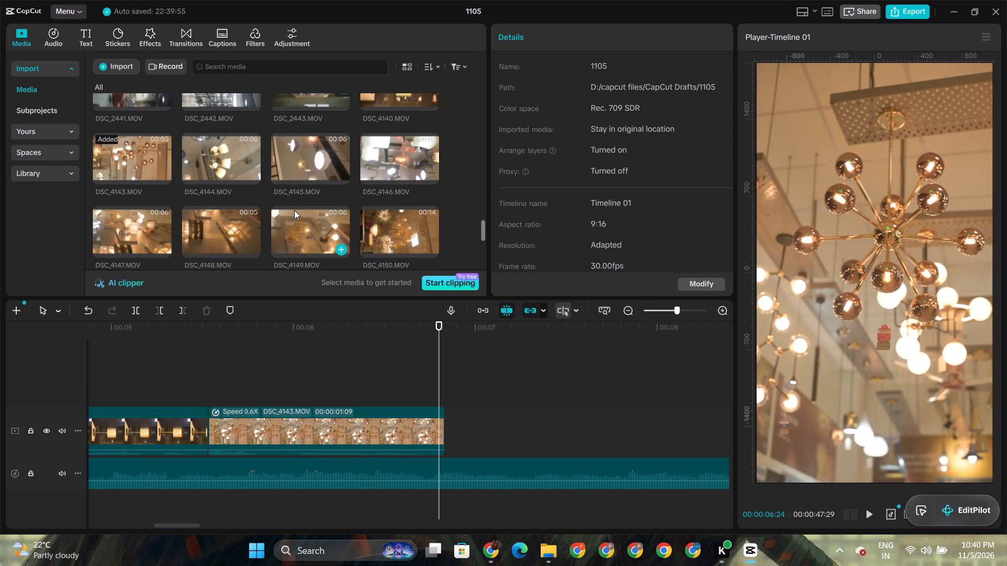
{"action": "scroll", "coordinate": [294, 213], "scroll_direction": "down", "scroll_amount": 1}
{"action": "left_click", "coordinate": [376, 172]}
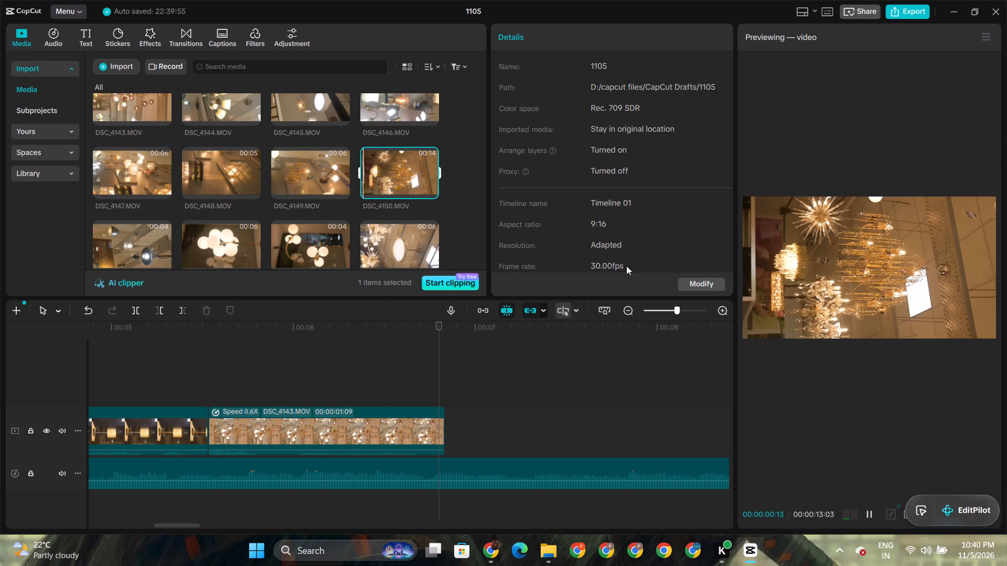
{"action": "key", "text": "space"}
{"action": "left_click", "coordinate": [438, 166]}
{"action": "left_click_drag", "start_coordinate": [413, 175], "coordinate": [669, 372]}
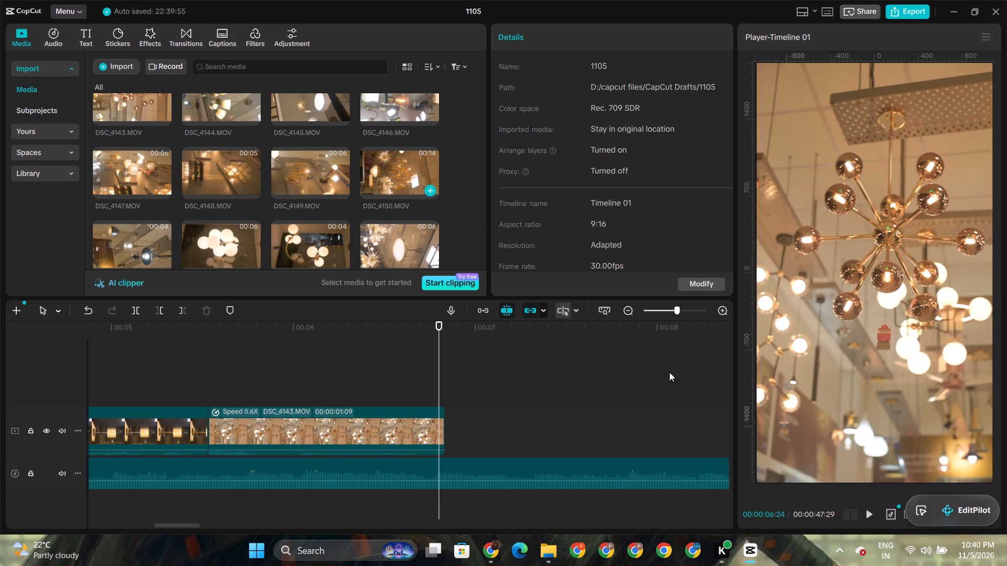
{"action": "left_click_drag", "start_coordinate": [669, 372], "coordinate": [556, 423]}
{"action": "left_click", "coordinate": [597, 422]}
Set DSC_4150.MOV to 177% scale and 270° rotation so it fills the vertical frame.
{"action": "left_click", "coordinate": [590, 340]}
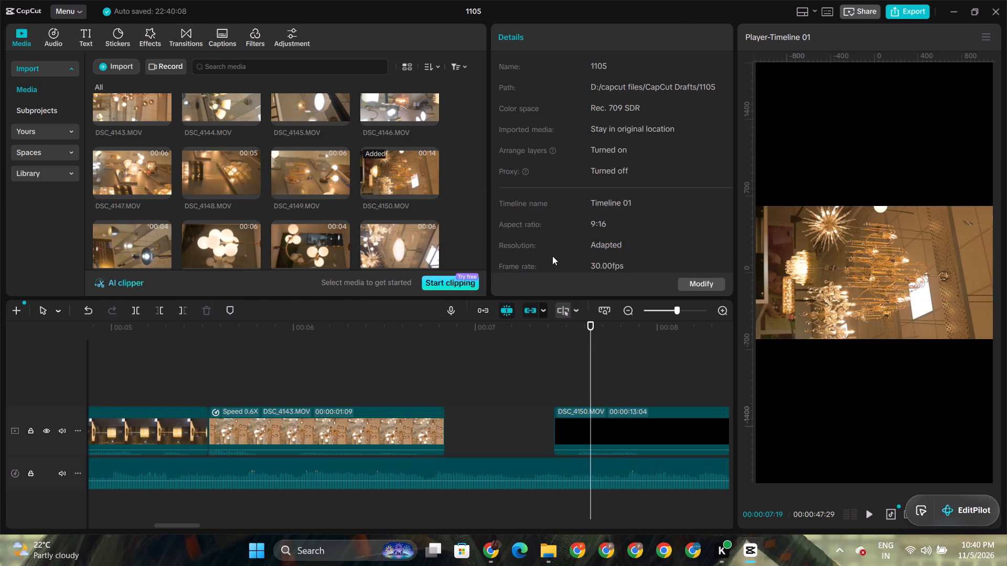
{"action": "left_click", "coordinate": [648, 427]}
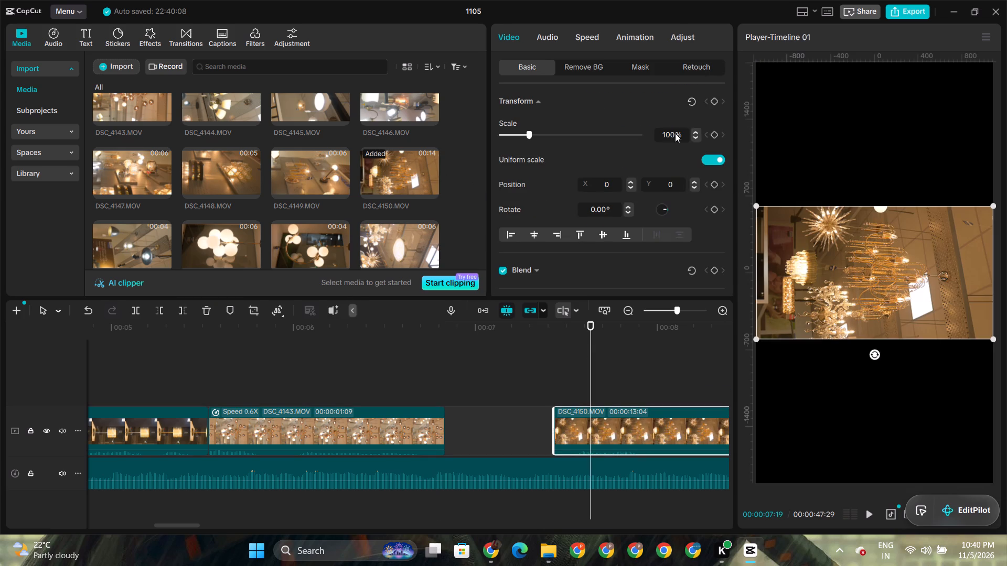
{"action": "left_click", "coordinate": [674, 135]}
{"action": "key", "text": "BackSpace"}
{"action": "key", "text": "BackSpace"}
{"action": "type", "text": "77"}
{"action": "key", "text": "Return"}
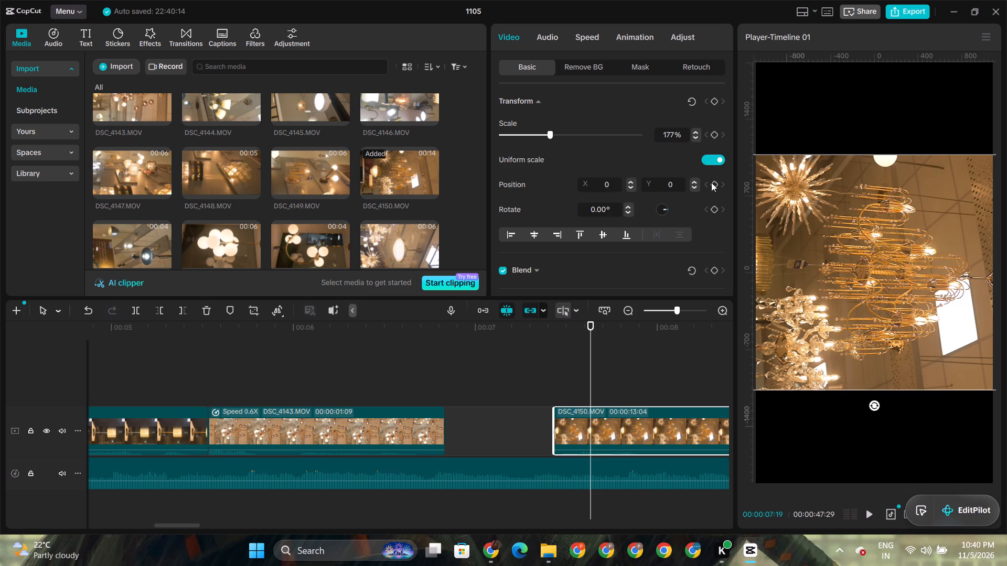
{"action": "left_click_drag", "start_coordinate": [610, 205], "coordinate": [483, 242]}
{"action": "key", "text": "1"}
{"action": "key", "text": "BackSpace"}
{"action": "type", "text": "27"}
{"action": "key", "text": "0"}
{"action": "key", "text": "Return"}
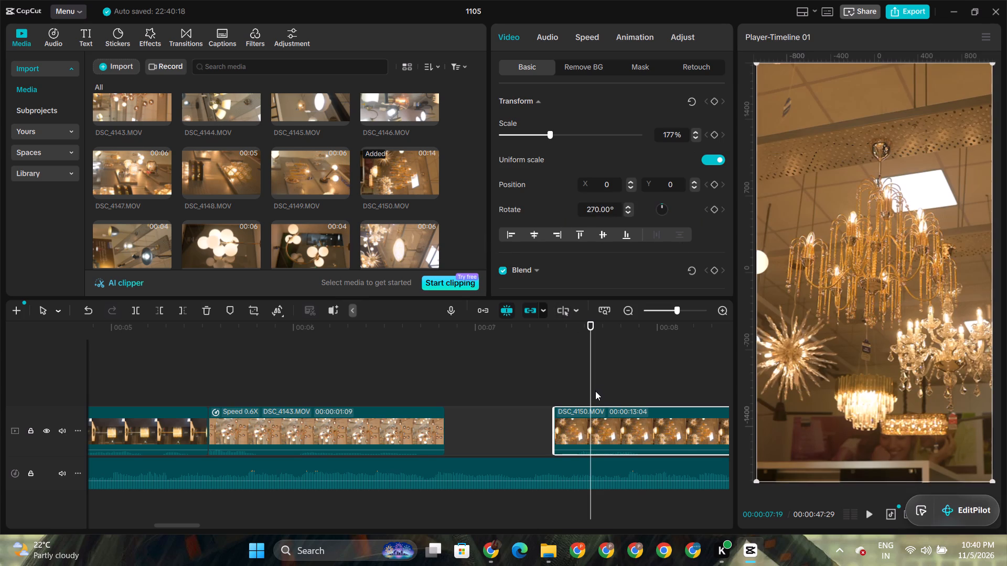
Play DSC_4150.MOV and trim off its start before 00:00:08:05.
{"action": "key", "text": "space"}
{"action": "key", "text": "space"}
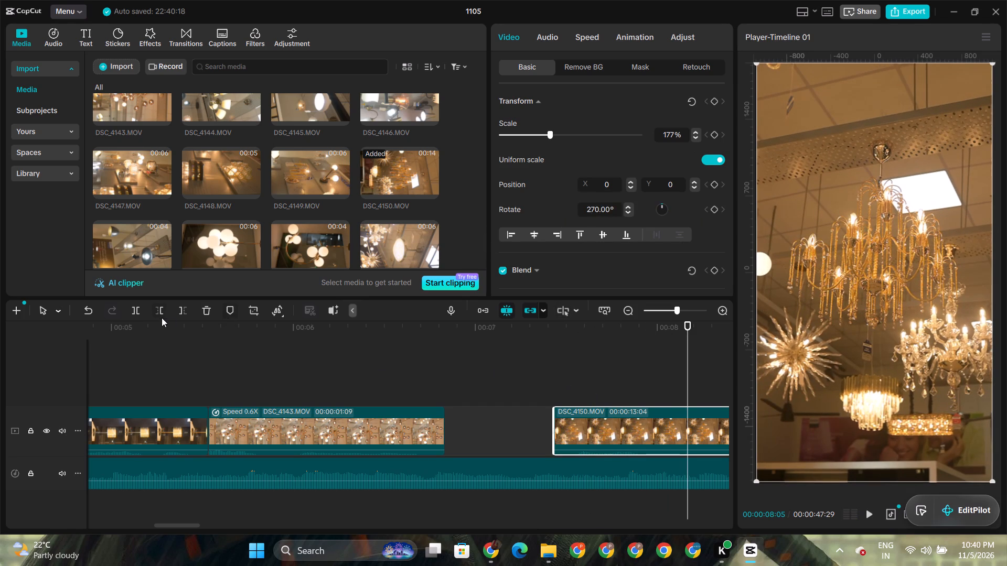
{"action": "left_click", "coordinate": [160, 313]}
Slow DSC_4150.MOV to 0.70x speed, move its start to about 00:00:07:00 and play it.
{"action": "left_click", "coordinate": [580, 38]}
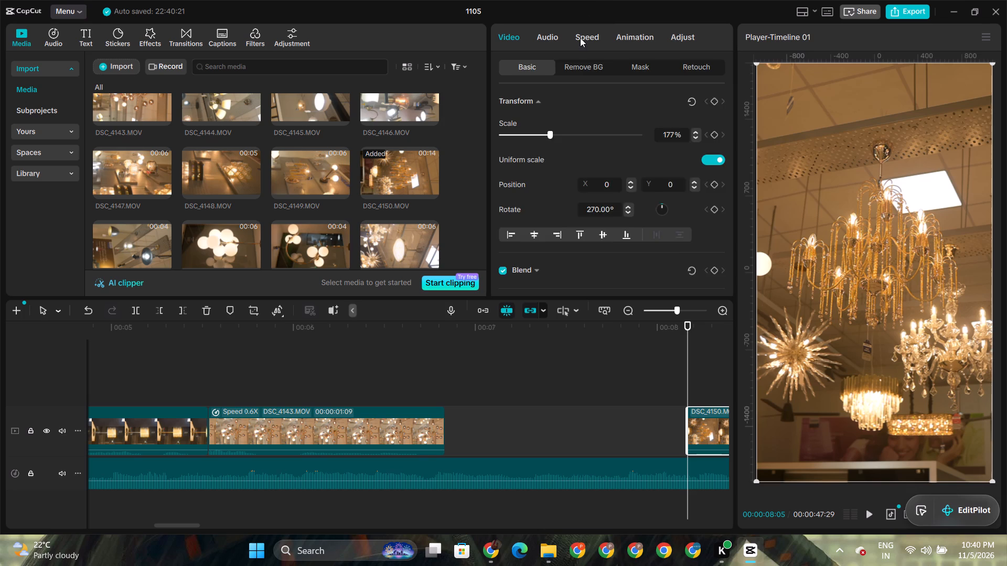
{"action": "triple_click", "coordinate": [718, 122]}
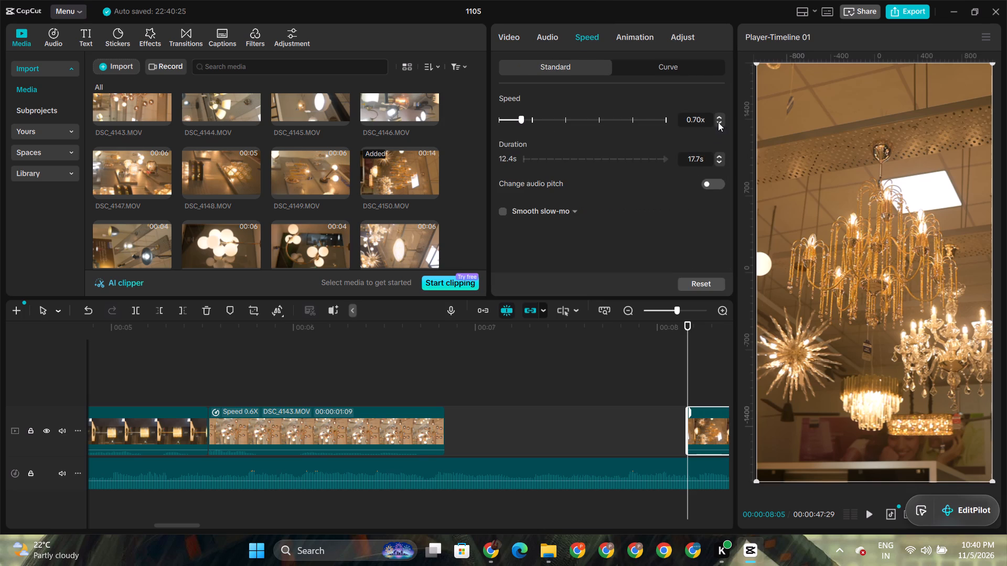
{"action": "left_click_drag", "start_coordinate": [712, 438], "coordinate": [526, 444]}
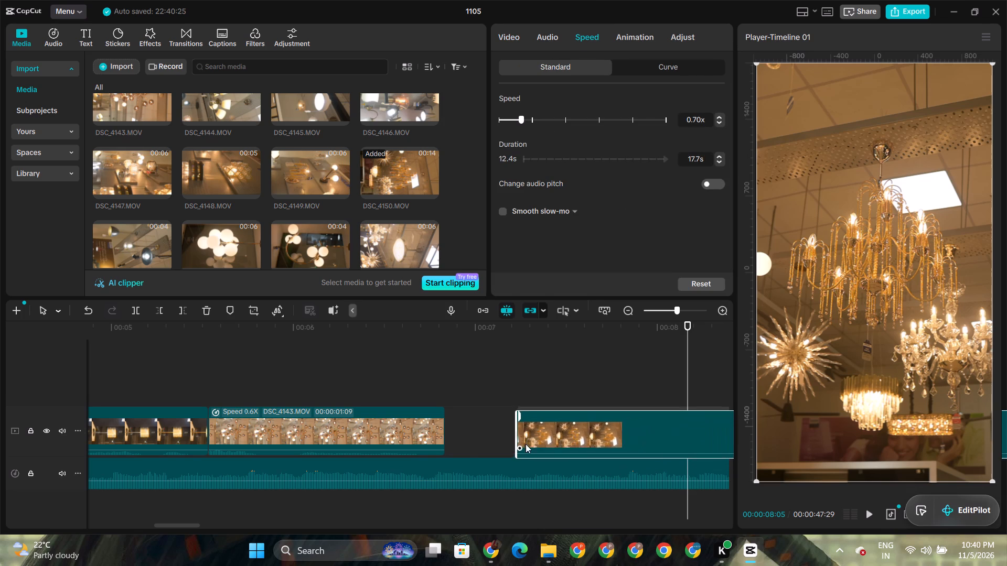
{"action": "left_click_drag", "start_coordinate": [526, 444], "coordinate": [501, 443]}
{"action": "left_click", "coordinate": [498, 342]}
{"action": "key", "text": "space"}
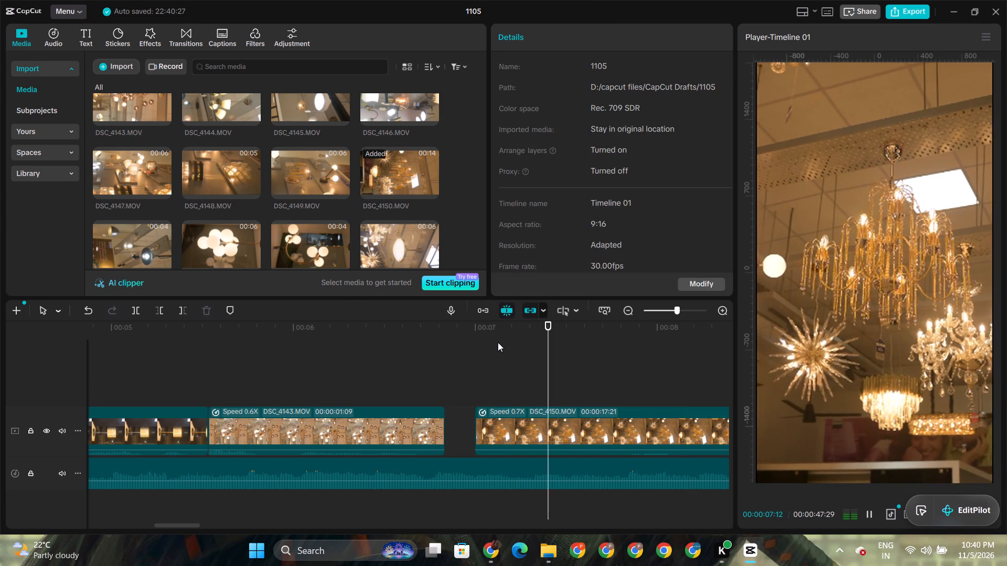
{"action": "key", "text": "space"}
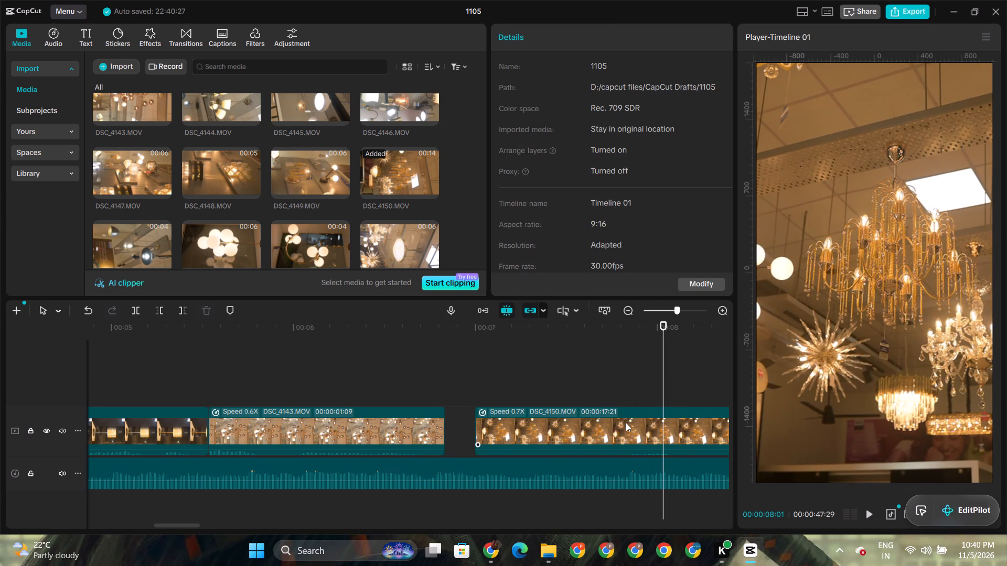
Slow DSC_4150.MOV to 0.60x speed and move it directly against the end of DSC_4143.MOV.
{"action": "left_click", "coordinate": [626, 422]}
{"action": "left_click", "coordinate": [582, 40]}
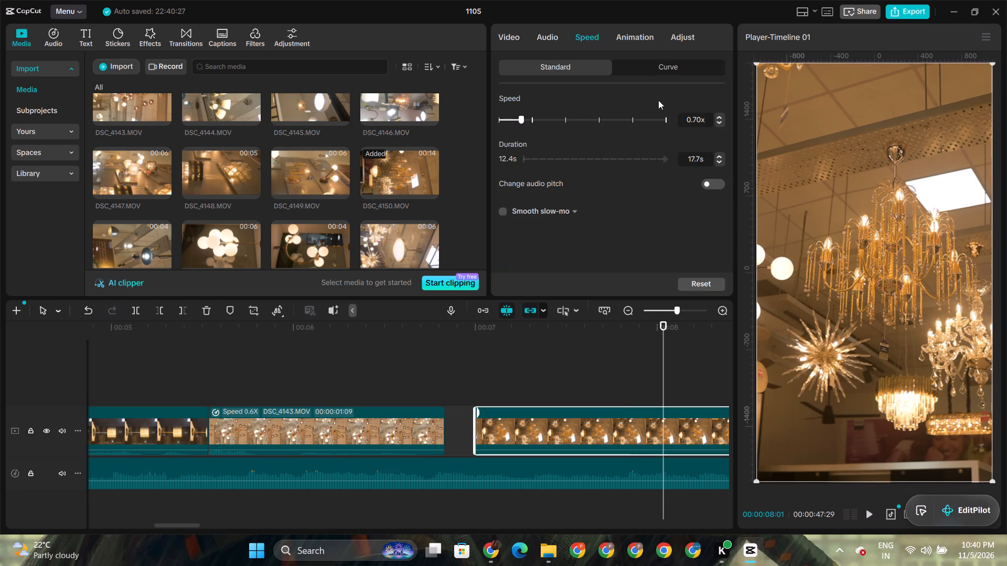
{"action": "left_click", "coordinate": [719, 125]}
{"action": "left_click_drag", "start_coordinate": [602, 420], "coordinate": [571, 422]}
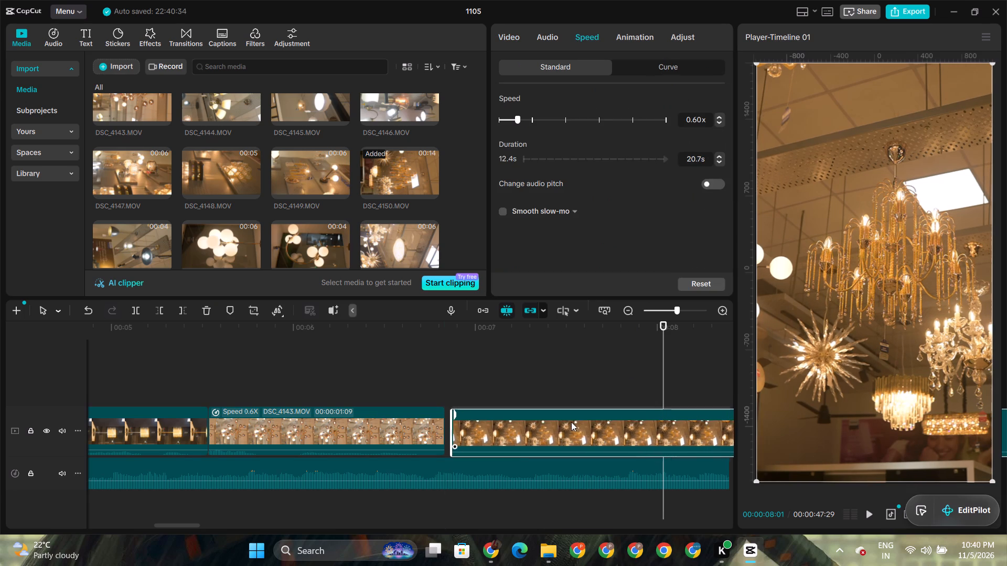
{"action": "left_click_drag", "start_coordinate": [571, 422], "coordinate": [569, 420]}
Play DSC_4150.MOV, trim off its end after 00:00:08:01, and after a replay extend the end to 00:00:08:02.
{"action": "left_click", "coordinate": [437, 325]}
{"action": "key", "text": "space"}
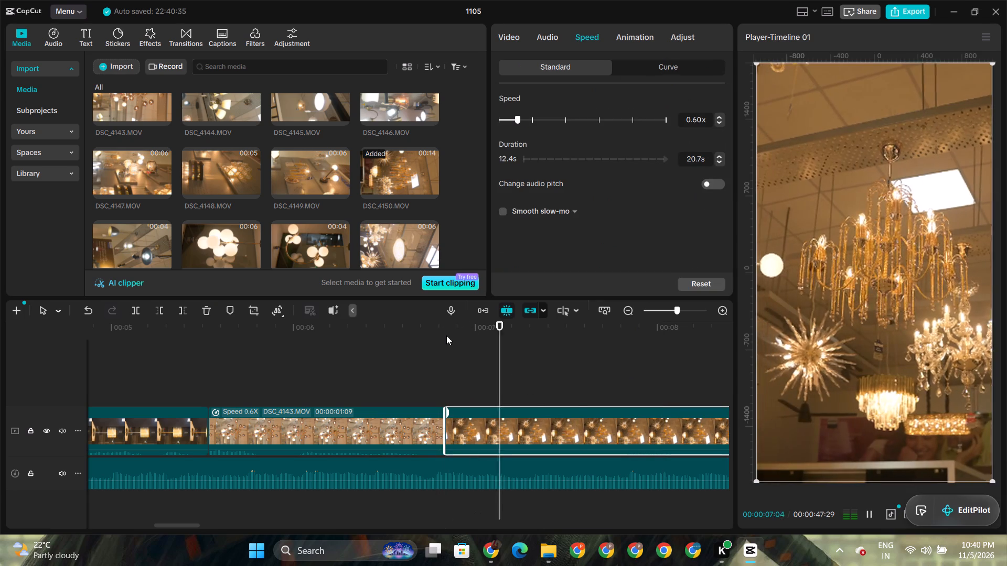
{"action": "key", "text": "space"}
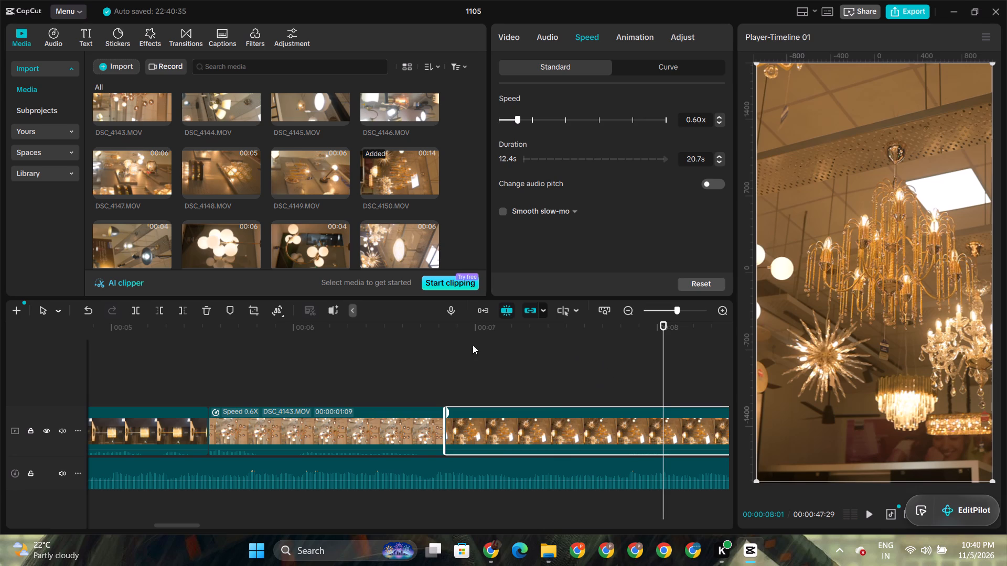
{"action": "left_click", "coordinate": [178, 306]}
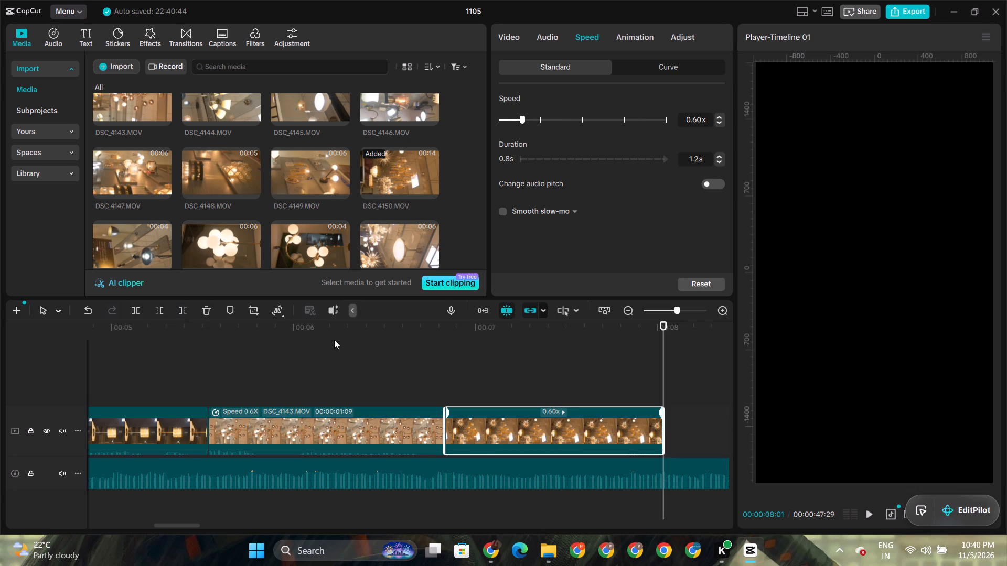
{"action": "left_click", "coordinate": [339, 338]}
{"action": "key", "text": "space"}
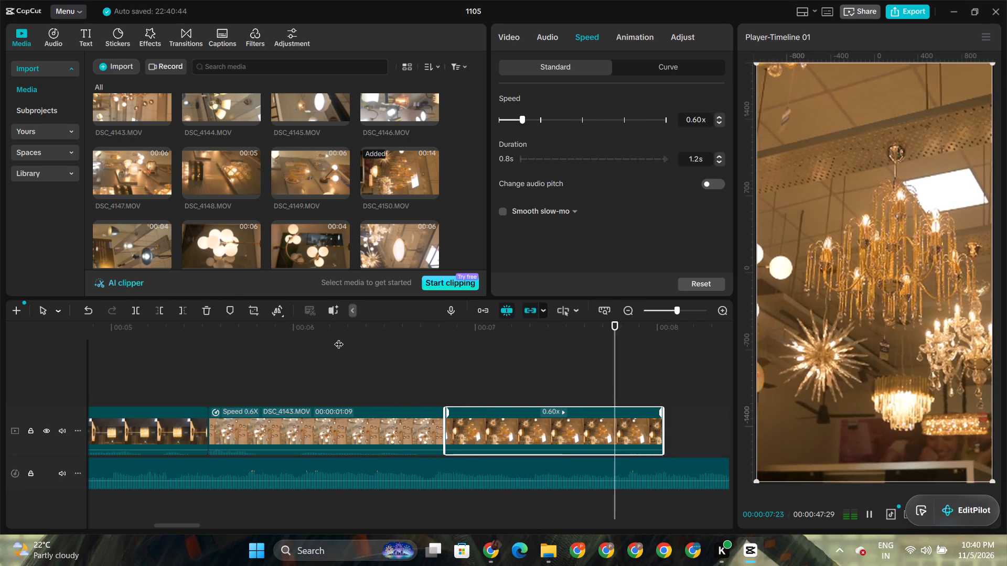
{"action": "key", "text": "space"}
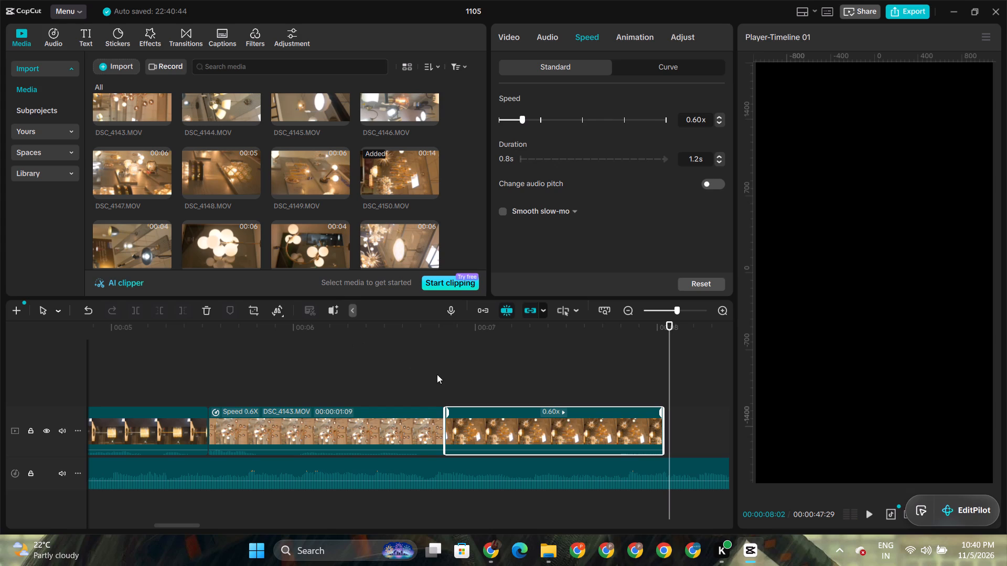
{"action": "left_click", "coordinate": [666, 428]}
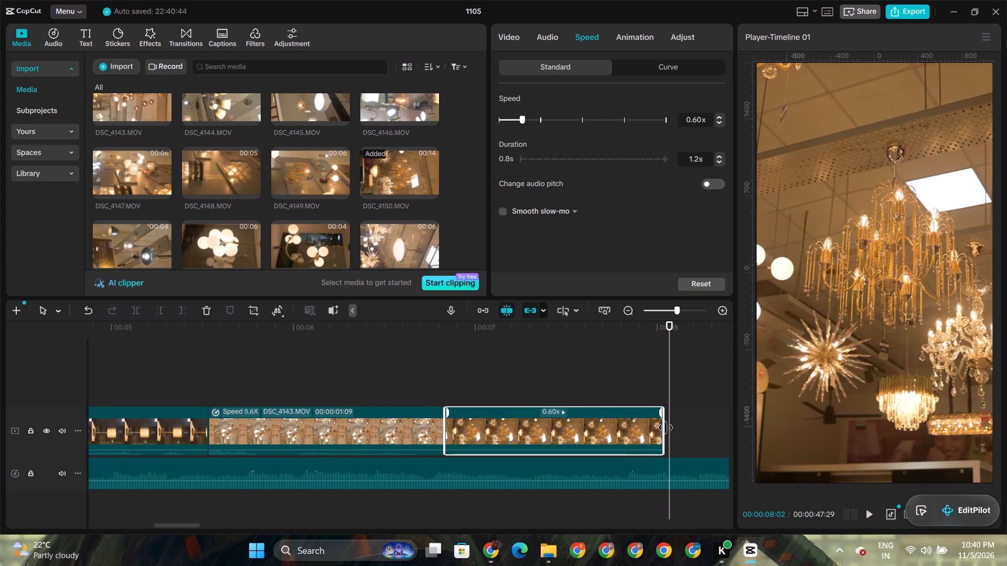
{"action": "left_click", "coordinate": [376, 334]}
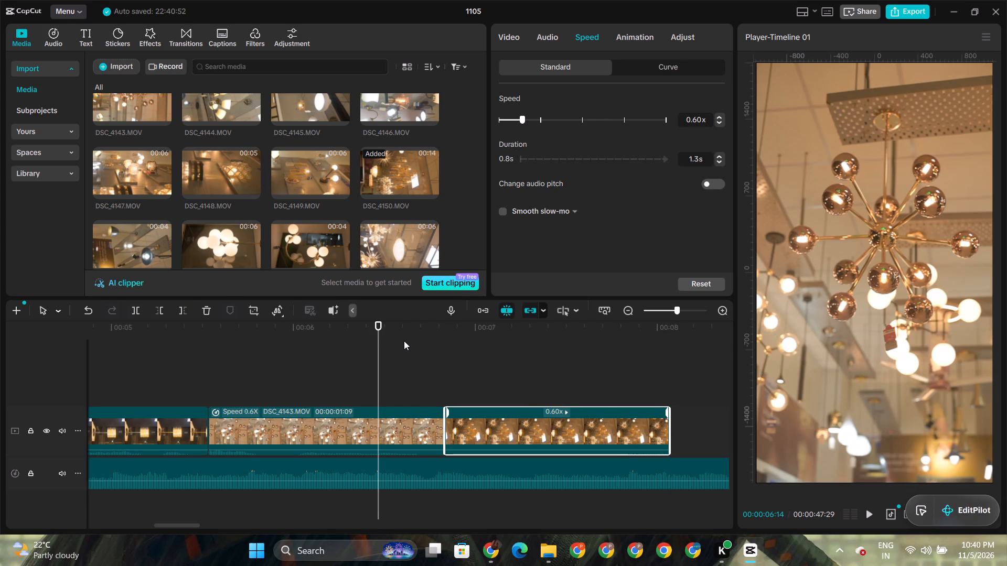
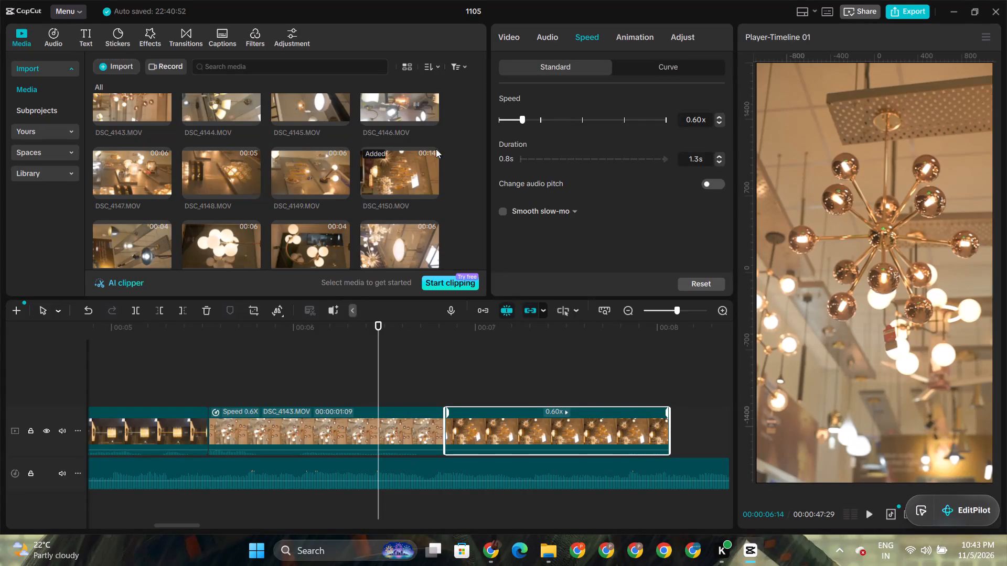
Move the playhead back through DSC_4143.MOV to about 00:00:05:21 to review the clip from near its start.
{"action": "left_click", "coordinate": [277, 329]}
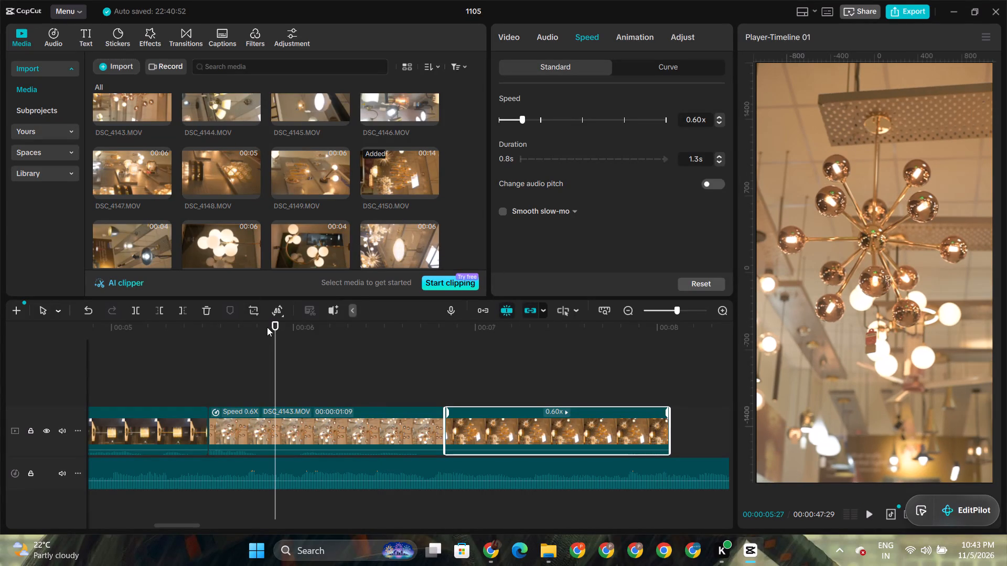
{"action": "left_click", "coordinate": [267, 324]}
{"action": "left_click_drag", "start_coordinate": [267, 324], "coordinate": [241, 326]}
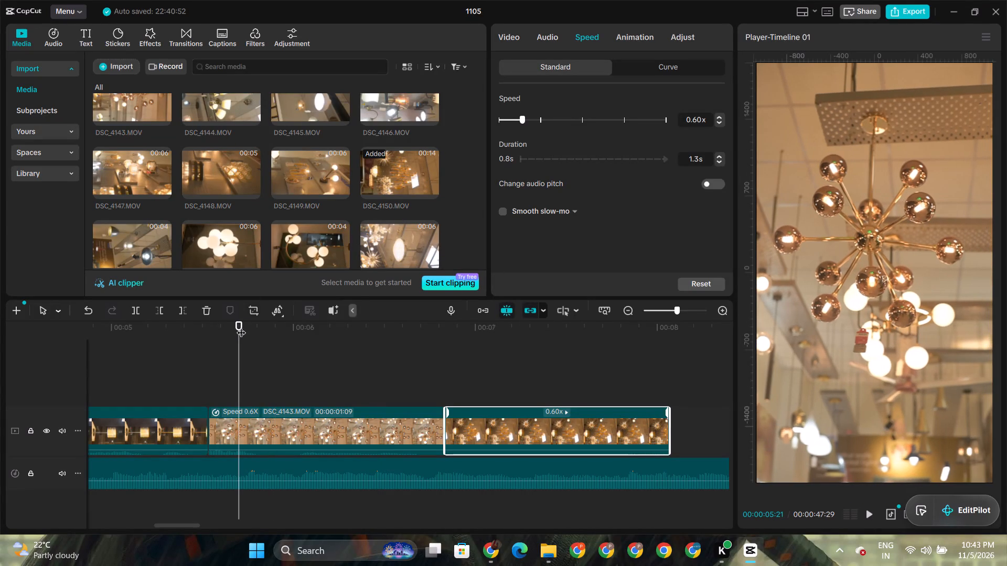
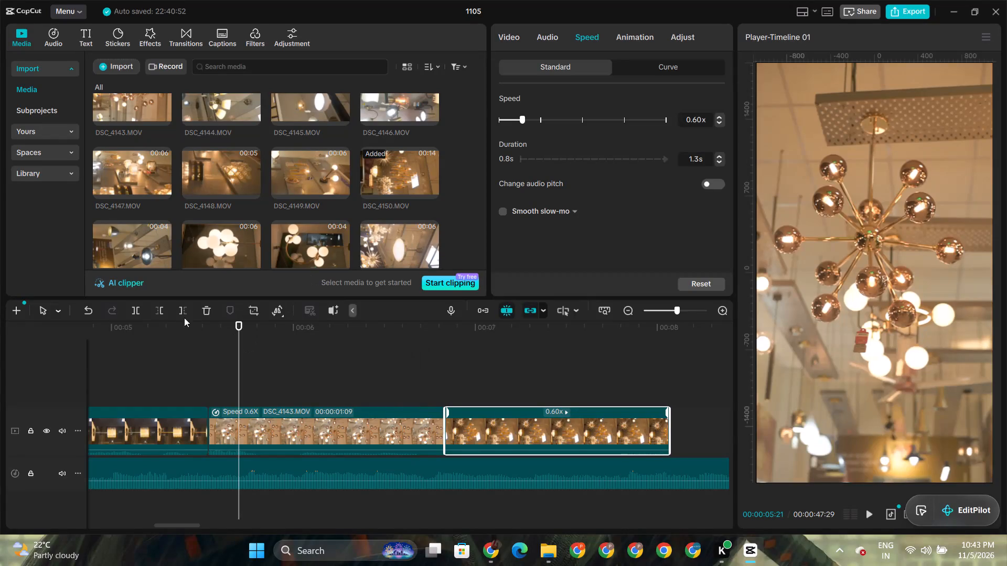
Play back and scrub DSC_4143.MOV and DSC_4150.MOV on the timeline to review the cut up to the end of DSC_4150.MOV.
{"action": "left_click", "coordinate": [187, 330]}
{"action": "key", "text": "space"}
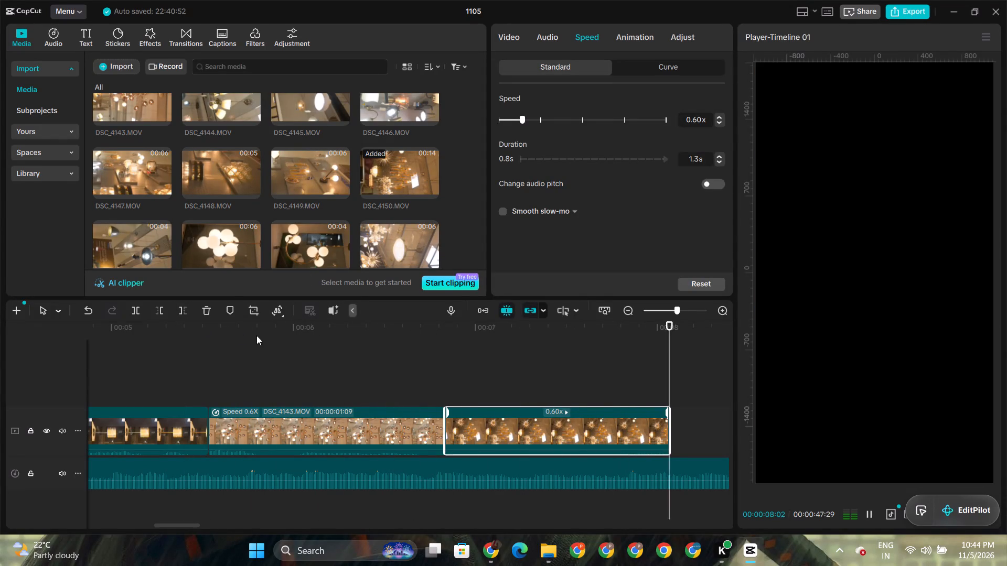
{"action": "key", "text": "space"}
{"action": "left_click_drag", "start_coordinate": [180, 525], "coordinate": [205, 530]}
{"action": "left_click", "coordinate": [241, 338]}
{"action": "left_click_drag", "start_coordinate": [241, 338], "coordinate": [208, 360]}
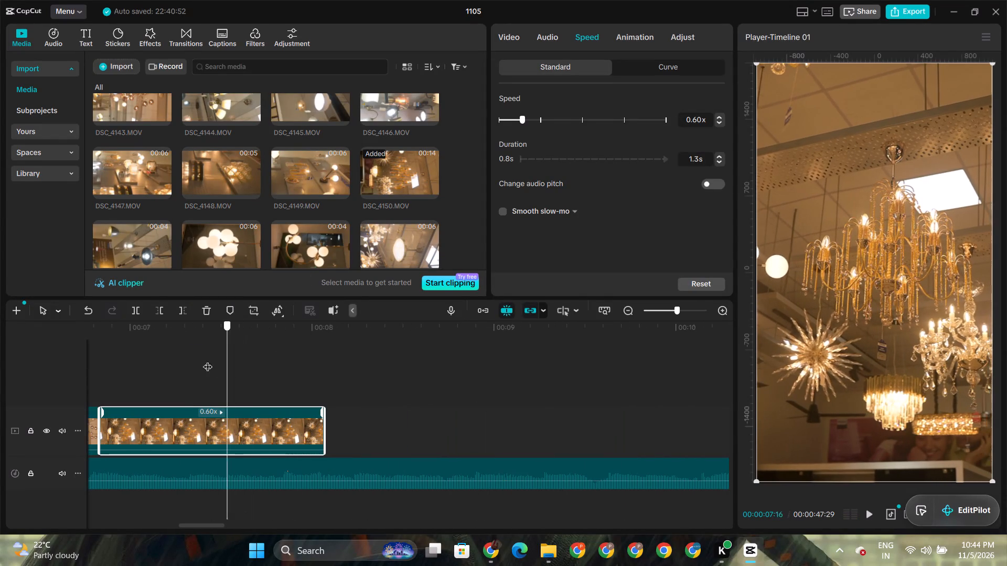
{"action": "left_click_drag", "start_coordinate": [208, 360], "coordinate": [252, 371]}
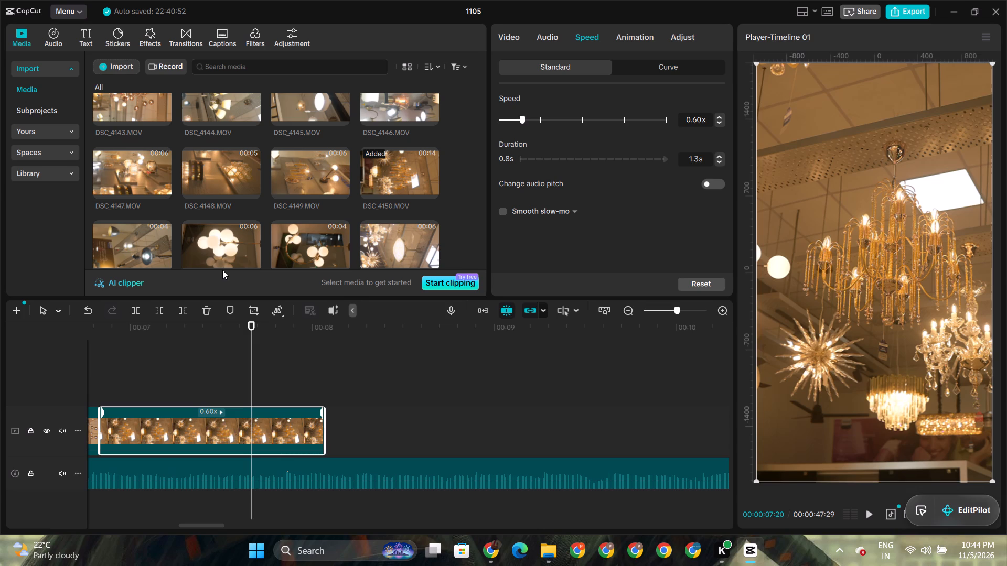
{"action": "left_click", "coordinate": [180, 338]}
{"action": "key", "text": "space"}
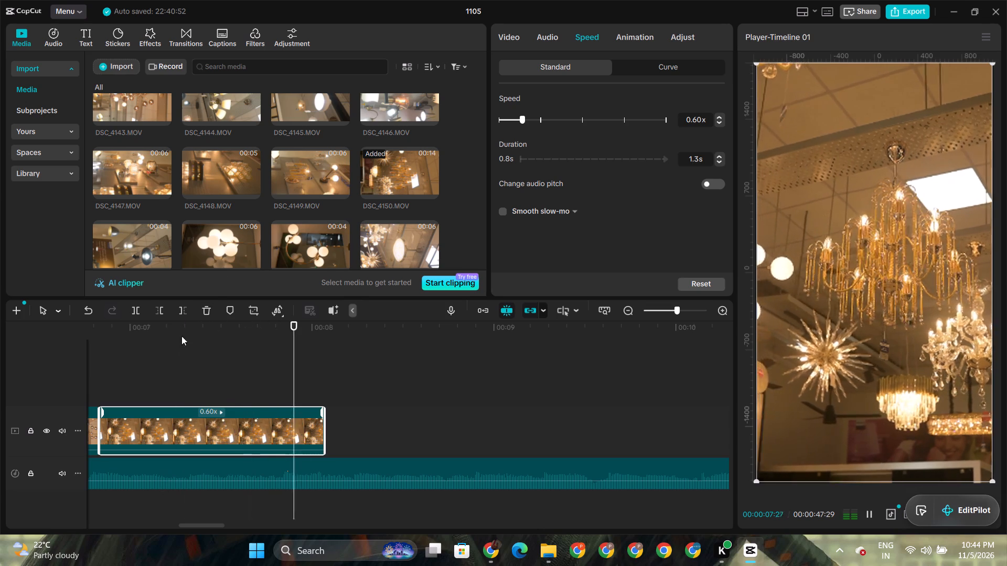
{"action": "key", "text": "space"}
Preview DSC_4161.MOV, DSC_4162.MOV and DSC_4175.MOV, and place DSC_4175.MOV on the main track just after DSC_4150.MOV.
{"action": "scroll", "coordinate": [306, 184], "scroll_direction": "down", "scroll_amount": 1}
{"action": "left_click", "coordinate": [220, 184]}
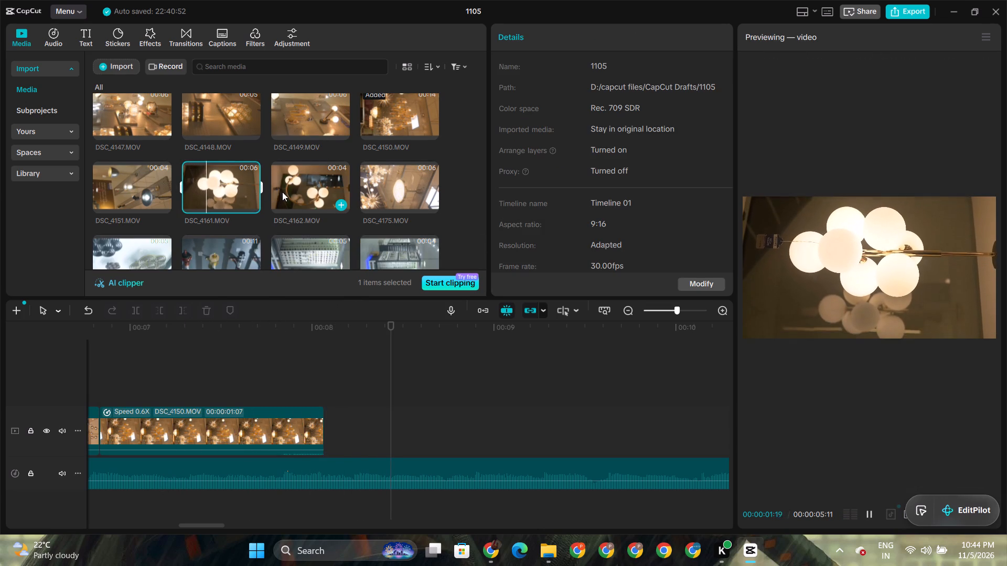
{"action": "left_click", "coordinate": [292, 191]}
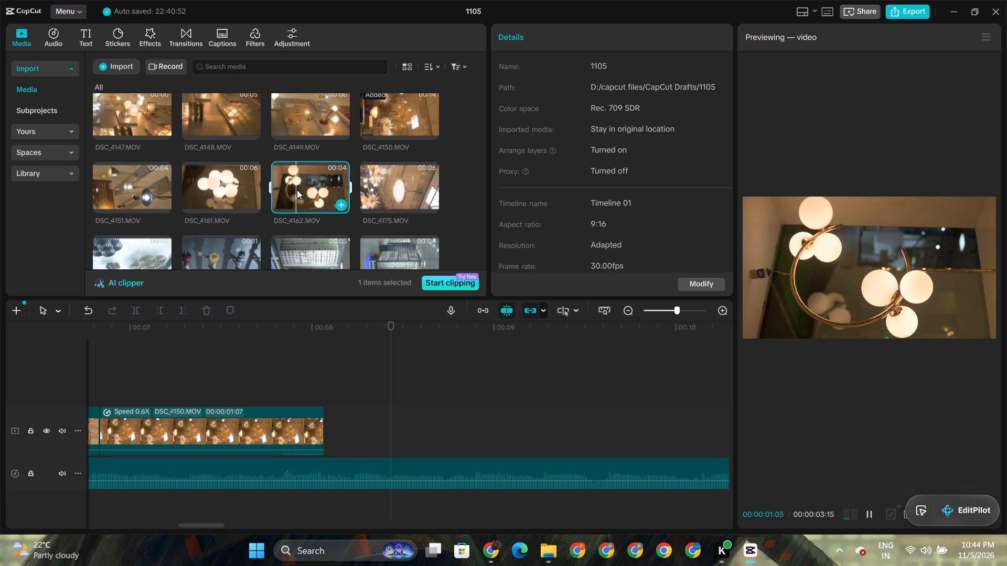
{"action": "key", "text": "space"}
{"action": "left_click", "coordinate": [383, 193]}
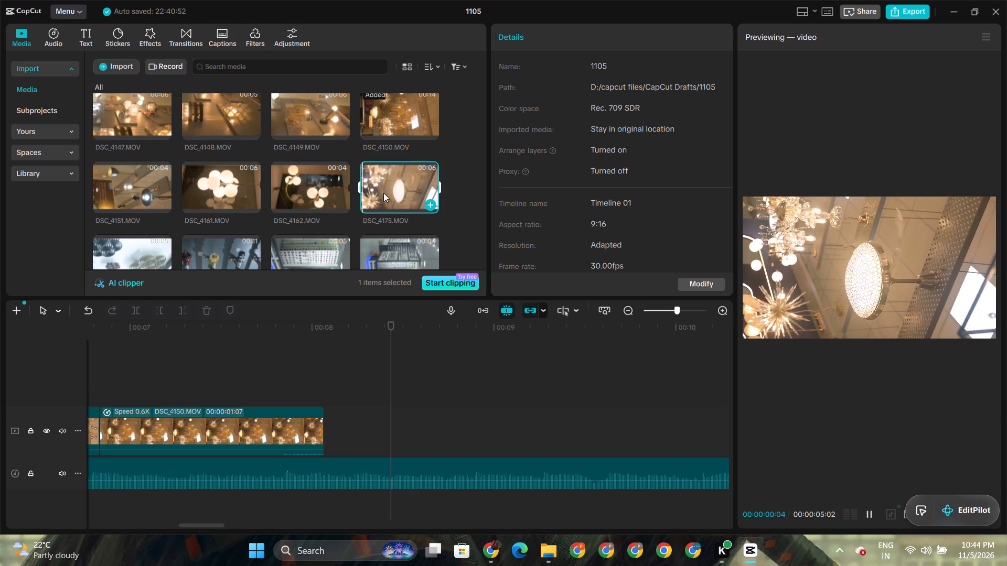
{"action": "key", "text": "space"}
{"action": "left_click_drag", "start_coordinate": [383, 193], "coordinate": [355, 427]}
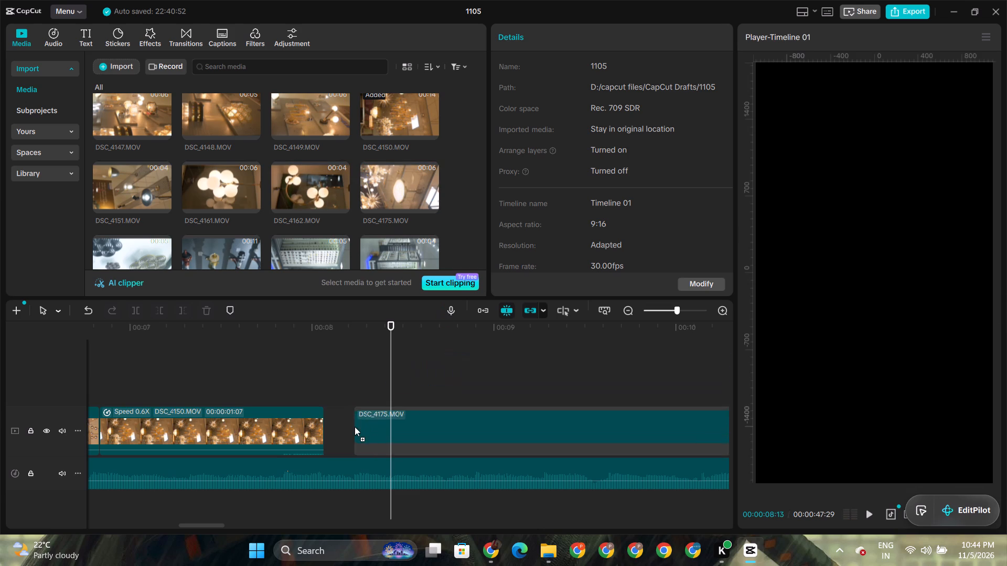
{"action": "left_click_drag", "start_coordinate": [355, 427], "coordinate": [352, 429]}
Slow the DSC_4175.MOV clip on the timeline down to 0.60x speed.
{"action": "left_click", "coordinate": [366, 424]}
{"action": "left_click", "coordinate": [590, 40]}
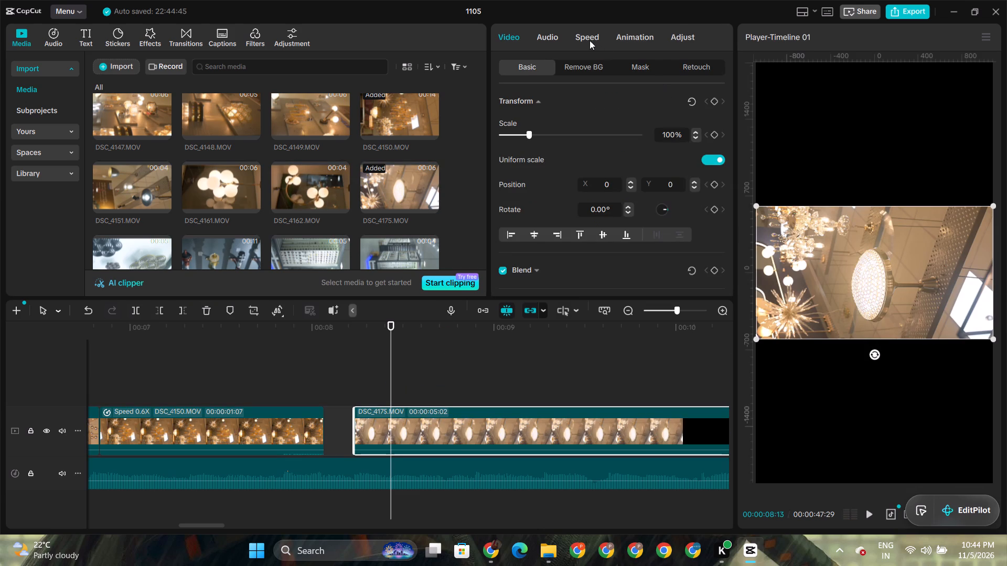
{"action": "triple_click", "coordinate": [720, 123]}
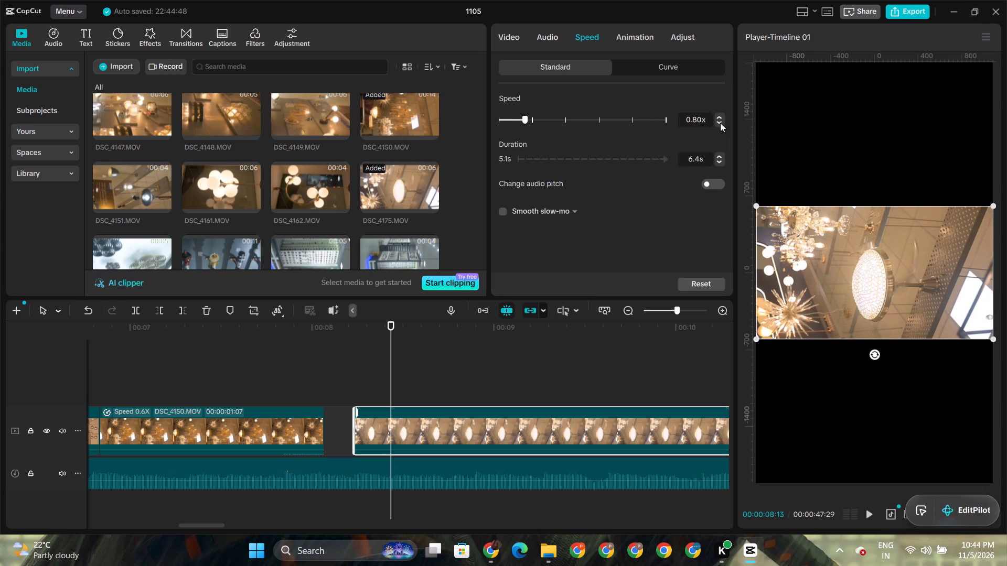
{"action": "left_click", "coordinate": [720, 123]}
Fit DSC_4175.MOV upright to the vertical frame with a scale of 177% and a rotation of 270°, and play it briefly.
{"action": "left_click", "coordinate": [513, 34]}
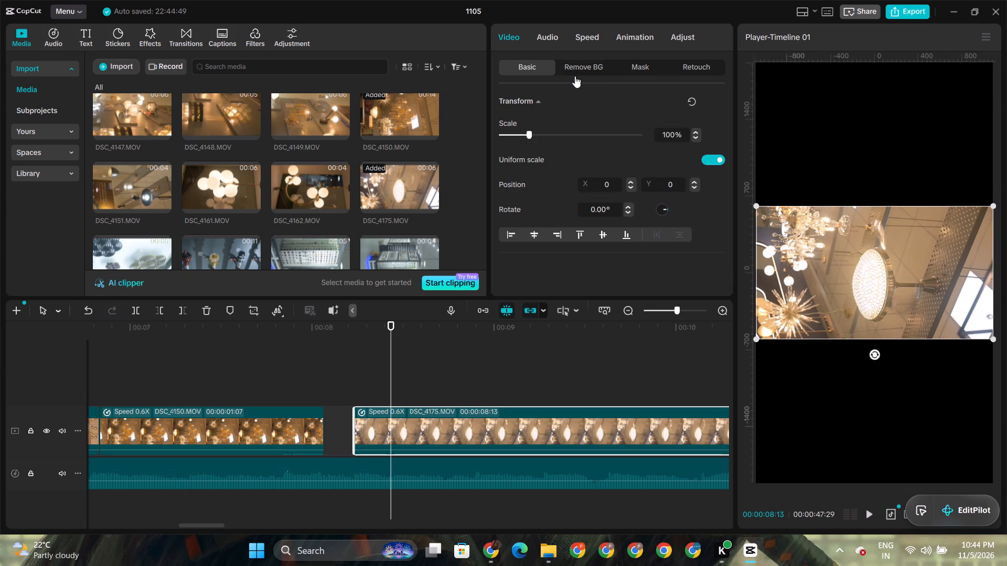
{"action": "left_click", "coordinate": [680, 141]}
{"action": "key", "text": "BackSpace"}
{"action": "key", "text": "BackSpace"}
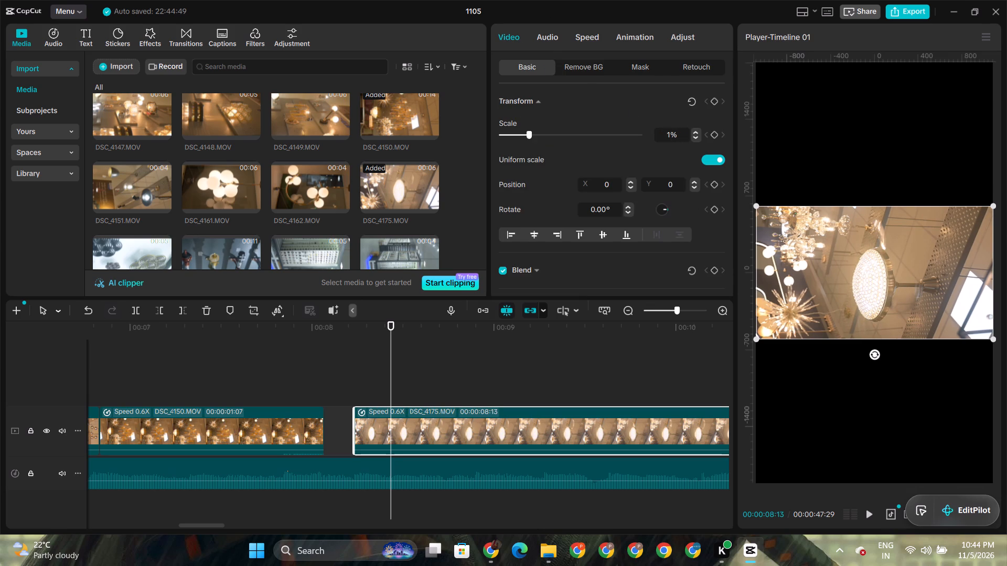
{"action": "key", "text": "7"}
{"action": "key", "text": "7"}
{"action": "key", "text": "Return"}
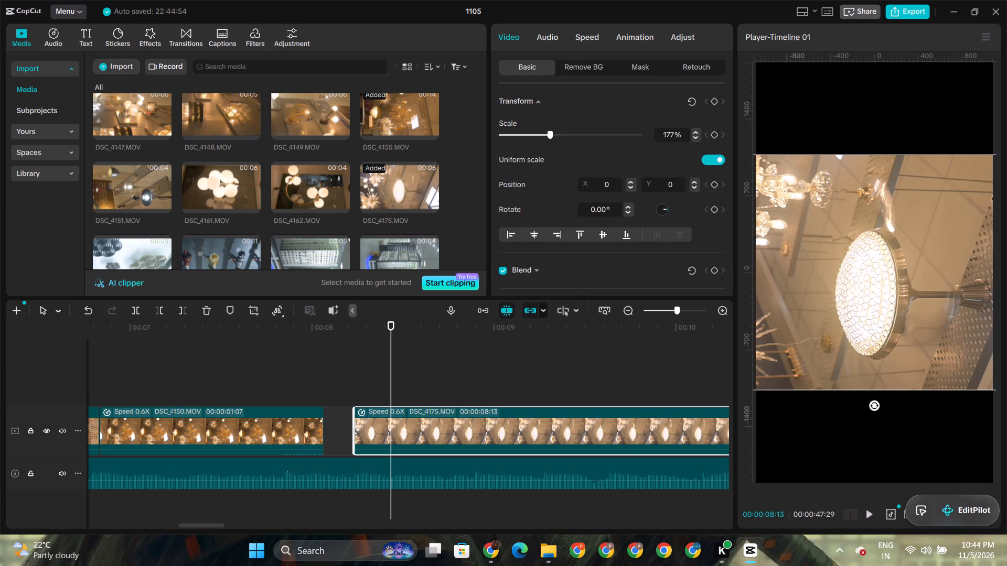
{"action": "left_click_drag", "start_coordinate": [612, 208], "coordinate": [529, 210]}
{"action": "key", "text": "2"}
{"action": "key", "text": "7"}
{"action": "key", "text": "0"}
{"action": "key", "text": "Return"}
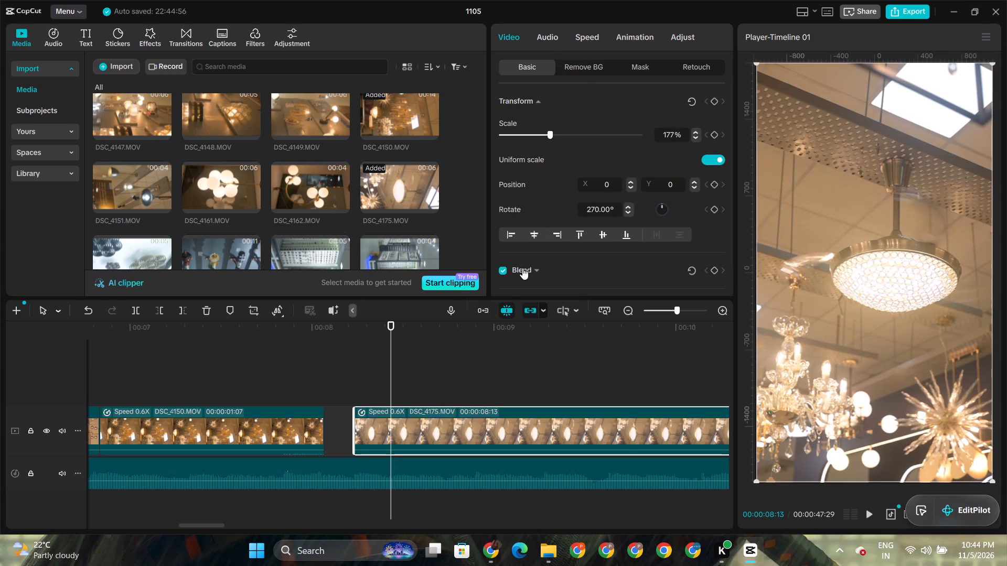
{"action": "key", "text": "space"}
{"action": "key", "text": "space"}
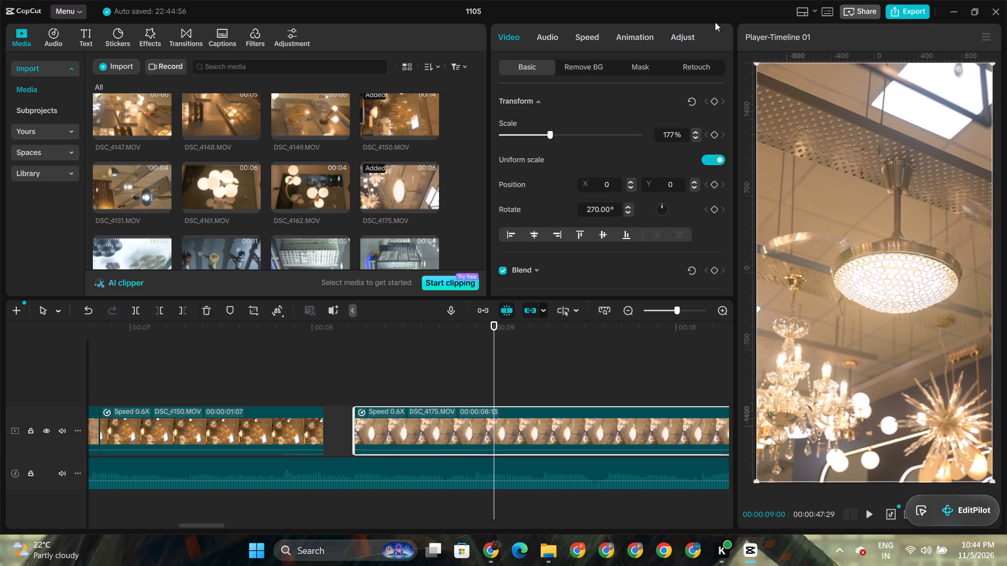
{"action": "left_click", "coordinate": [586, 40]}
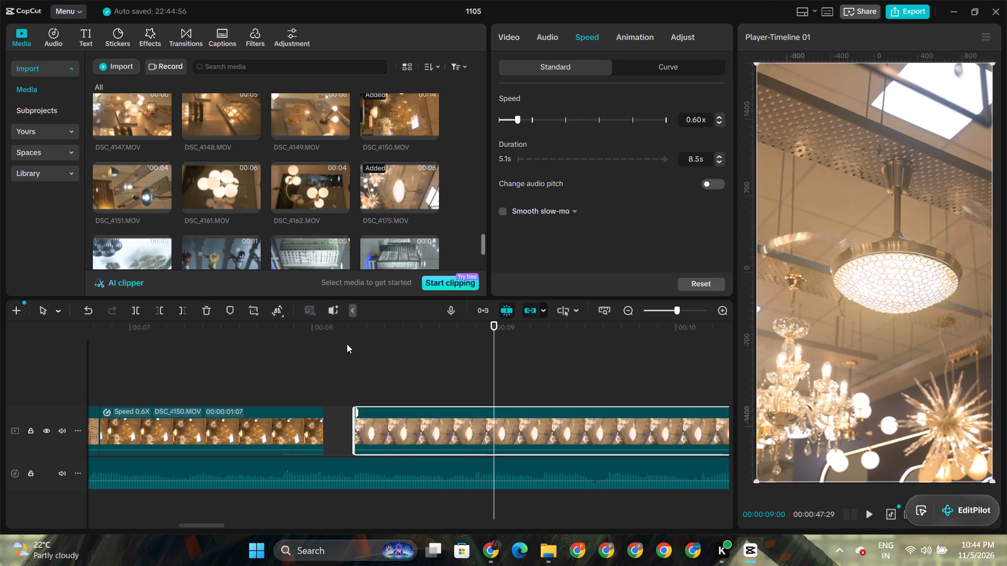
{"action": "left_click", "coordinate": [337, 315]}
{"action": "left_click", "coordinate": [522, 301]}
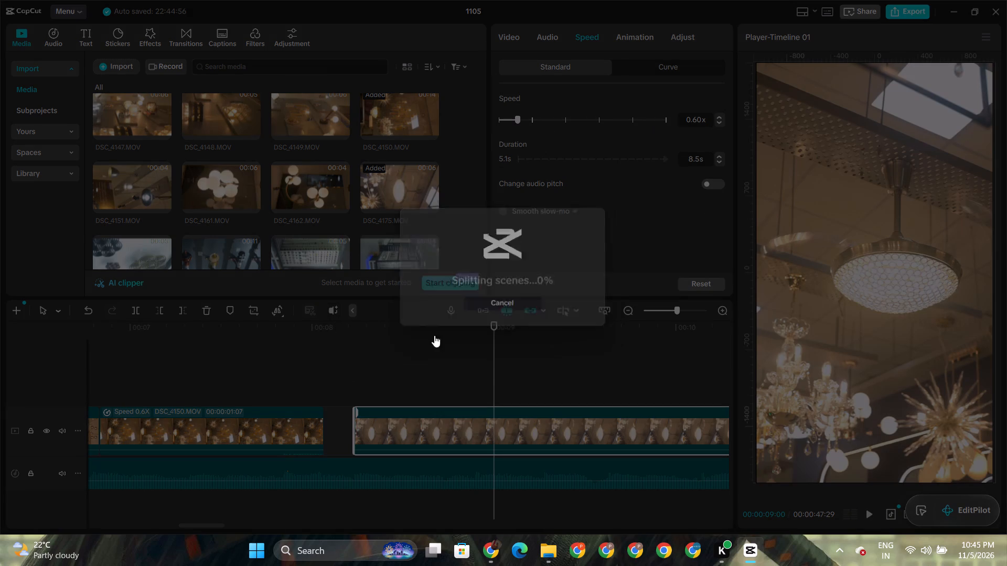
Play DSC_4175.MOV from its start and trim away everything before about 00:00:08:27.
{"action": "left_click", "coordinate": [348, 334]}
{"action": "key", "text": "space"}
{"action": "key", "text": "space"}
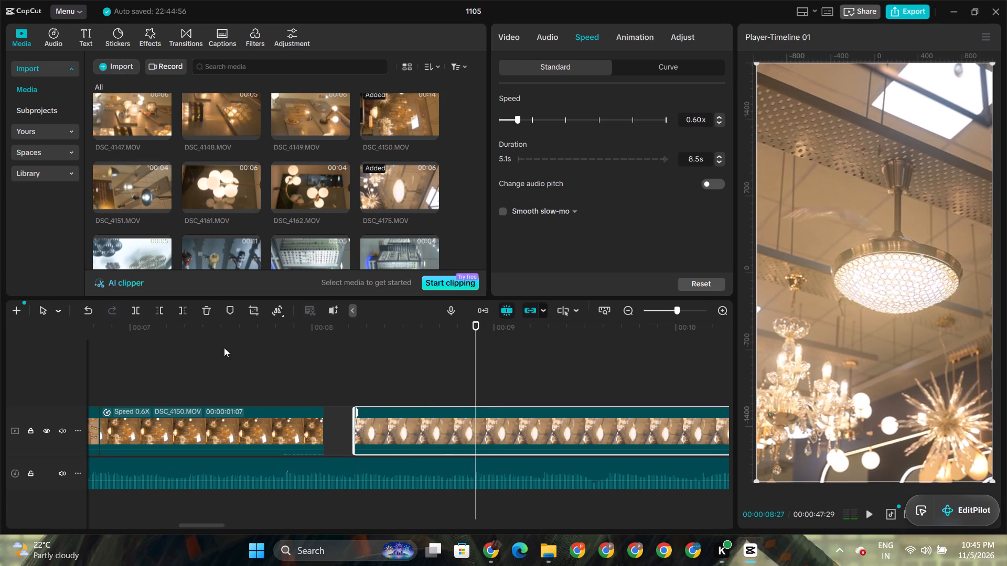
{"action": "left_click", "coordinate": [159, 312]}
Play the trimmed DSC_4175.MOV and close the gap by moving the clip against the end of DSC_4150.MOV.
{"action": "key", "text": "space"}
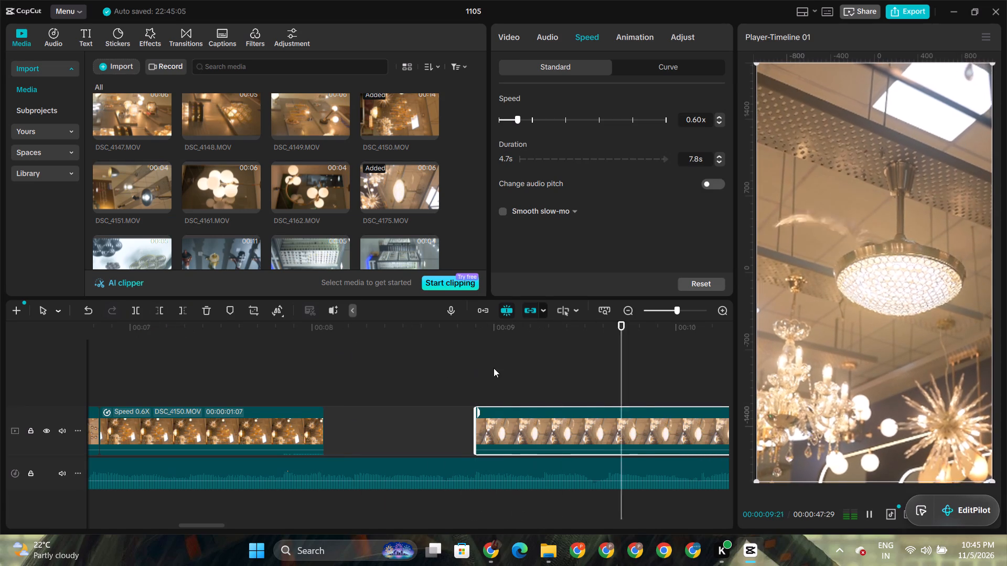
{"action": "key", "text": "space"}
{"action": "left_click_drag", "start_coordinate": [239, 524], "coordinate": [239, 524]}
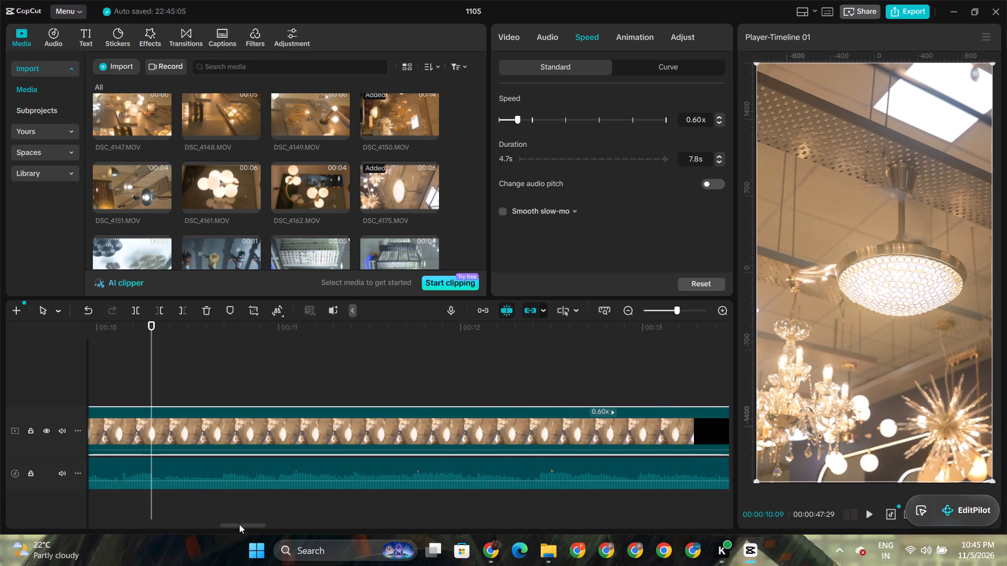
{"action": "left_click_drag", "start_coordinate": [239, 524], "coordinate": [201, 528]}
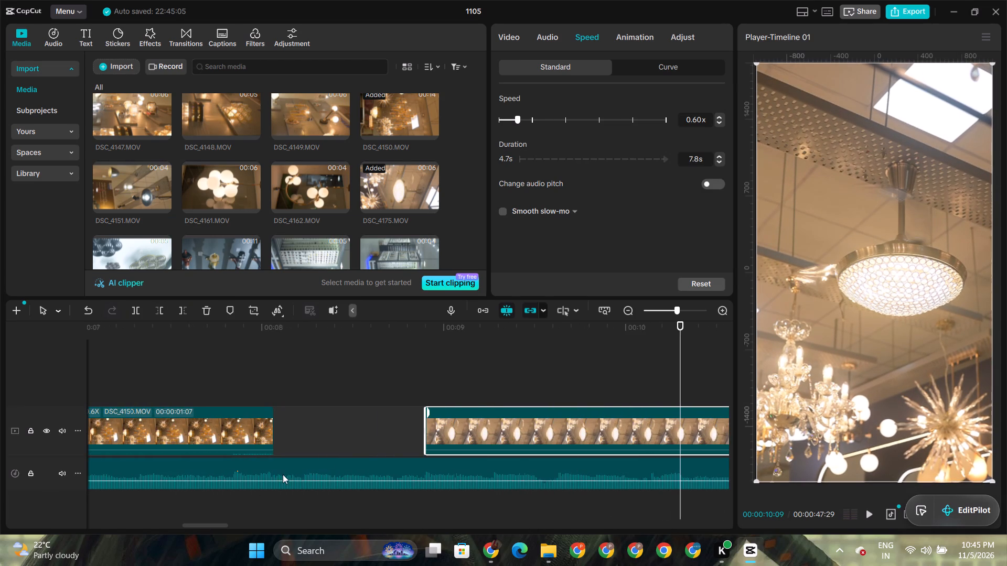
{"action": "left_click_drag", "start_coordinate": [469, 420], "coordinate": [320, 427]}
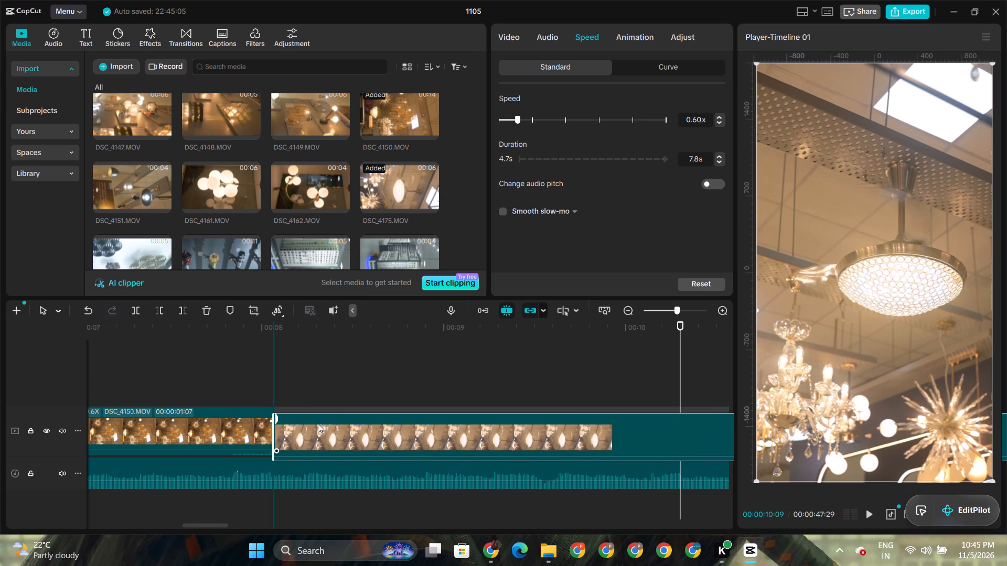
Play across the join with DSC_4150.MOV and trim off the part of DSC_4175.MOV after 00:00:09:08.
{"action": "left_click", "coordinate": [247, 338]}
{"action": "key", "text": "space"}
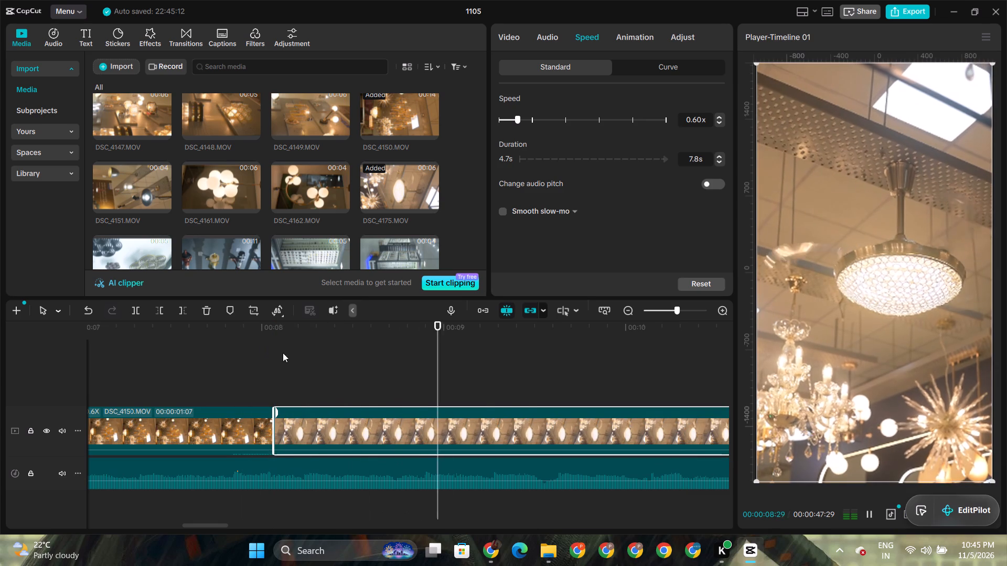
{"action": "key", "text": "space"}
{"action": "left_click", "coordinate": [497, 336]}
{"action": "left_click_drag", "start_coordinate": [497, 336], "coordinate": [488, 342]}
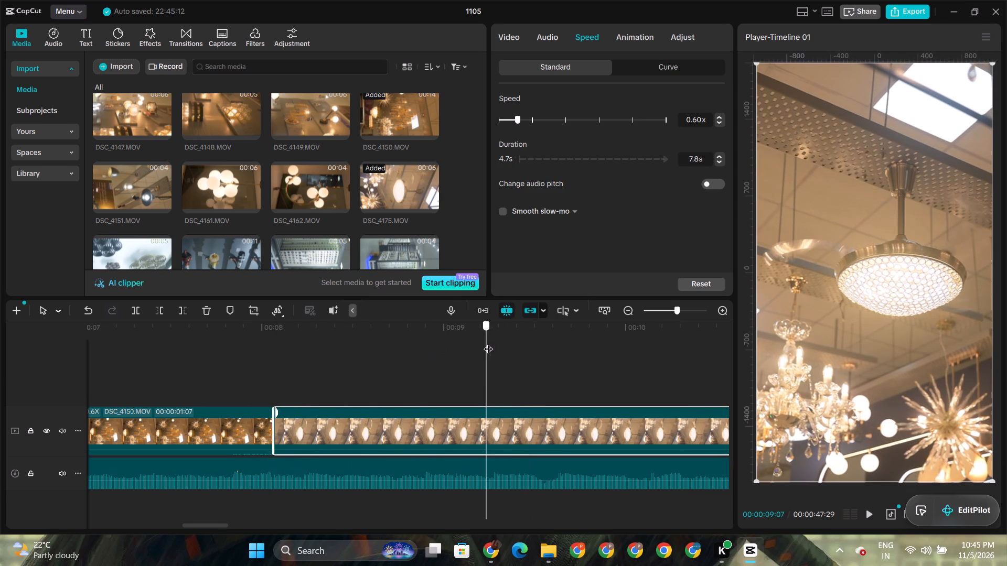
{"action": "left_click_drag", "start_coordinate": [488, 342], "coordinate": [495, 346]}
{"action": "left_click", "coordinate": [184, 310]}
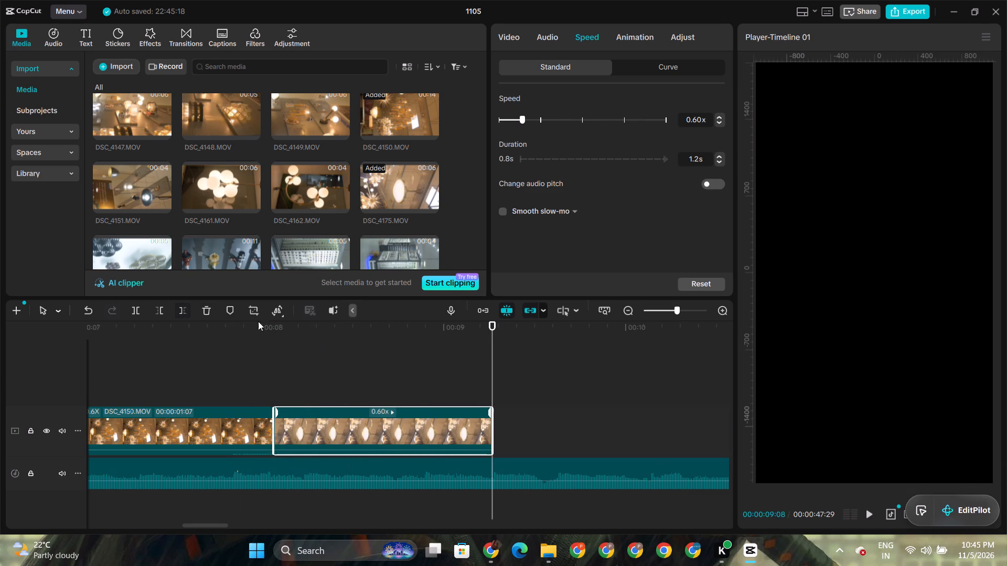
Scrub the playhead back to the timeline start at 00:00:00:00 and select the first clip, DSC_2427.MOV.
{"action": "left_click", "coordinate": [269, 328]}
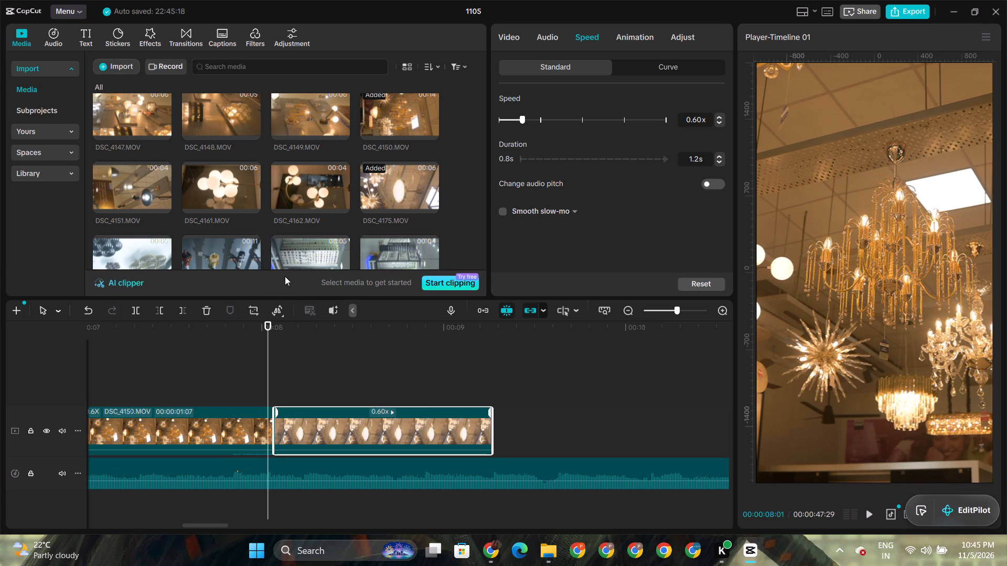
{"action": "left_click", "coordinate": [229, 329]}
{"action": "left_click_drag", "start_coordinate": [229, 329], "coordinate": [208, 333]}
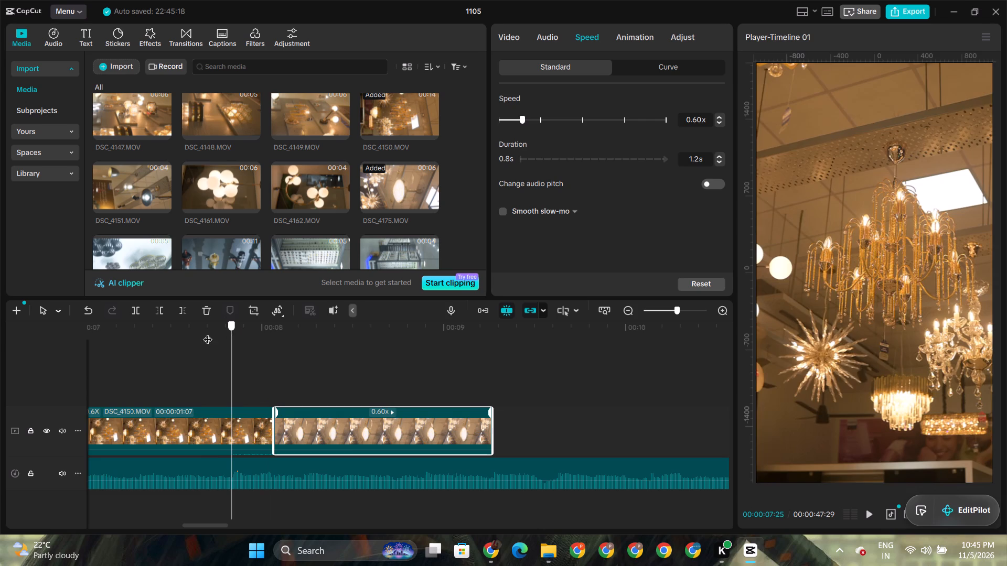
{"action": "left_click_drag", "start_coordinate": [208, 333], "coordinate": [0, 454]}
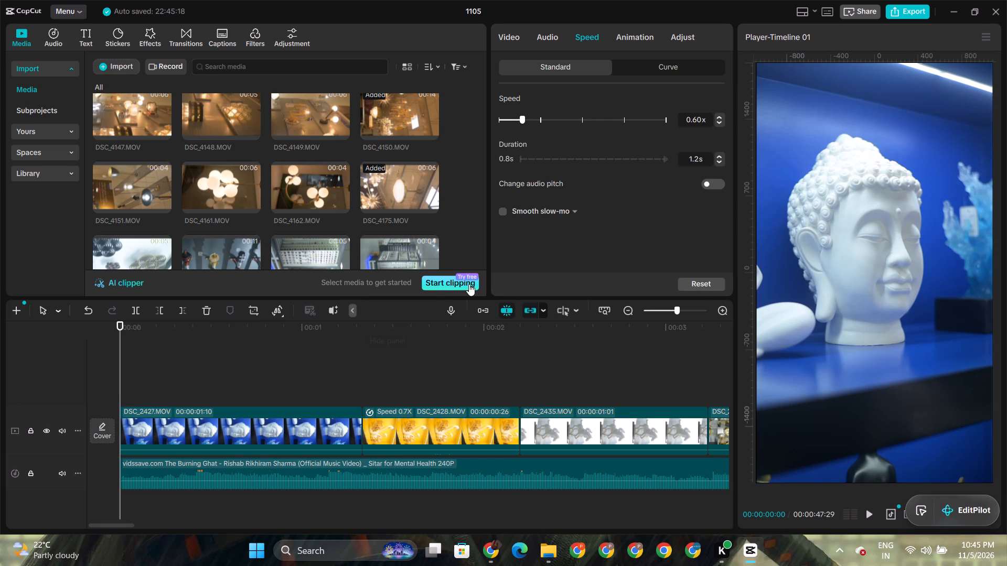
{"action": "left_click", "coordinate": [315, 437]}
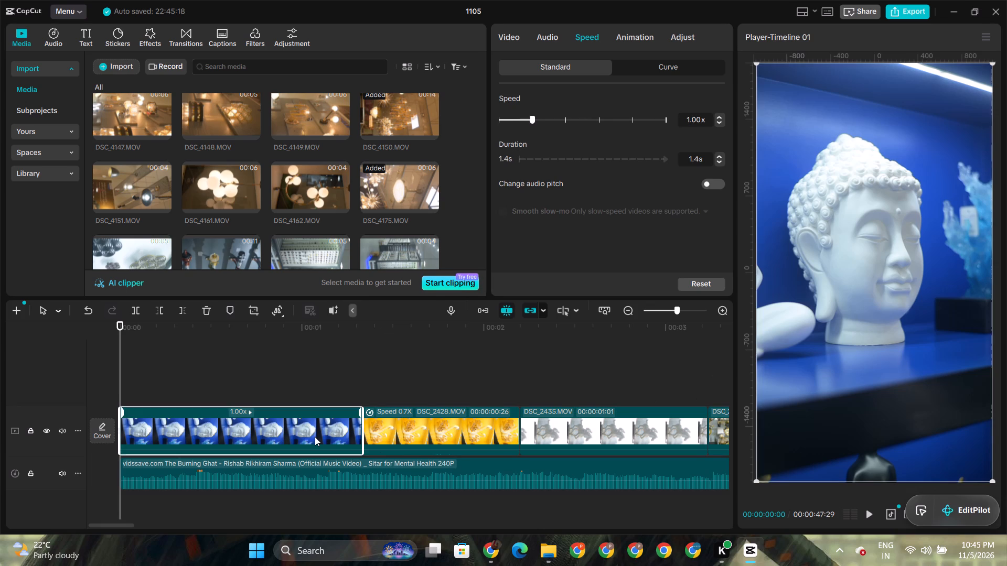
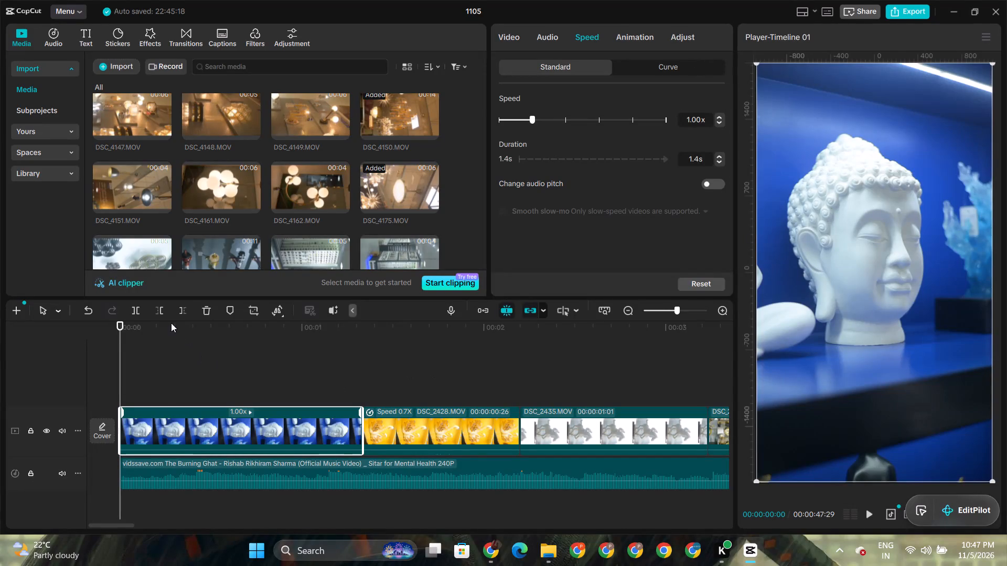
Play the edit from the timeline start through the end of the last clip, DSC_4175.MOV.
{"action": "left_click", "coordinate": [131, 332]}
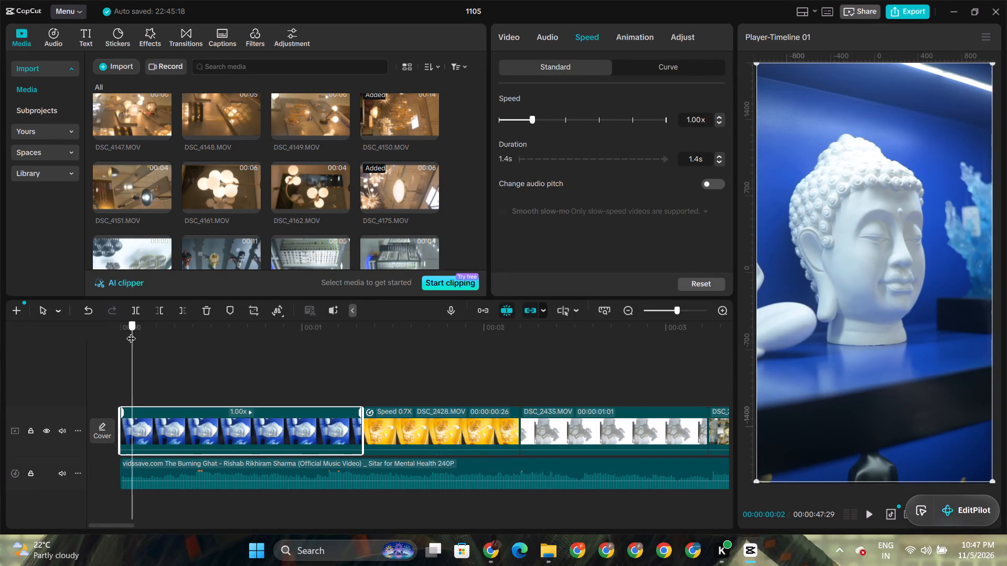
{"action": "left_click_drag", "start_coordinate": [131, 332], "coordinate": [108, 339]}
{"action": "key", "text": "space"}
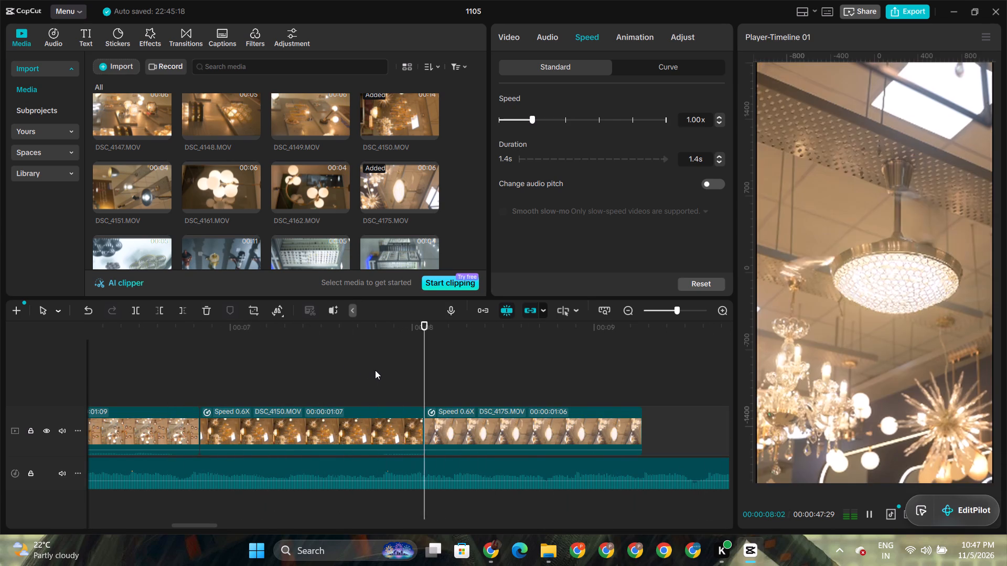
{"action": "key", "text": "space"}
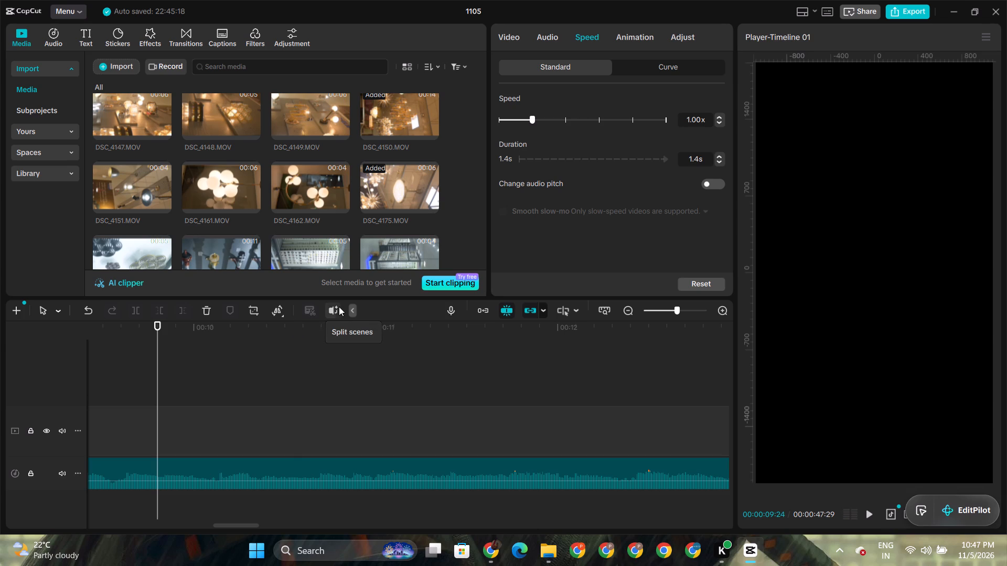
Preview DSC_2441.MOV, DSC_2442.MOV and DSC_2443.MOV and browse the imported media for the next clip to use.
{"action": "scroll", "coordinate": [270, 208], "scroll_direction": "down", "scroll_amount": 1}
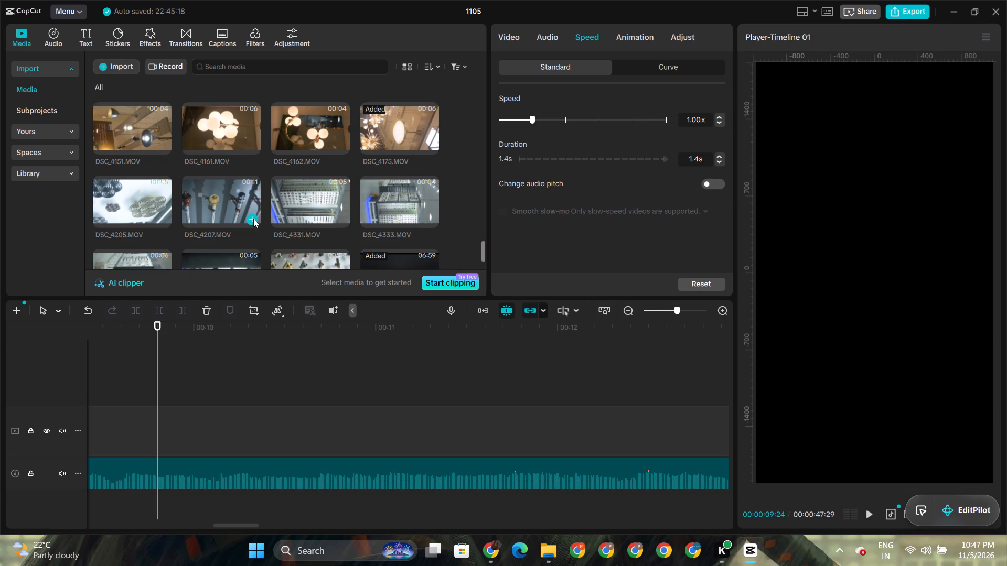
{"action": "scroll", "coordinate": [253, 221], "scroll_direction": "down", "scroll_amount": 5}
{"action": "scroll", "coordinate": [253, 221], "scroll_direction": "up", "scroll_amount": 6}
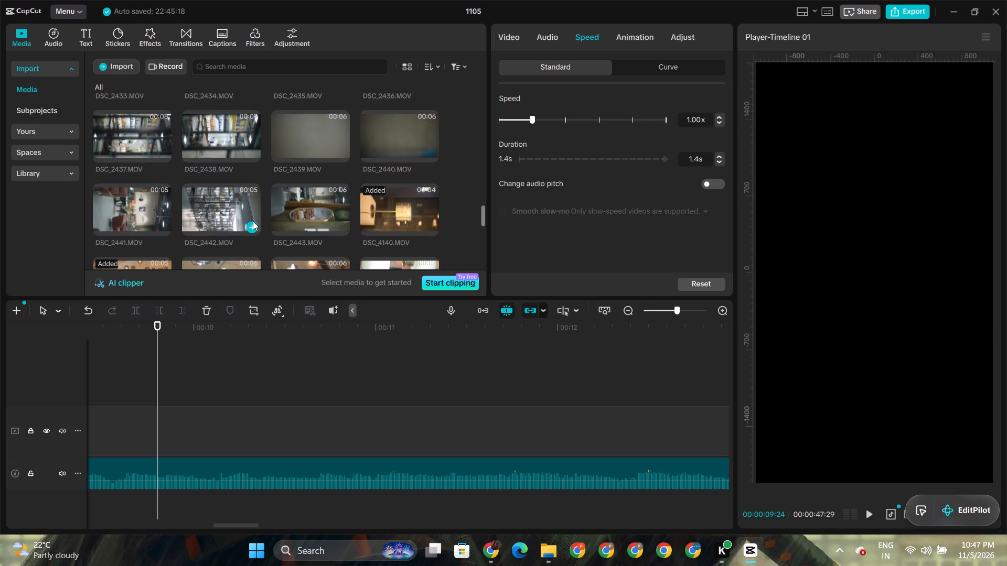
{"action": "left_click", "coordinate": [100, 209]}
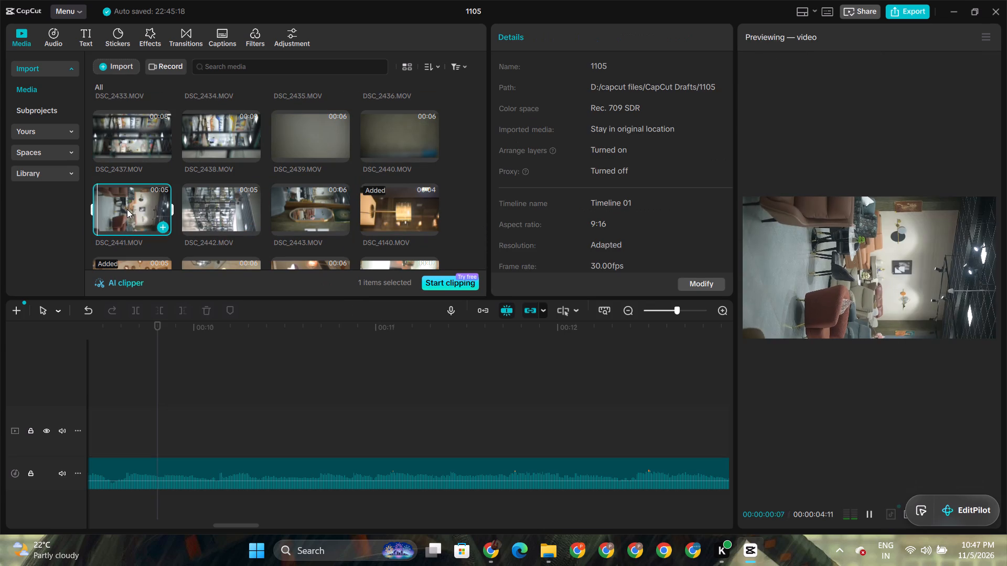
{"action": "left_click", "coordinate": [233, 203]}
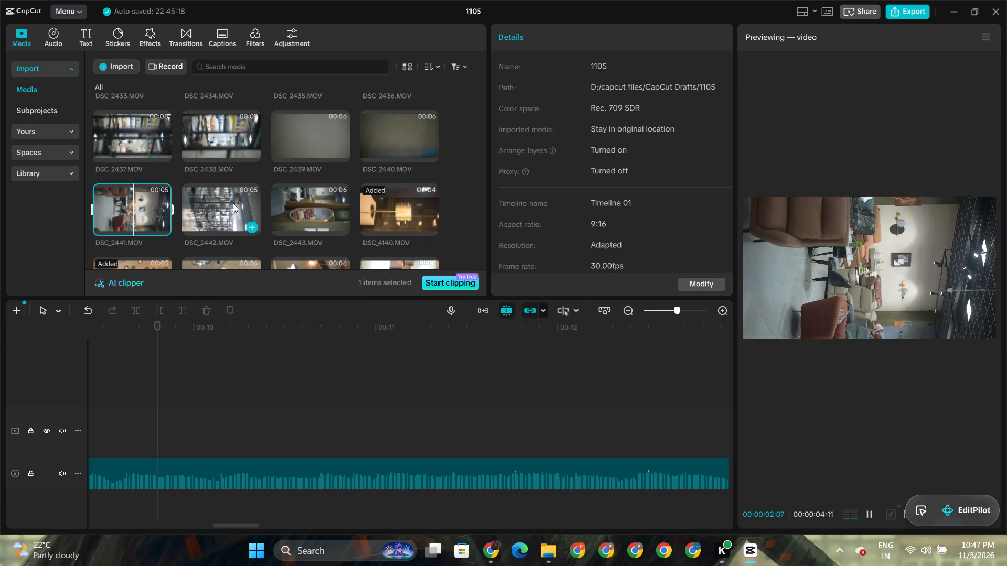
{"action": "left_click", "coordinate": [293, 206]}
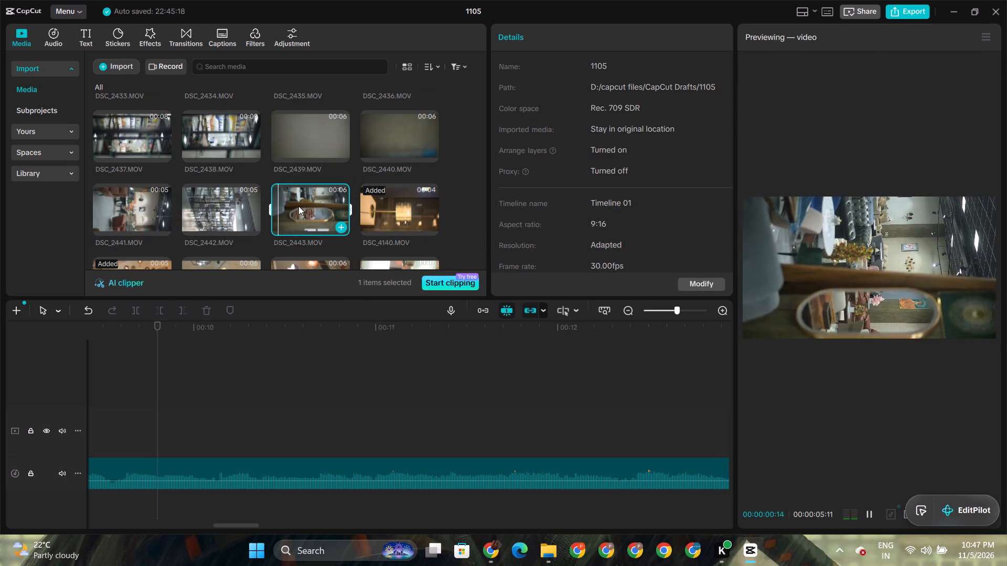
{"action": "scroll", "coordinate": [300, 206], "scroll_direction": "up", "scroll_amount": 1}
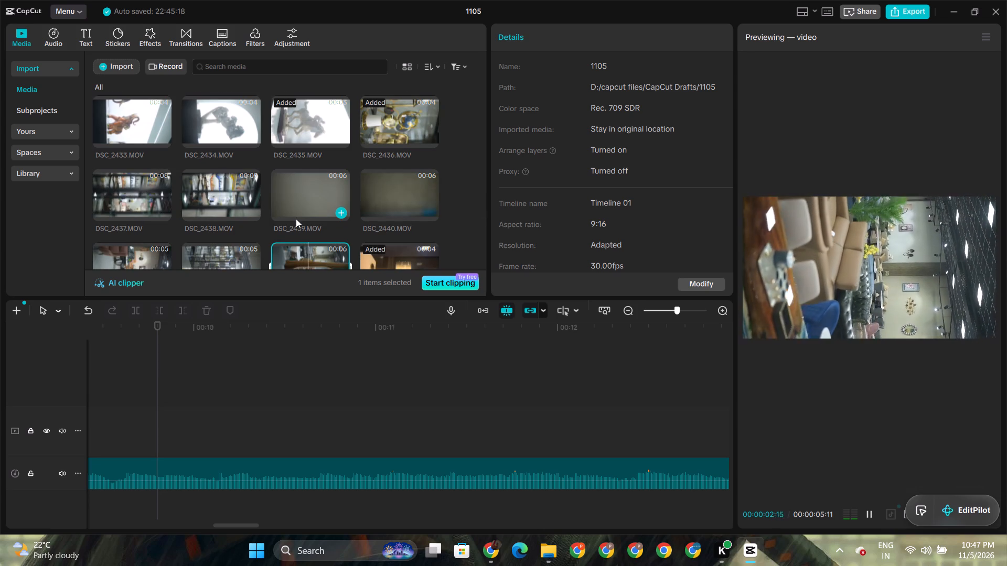
{"action": "scroll", "coordinate": [296, 220], "scroll_direction": "up", "scroll_amount": 10}
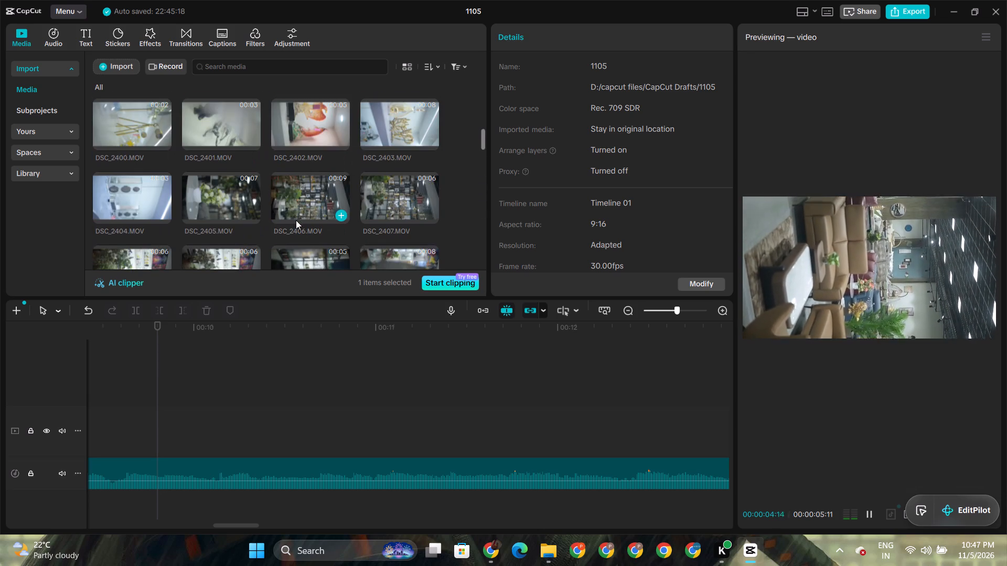
{"action": "scroll", "coordinate": [296, 220], "scroll_direction": "up", "scroll_amount": 13}
{"action": "scroll", "coordinate": [296, 220], "scroll_direction": "down", "scroll_amount": 1}
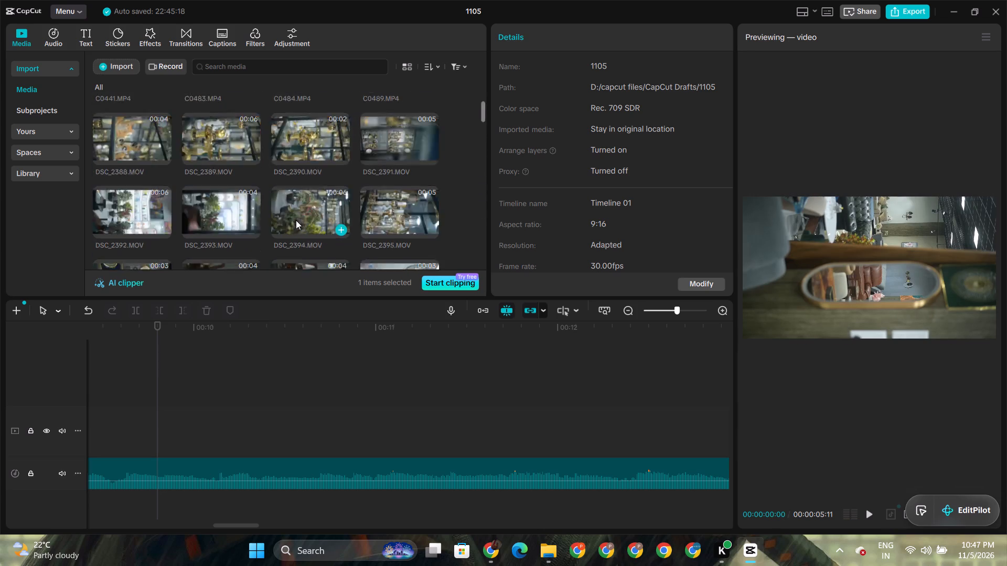
{"action": "scroll", "coordinate": [296, 220], "scroll_direction": "down", "scroll_amount": 5}
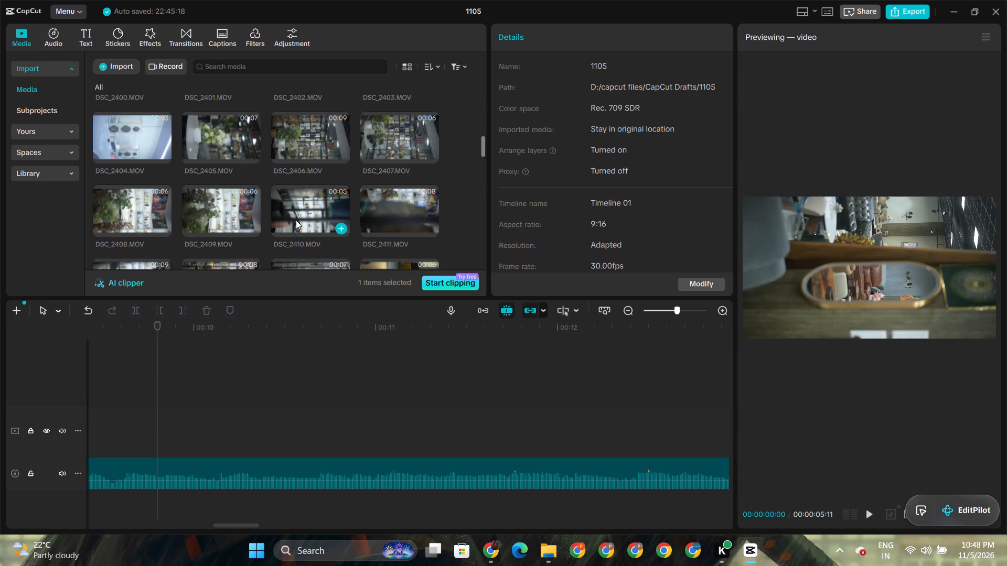
{"action": "scroll", "coordinate": [296, 220], "scroll_direction": "down", "scroll_amount": 3}
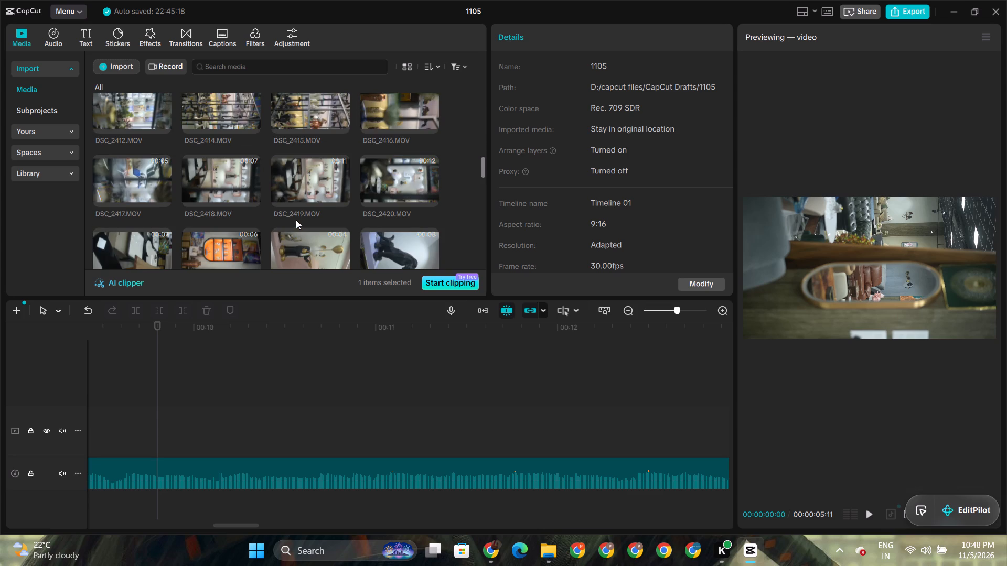
{"action": "scroll", "coordinate": [305, 194], "scroll_direction": "down", "scroll_amount": 2}
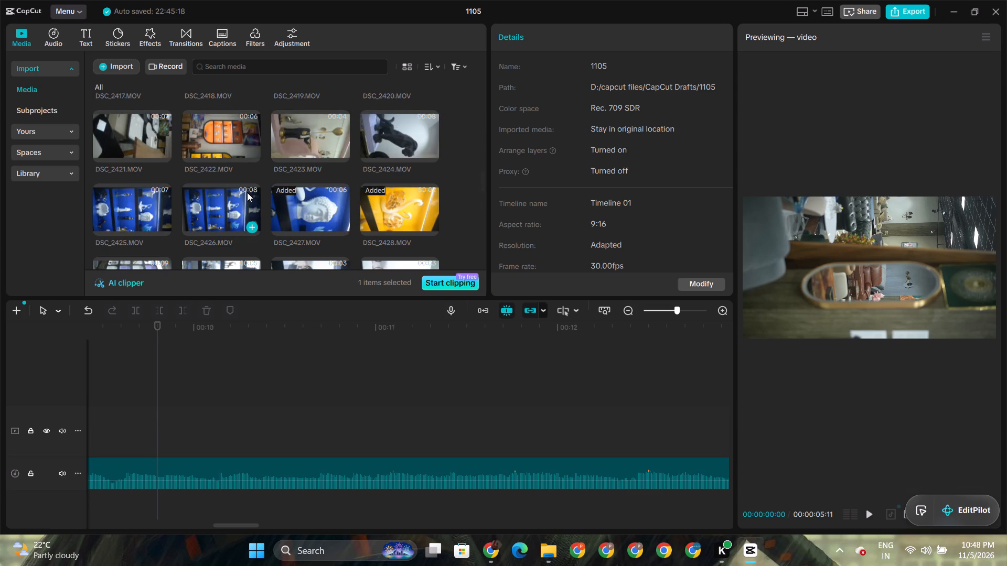
{"action": "scroll", "coordinate": [247, 192], "scroll_direction": "down", "scroll_amount": 1}
{"action": "scroll", "coordinate": [309, 216], "scroll_direction": "down", "scroll_amount": 3}
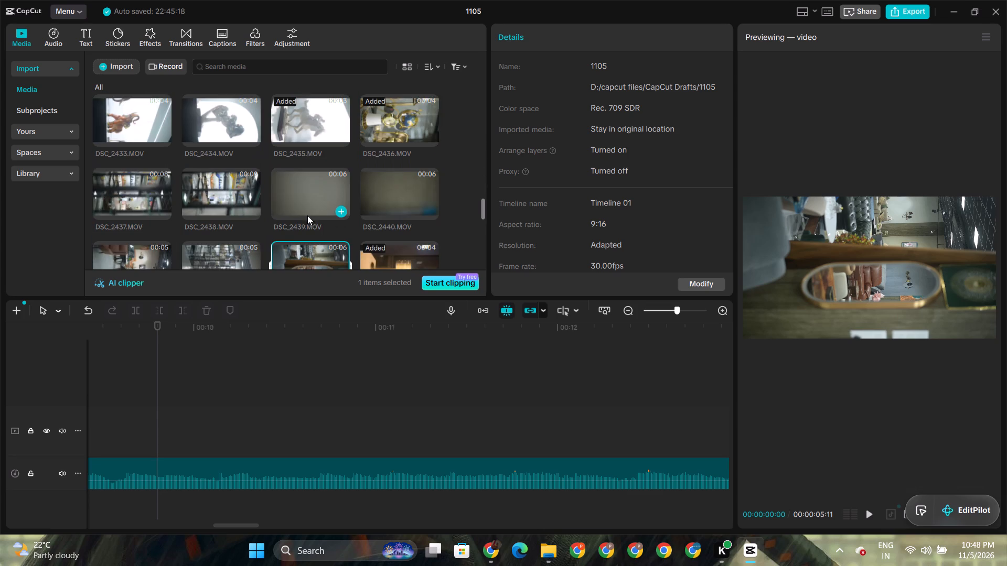
{"action": "scroll", "coordinate": [307, 215], "scroll_direction": "down", "scroll_amount": 2}
Add DSC_2443.MOV to the main video track after DSC_4175.MOV.
{"action": "left_click_drag", "start_coordinate": [312, 144], "coordinate": [236, 332]}
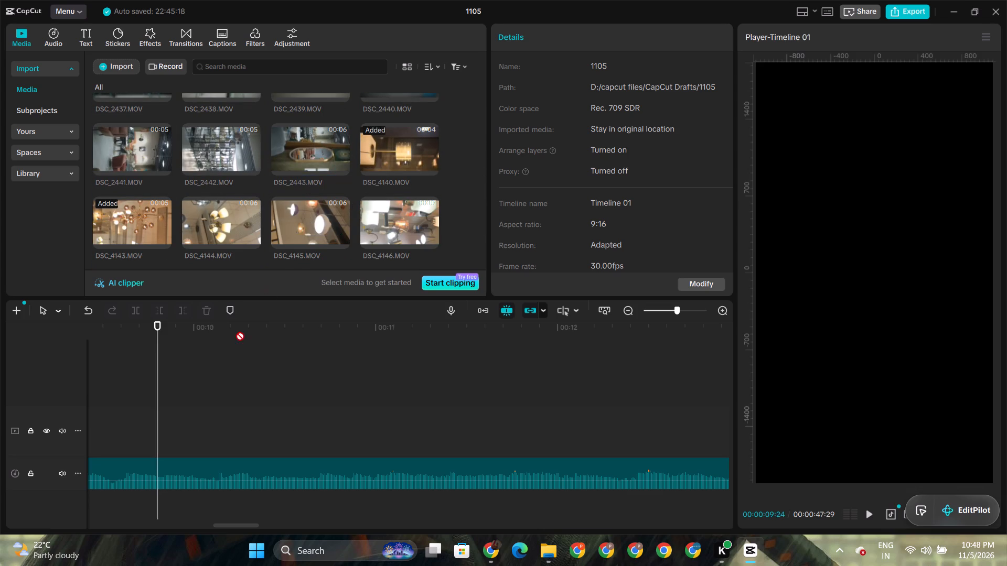
{"action": "left_click_drag", "start_coordinate": [236, 332], "coordinate": [116, 434]}
{"action": "left_click", "coordinate": [602, 397]}
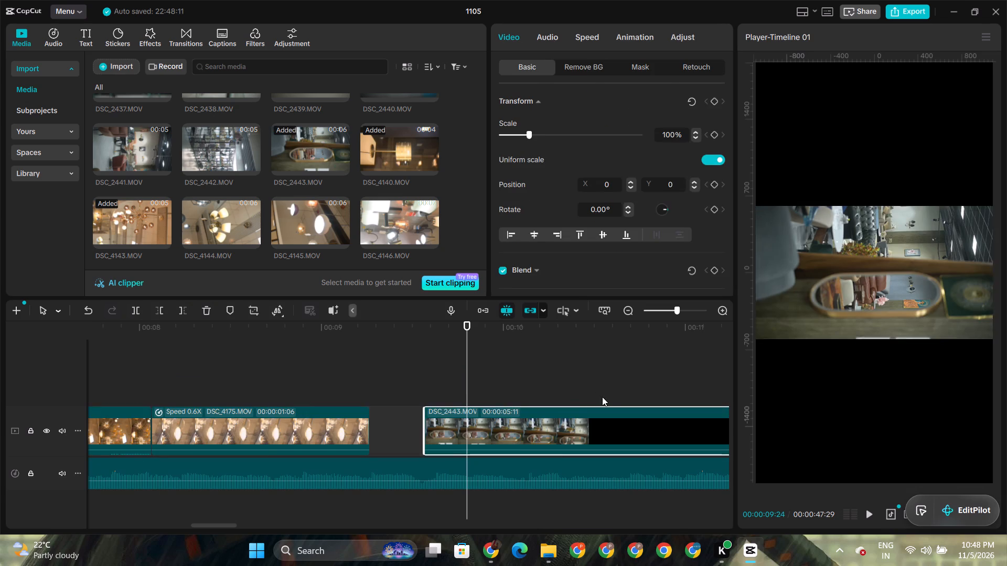
Set the speed of DSC_2443.MOV to 0.70x.
{"action": "left_click", "coordinate": [573, 424]}
{"action": "left_click", "coordinate": [584, 33]}
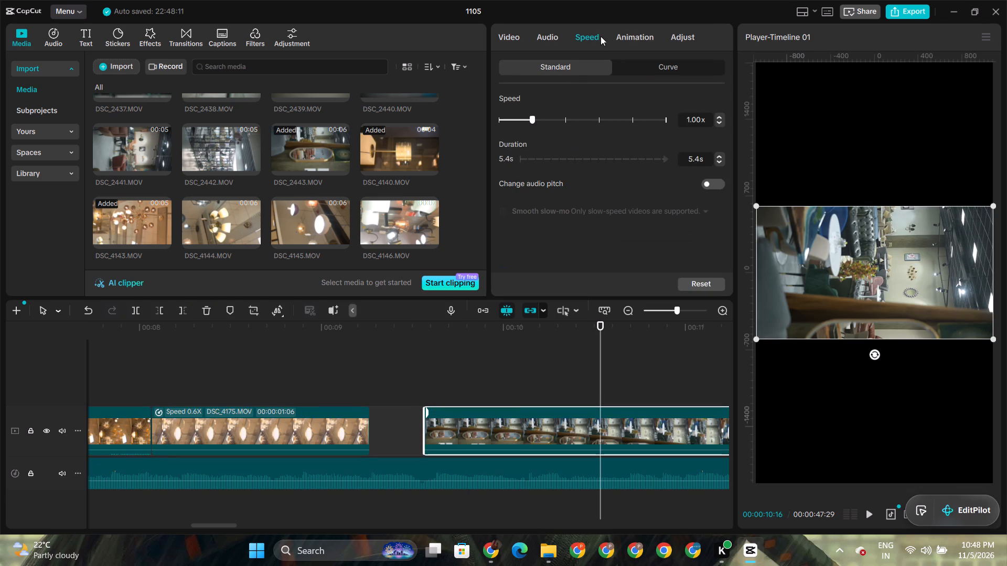
{"action": "triple_click", "coordinate": [720, 124]}
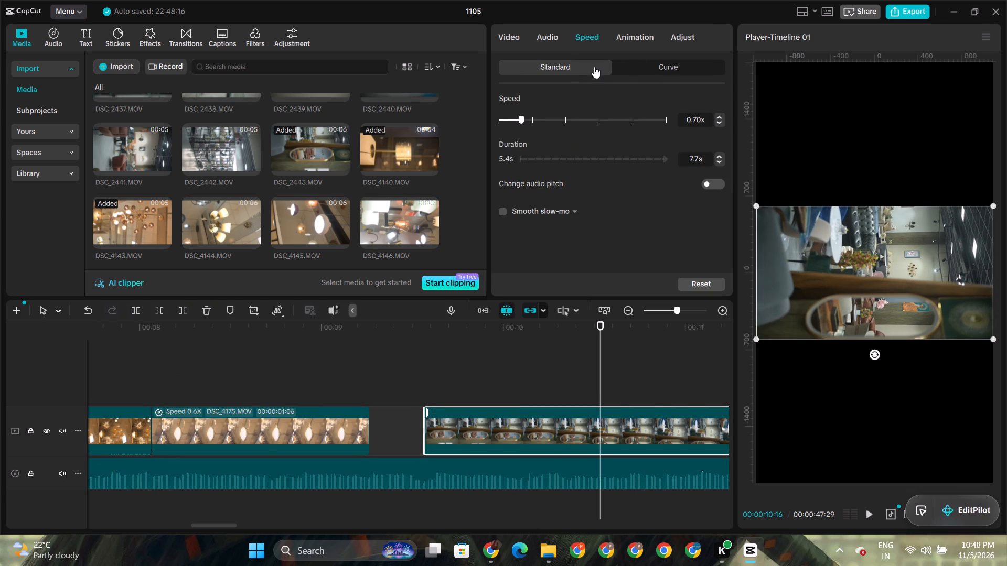
Set the scale of DSC_2443.MOV to 177% and its rotation to 270° so it fills the vertical frame.
{"action": "left_click", "coordinate": [517, 32]}
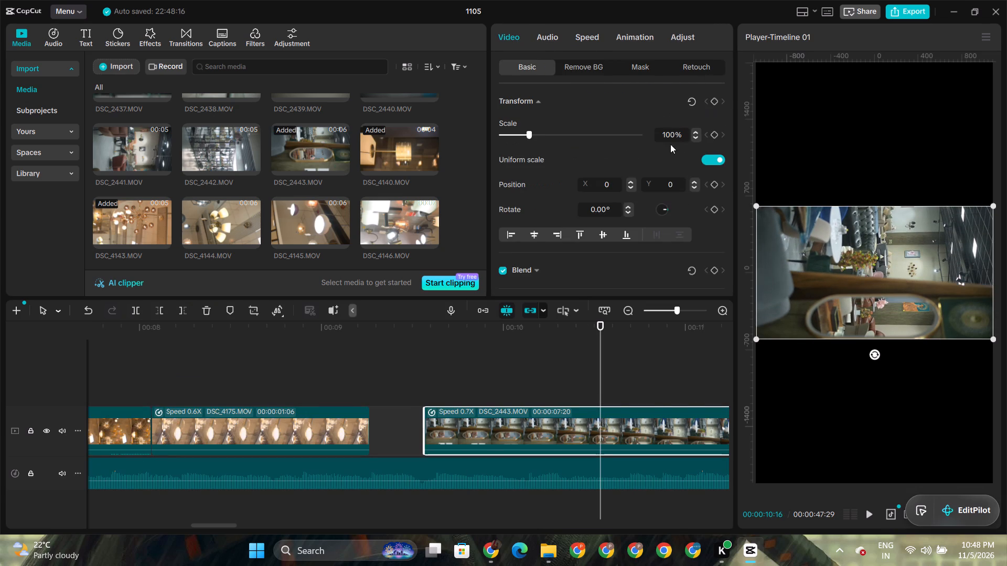
{"action": "left_click", "coordinate": [676, 137]}
{"action": "key", "text": "BackSpace"}
{"action": "key", "text": "BackSpace"}
{"action": "type", "text": "77"}
{"action": "key", "text": "Return"}
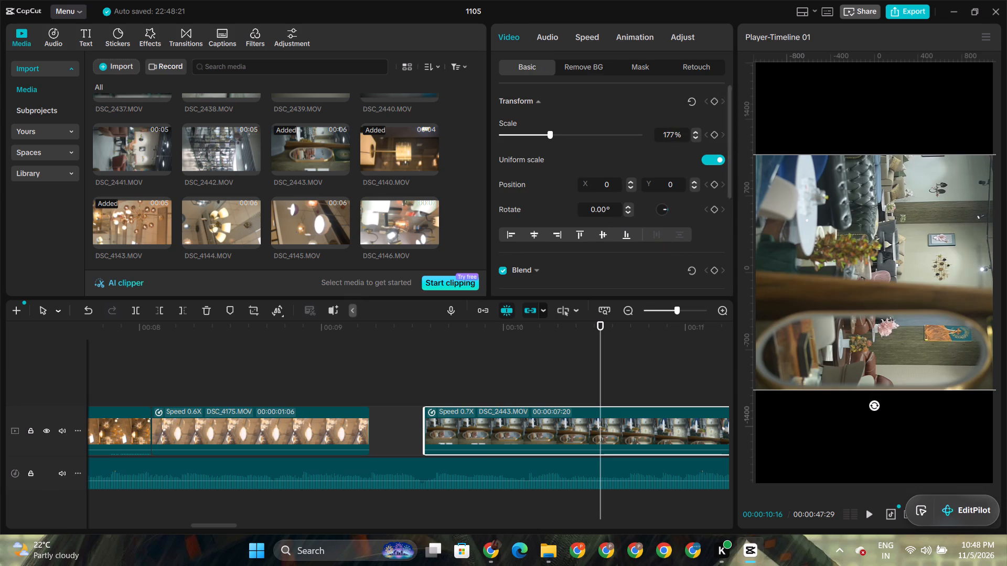
{"action": "left_click_drag", "start_coordinate": [612, 209], "coordinate": [506, 229]}
{"action": "key", "text": "2"}
{"action": "key", "text": "7"}
{"action": "key", "text": "0"}
{"action": "key", "text": "Return"}
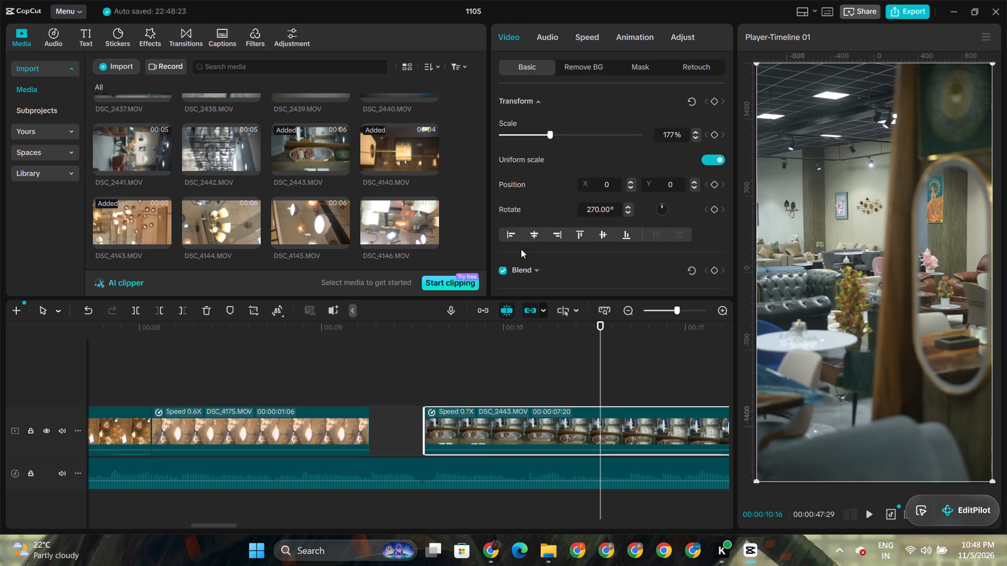
Scrub through the start of DSC_2443.MOV and trim away everything before about 00:00:10:09.
{"action": "key", "text": "space"}
{"action": "key", "text": "space"}
{"action": "left_click", "coordinate": [508, 331]}
{"action": "left_click_drag", "start_coordinate": [508, 331], "coordinate": [548, 336]}
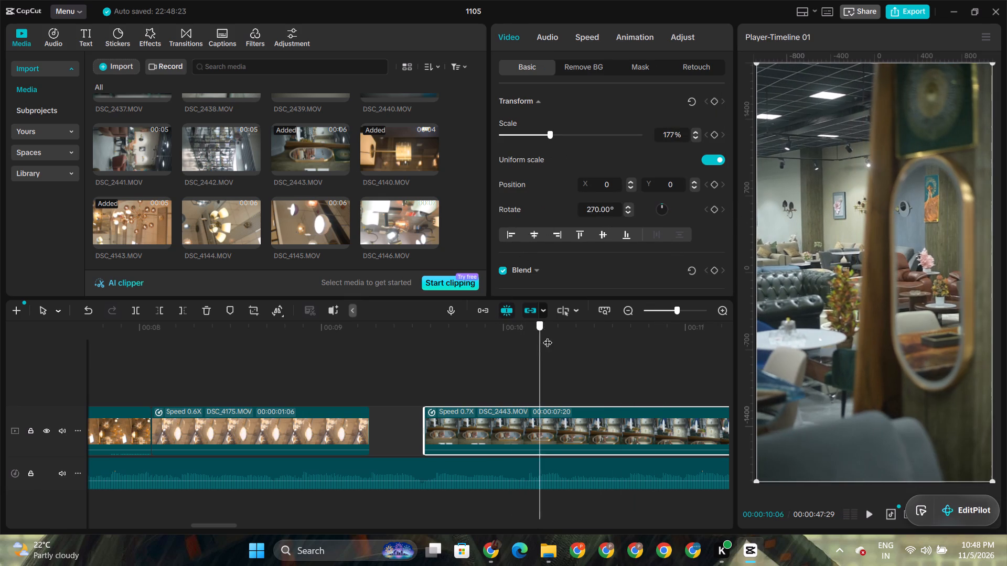
{"action": "left_click_drag", "start_coordinate": [548, 336], "coordinate": [555, 336]}
{"action": "left_click", "coordinate": [165, 315]}
Play the trimmed DSC_2443.MOV and close the gap by moving the clip against the end of DSC_4175.MOV.
{"action": "key", "text": "space"}
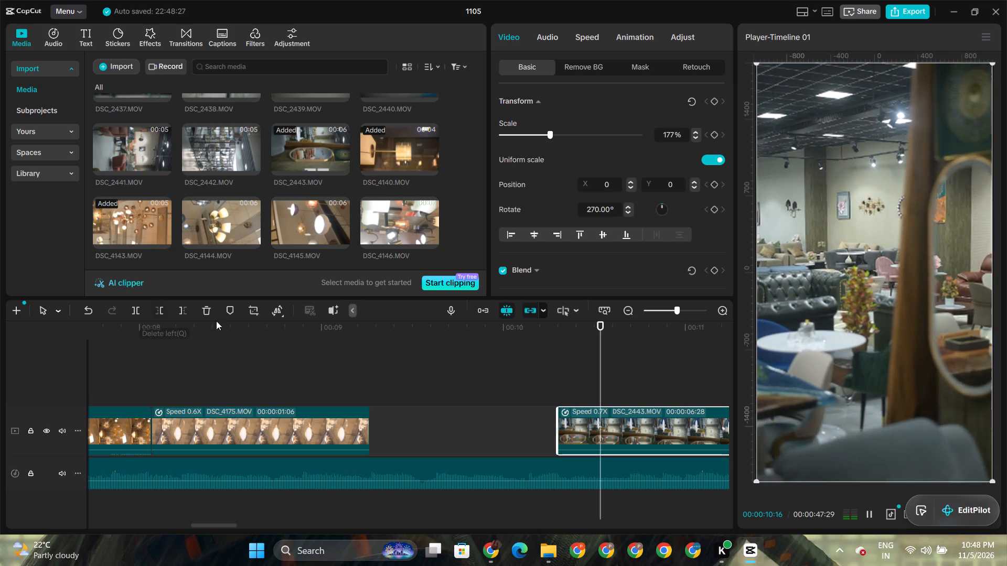
{"action": "key", "text": "space"}
{"action": "left_click_drag", "start_coordinate": [598, 425], "coordinate": [417, 426]}
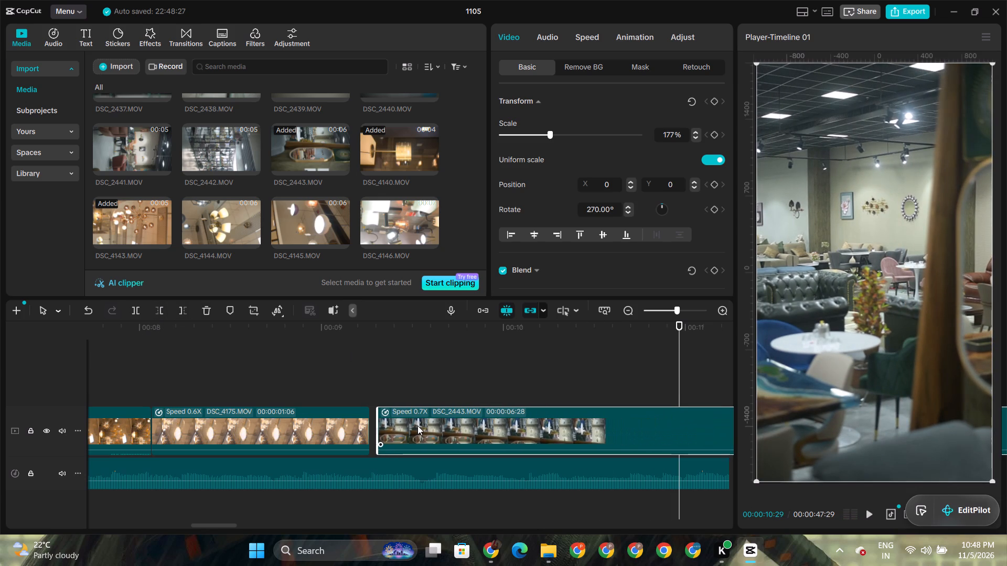
{"action": "left_click_drag", "start_coordinate": [417, 426], "coordinate": [413, 426]}
Play across the join with DSC_4175.MOV and slow DSC_2443.MOV down to 0.50x speed.
{"action": "left_click", "coordinate": [334, 336]}
{"action": "key", "text": "space"}
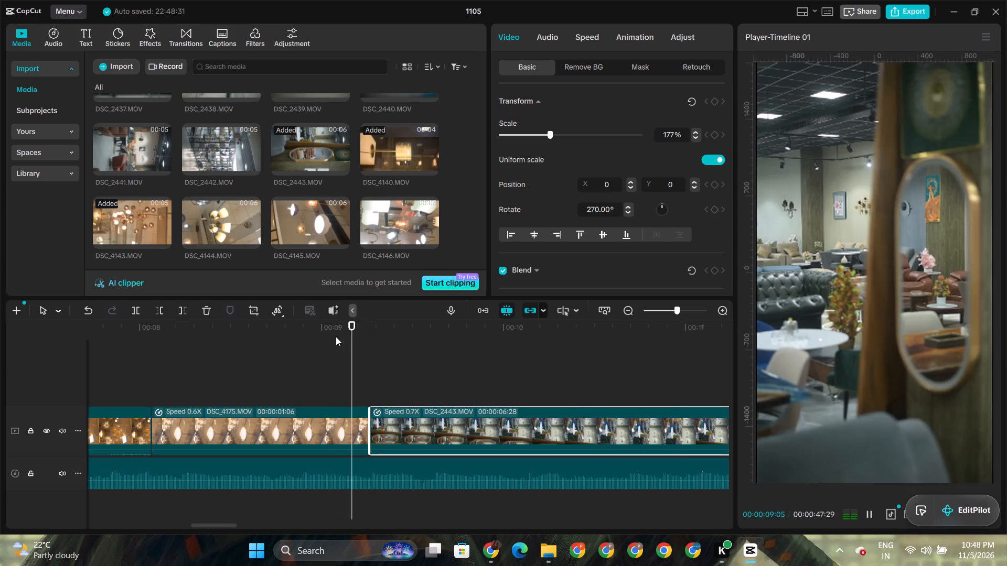
{"action": "key", "text": "space"}
{"action": "left_click", "coordinate": [471, 419]}
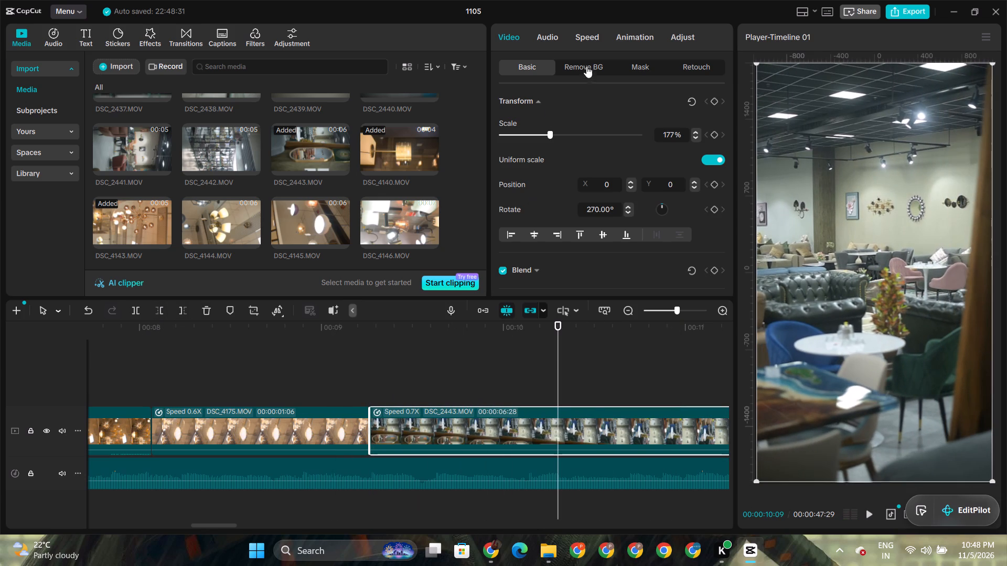
{"action": "left_click", "coordinate": [588, 44]}
{"action": "double_click", "coordinate": [721, 123]}
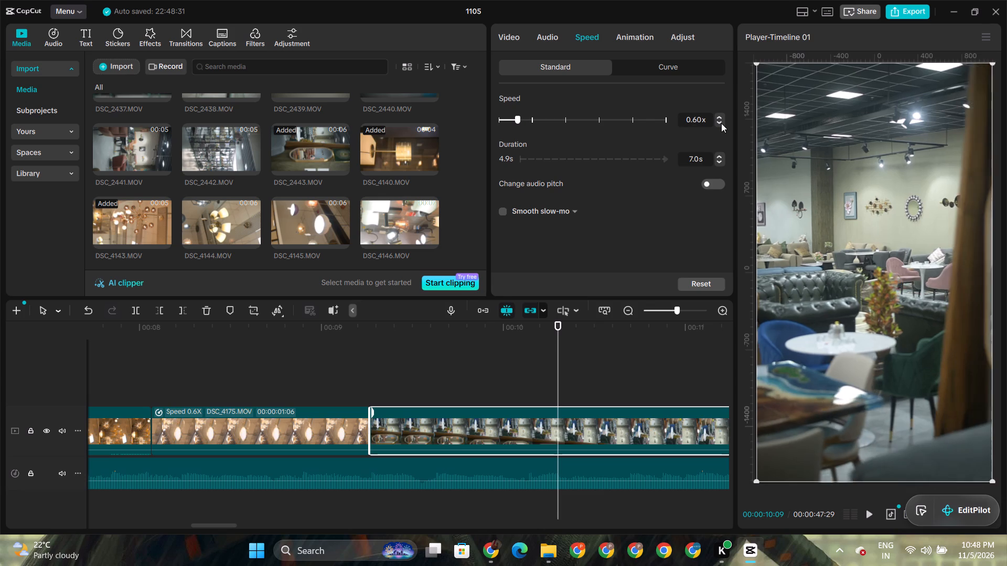
Play DSC_2443.MOV from its start, trim off the part after 00:00:10:21, and replay the trimmed clip.
{"action": "left_click_drag", "start_coordinate": [365, 330], "coordinate": [374, 326]}
{"action": "key", "text": "space"}
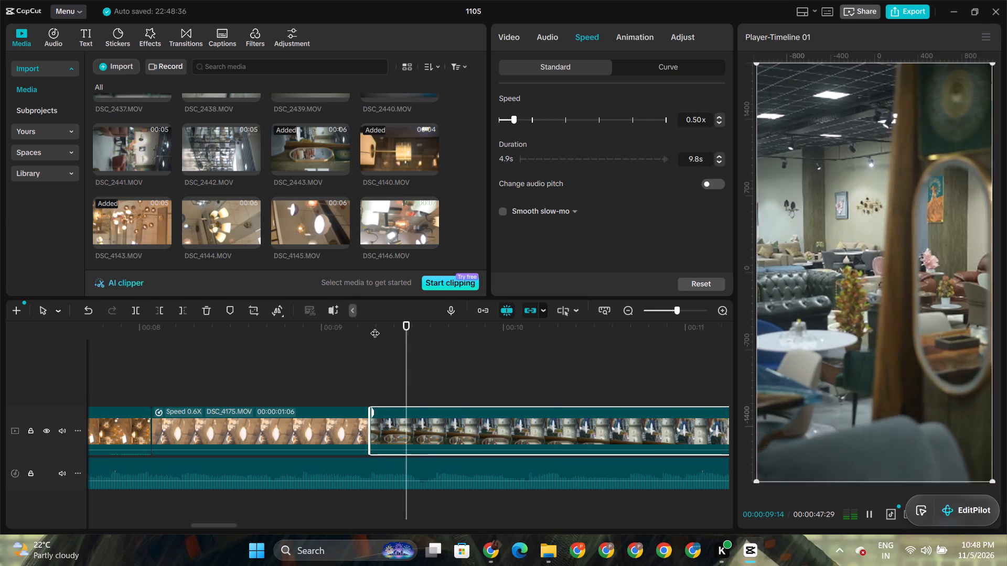
{"action": "key", "text": "space"}
{"action": "key", "text": "space"}
{"action": "key", "text": "space"}
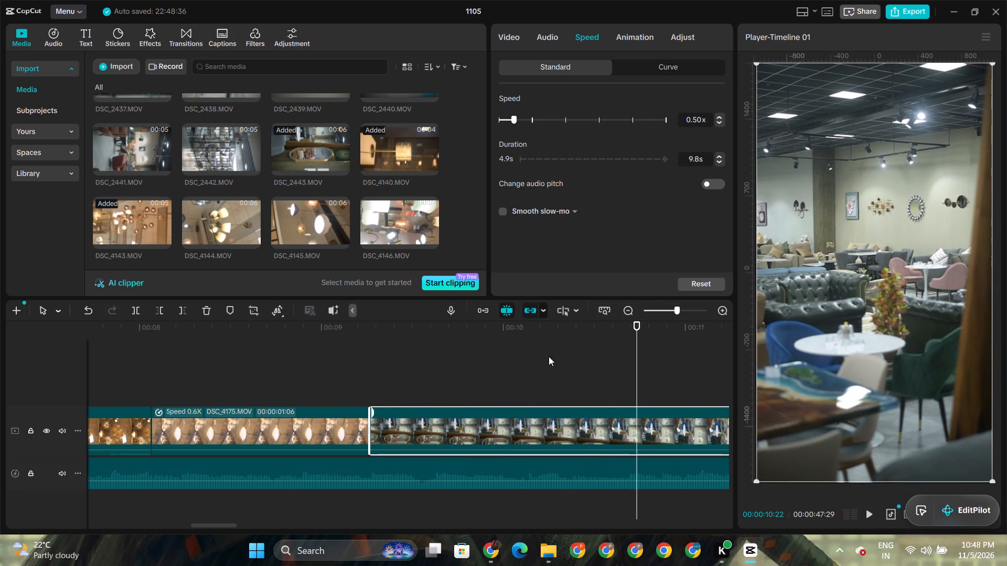
{"action": "key", "text": "Left"}
{"action": "key", "text": "Left"}
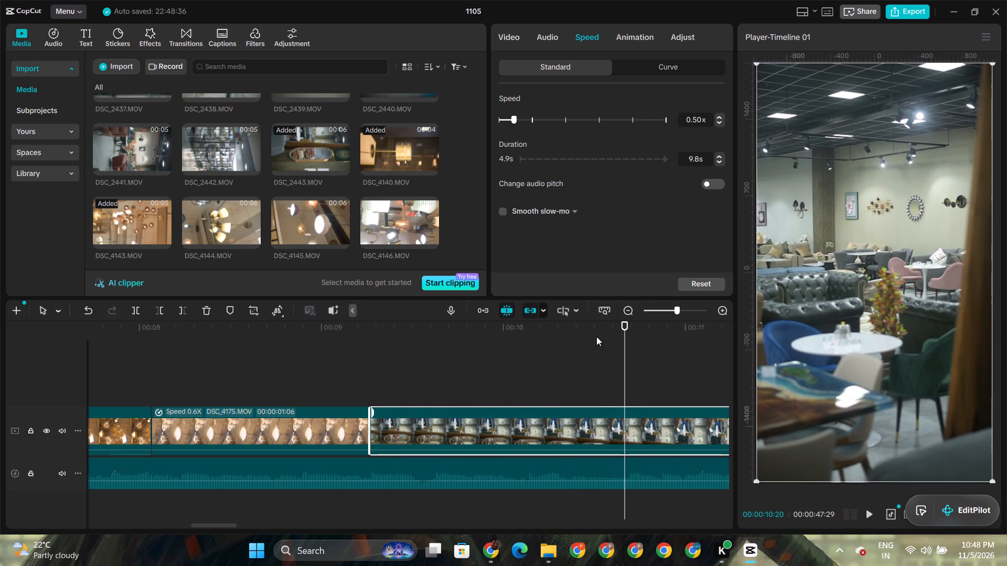
{"action": "key", "text": "Right"}
{"action": "left_click", "coordinate": [182, 307]}
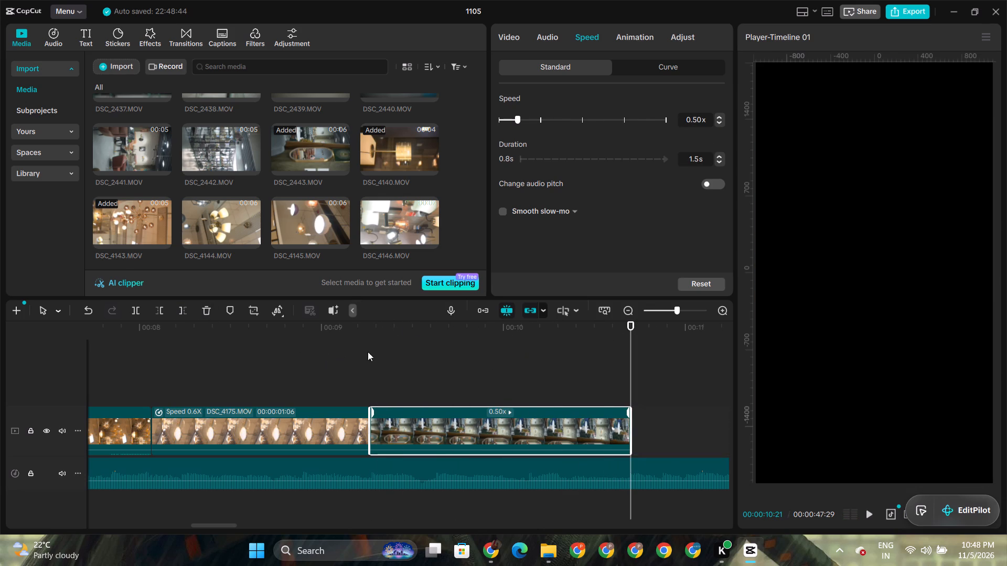
{"action": "left_click", "coordinate": [378, 343]}
{"action": "key", "text": "space"}
{"action": "key", "text": "space"}
Add DSC_2441.MOV to the main video track just after DSC_2443.MOV.
{"action": "left_click_drag", "start_coordinate": [141, 155], "coordinate": [374, 250]}
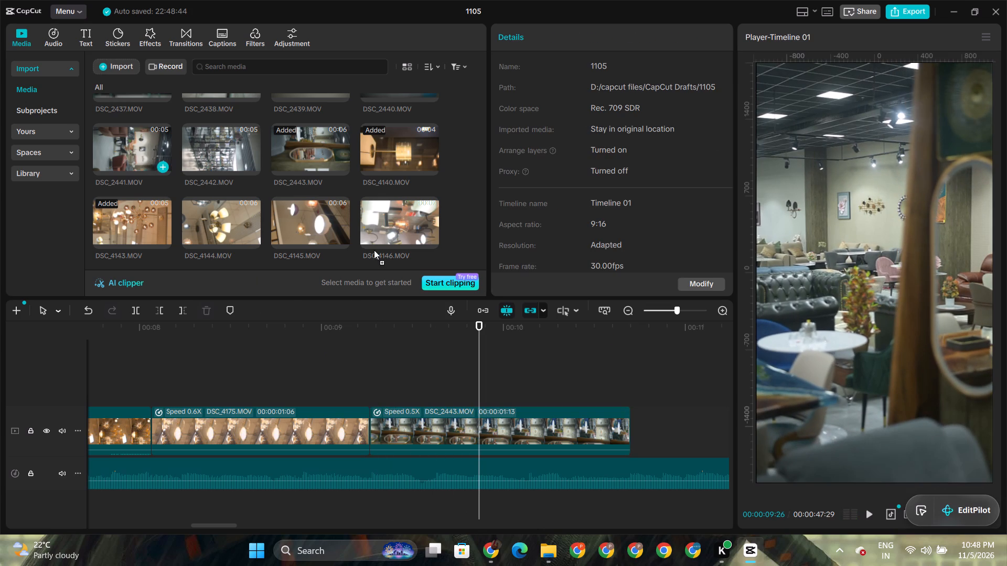
{"action": "left_click_drag", "start_coordinate": [374, 250], "coordinate": [641, 437]}
{"action": "left_click", "coordinate": [666, 434]}
{"action": "left_click", "coordinate": [671, 352]}
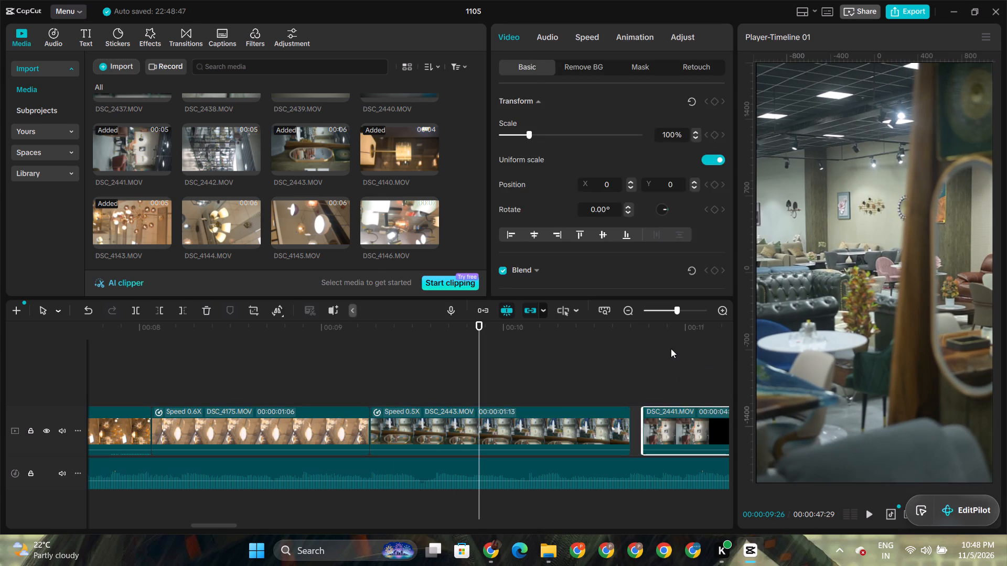
Scale DSC_2441.MOV to 177% and rotate it to 270° so it fills the vertical frame.
{"action": "left_click", "coordinate": [687, 427]}
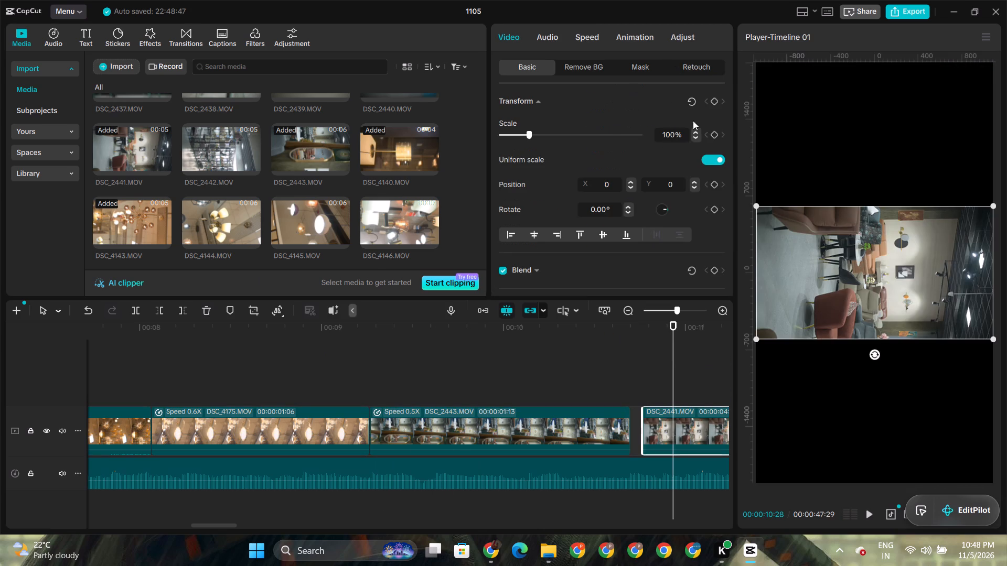
{"action": "left_click", "coordinate": [678, 136]}
{"action": "key", "text": "BackSpace"}
{"action": "key", "text": "BackSpace"}
{"action": "type", "text": "77"}
{"action": "key", "text": "Return"}
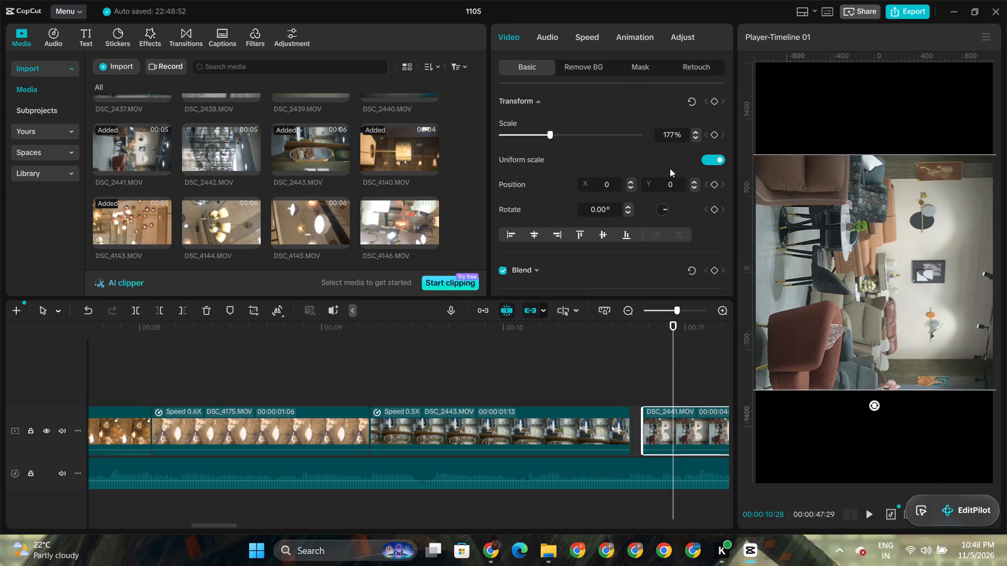
{"action": "left_click_drag", "start_coordinate": [610, 209], "coordinate": [459, 239]}
{"action": "key", "text": "2"}
{"action": "key", "text": "7"}
{"action": "key", "text": "0"}
{"action": "key", "text": "Return"}
Play DSC_2441.MOV, trim off the part before 00:00:11:16, and move the clip against the end of DSC_2443.MOV.
{"action": "key", "text": "space"}
{"action": "key", "text": "space"}
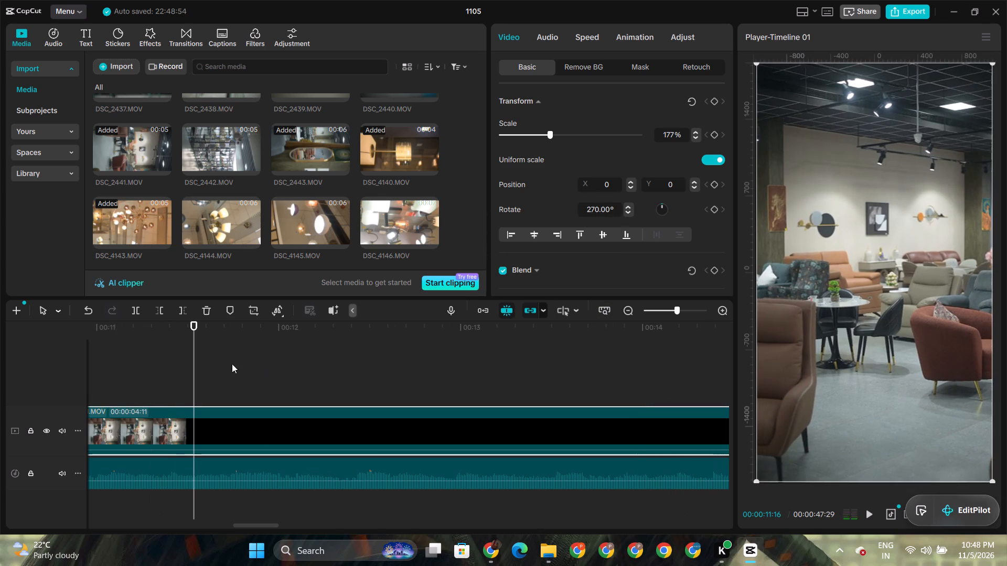
{"action": "left_click", "coordinate": [164, 307]}
{"action": "left_click_drag", "start_coordinate": [282, 427], "coordinate": [279, 427]}
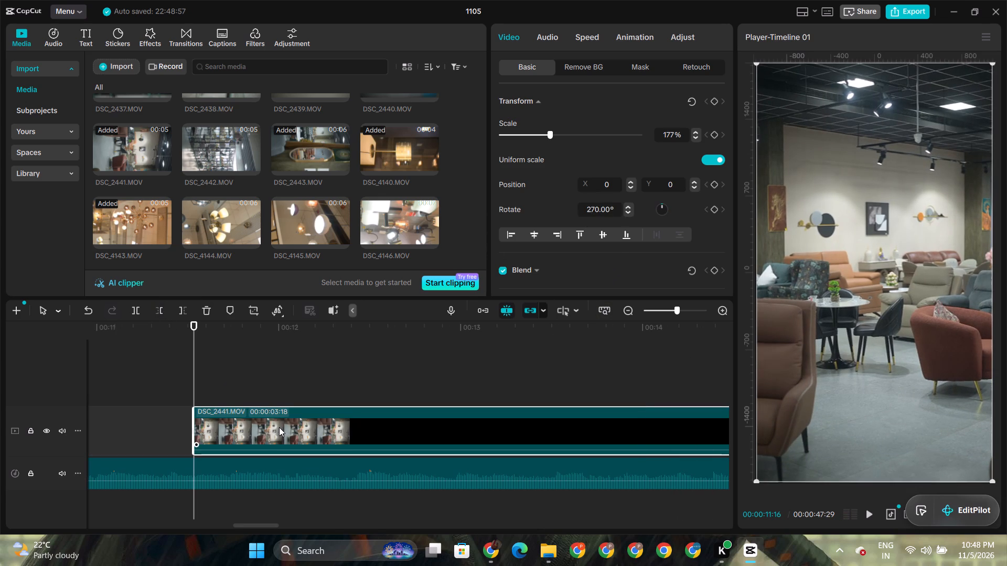
{"action": "left_click_drag", "start_coordinate": [279, 427], "coordinate": [186, 429]}
{"action": "left_click_drag", "start_coordinate": [264, 525], "coordinate": [230, 528]}
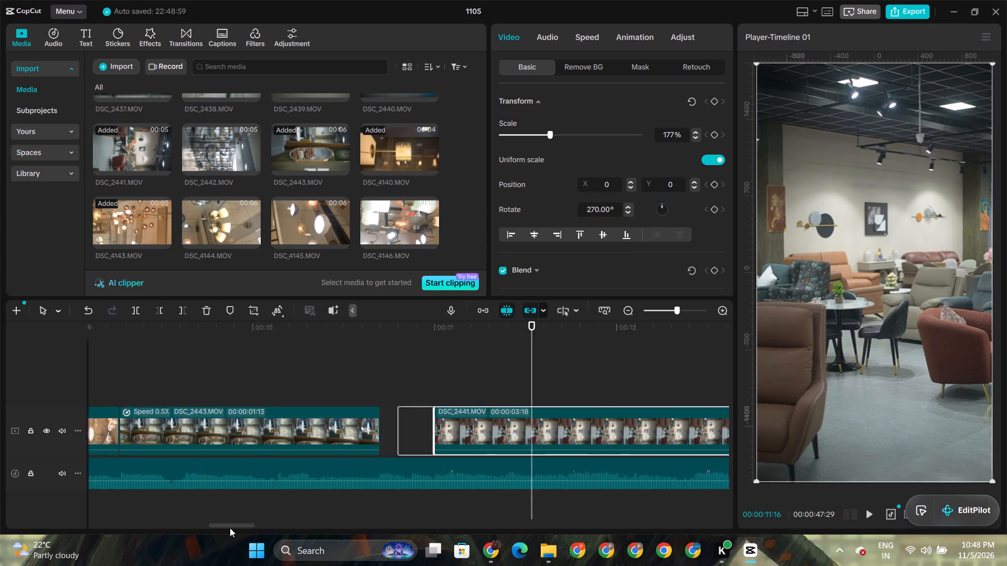
{"action": "left_click_drag", "start_coordinate": [230, 528], "coordinate": [226, 526]}
{"action": "left_click_drag", "start_coordinate": [651, 429], "coordinate": [600, 429]}
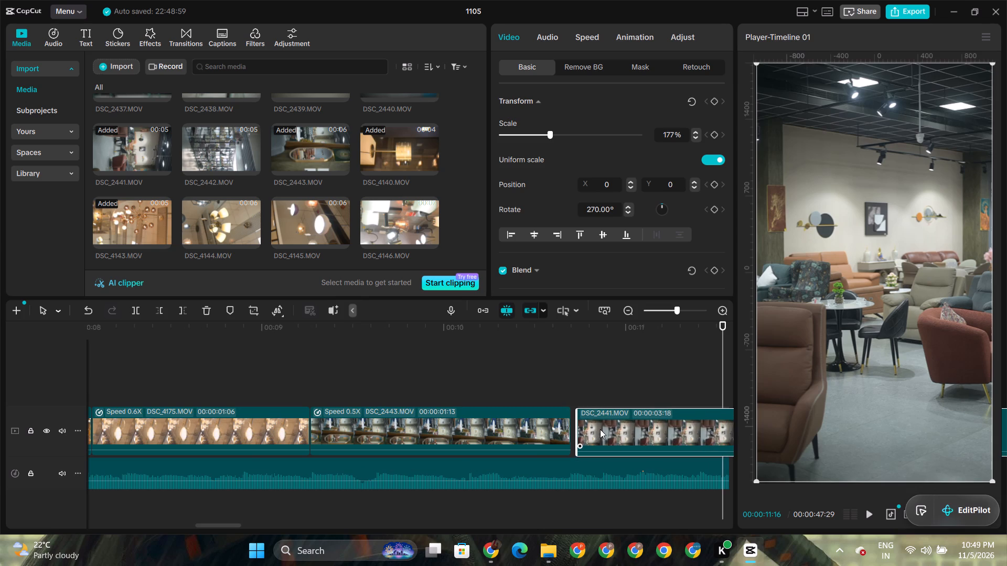
{"action": "left_click_drag", "start_coordinate": [600, 429], "coordinate": [599, 429]}
Play the join between DSC_2443.MOV and DSC_2441.MOV, including a replay from earlier in the timeline.
{"action": "left_click", "coordinate": [556, 331]}
{"action": "key", "text": "space"}
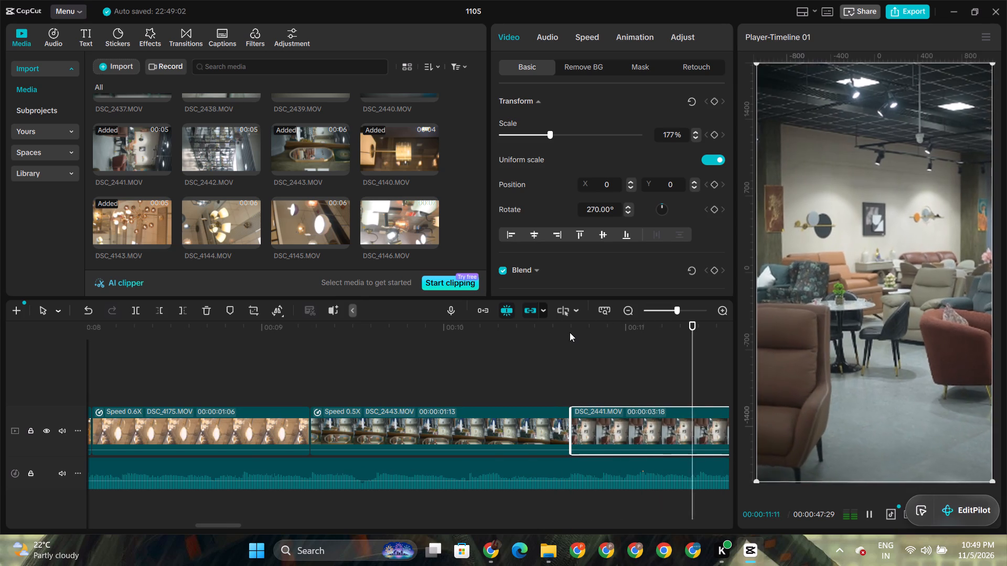
{"action": "key", "text": "space"}
{"action": "left_click", "coordinate": [136, 332]}
{"action": "left_click_drag", "start_coordinate": [136, 332], "coordinate": [36, 351]}
{"action": "key", "text": "space"}
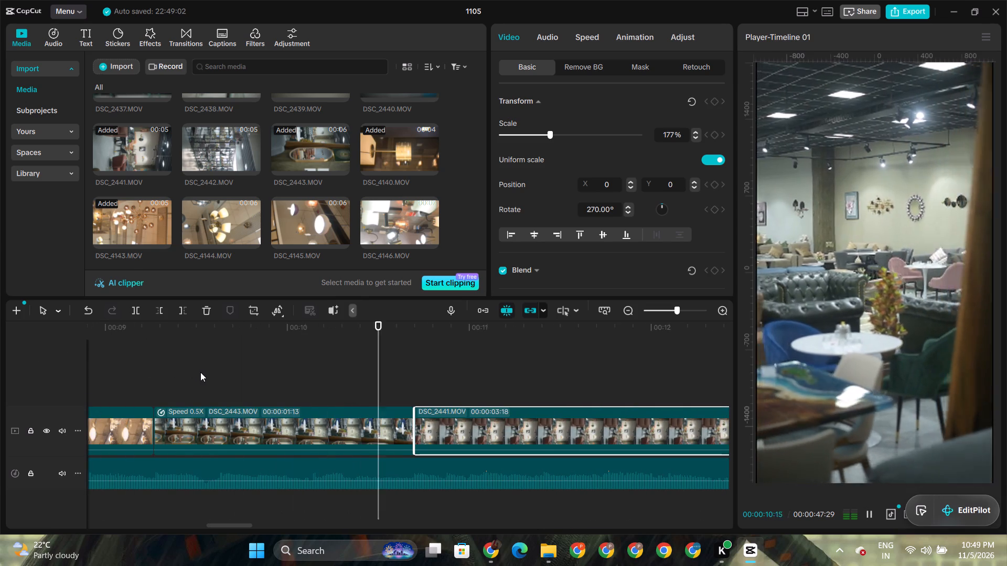
{"action": "key", "text": "space"}
Trim off DSC_2441.MOV before 00:00:11:29 and move the clip back against the end of DSC_2443.MOV.
{"action": "left_click", "coordinate": [480, 341]}
{"action": "left_click_drag", "start_coordinate": [481, 340], "coordinate": [645, 336]}
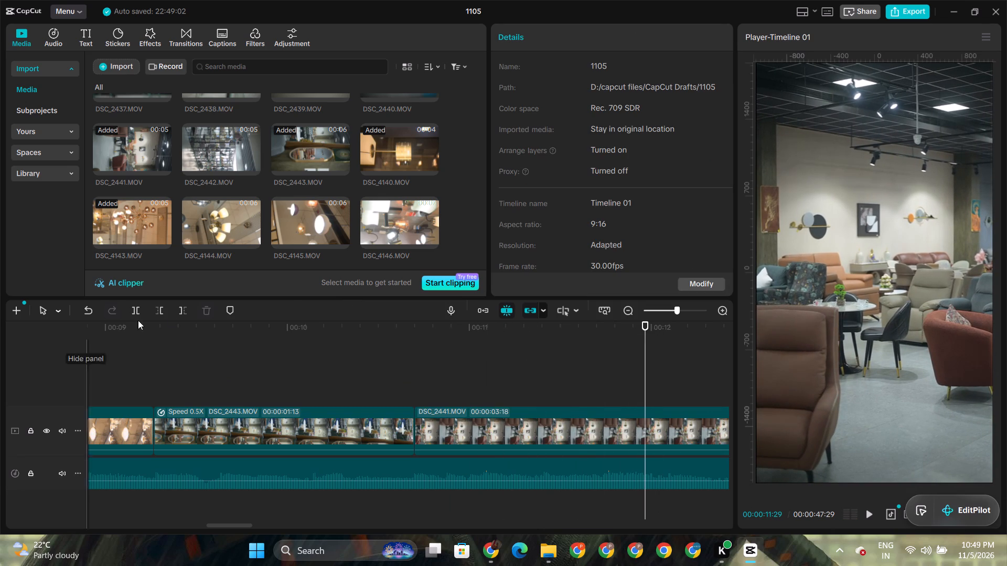
{"action": "left_click", "coordinate": [163, 311]}
{"action": "left_click_drag", "start_coordinate": [670, 421], "coordinate": [435, 430]}
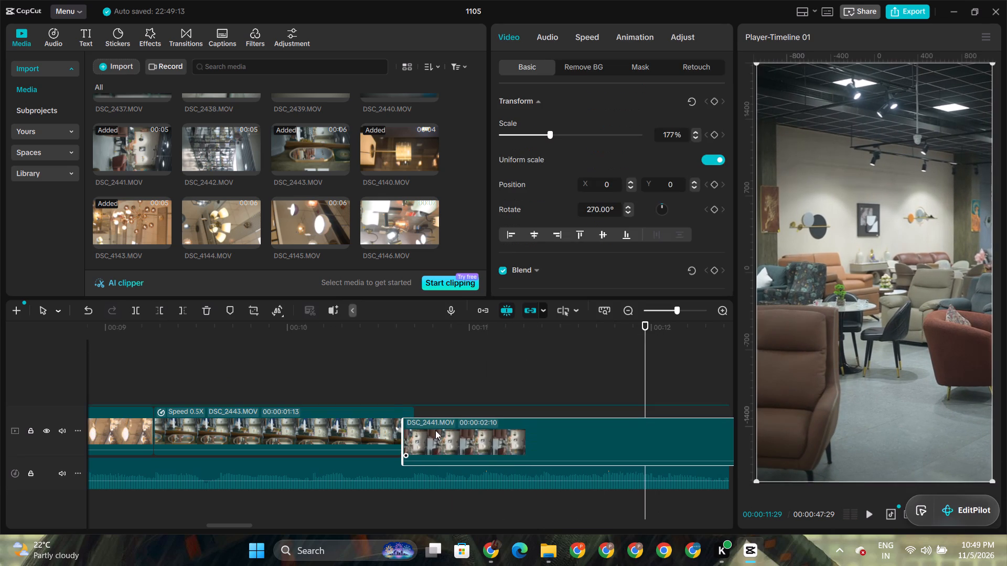
{"action": "left_click_drag", "start_coordinate": [435, 430], "coordinate": [440, 427]}
Replay the join between DSC_2443.MOV and the trimmed DSC_2441.MOV, including the second half of DSC_2443.MOV.
{"action": "left_click", "coordinate": [369, 345]}
{"action": "key", "text": "space"}
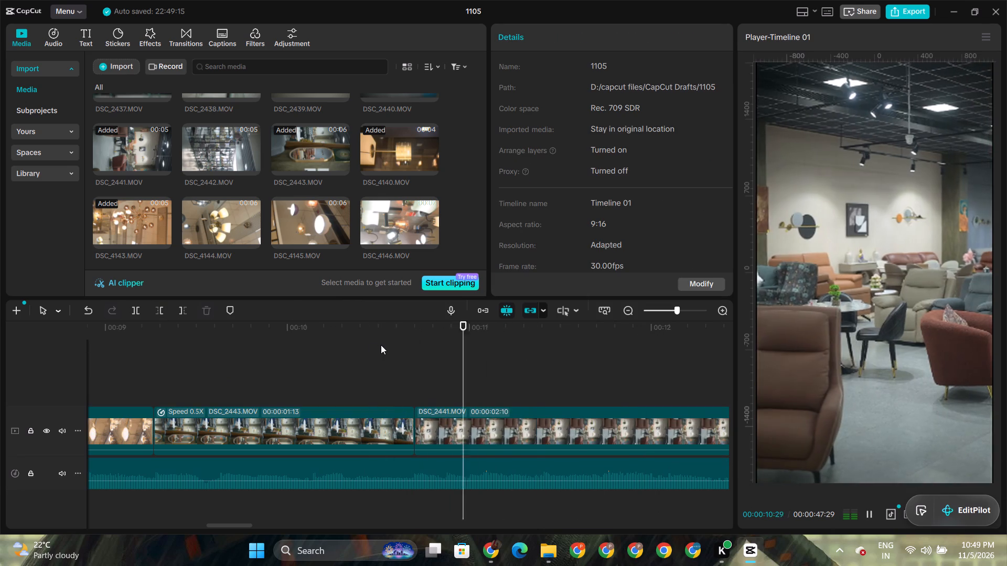
{"action": "key", "text": "space"}
{"action": "left_click", "coordinate": [261, 411]}
{"action": "left_click", "coordinate": [283, 353]}
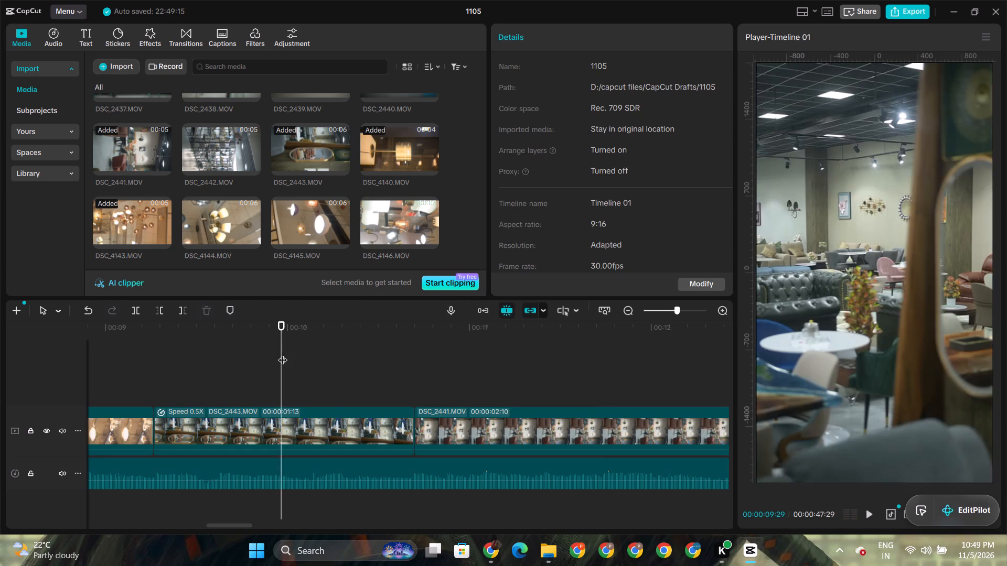
{"action": "key", "text": "space"}
{"action": "key", "text": "space"}
Slow DSC_2443.MOV down to 0.30x speed.
{"action": "left_click", "coordinate": [372, 435]}
{"action": "left_click", "coordinate": [580, 40]}
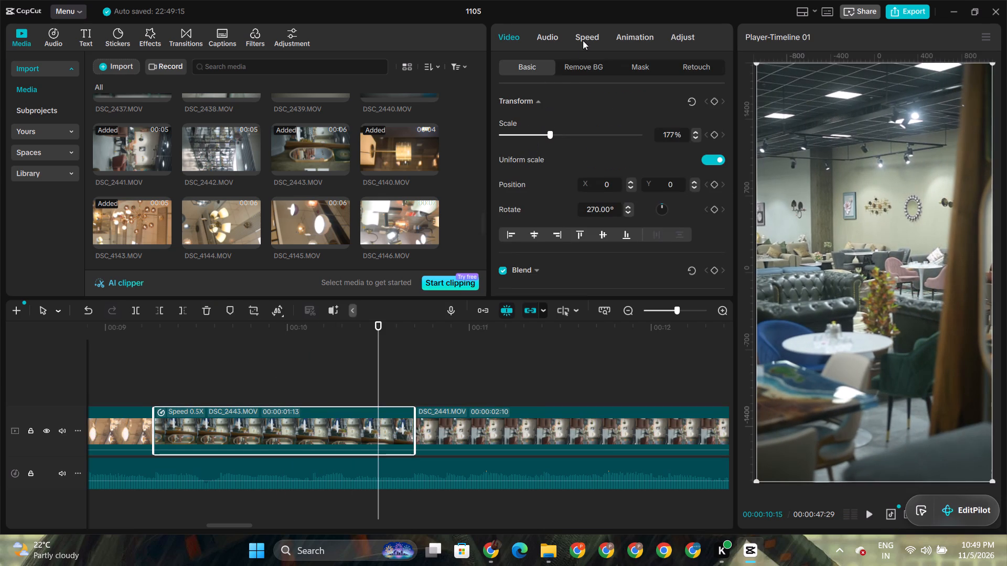
{"action": "double_click", "coordinate": [719, 122]}
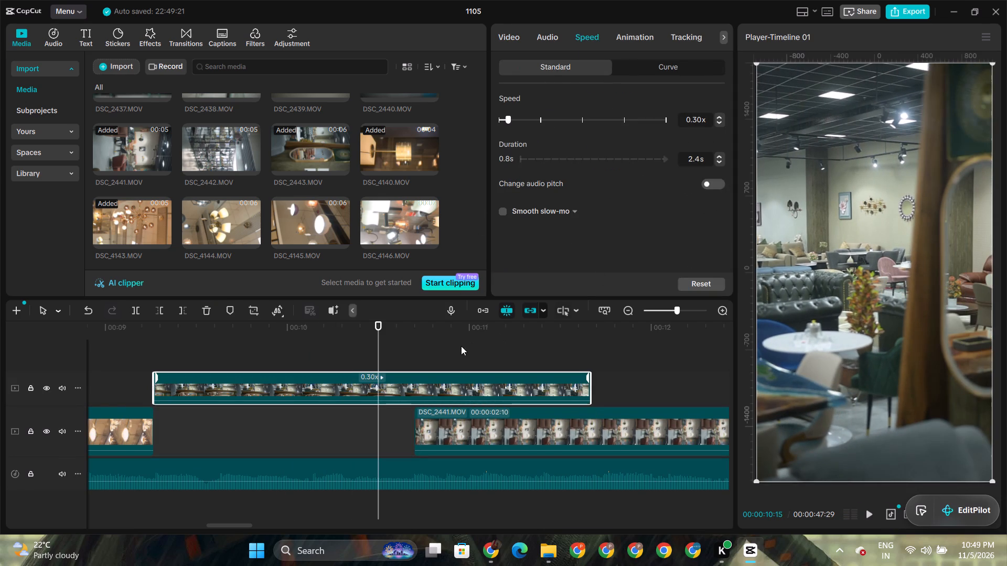
{"action": "left_click_drag", "start_coordinate": [587, 383], "coordinate": [532, 390]}
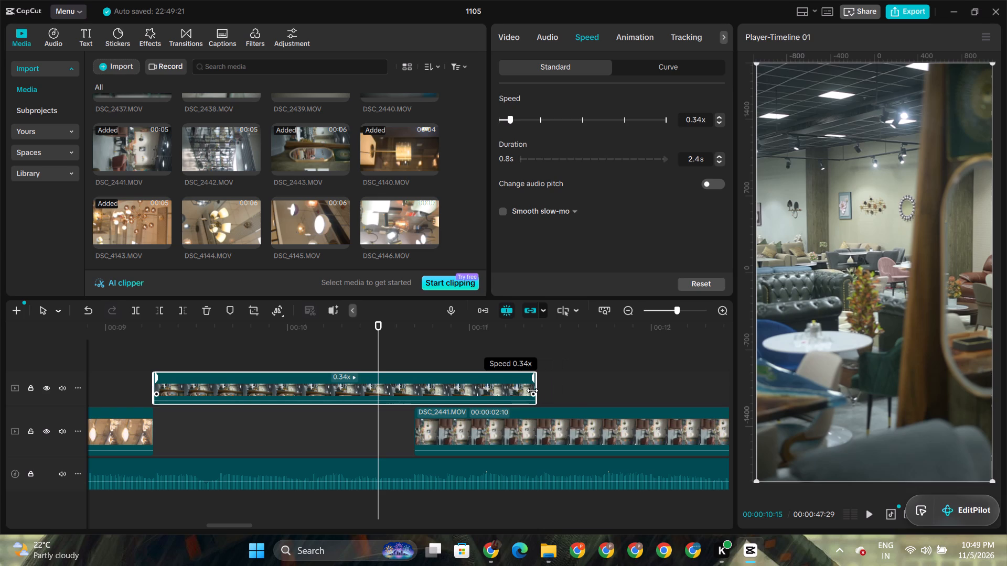
{"action": "left_click_drag", "start_coordinate": [532, 390], "coordinate": [584, 393]}
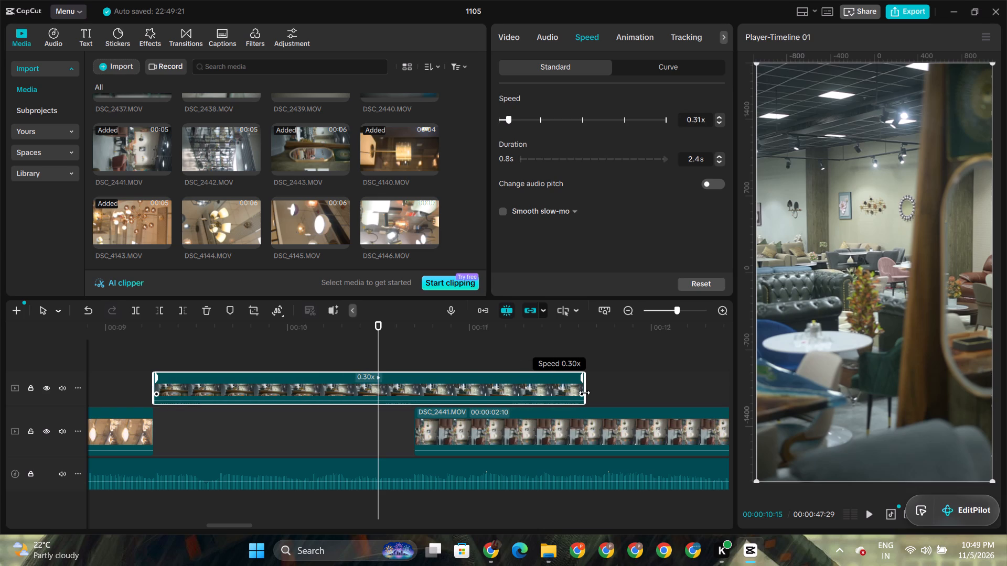
{"action": "left_click_drag", "start_coordinate": [584, 393], "coordinate": [588, 393]}
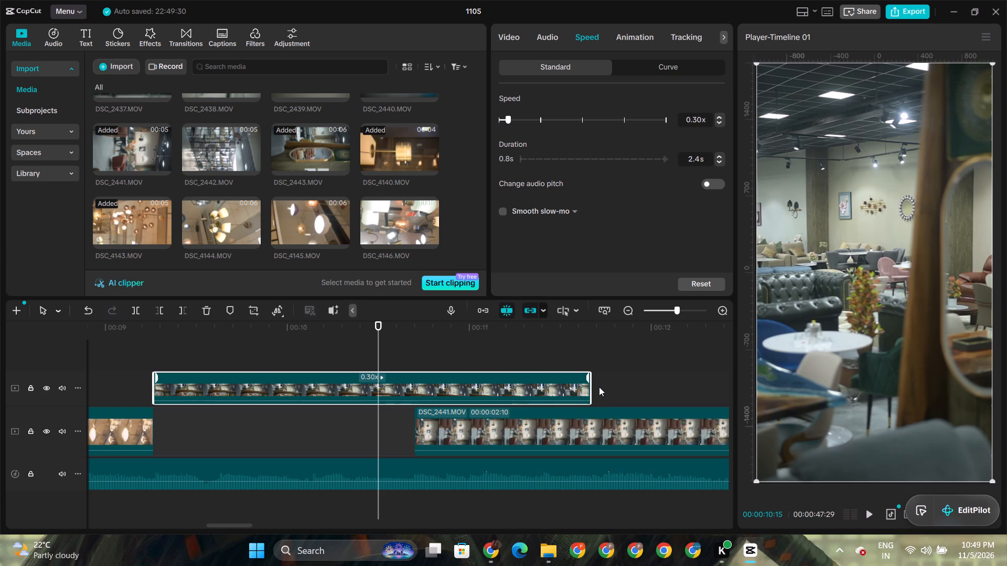
Shorten the slowed DSC_2443.MOV to end where DSC_2441.MOV starts and place it back in the main video track's gap.
{"action": "left_click_drag", "start_coordinate": [592, 386], "coordinate": [416, 406]}
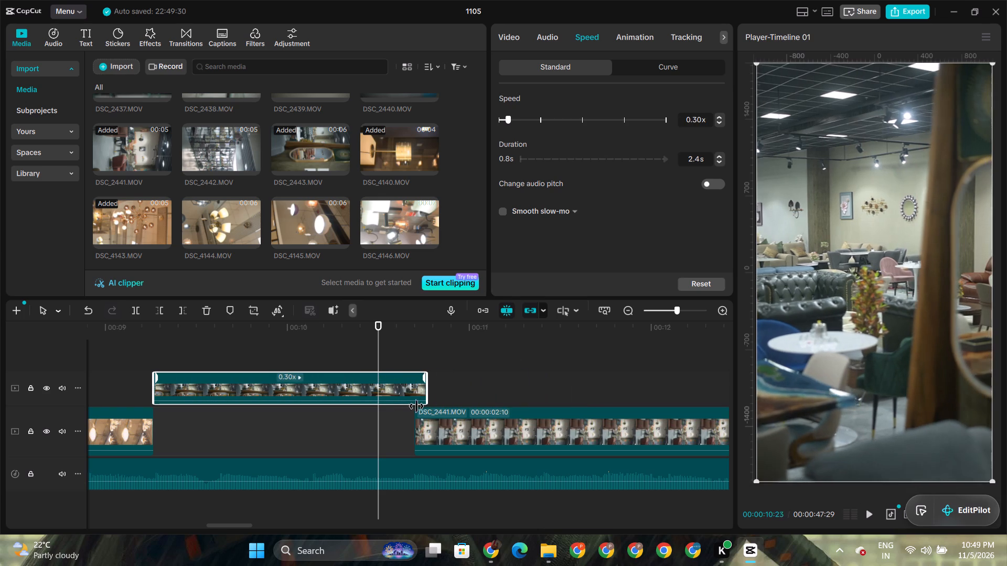
{"action": "left_click_drag", "start_coordinate": [416, 406], "coordinate": [417, 411]}
{"action": "left_click_drag", "start_coordinate": [424, 396], "coordinate": [423, 396]}
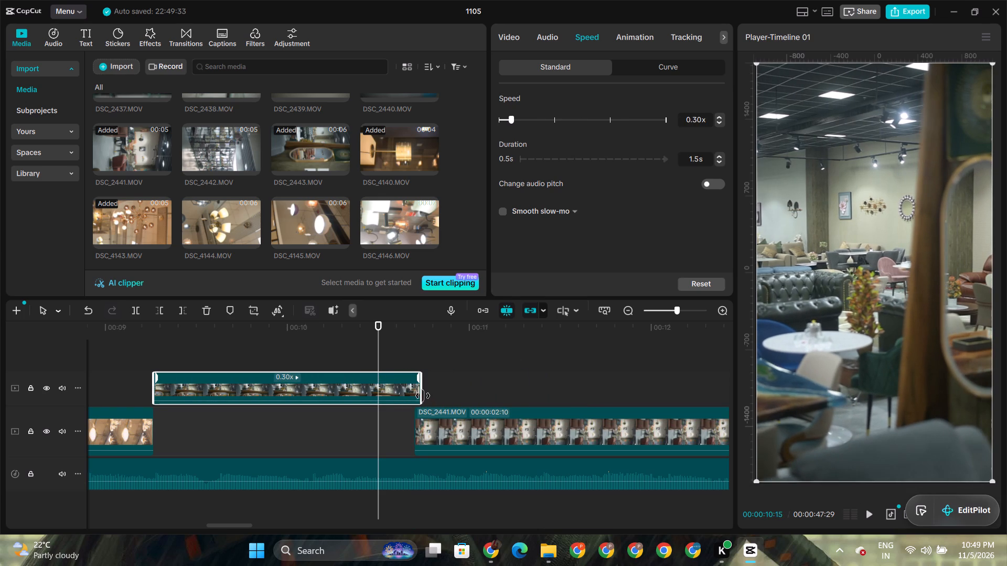
{"action": "left_click_drag", "start_coordinate": [423, 396], "coordinate": [416, 397]}
{"action": "left_click_drag", "start_coordinate": [384, 394], "coordinate": [390, 426]}
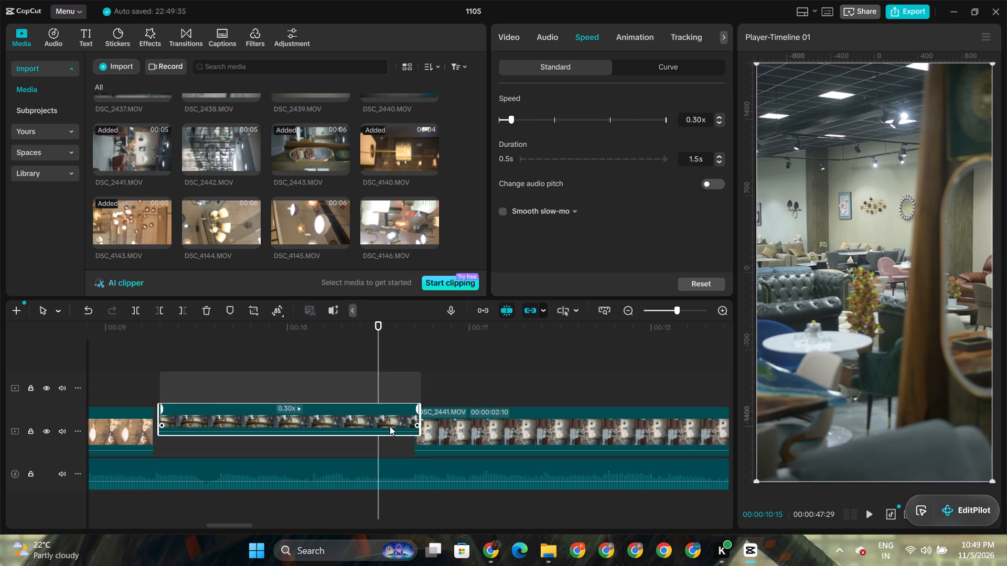
{"action": "left_click_drag", "start_coordinate": [390, 426], "coordinate": [385, 433]}
Play from the end of DSC_4175.MOV into DSC_2441.MOV and slow DSC_2441.MOV down to 0.70x speed.
{"action": "left_click", "coordinate": [122, 341]}
{"action": "key", "text": "space"}
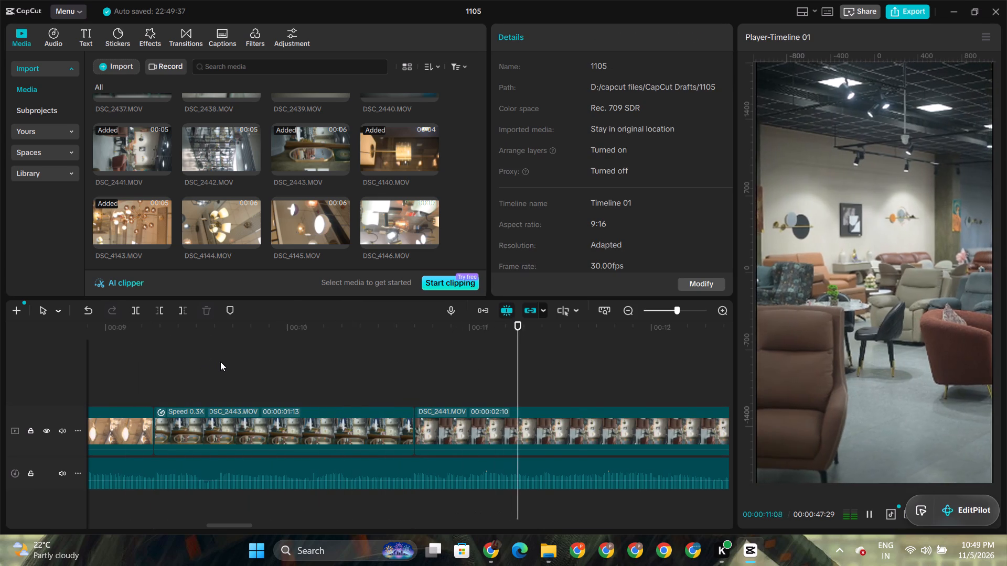
{"action": "key", "text": "space"}
{"action": "left_click", "coordinate": [473, 412]}
{"action": "left_click", "coordinate": [585, 36]}
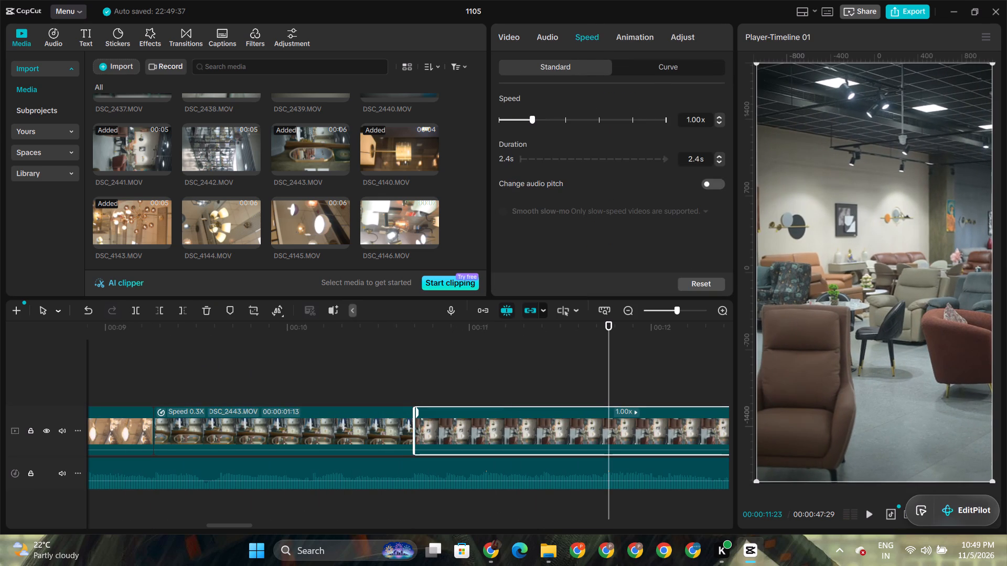
{"action": "triple_click", "coordinate": [716, 123]}
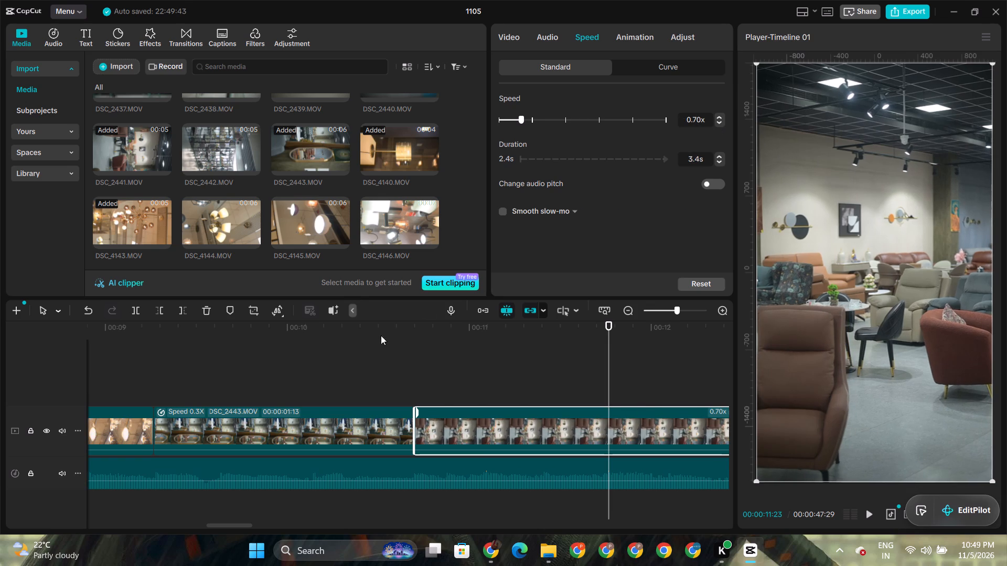
Play the slowed DSC_2441.MOV from its start and trim off the part after 00:00:12:13.
{"action": "left_click", "coordinate": [410, 323]}
{"action": "key", "text": "space"}
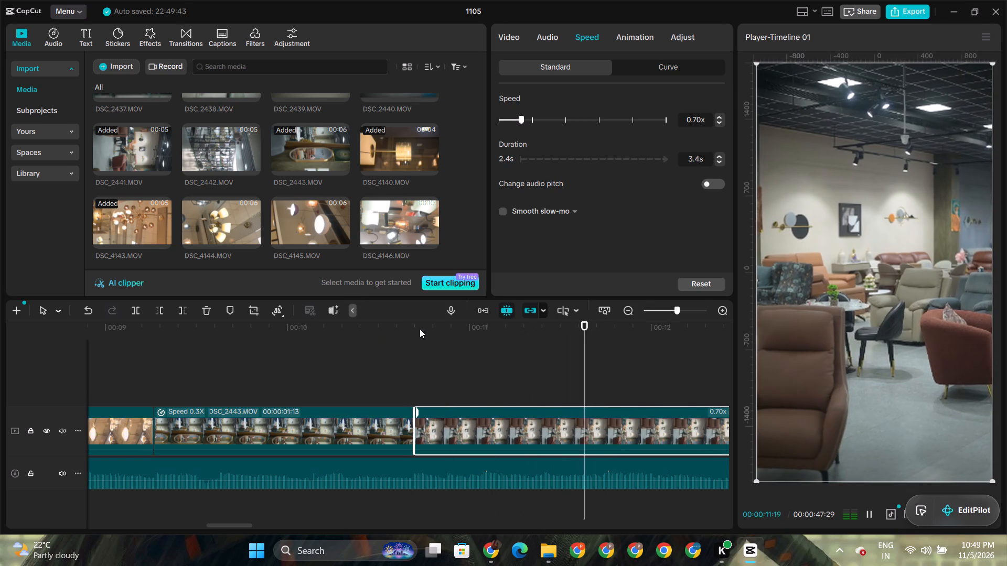
{"action": "key", "text": "space"}
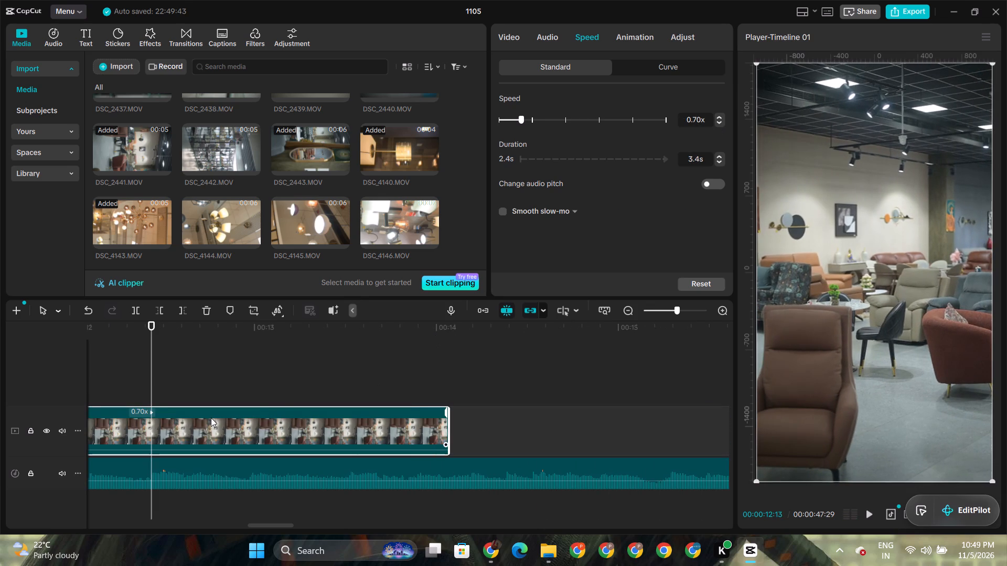
{"action": "left_click", "coordinate": [186, 313]}
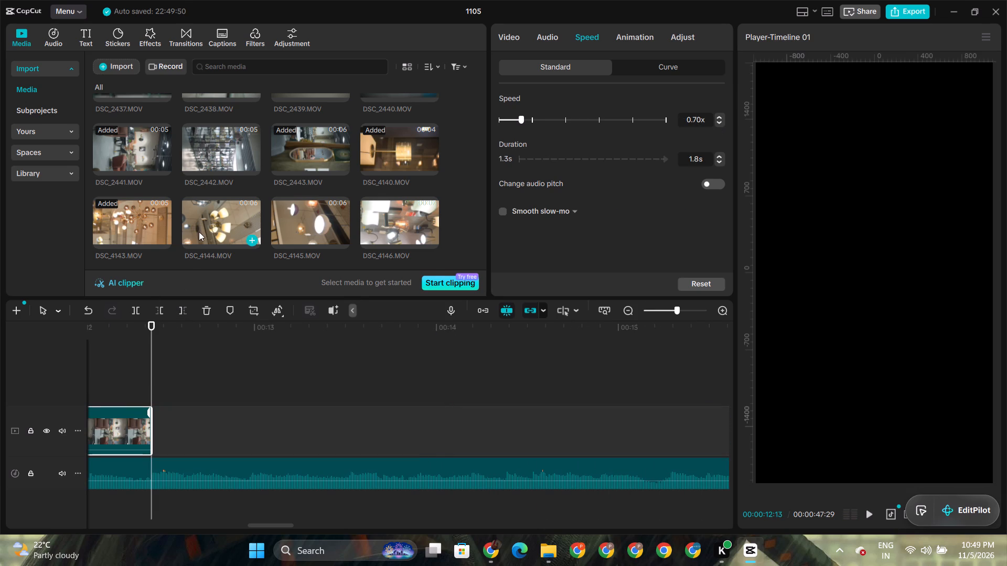
Browse the imported footage for the next shot and preview DSC_2439.MOV and DSC_2440.MOV.
{"action": "scroll", "coordinate": [199, 232], "scroll_direction": "down", "scroll_amount": 8}
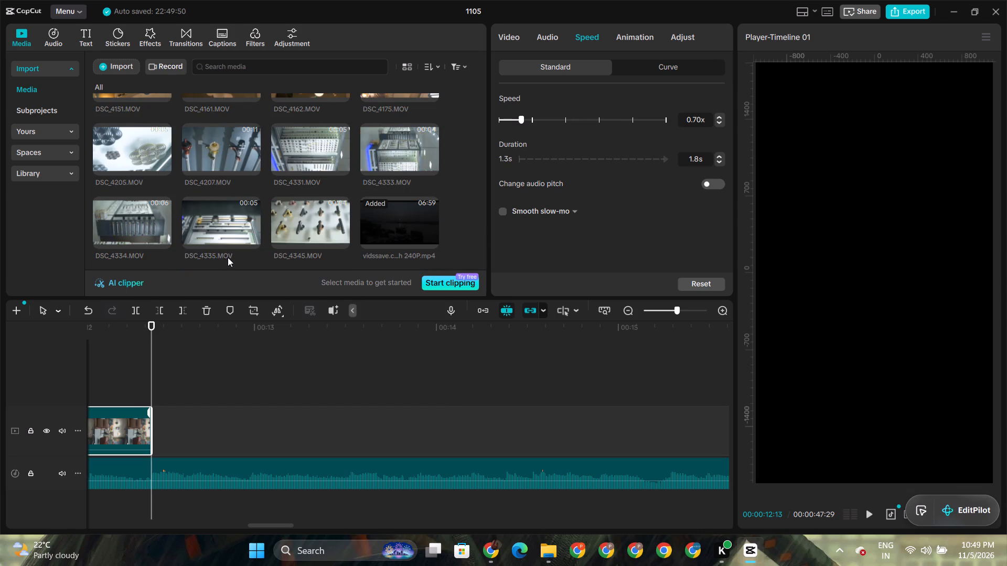
{"action": "scroll", "coordinate": [228, 257], "scroll_direction": "down", "scroll_amount": 3}
{"action": "scroll", "coordinate": [228, 257], "scroll_direction": "up", "scroll_amount": 10}
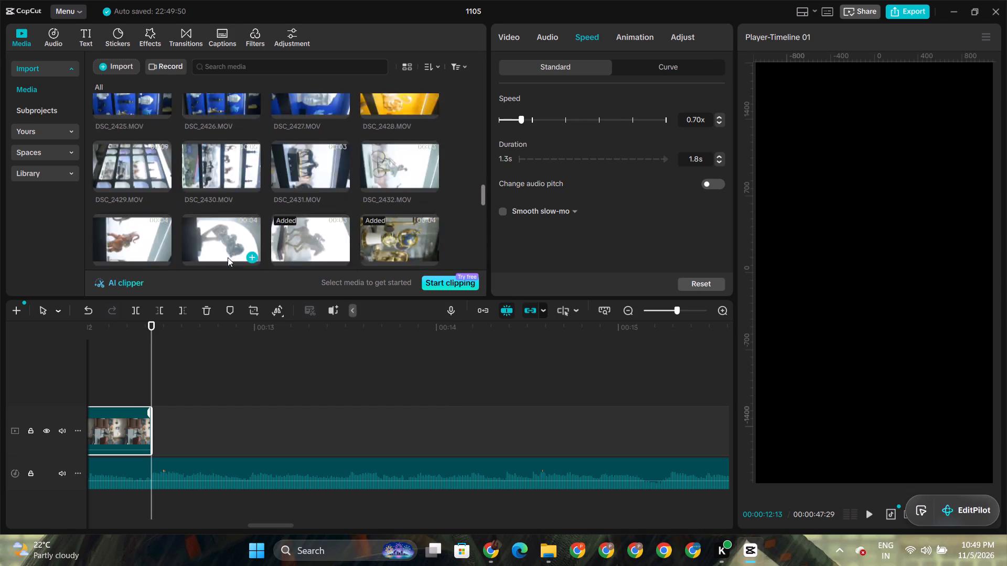
{"action": "scroll", "coordinate": [228, 257], "scroll_direction": "up", "scroll_amount": 3}
{"action": "scroll", "coordinate": [228, 257], "scroll_direction": "down", "scroll_amount": 6}
{"action": "left_click", "coordinate": [329, 198]}
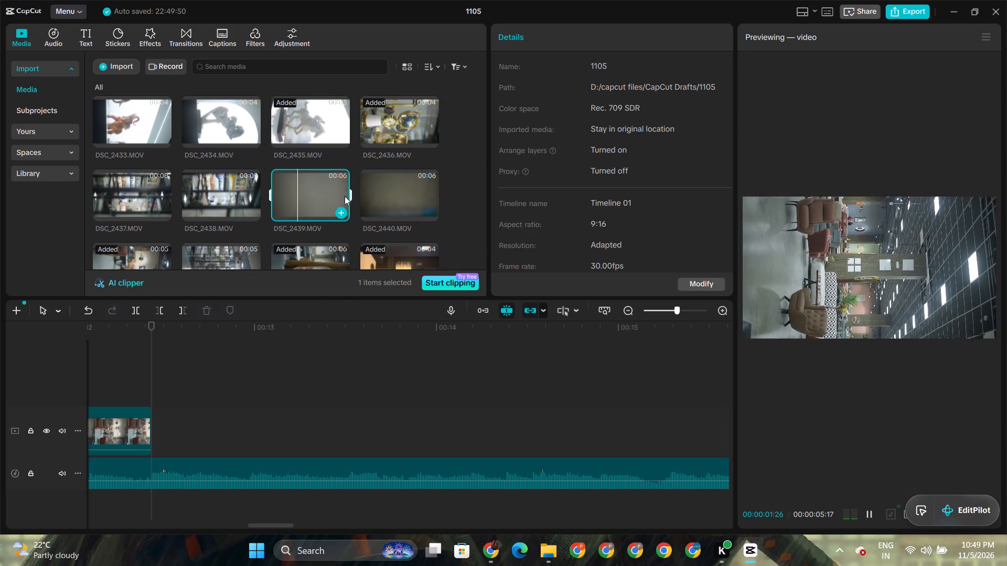
{"action": "left_click", "coordinate": [383, 194]}
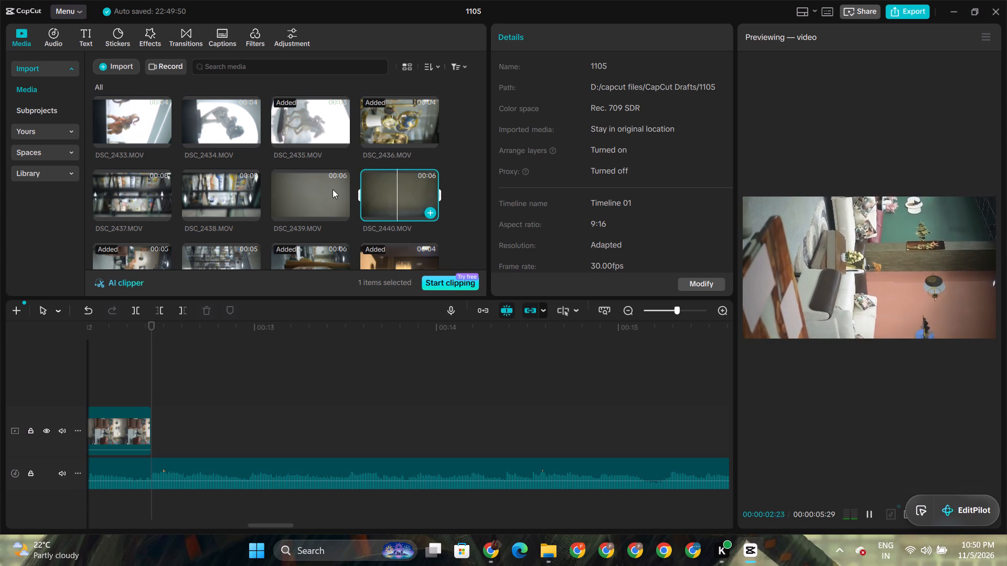
{"action": "left_click", "coordinate": [321, 187]}
{"action": "left_click", "coordinate": [394, 185]}
Add DSC_2440.MOV to the main video track just after DSC_2441.MOV.
{"action": "left_click_drag", "start_coordinate": [400, 188], "coordinate": [182, 483]}
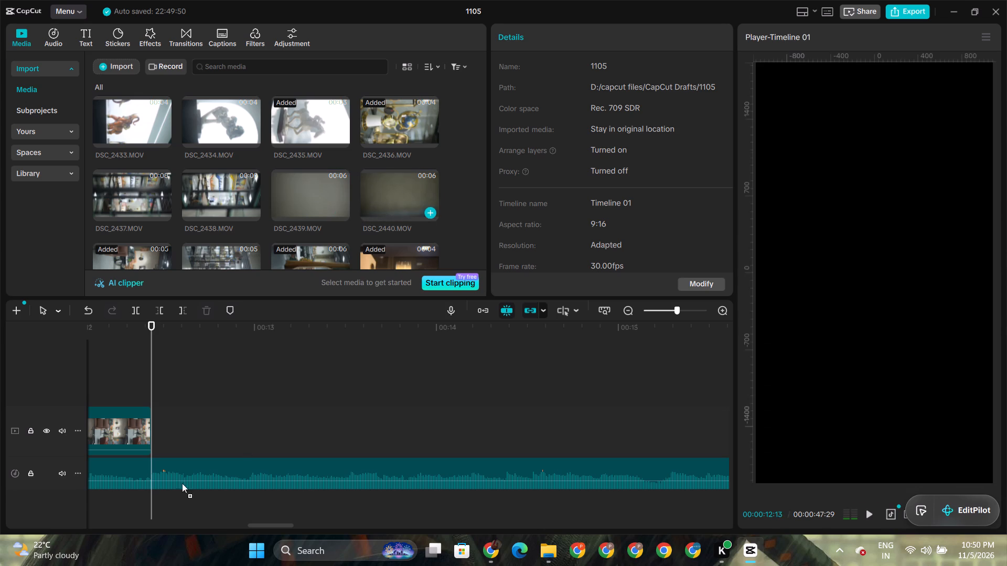
{"action": "left_click_drag", "start_coordinate": [182, 483], "coordinate": [162, 428]}
Scale DSC_2440.MOV to 177% and rotate it to 270° so it fills the vertical frame.
{"action": "left_click", "coordinate": [318, 405]}
{"action": "left_click", "coordinate": [354, 422]}
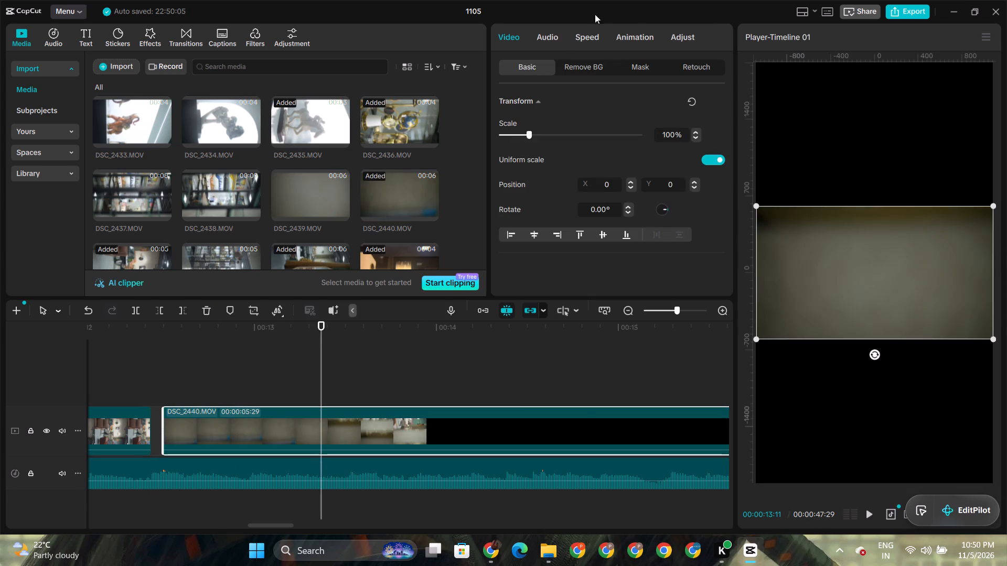
{"action": "left_click", "coordinate": [676, 129]}
{"action": "key", "text": "BackSpace"}
{"action": "key", "text": "BackSpace"}
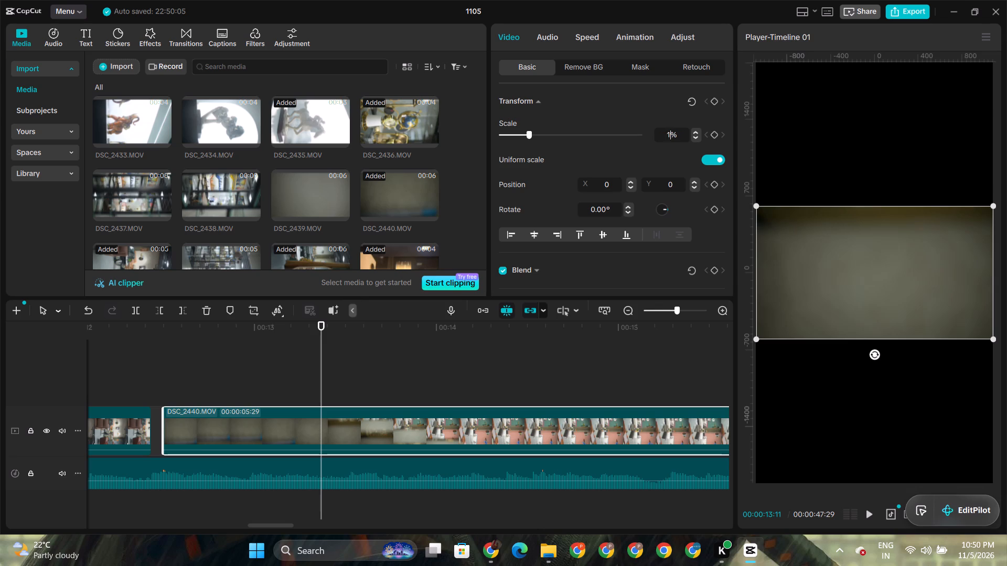
{"action": "type", "text": "77"}
{"action": "key", "text": "Return"}
{"action": "left_click_drag", "start_coordinate": [612, 210], "coordinate": [559, 212]}
{"action": "key", "text": "2"}
{"action": "key", "text": "7"}
{"action": "key", "text": "0"}
{"action": "key", "text": "Return"}
Play DSC_2440.MOV, trim off the part before 00:00:14:15 and move the rest against the end of DSC_2441.MOV.
{"action": "key", "text": "space"}
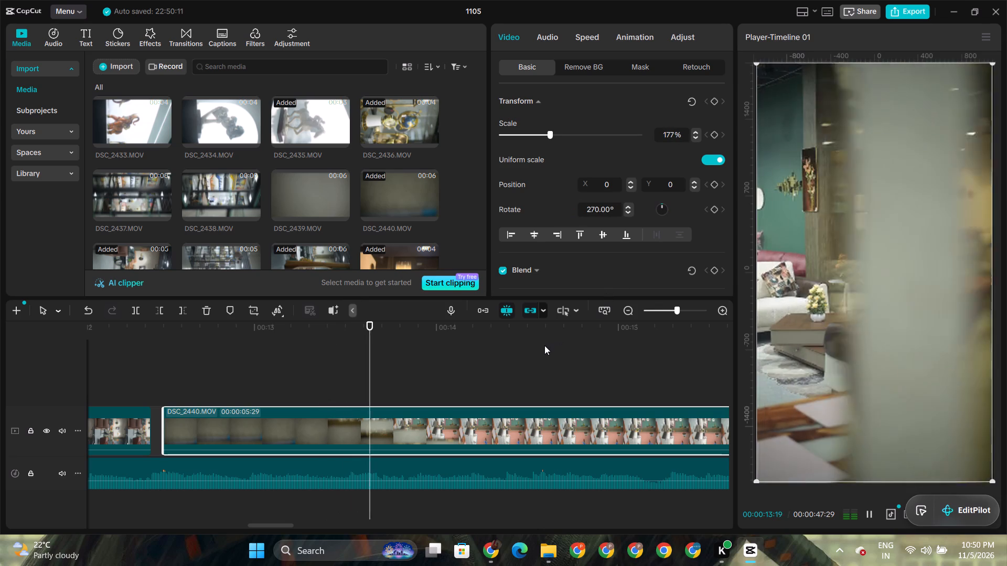
{"action": "key", "text": "space"}
{"action": "left_click", "coordinate": [162, 309]}
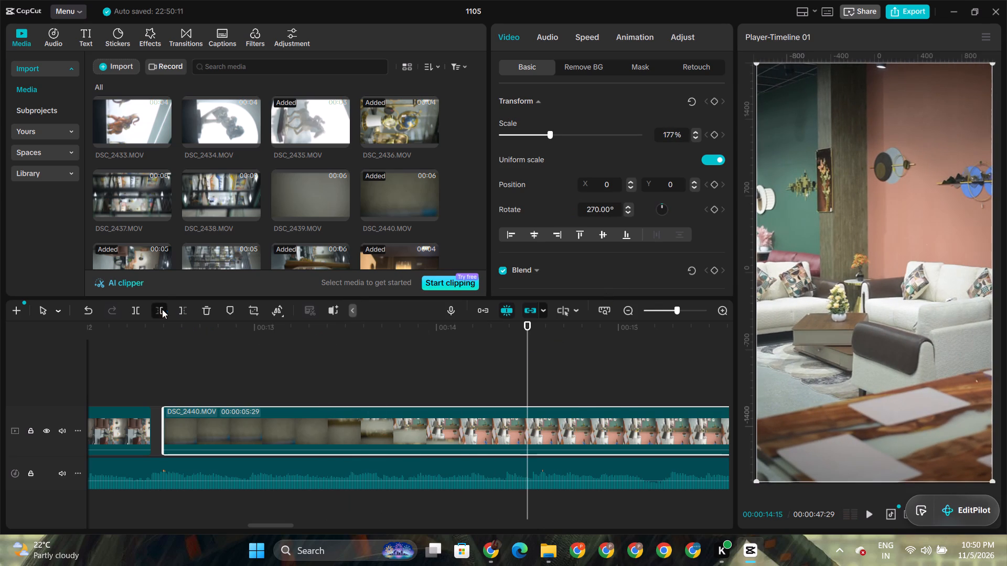
{"action": "left_click_drag", "start_coordinate": [565, 422], "coordinate": [194, 423]}
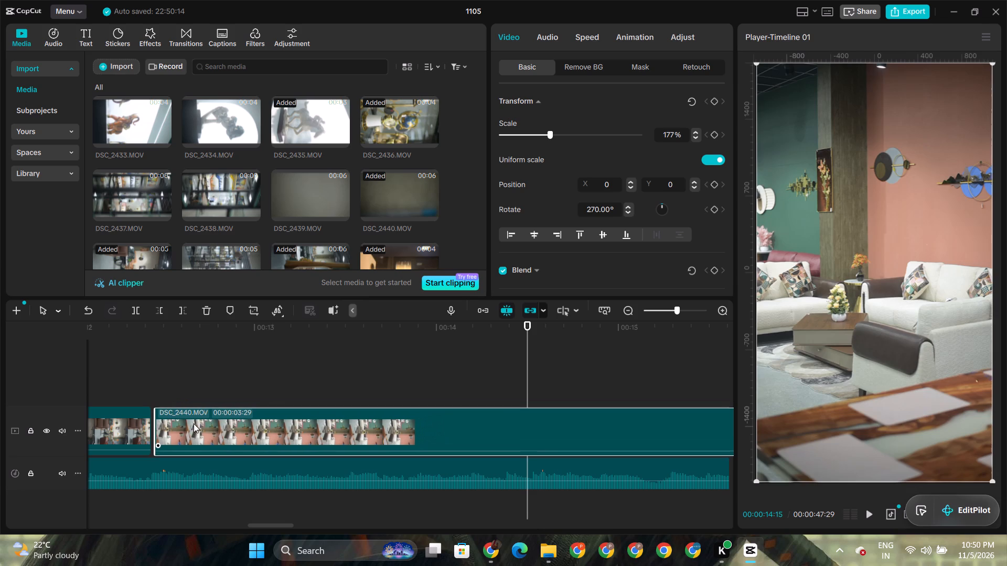
{"action": "left_click_drag", "start_coordinate": [194, 423], "coordinate": [191, 424]}
Slow DSC_2440.MOV to a speed of 0.70x.
{"action": "left_click", "coordinate": [579, 41]}
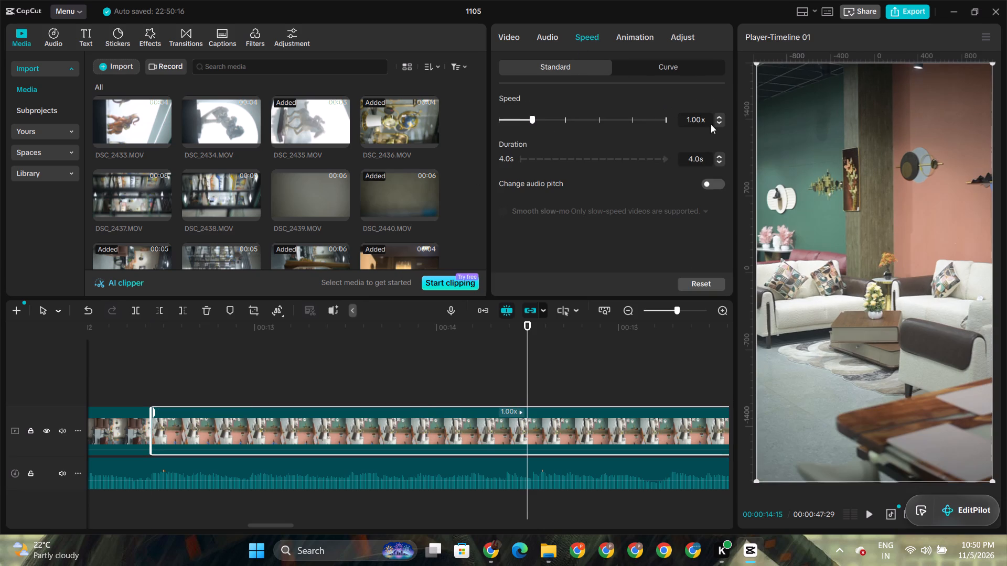
{"action": "triple_click", "coordinate": [717, 123]}
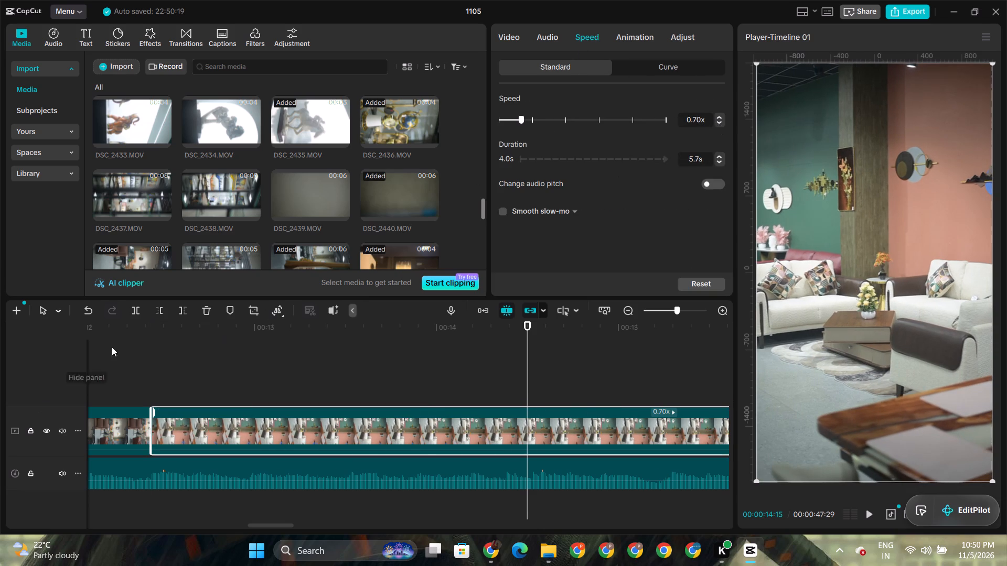
Play the slowed DSC_2440.MOV from just before its start and trim off the part after 00:00:13:25.
{"action": "left_click", "coordinate": [121, 335]}
{"action": "key", "text": "space"}
{"action": "key", "text": "space"}
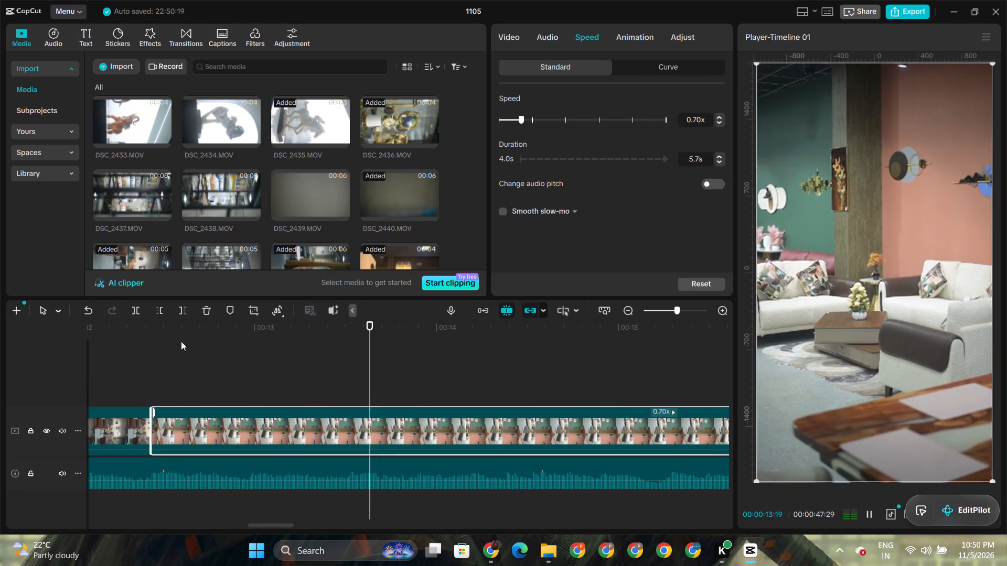
{"action": "key", "text": "space"}
{"action": "key", "text": "space"}
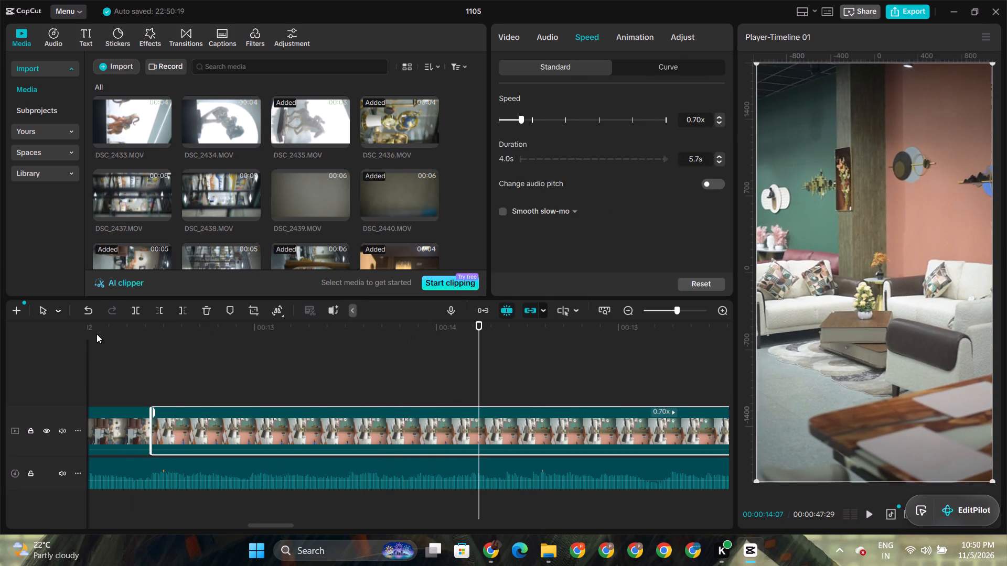
{"action": "left_click", "coordinate": [101, 331]}
{"action": "key", "text": "space"}
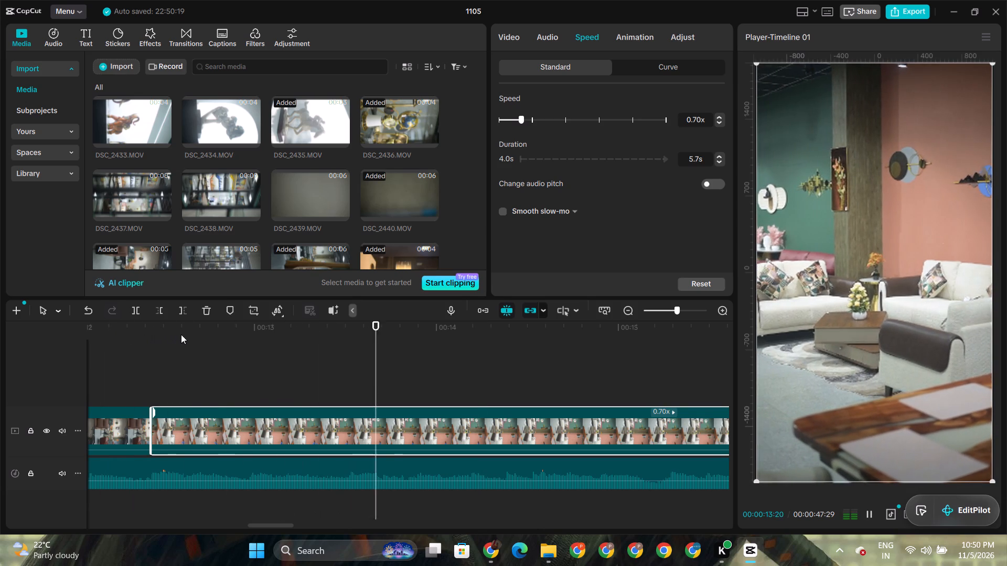
{"action": "key", "text": "space"}
{"action": "left_click", "coordinate": [176, 312]}
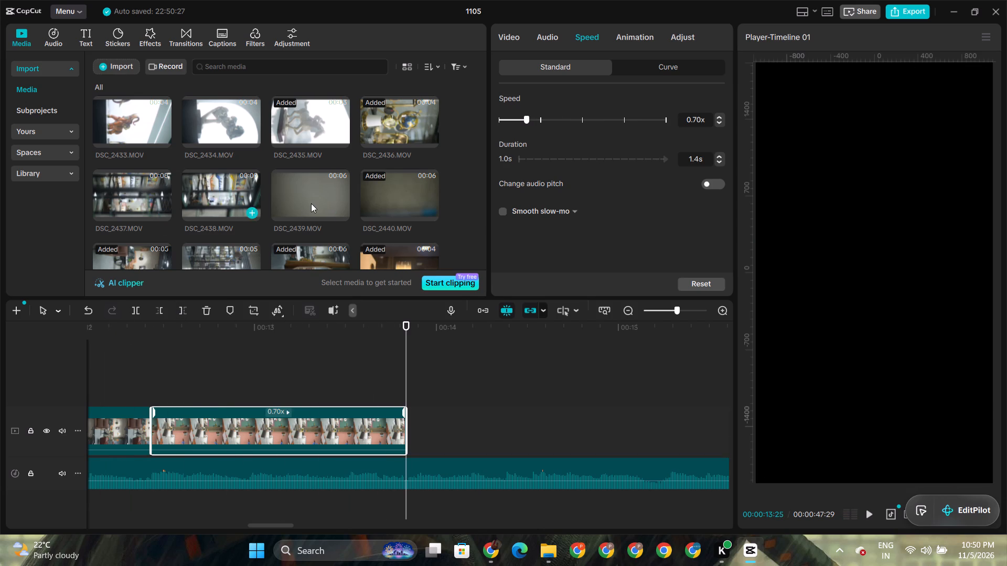
Preview DSC_2439.MOV and add it to the main video track directly after DSC_2440.MOV.
{"action": "left_click", "coordinate": [315, 203]}
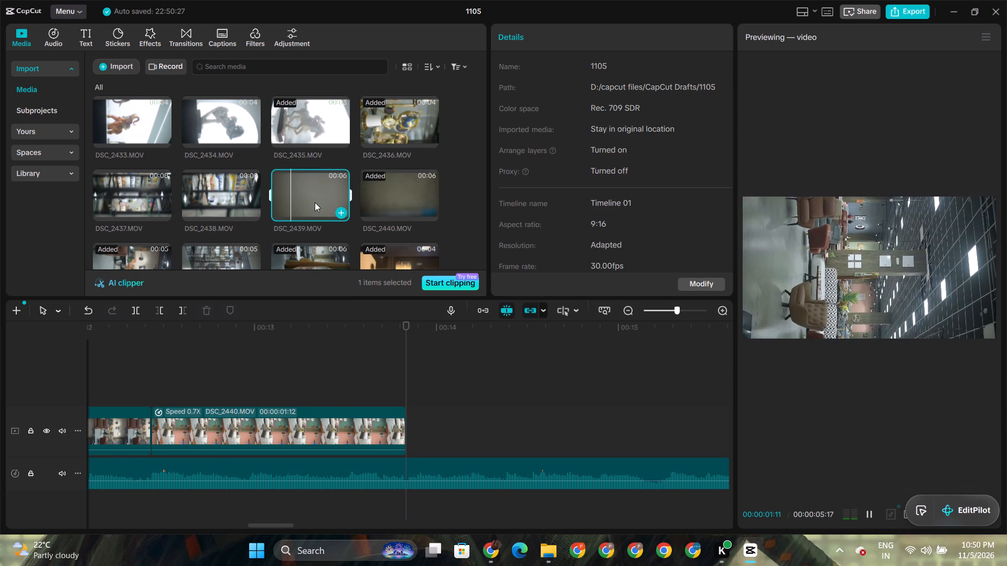
{"action": "left_click_drag", "start_coordinate": [315, 202], "coordinate": [406, 439]}
{"action": "left_click", "coordinate": [445, 429]}
Scale DSC_2439.MOV to 177% and rotate it to 270° so it fills the vertical frame.
{"action": "left_click", "coordinate": [681, 133]}
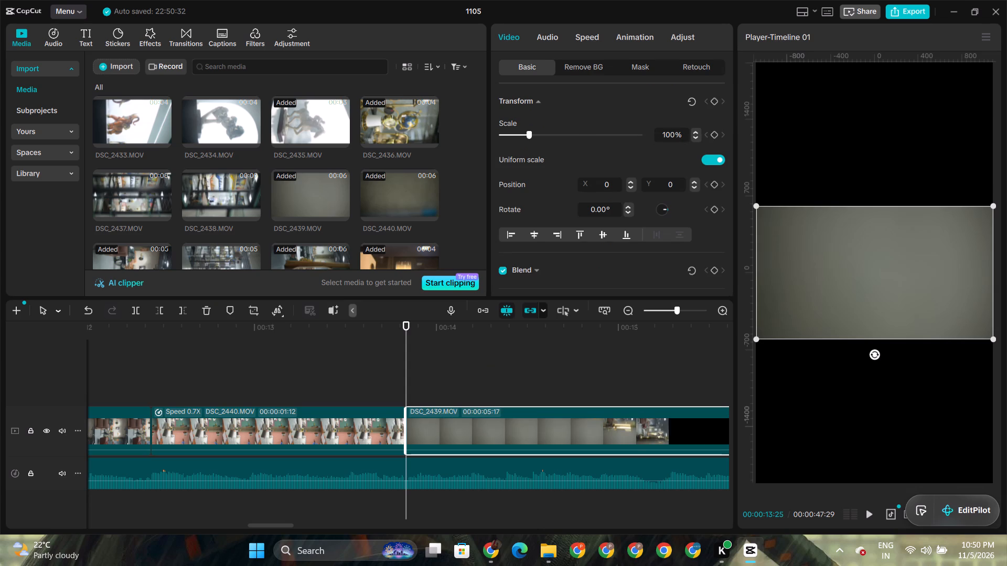
{"action": "left_click", "coordinate": [678, 137]}
{"action": "key", "text": "BackSpace"}
{"action": "key", "text": "BackSpace"}
{"action": "key", "text": "7"}
{"action": "key", "text": "7"}
{"action": "key", "text": "Return"}
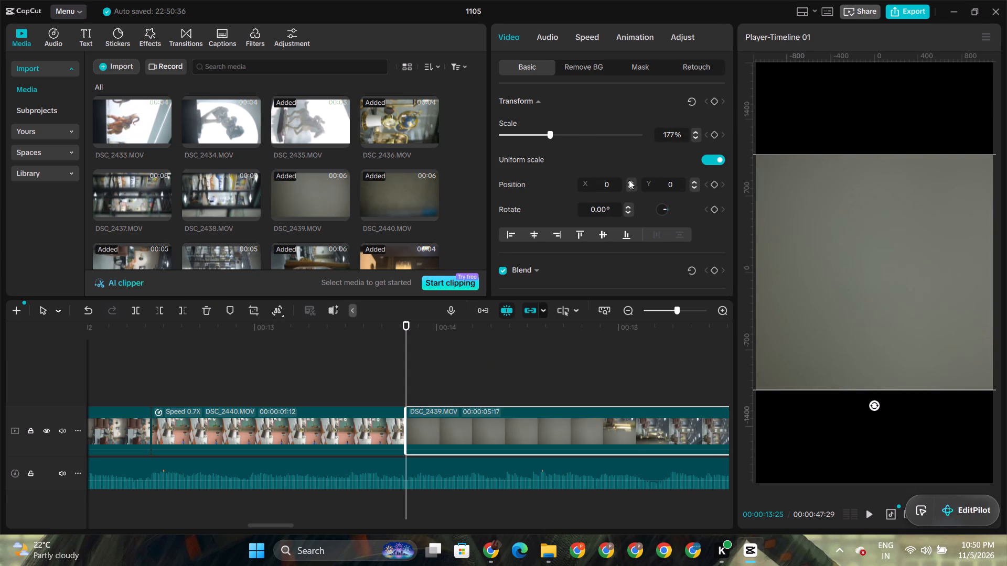
{"action": "left_click_drag", "start_coordinate": [605, 208], "coordinate": [499, 238]}
{"action": "type", "text": "27"}
{"action": "key", "text": "0"}
{"action": "key", "text": "Return"}
Play DSC_2439.MOV, trim off the part before 00:00:15:13 and move the rest against the end of DSC_2440.MOV.
{"action": "key", "text": "space"}
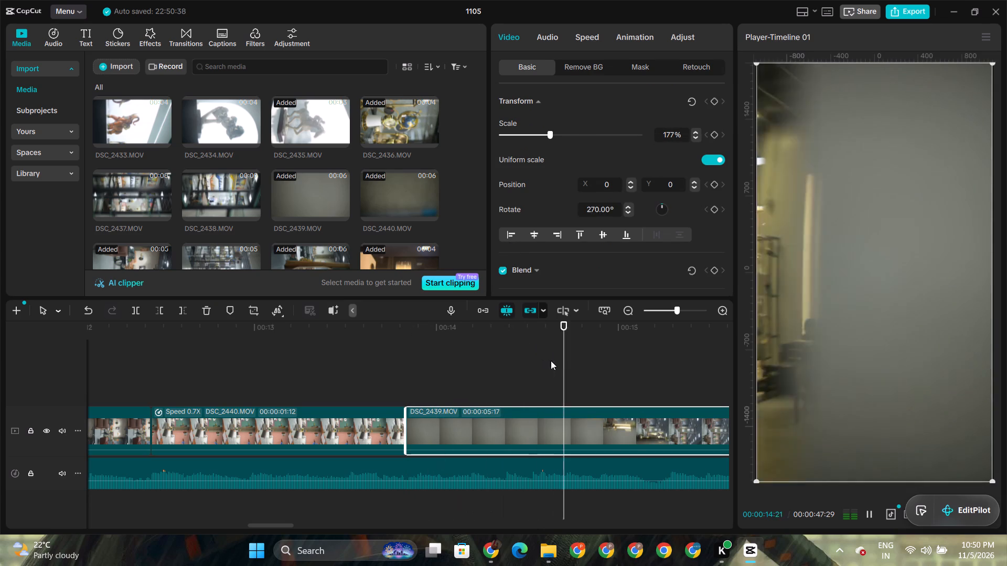
{"action": "key", "text": "space"}
{"action": "left_click", "coordinate": [160, 305]}
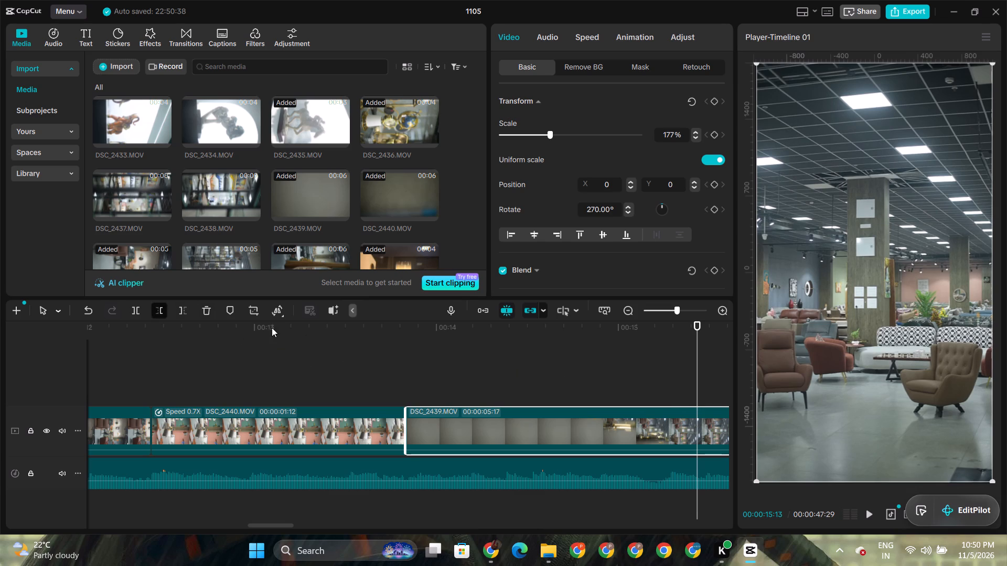
{"action": "left_click_drag", "start_coordinate": [711, 417], "coordinate": [424, 419]}
Slow DSC_2439.MOV to a speed of 0.70x.
{"action": "left_click", "coordinate": [587, 36]}
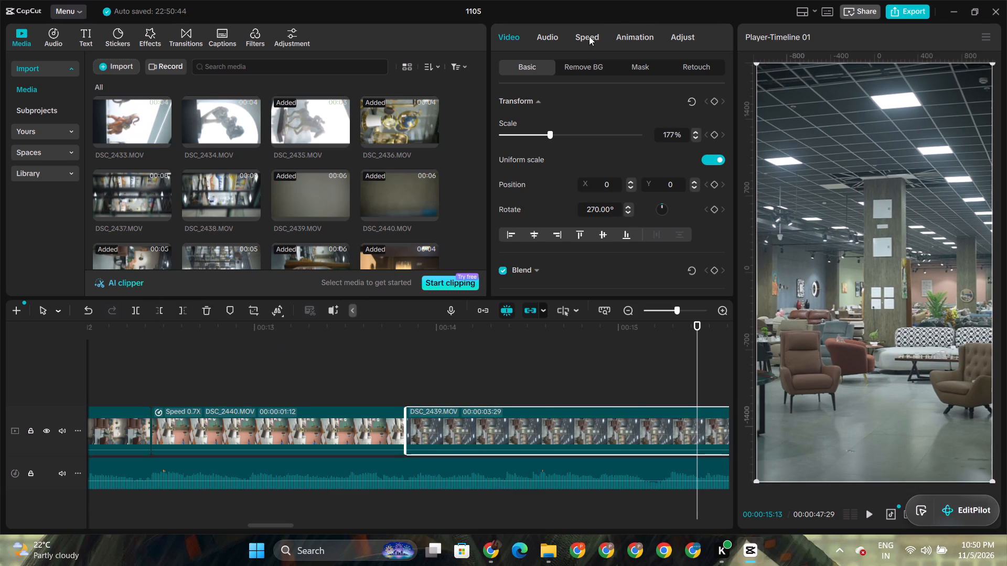
{"action": "double_click", "coordinate": [717, 122]}
{"action": "left_click", "coordinate": [717, 122]}
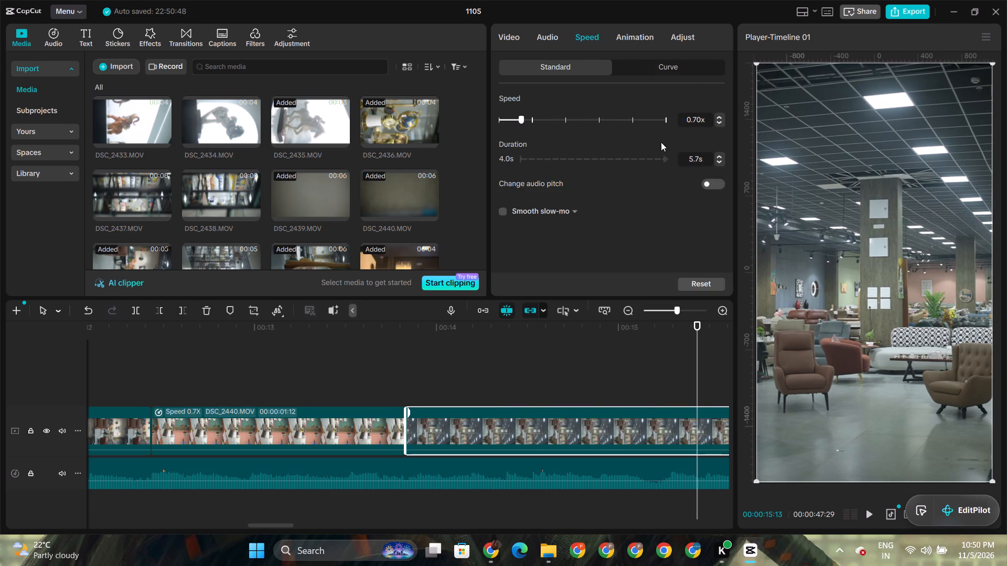
Play the slowed DSC_2439.MOV from its start and trim off the part after 00:00:15:08.
{"action": "left_click", "coordinate": [395, 339]}
{"action": "key", "text": "space"}
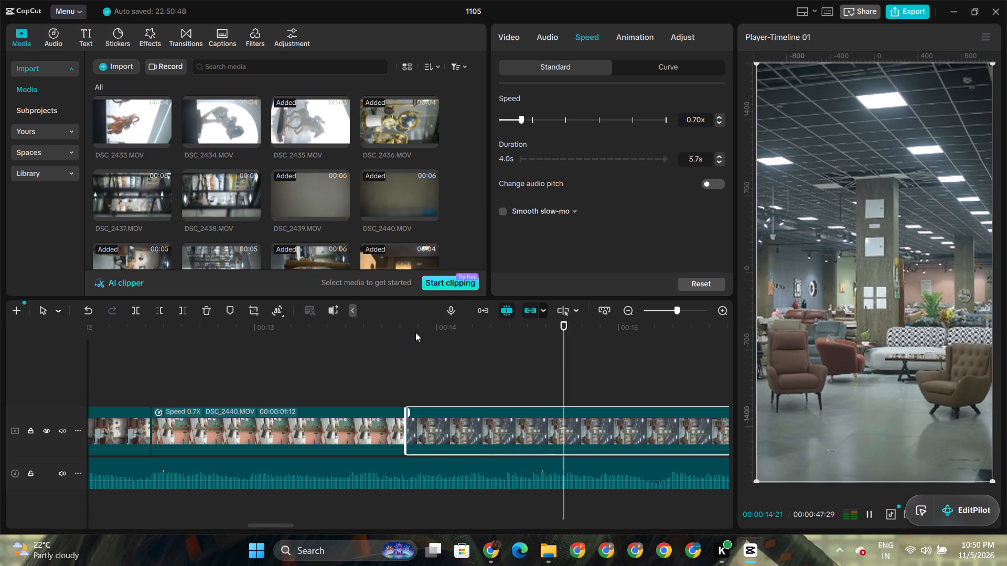
{"action": "key", "text": "space"}
{"action": "key", "text": "space"}
{"action": "key", "text": "space"}
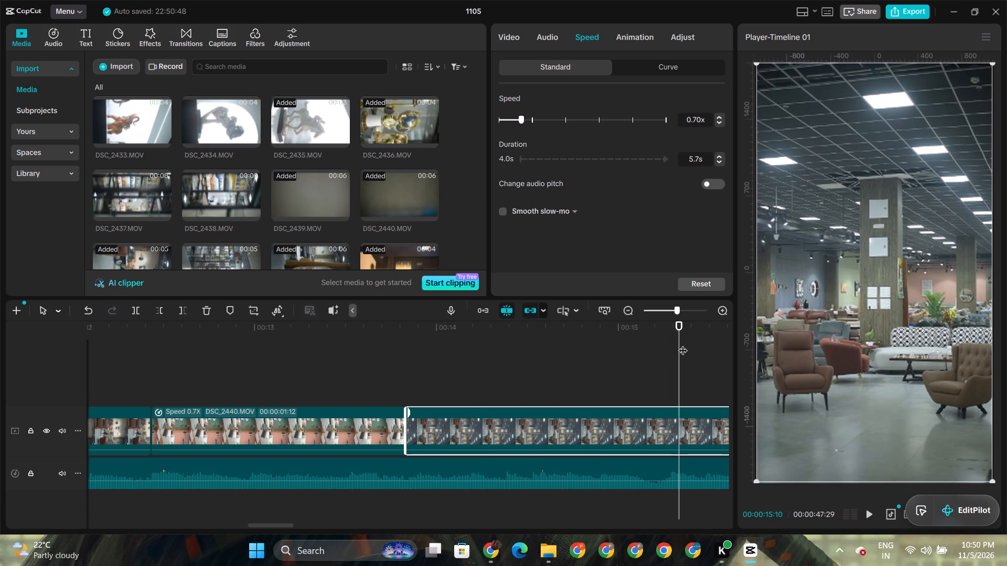
{"action": "left_click_drag", "start_coordinate": [678, 327], "coordinate": [669, 330]}
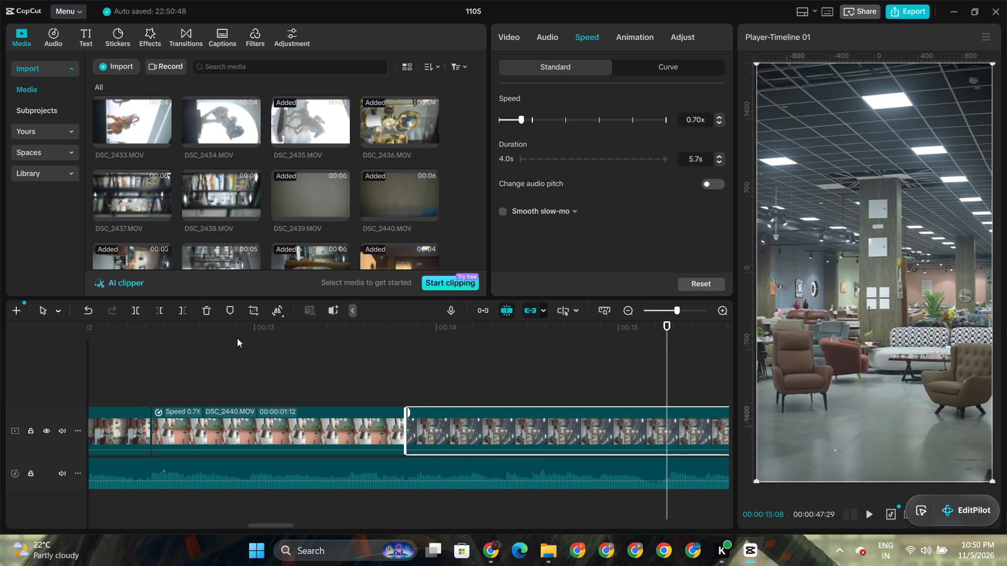
{"action": "left_click", "coordinate": [185, 310]}
Play the whole edit from 00:00:00:00 to the end of DSC_2439.MOV to review the cuts against the music.
{"action": "left_click", "coordinate": [354, 354]}
{"action": "left_click_drag", "start_coordinate": [332, 349], "coordinate": [2, 384]}
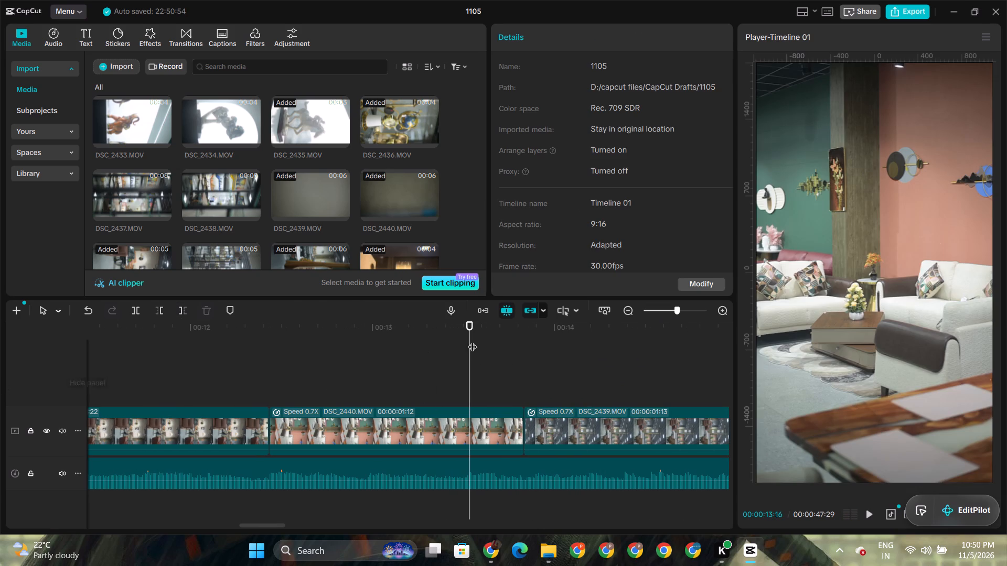
{"action": "left_click", "coordinate": [463, 334]}
{"action": "left_click_drag", "start_coordinate": [463, 334], "coordinate": [0, 395]}
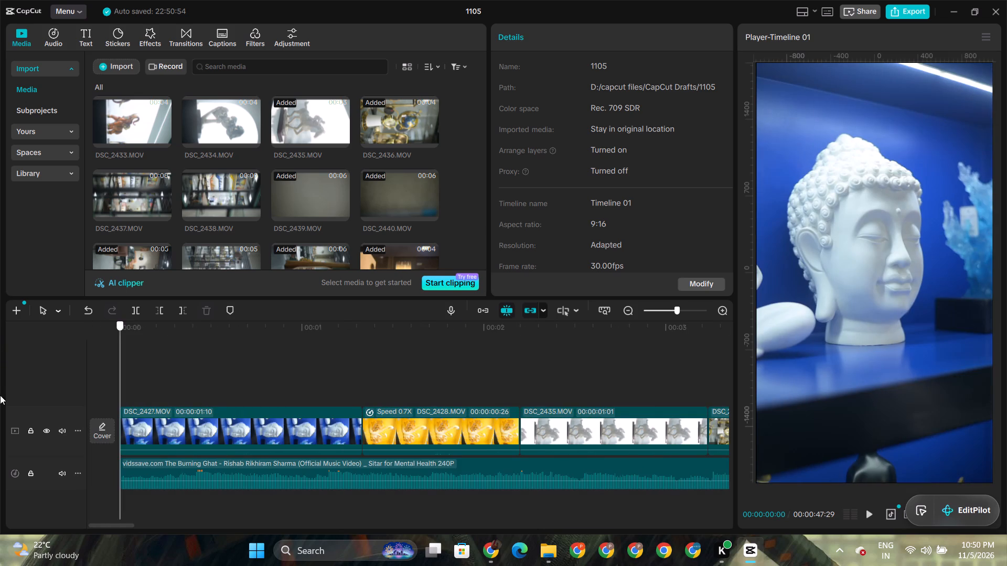
{"action": "left_click_drag", "start_coordinate": [0, 395], "coordinate": [0, 412]}
{"action": "key", "text": "space"}
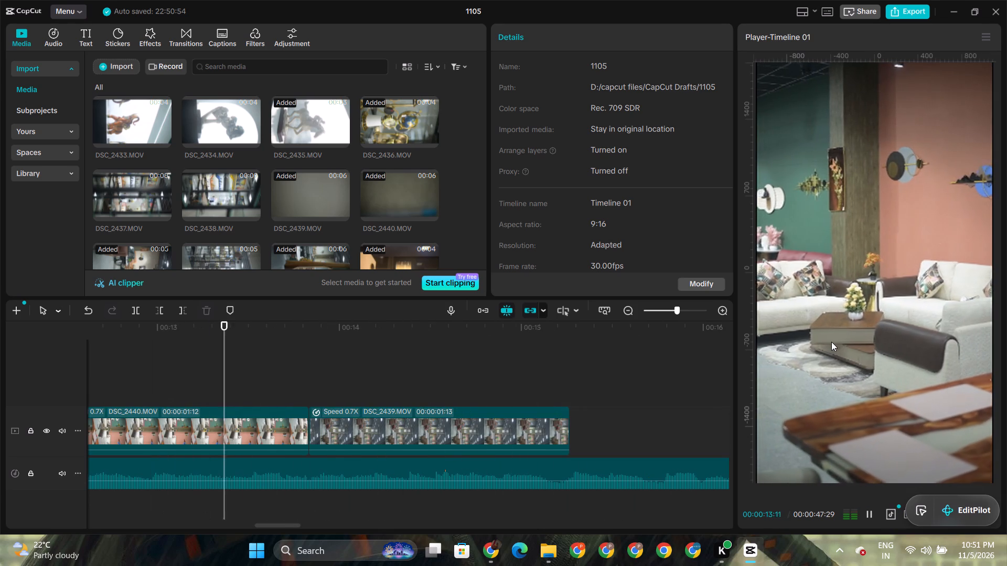
{"action": "key", "text": "space"}
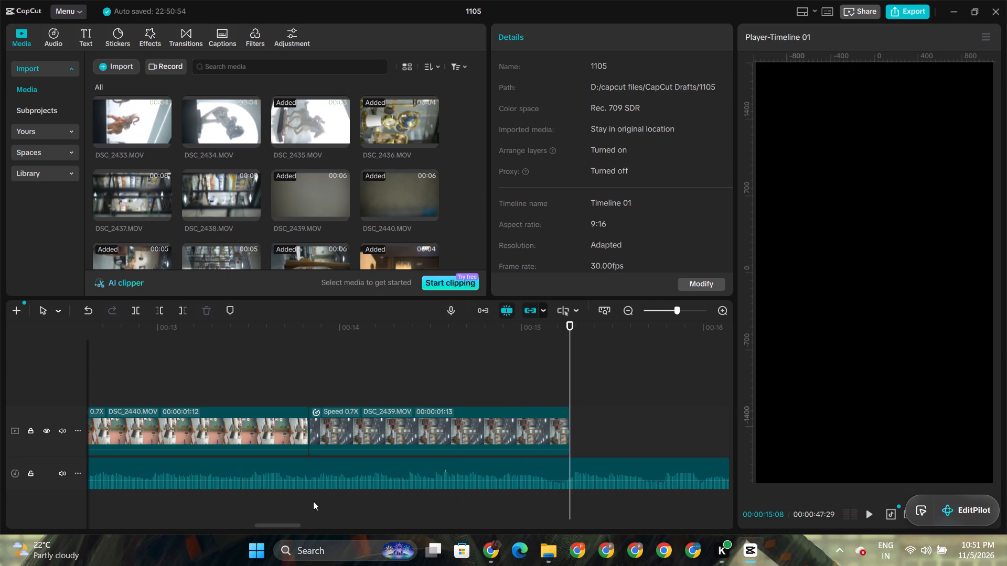
Preview DSC_4146.MOV, DSC_4145.MOV and DSC_4144.MOV, and add DSC_4144.MOV to the main video track just after DSC_2439.MOV.
{"action": "left_click_drag", "start_coordinate": [282, 524], "coordinate": [299, 531]}
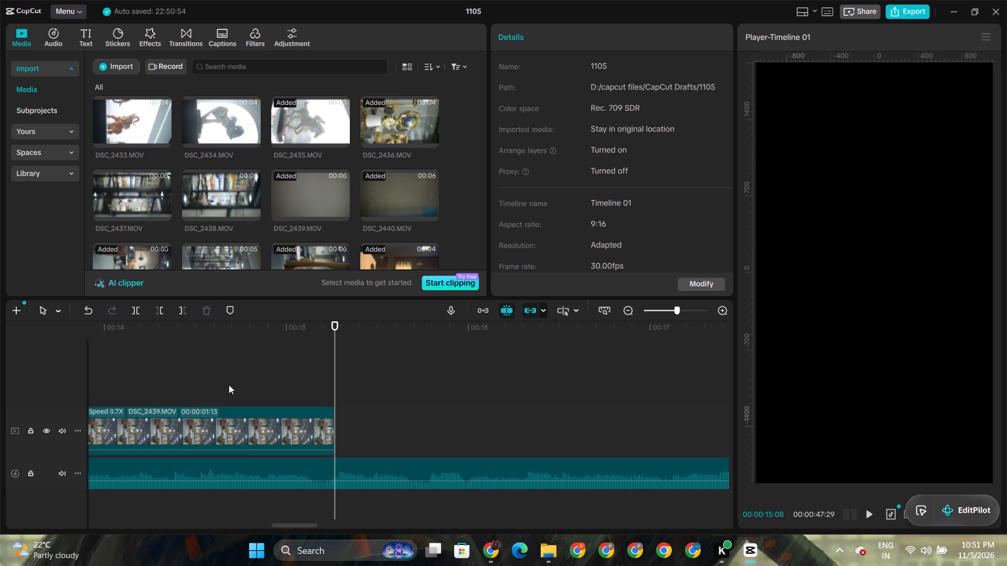
{"action": "scroll", "coordinate": [266, 197], "scroll_direction": "down", "scroll_amount": 3}
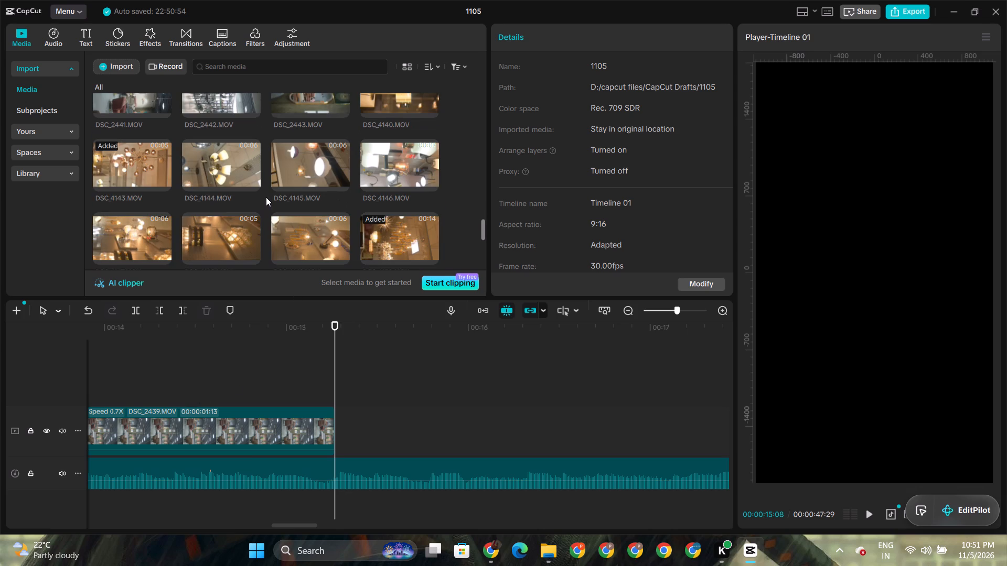
{"action": "scroll", "coordinate": [269, 195], "scroll_direction": "up", "scroll_amount": 1}
{"action": "left_click", "coordinate": [424, 213]}
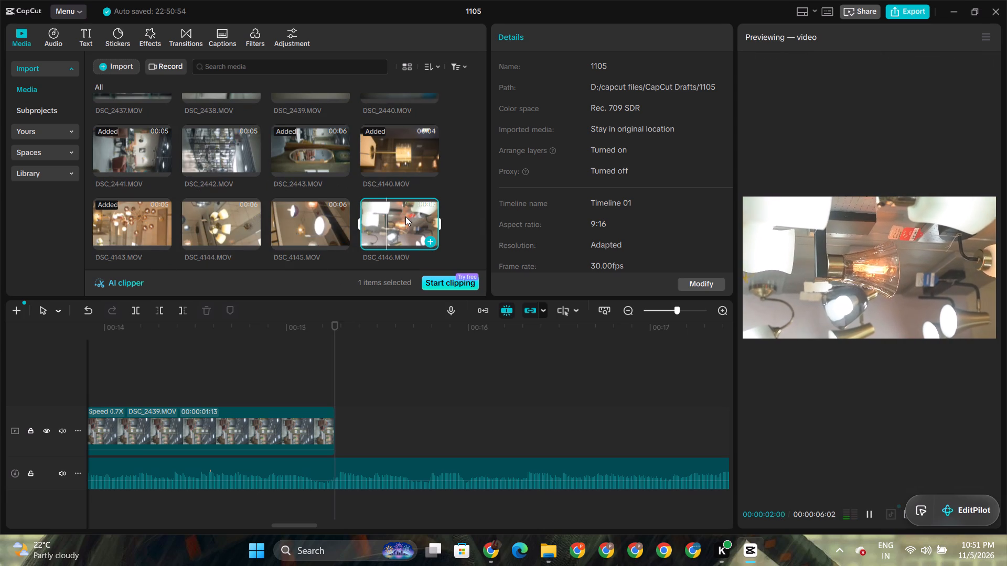
{"action": "left_click", "coordinate": [286, 223]}
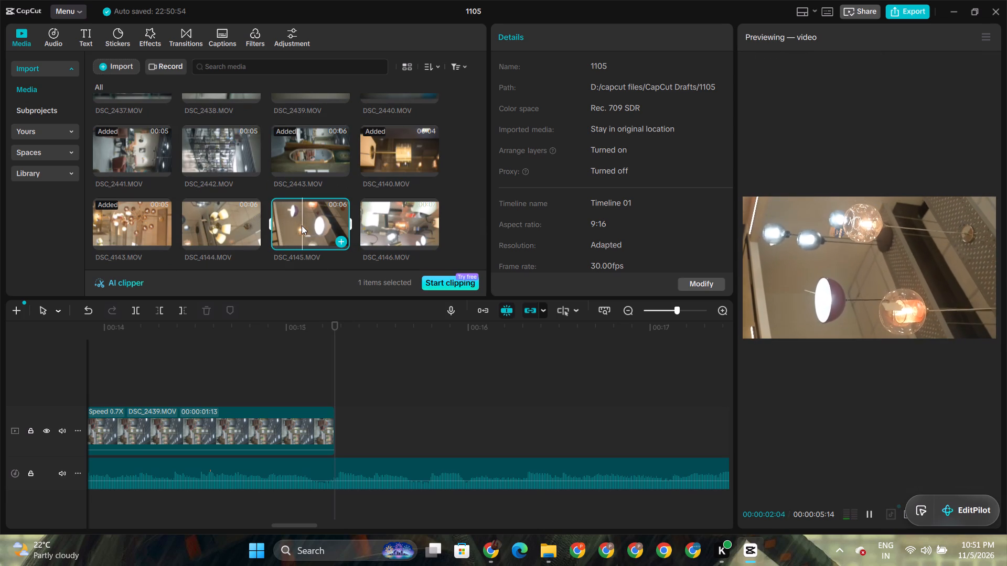
{"action": "left_click", "coordinate": [229, 221]}
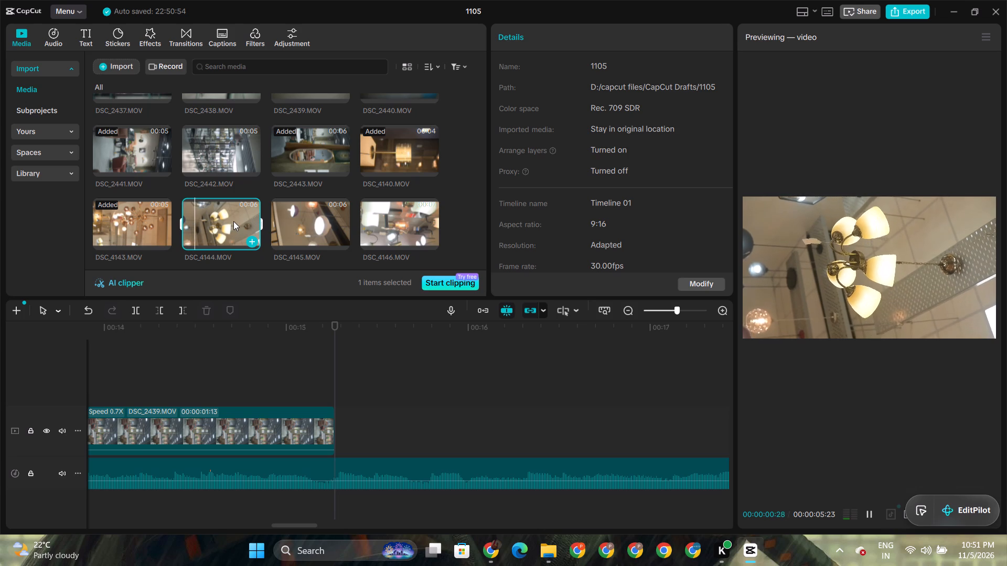
{"action": "left_click_drag", "start_coordinate": [233, 221], "coordinate": [349, 426]}
{"action": "left_click", "coordinate": [388, 423]}
Scale DSC_4144.MOV to 177% and rotate it to 270° so it fills the vertical frame.
{"action": "left_click", "coordinate": [672, 138]}
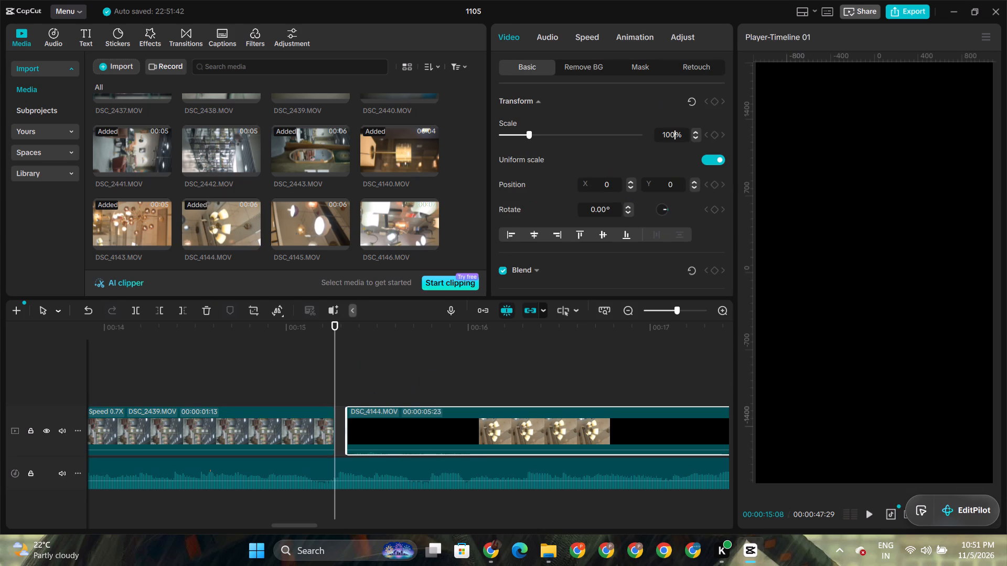
{"action": "key", "text": "BackSpace"}
{"action": "key", "text": "BackSpace"}
{"action": "type", "text": "77"}
{"action": "key", "text": "Return"}
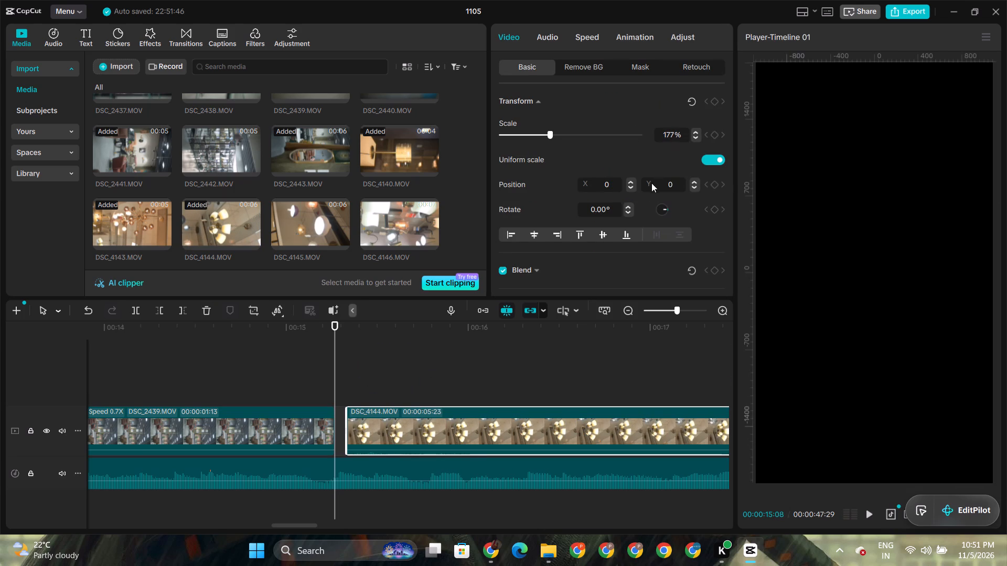
{"action": "left_click_drag", "start_coordinate": [610, 208], "coordinate": [539, 212]}
{"action": "type", "text": "270"}
{"action": "key", "text": "Return"}
Trim off the part of DSC_4144.MOV before 00:00:16:22 and move the rest against the end of DSC_2439.MOV.
{"action": "left_click", "coordinate": [452, 332]}
{"action": "left_click_drag", "start_coordinate": [452, 332], "coordinate": [549, 346]}
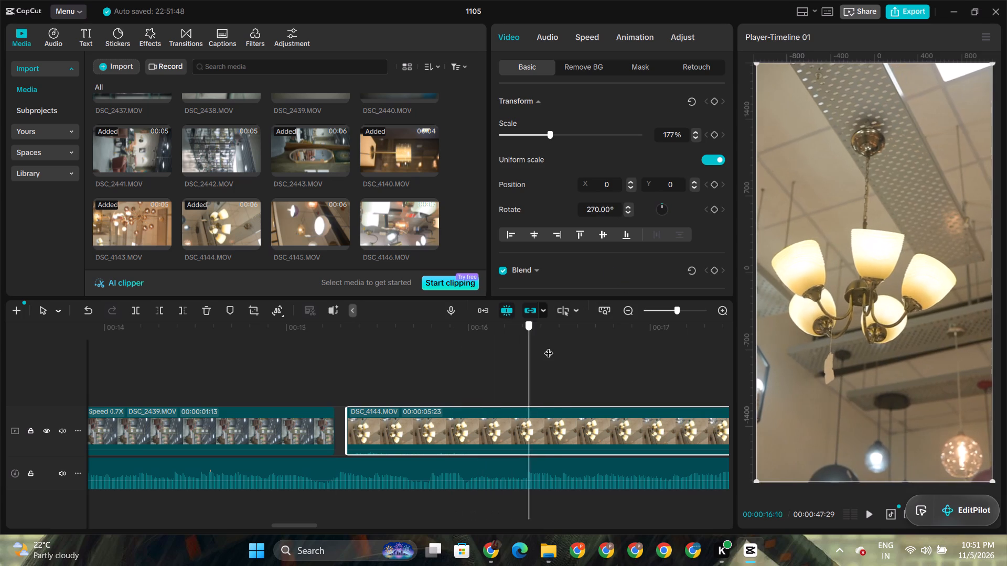
{"action": "left_click_drag", "start_coordinate": [549, 346], "coordinate": [599, 351]}
{"action": "left_click", "coordinate": [163, 303]}
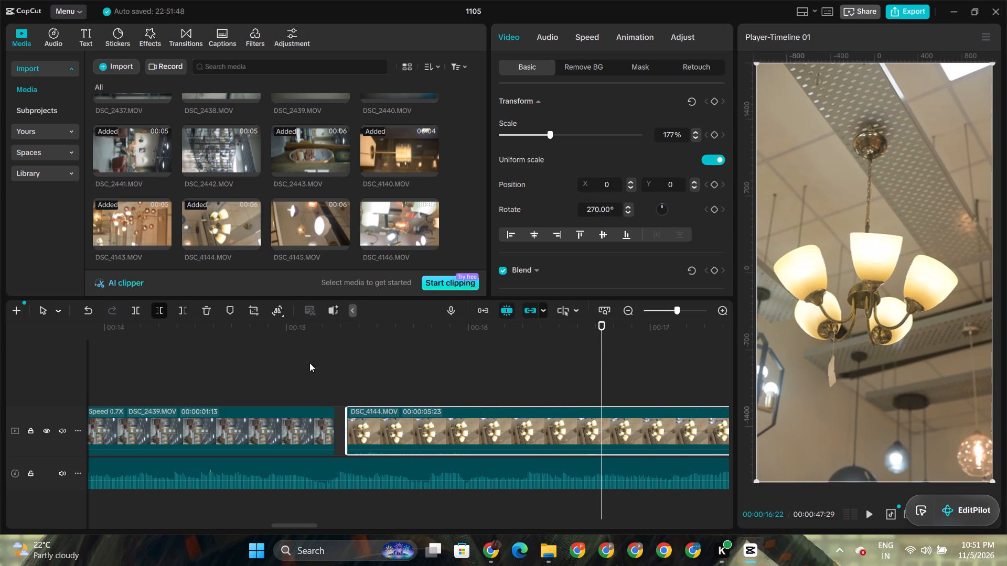
{"action": "left_click_drag", "start_coordinate": [641, 424], "coordinate": [374, 427]}
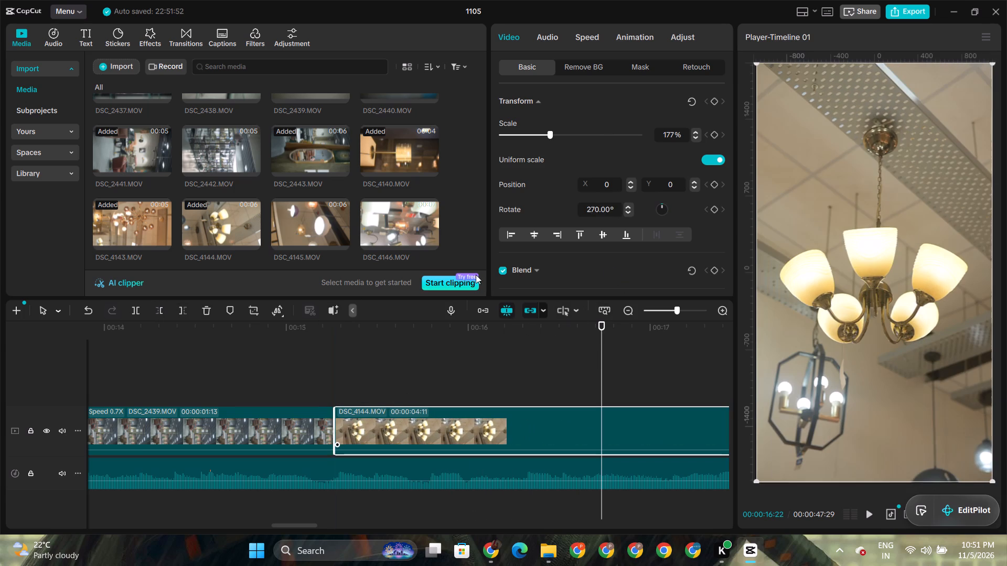
Slow DSC_4144.MOV down to 0.70x speed.
{"action": "left_click", "coordinate": [595, 41]}
{"action": "triple_click", "coordinate": [719, 124]}
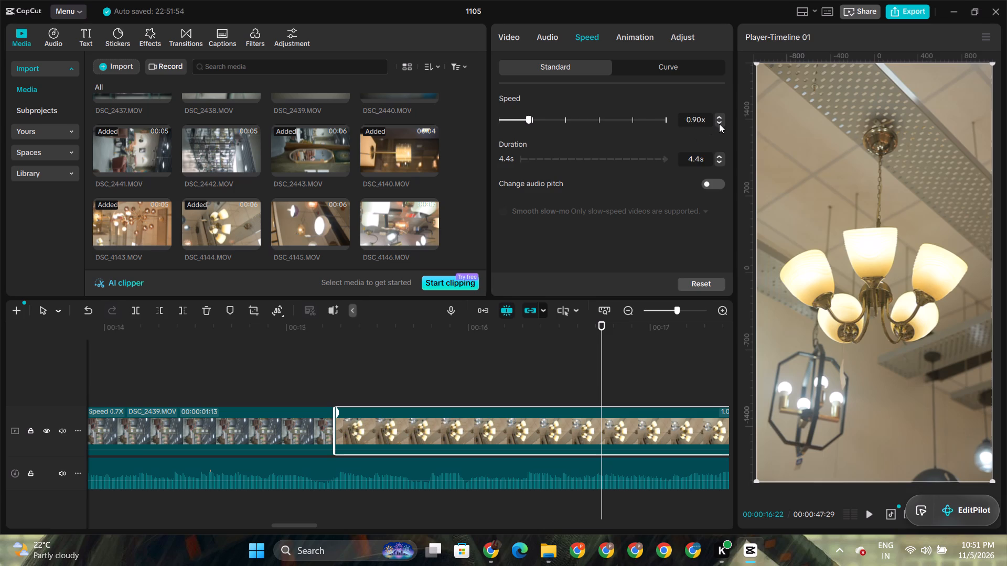
Play DSC_4144.MOV from its start against the music and trim off everything after 00:00:16:23.
{"action": "left_click", "coordinate": [317, 346]}
{"action": "key", "text": "space"}
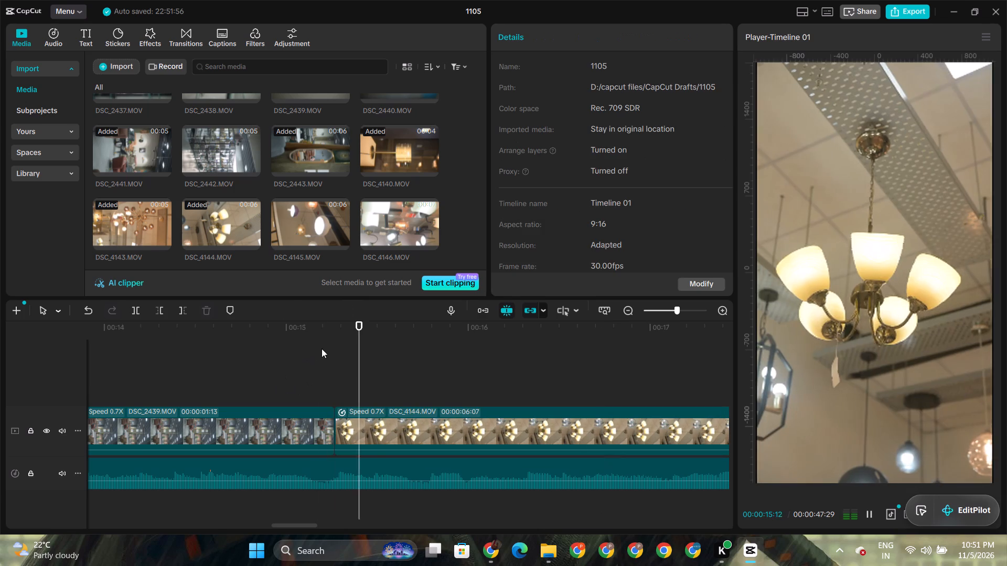
{"action": "key", "text": "space"}
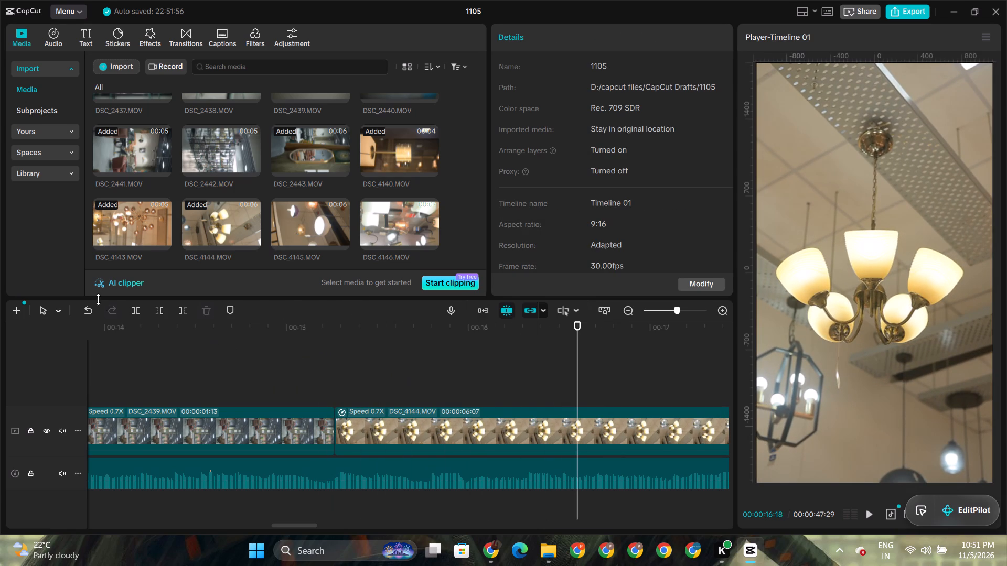
{"action": "key", "text": "space"}
{"action": "key", "text": "space"}
{"action": "left_click", "coordinate": [185, 312]}
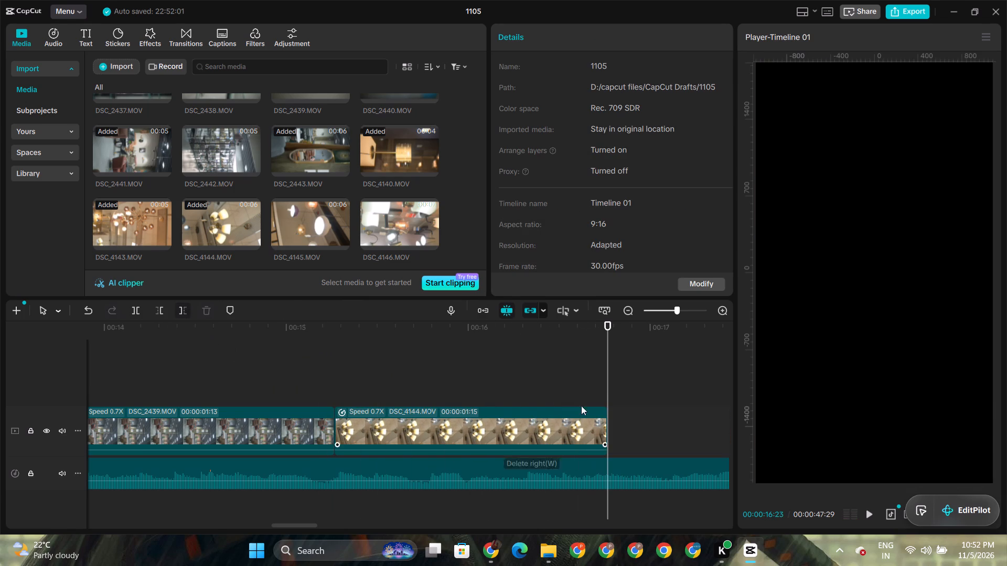
Preview DSC_4148.MOV and add it to the main video track shortly after DSC_4144.MOV.
{"action": "left_click_drag", "start_coordinate": [293, 527], "coordinate": [322, 535]}
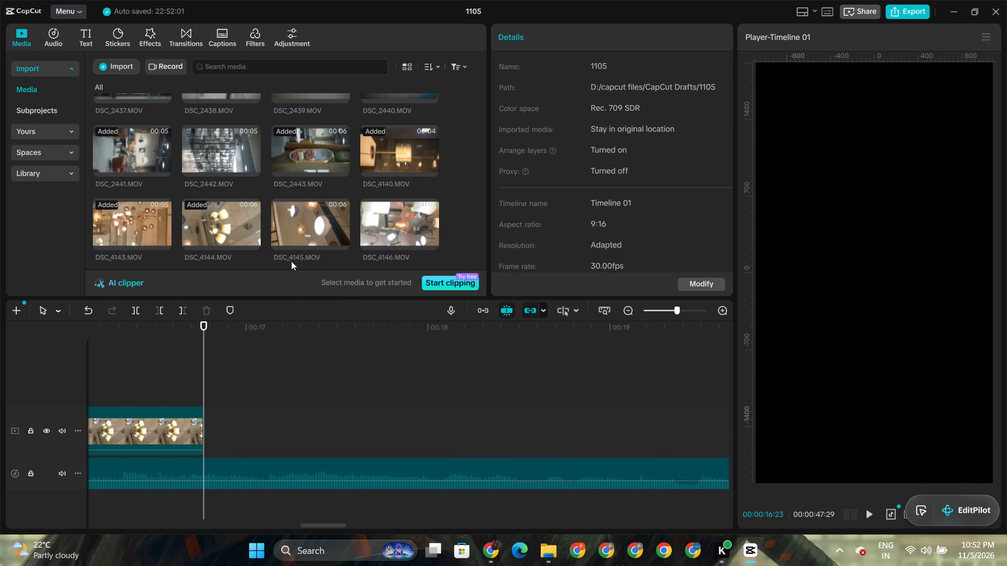
{"action": "scroll", "coordinate": [292, 191], "scroll_direction": "down", "scroll_amount": 1}
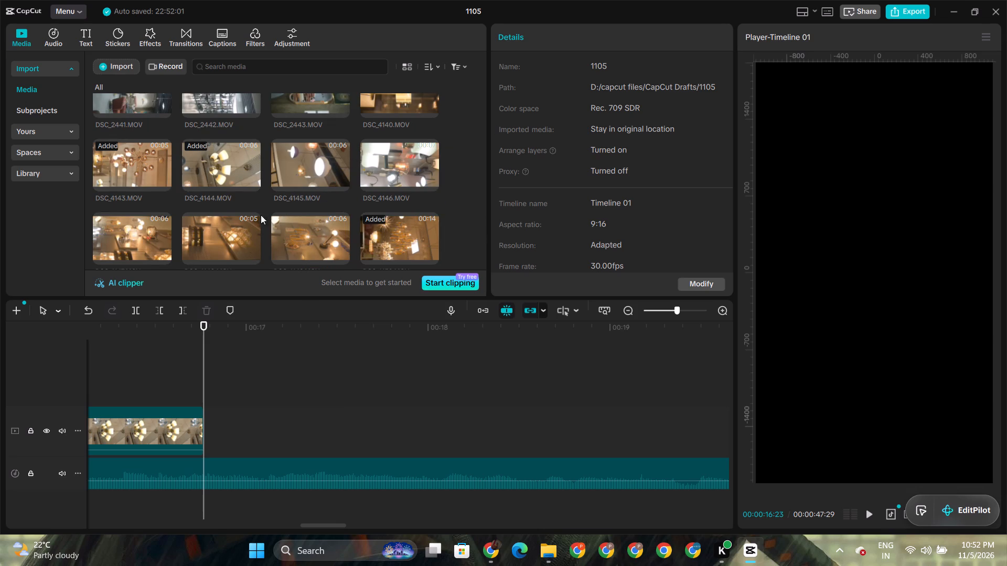
{"action": "left_click", "coordinate": [231, 235]}
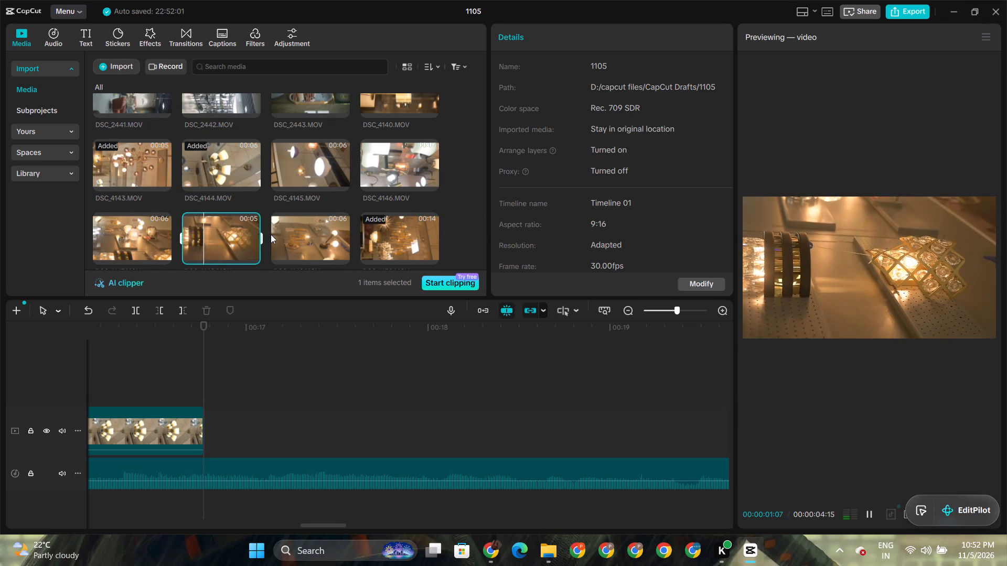
{"action": "key", "text": "space"}
{"action": "left_click_drag", "start_coordinate": [218, 239], "coordinate": [294, 415]}
Trim off the part of DSC_4148.MOV before 00:00:18:19 and move the rest against the end of DSC_4144.MOV.
{"action": "left_click", "coordinate": [350, 425]}
{"action": "left_click", "coordinate": [452, 333]}
{"action": "left_click_drag", "start_coordinate": [451, 333], "coordinate": [550, 350]}
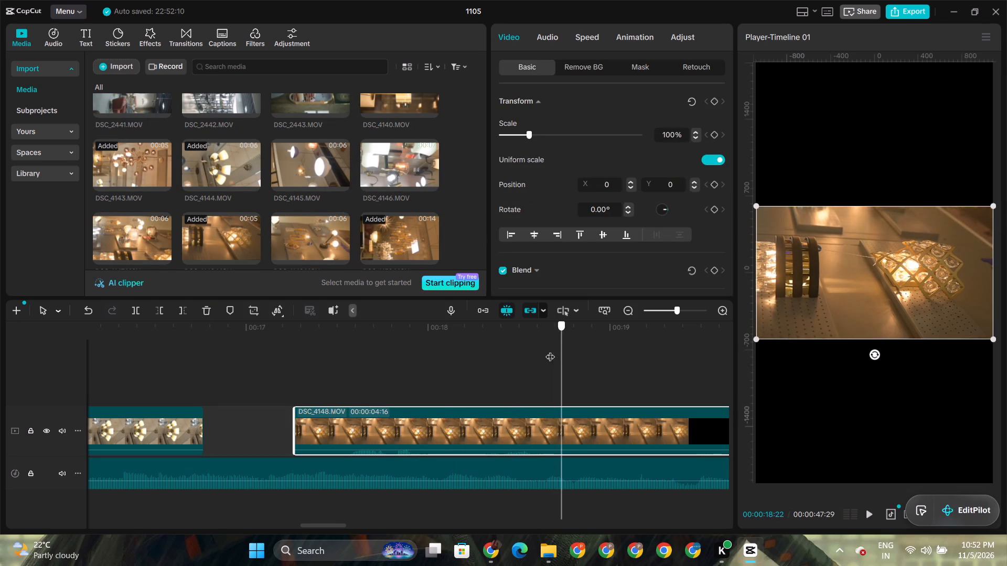
{"action": "left_click_drag", "start_coordinate": [550, 350], "coordinate": [544, 350]}
{"action": "left_click", "coordinate": [162, 307]}
{"action": "left_click_drag", "start_coordinate": [610, 423], "coordinate": [273, 416]}
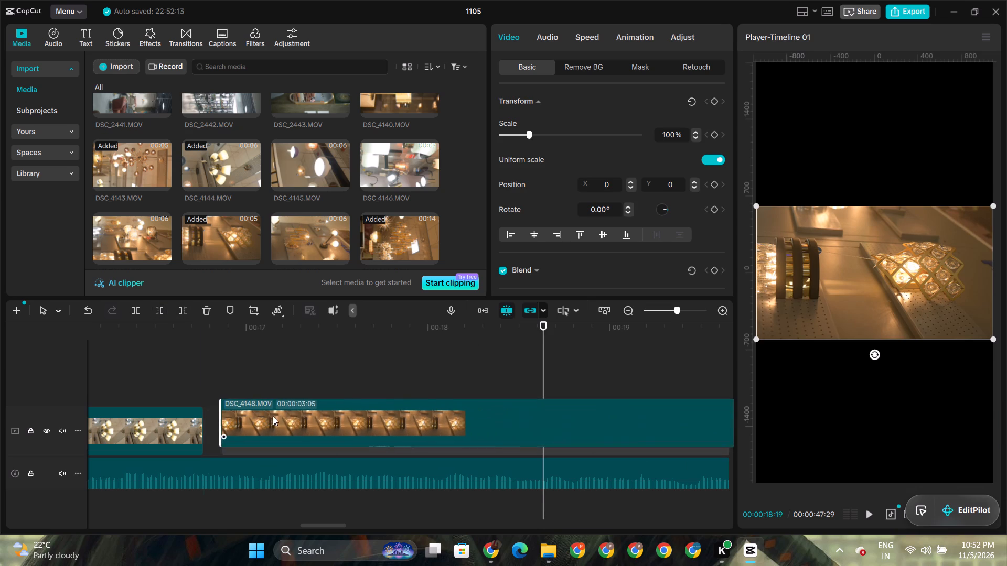
{"action": "left_click_drag", "start_coordinate": [273, 416], "coordinate": [271, 417]}
Scale DSC_4148.MOV to 177% and rotate it to 270° so it fills the vertical frame.
{"action": "left_click", "coordinate": [321, 423]}
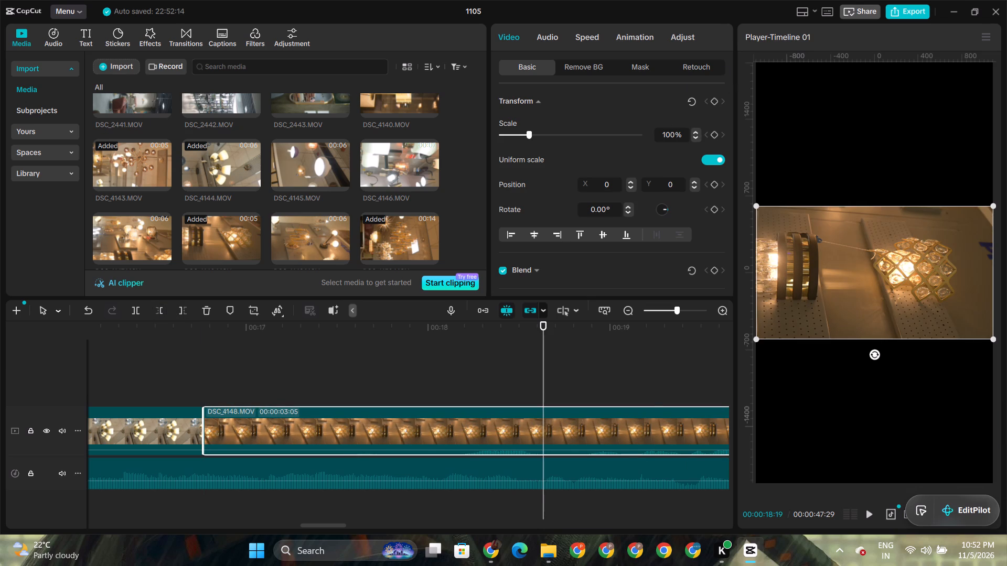
{"action": "left_click", "coordinate": [677, 140]}
{"action": "key", "text": "BackSpace"}
{"action": "key", "text": "BackSpace"}
{"action": "key", "text": "7"}
{"action": "key", "text": "7"}
{"action": "key", "text": "Return"}
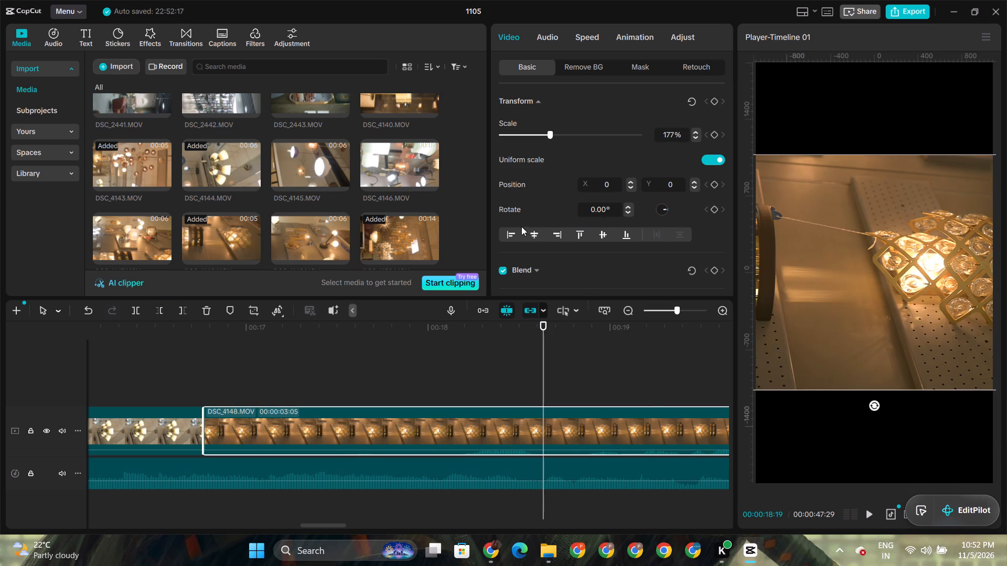
{"action": "left_click_drag", "start_coordinate": [614, 209], "coordinate": [561, 212]}
{"action": "key", "text": "2"}
{"action": "key", "text": "7"}
{"action": "key", "text": "0"}
{"action": "key", "text": "Return"}
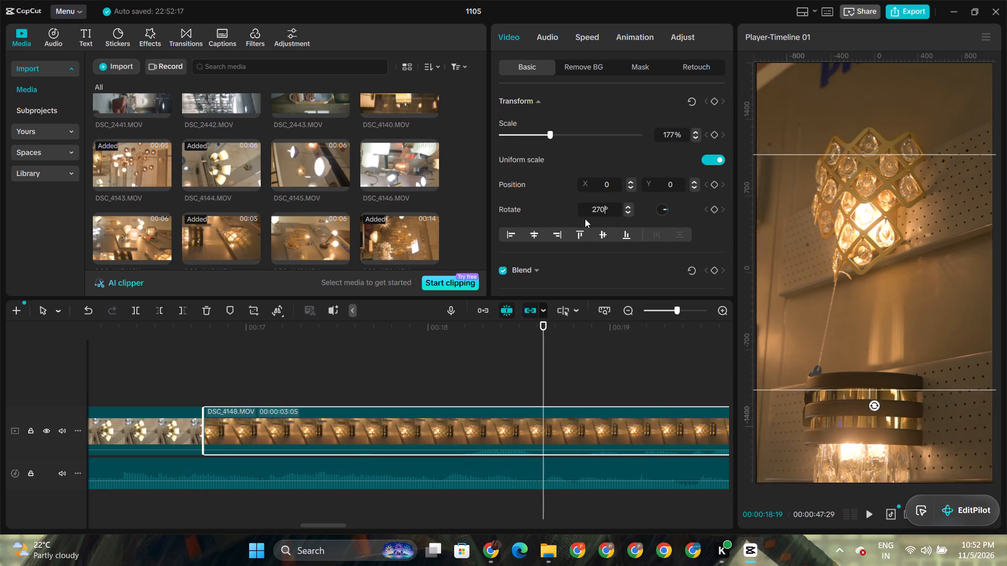
Slow DSC_4148.MOV down to 0.70x speed.
{"action": "left_click_drag", "start_coordinate": [580, 37], "coordinate": [582, 44]}
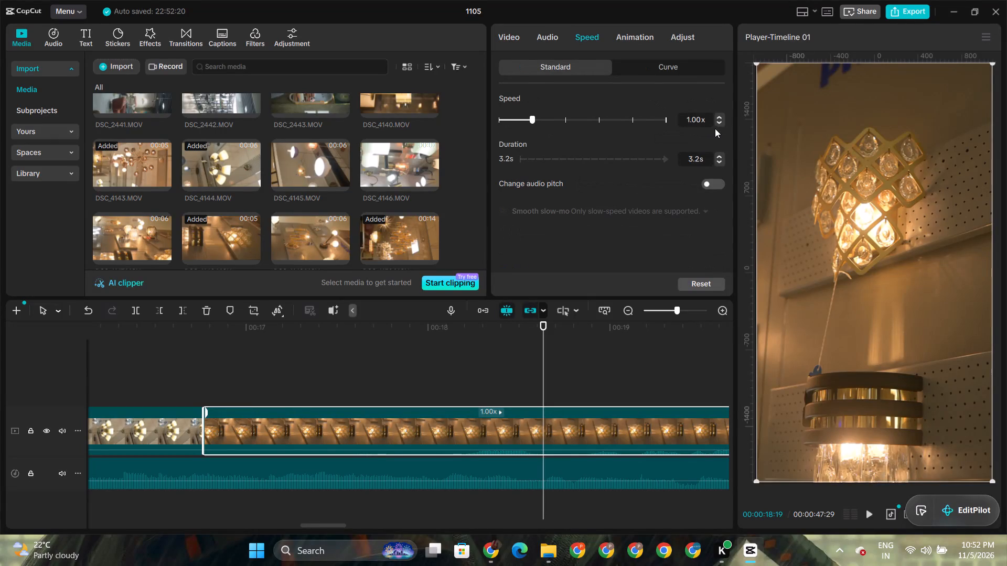
{"action": "double_click", "coordinate": [721, 124]}
{"action": "left_click", "coordinate": [721, 124]}
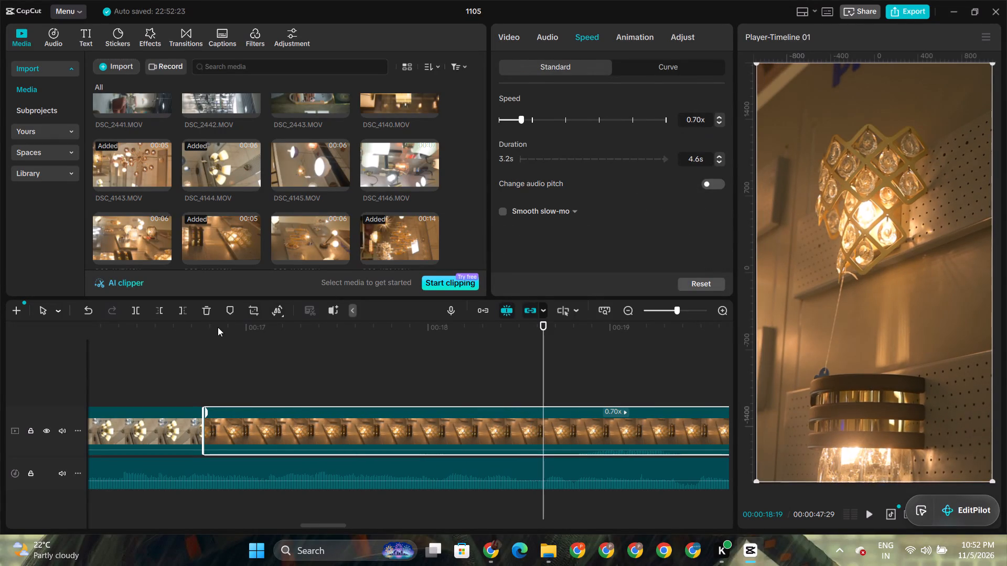
Play DSC_4148.MOV from its start against the music and trim off everything after 00:00:18:08.
{"action": "left_click", "coordinate": [192, 325]}
{"action": "key", "text": "space"}
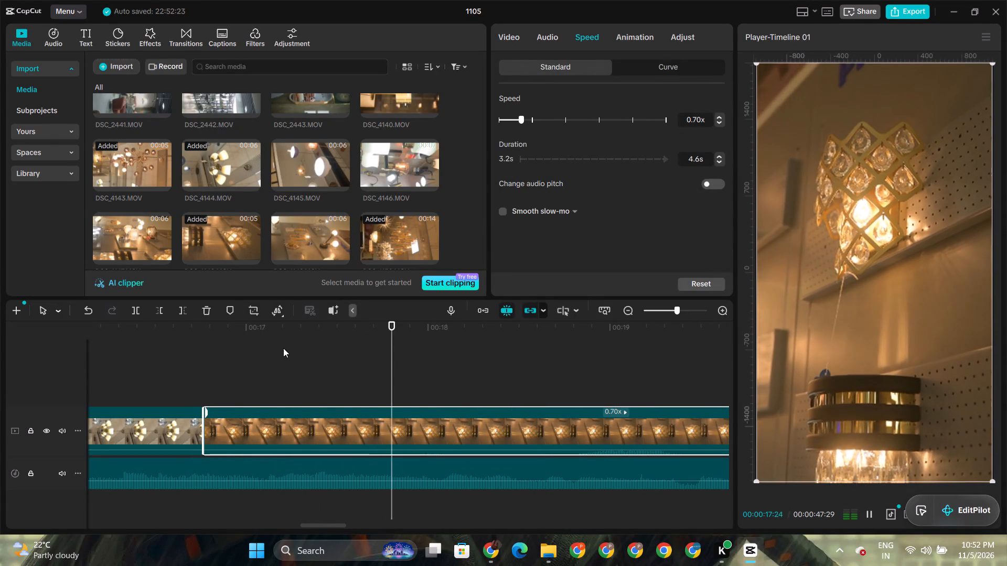
{"action": "key", "text": "space"}
{"action": "left_click", "coordinate": [187, 306]}
Play back DSC_4144.MOV and DSC_4148.MOV to the end of the edit to review the cuts against the music.
{"action": "left_click", "coordinate": [314, 349]}
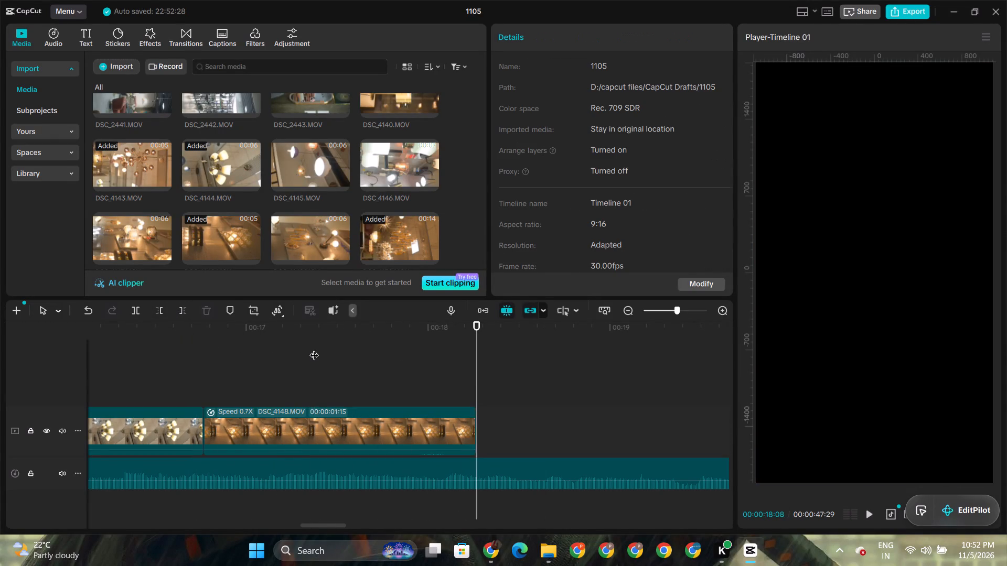
{"action": "left_click_drag", "start_coordinate": [316, 346], "coordinate": [86, 373]}
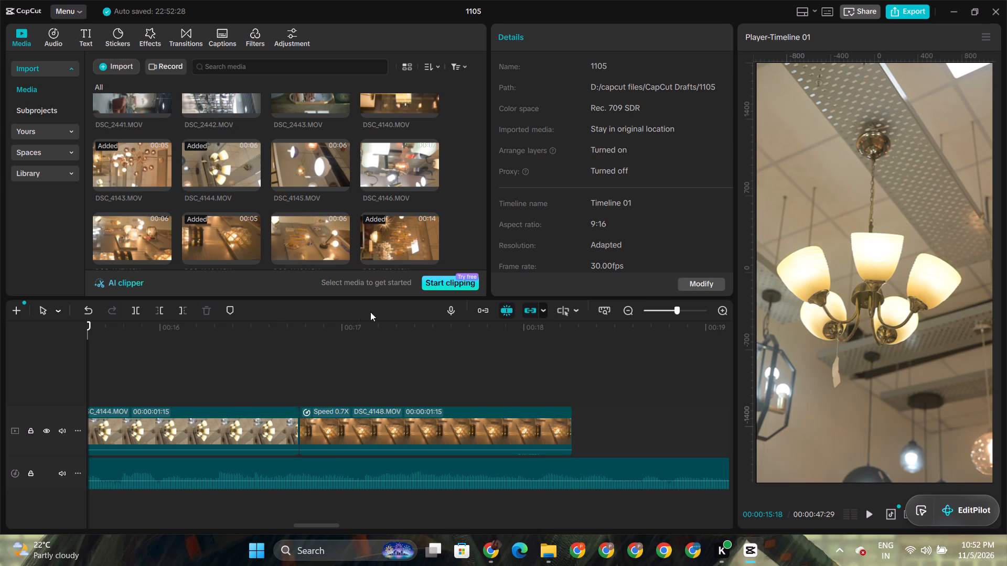
{"action": "left_click", "coordinate": [252, 330]}
{"action": "left_click_drag", "start_coordinate": [249, 329], "coordinate": [51, 319]}
{"action": "key", "text": "space"}
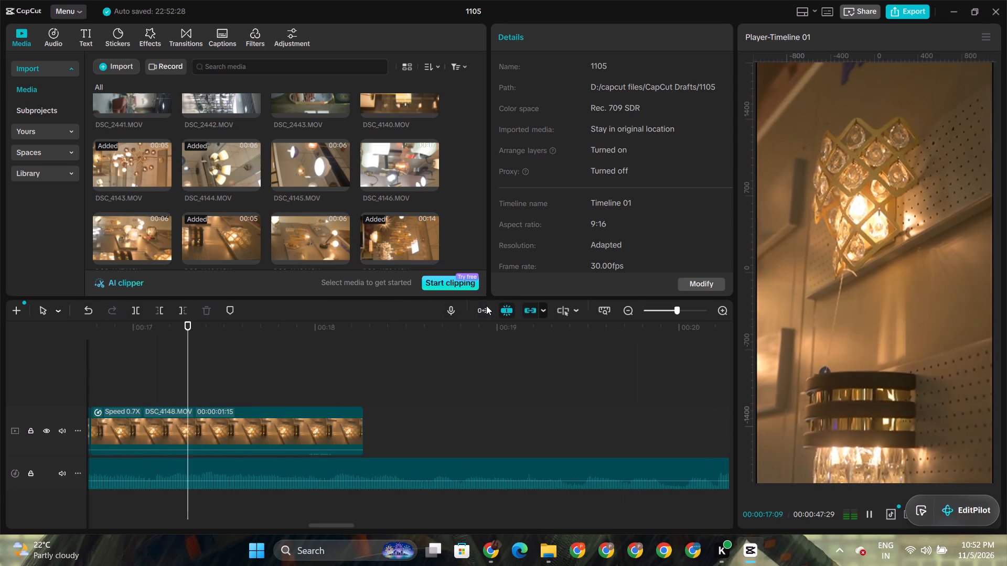
{"action": "key", "text": "space"}
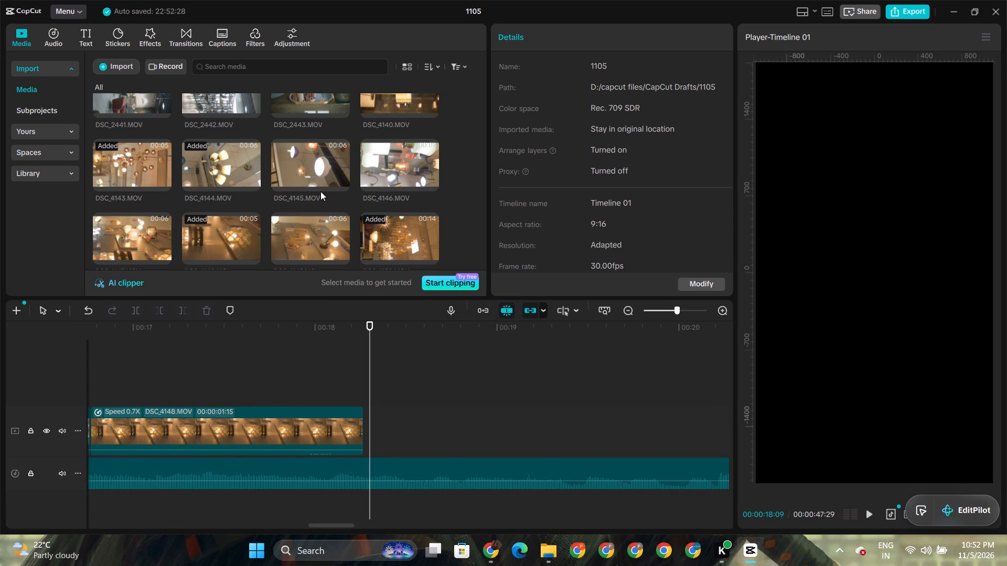
Preview DSC_4162.MOV and add it to the main video track shortly after DSC_4148.MOV.
{"action": "scroll", "coordinate": [320, 191], "scroll_direction": "down", "scroll_amount": 2}
{"action": "left_click", "coordinate": [336, 187]}
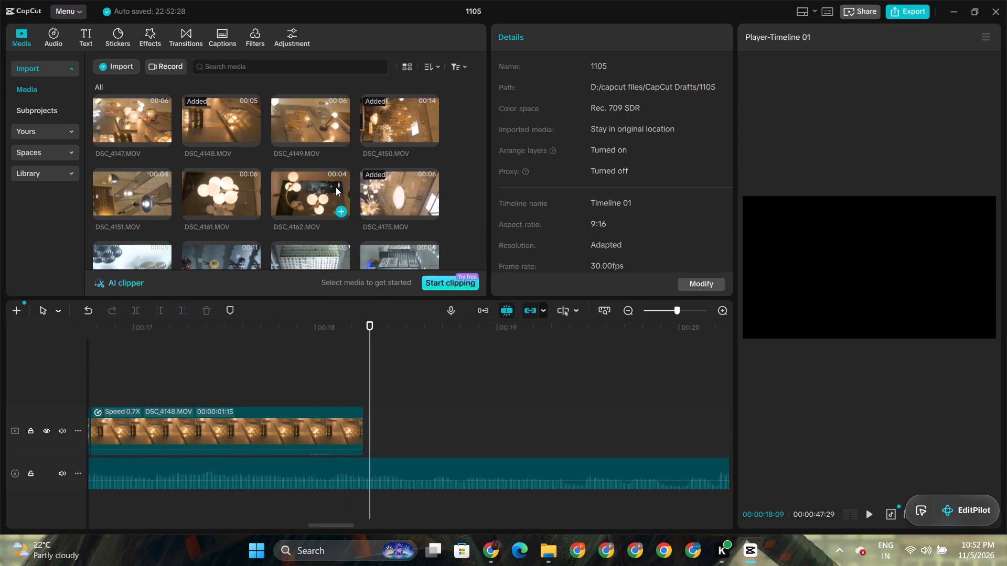
{"action": "key", "text": "space"}
{"action": "left_click_drag", "start_coordinate": [336, 187], "coordinate": [416, 256]}
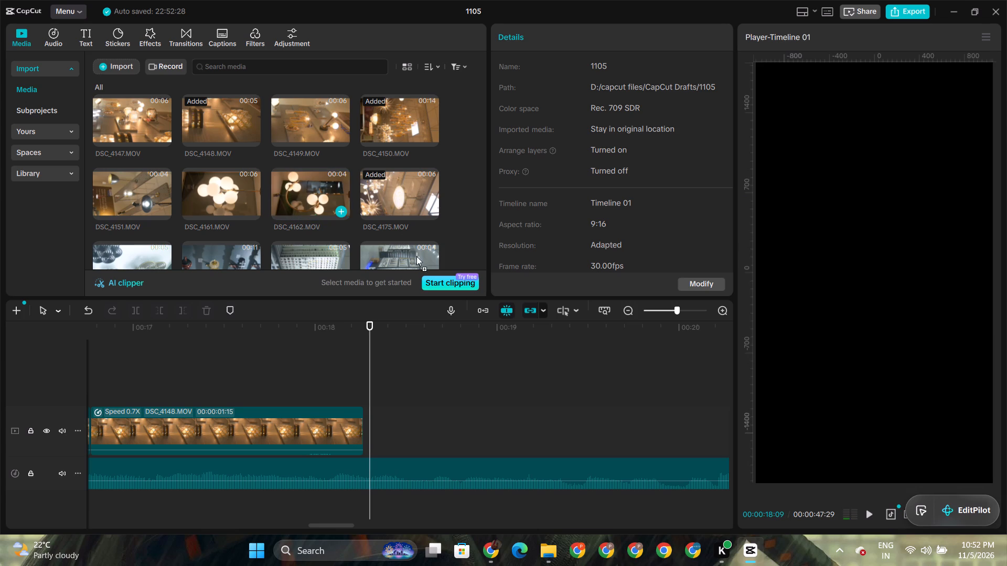
{"action": "left_click_drag", "start_coordinate": [416, 256], "coordinate": [384, 421]}
Scale DSC_4162.MOV to 177% and rotate it to 270° so it fills the vertical frame.
{"action": "left_click", "coordinate": [409, 420]}
{"action": "left_click", "coordinate": [426, 335]}
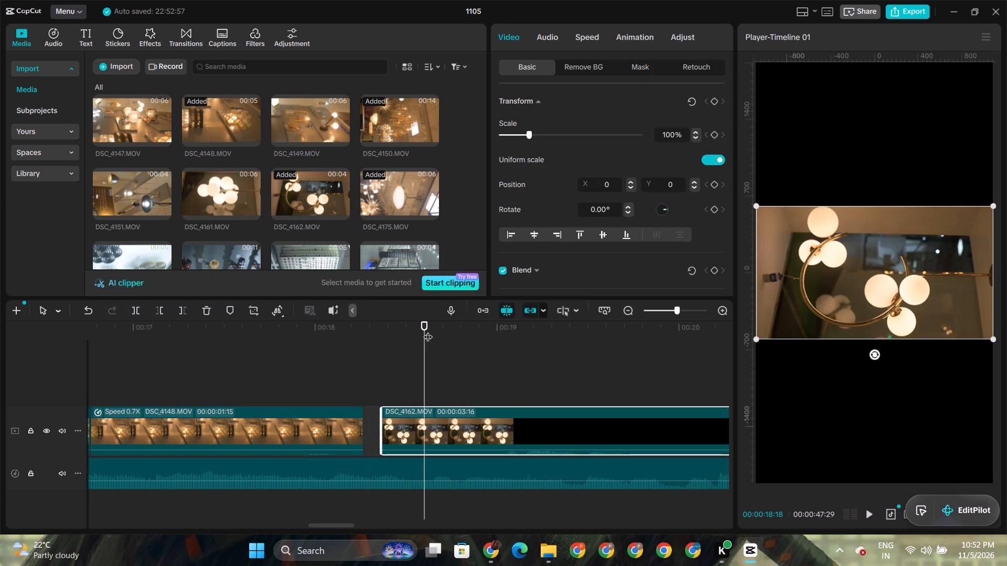
{"action": "left_click", "coordinate": [677, 131]}
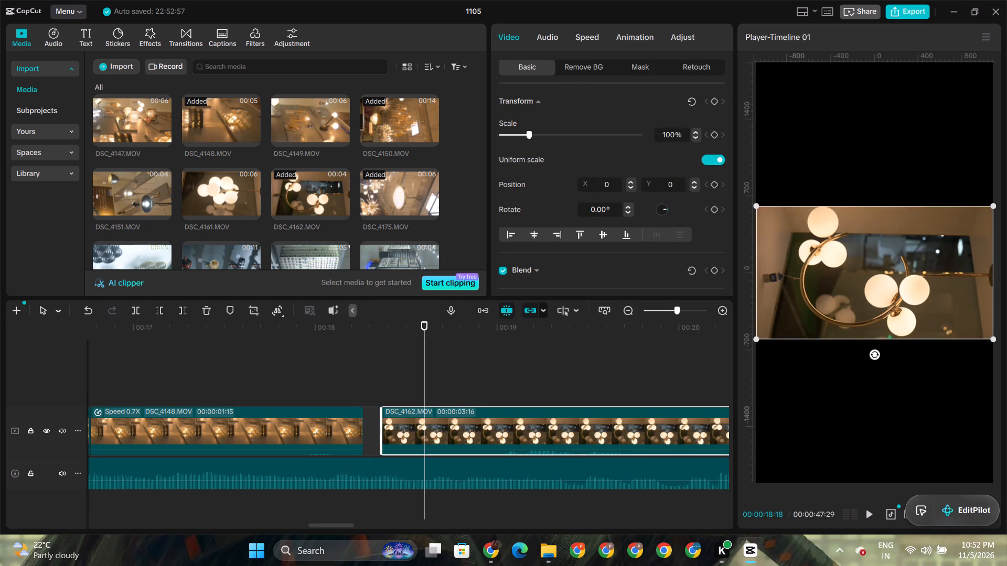
{"action": "key", "text": "BackSpace"}
{"action": "key", "text": "BackSpace"}
{"action": "type", "text": "77"}
{"action": "key", "text": "Return"}
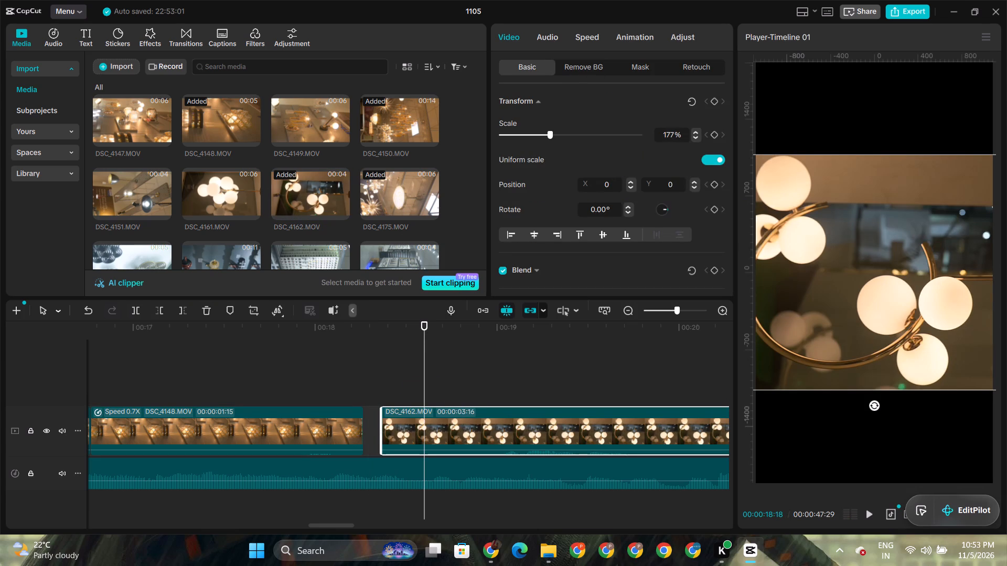
{"action": "left_click_drag", "start_coordinate": [610, 208], "coordinate": [532, 206]}
{"action": "key", "text": "2"}
{"action": "key", "text": "7"}
{"action": "key", "text": "2"}
{"action": "key", "text": "0"}
{"action": "key", "text": "Left"}
{"action": "key", "text": "BackSpace"}
{"action": "key", "text": "Return"}
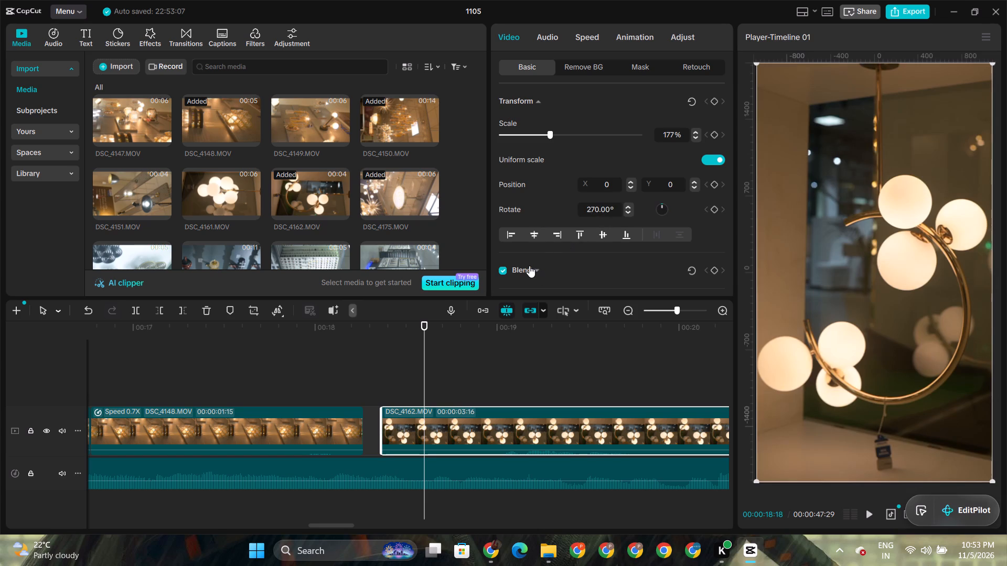
Play part of DSC_4162.MOV and slow the clip down to 0.70x speed.
{"action": "key", "text": "space"}
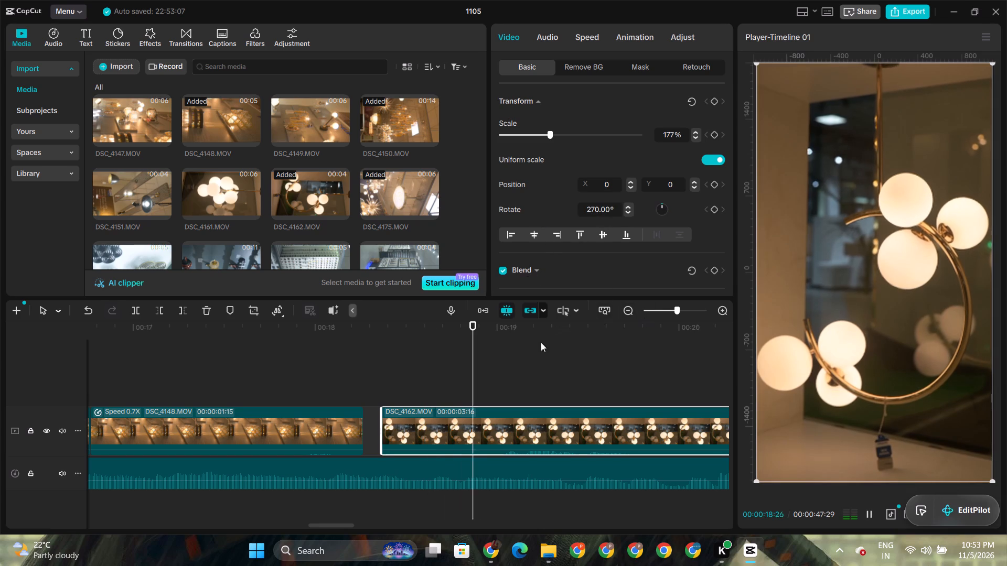
{"action": "key", "text": "space"}
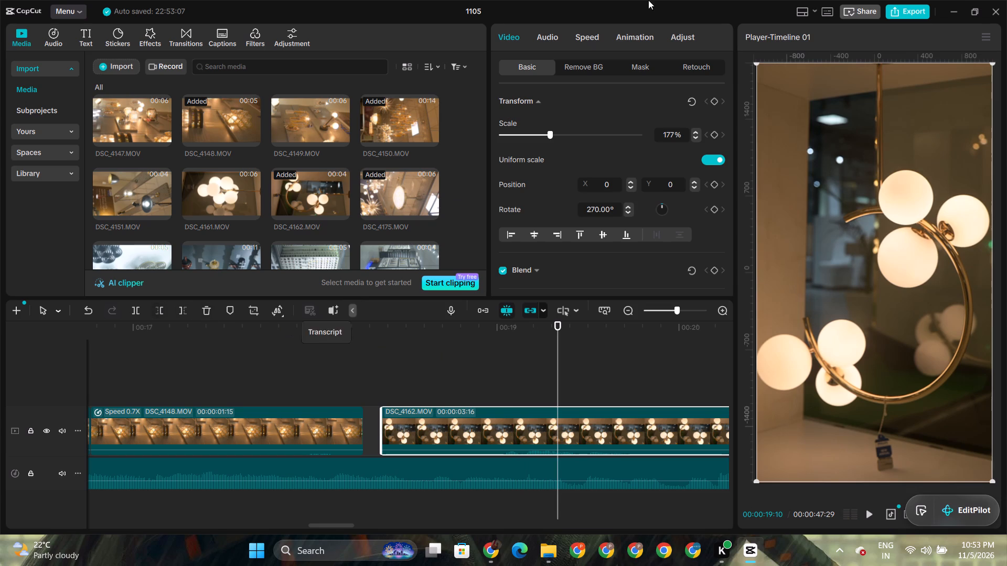
{"action": "left_click", "coordinate": [590, 37]}
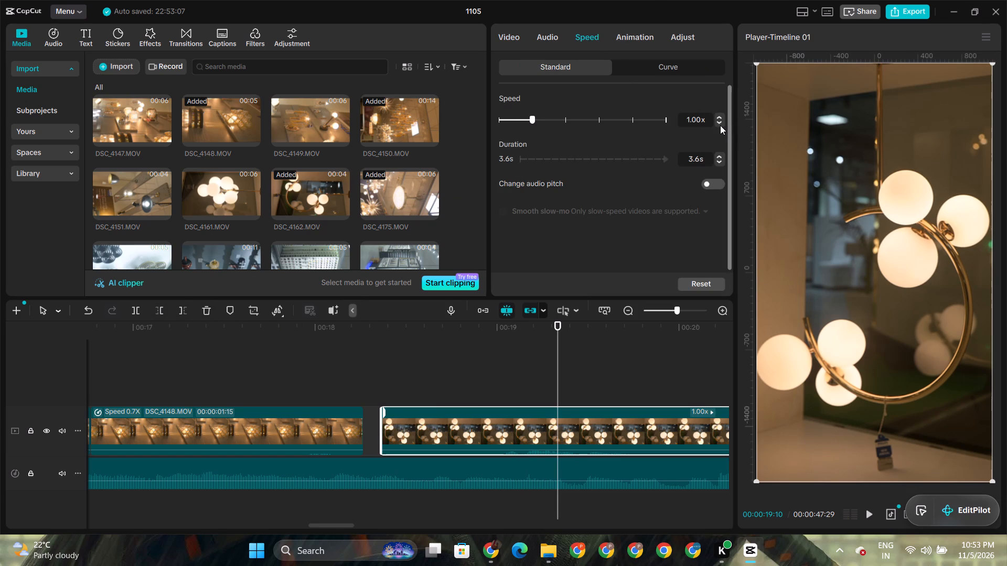
{"action": "triple_click", "coordinate": [720, 125]}
{"action": "left_click", "coordinate": [717, 121]}
{"action": "left_click", "coordinate": [717, 123]}
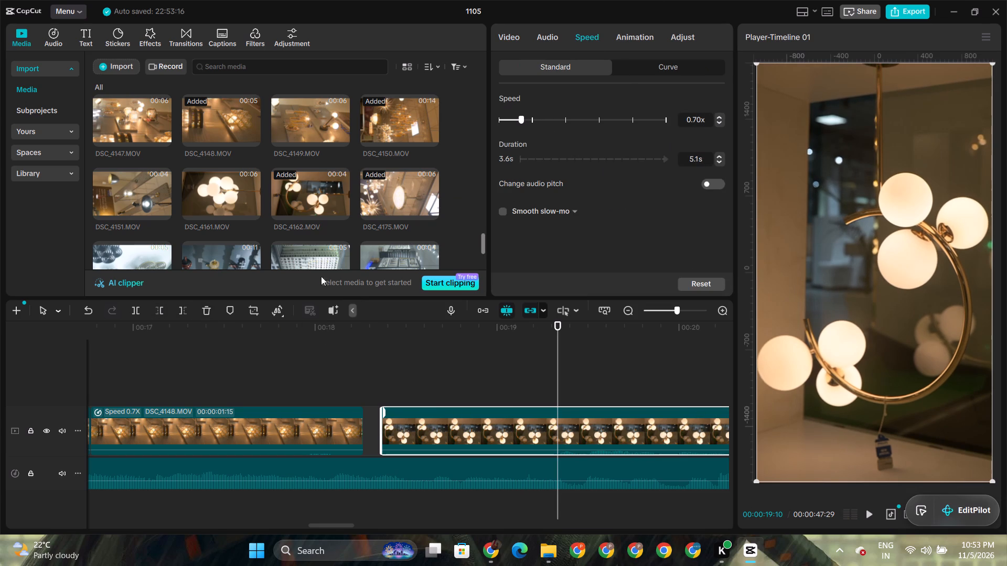
Play from the end of DSC_4148.MOV into DSC_4162.MOV and close the gap by moving DSC_4162.MOV against DSC_4148.MOV.
{"action": "left_click", "coordinate": [359, 324]}
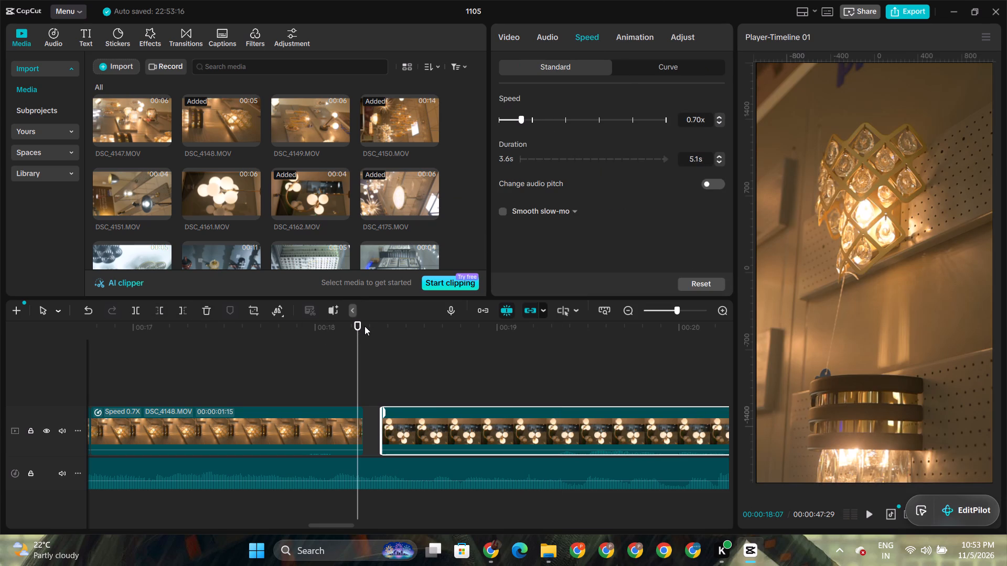
{"action": "key", "text": "space"}
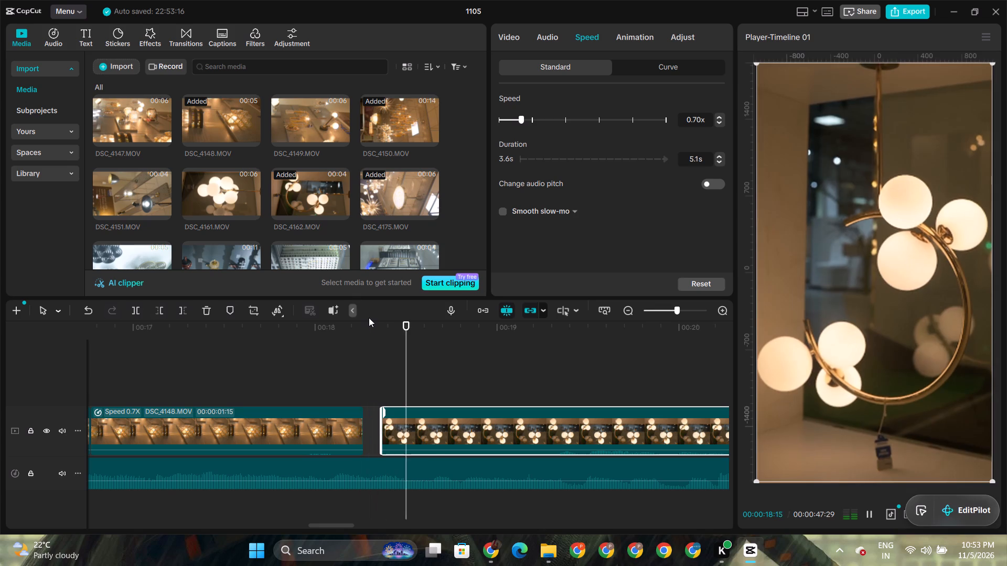
{"action": "key", "text": "space"}
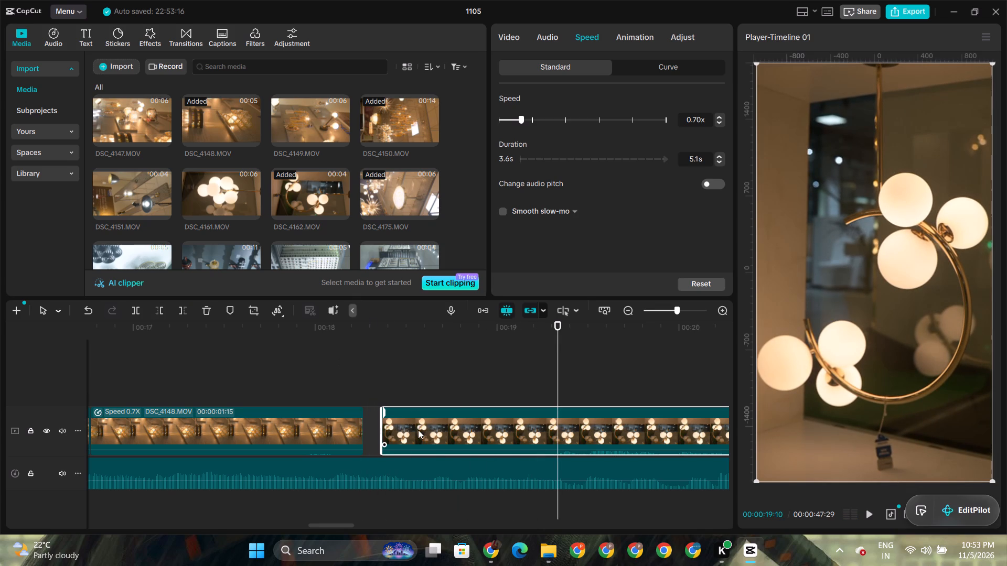
{"action": "left_click_drag", "start_coordinate": [418, 430], "coordinate": [402, 429]}
Play across the cut into DSC_4162.MOV and trim off everything in that clip after 00:00:20:01.
{"action": "left_click", "coordinate": [344, 338]}
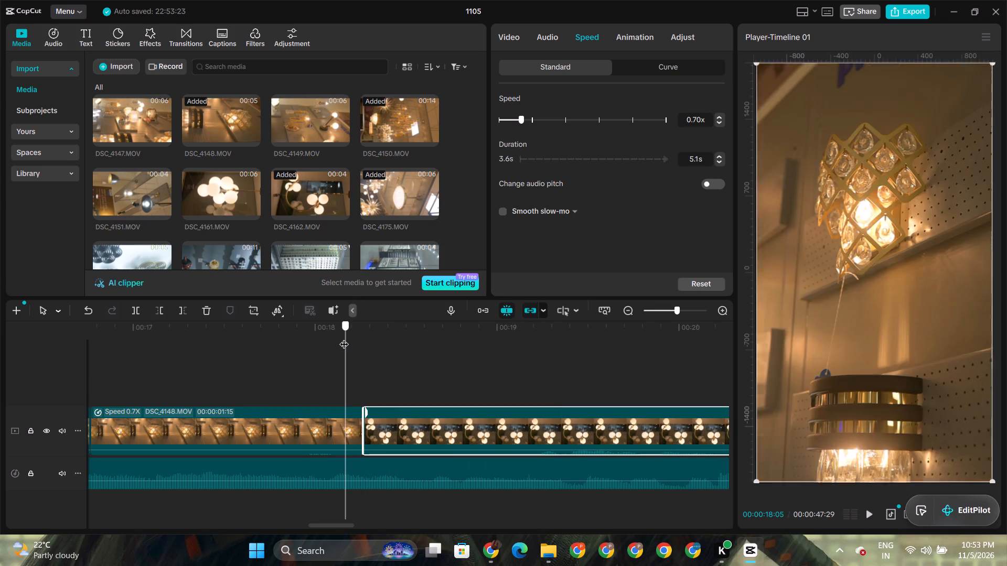
{"action": "key", "text": "space"}
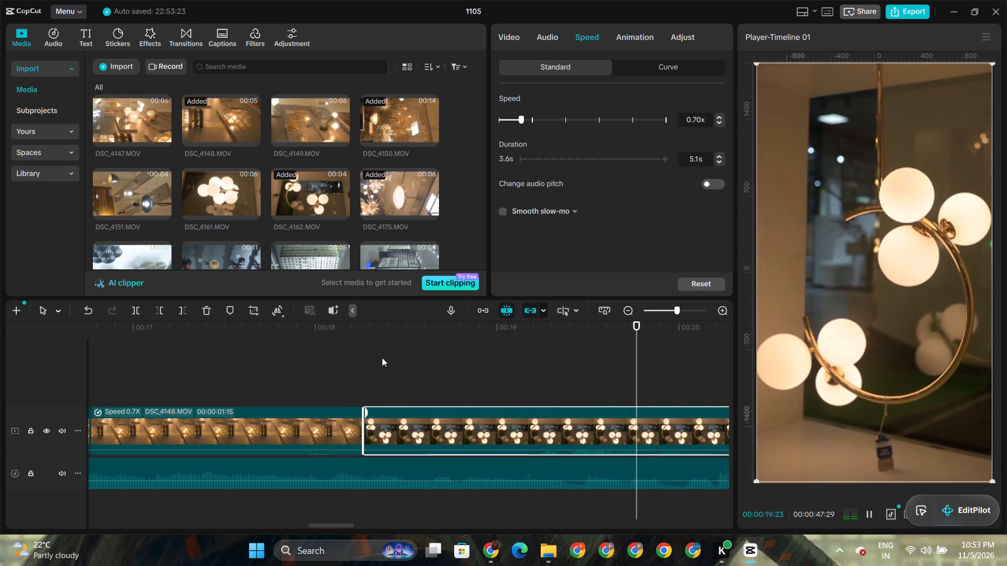
{"action": "key", "text": "space"}
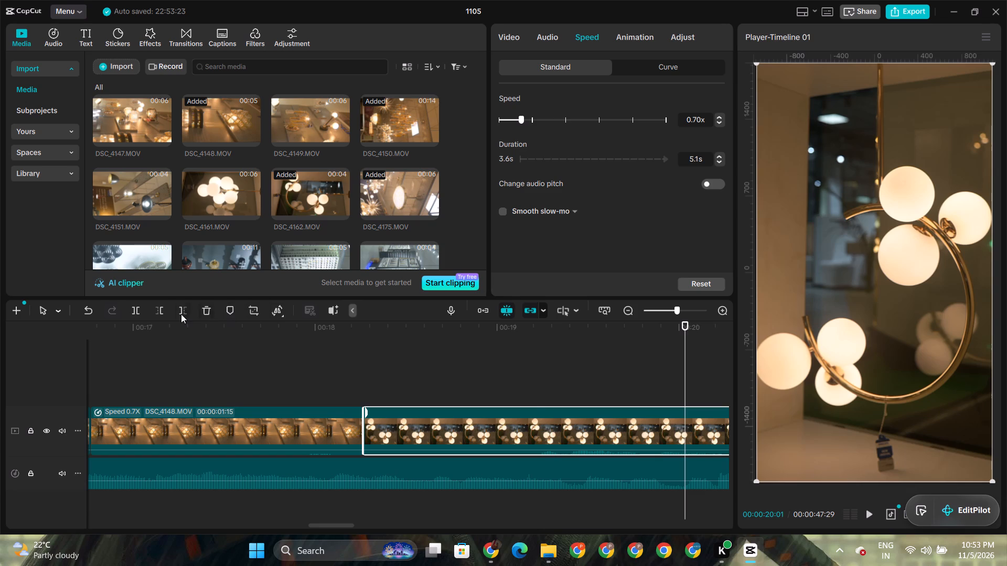
{"action": "left_click", "coordinate": [181, 314]}
Find and preview C0483.MP4 in the media library and add it to the main video track shortly after DSC_4162.MOV.
{"action": "left_click_drag", "start_coordinate": [327, 526], "coordinate": [342, 524]}
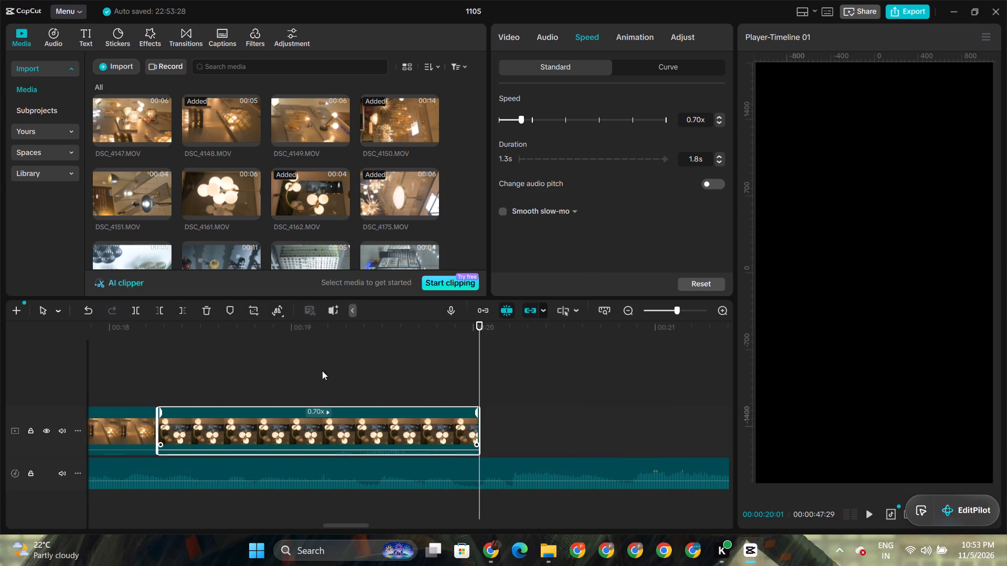
{"action": "scroll", "coordinate": [287, 256], "scroll_direction": "down", "scroll_amount": 1}
{"action": "scroll", "coordinate": [267, 217], "scroll_direction": "up", "scroll_amount": 6}
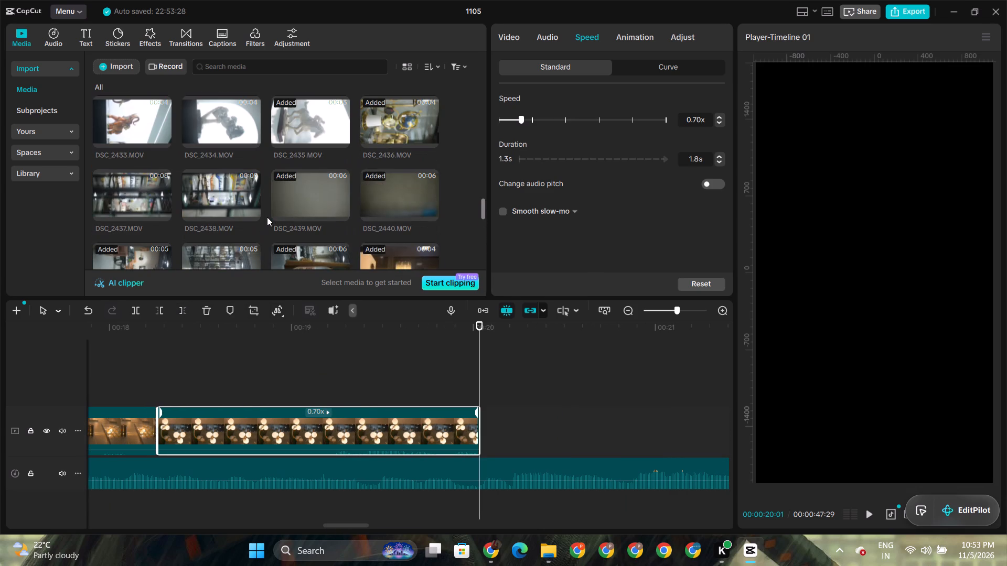
{"action": "scroll", "coordinate": [267, 217], "scroll_direction": "up", "scroll_amount": 12}
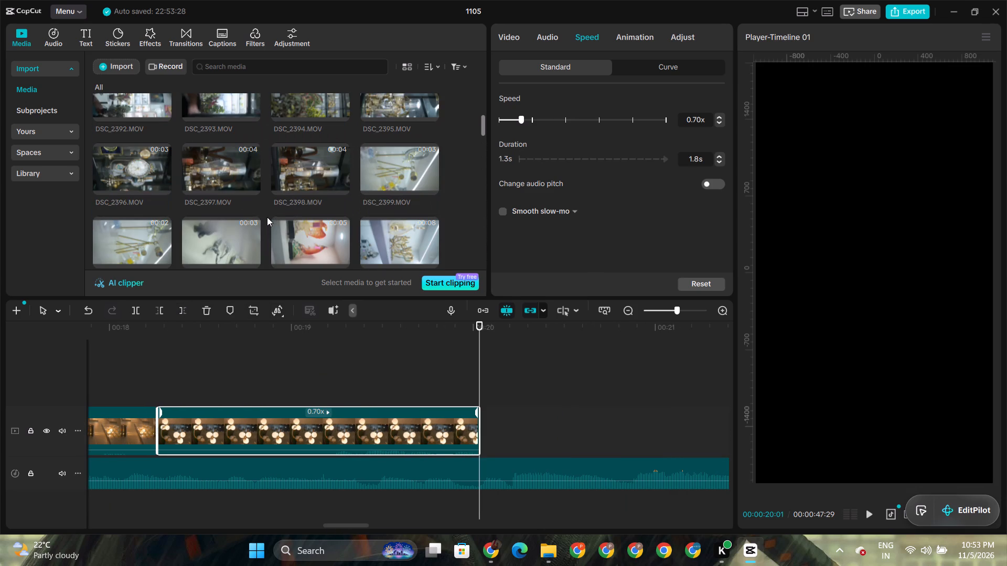
{"action": "scroll", "coordinate": [267, 217], "scroll_direction": "up", "scroll_amount": 4}
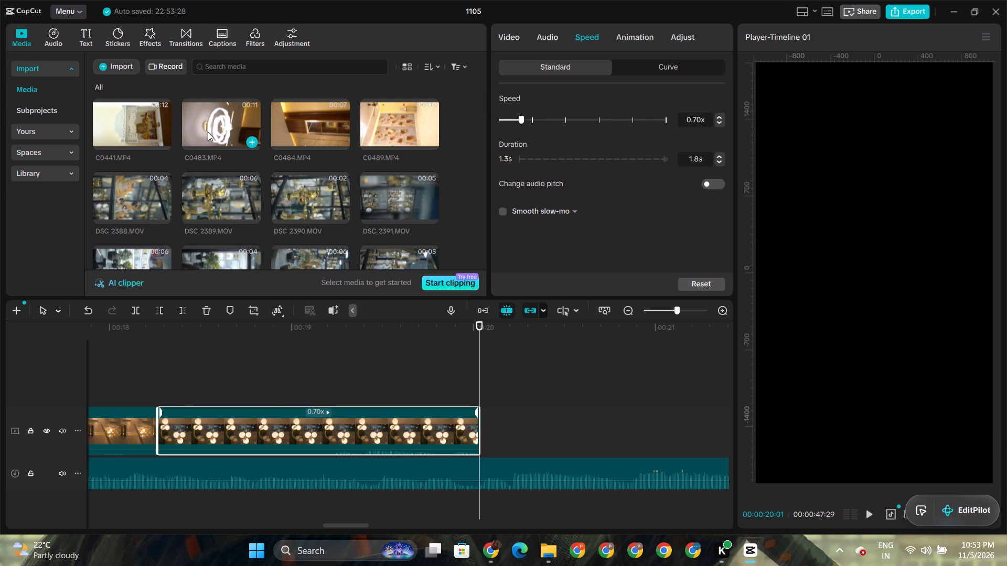
{"action": "left_click", "coordinate": [208, 132]}
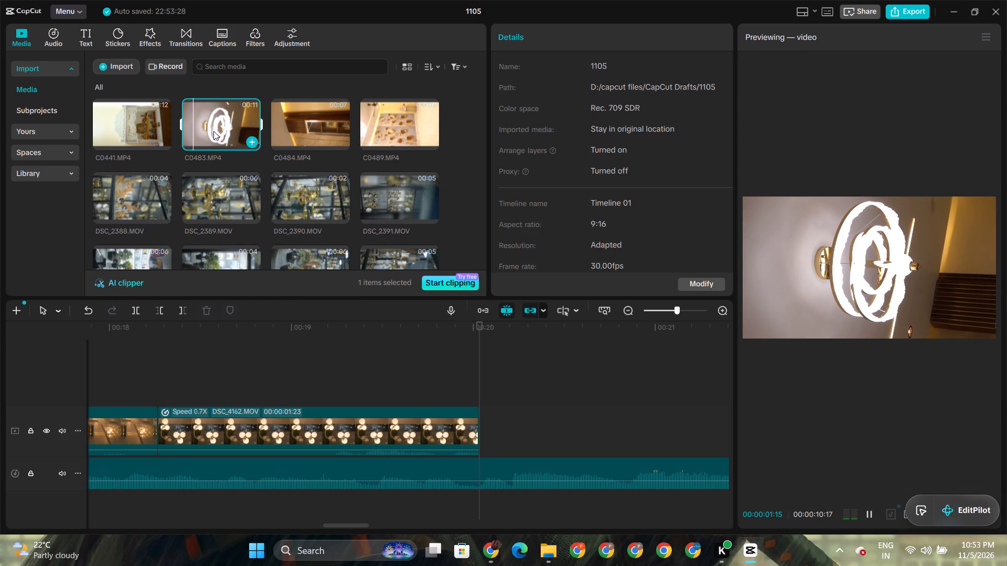
{"action": "key", "text": "space"}
{"action": "left_click_drag", "start_coordinate": [213, 131], "coordinate": [464, 338]}
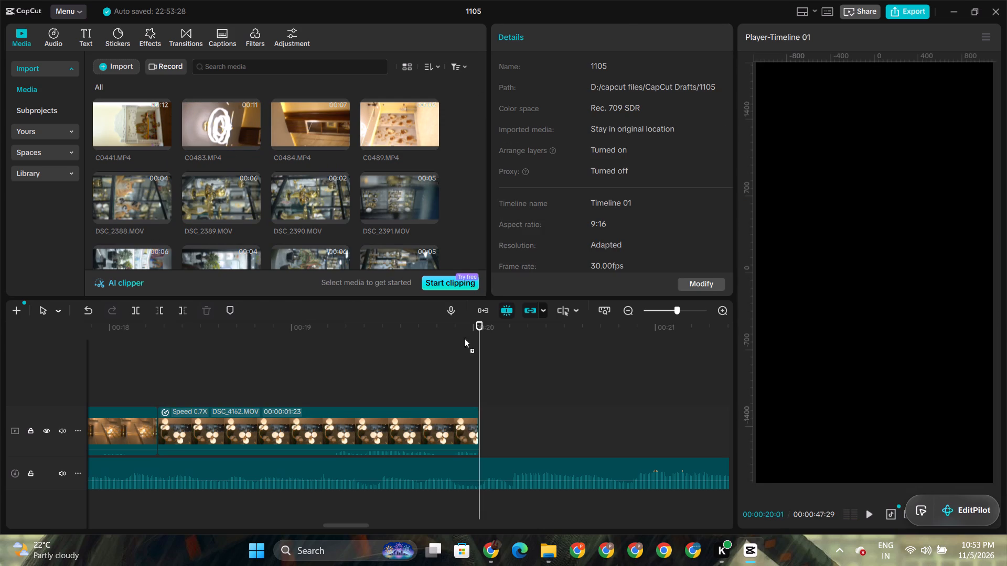
{"action": "left_click_drag", "start_coordinate": [464, 338], "coordinate": [489, 422]}
{"action": "left_click", "coordinate": [512, 426]}
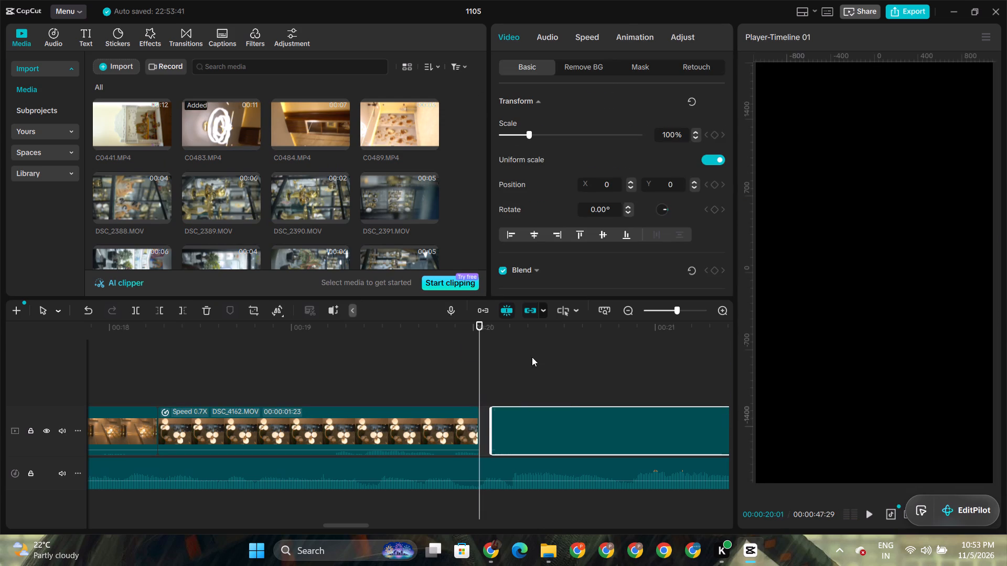
Trim off the start of C0483.MP4 up to 00:00:21:09 and move the clip back closer to DSC_4162.MOV.
{"action": "left_click", "coordinate": [536, 333]}
{"action": "left_click_drag", "start_coordinate": [538, 343], "coordinate": [713, 372]}
{"action": "left_click", "coordinate": [158, 306]}
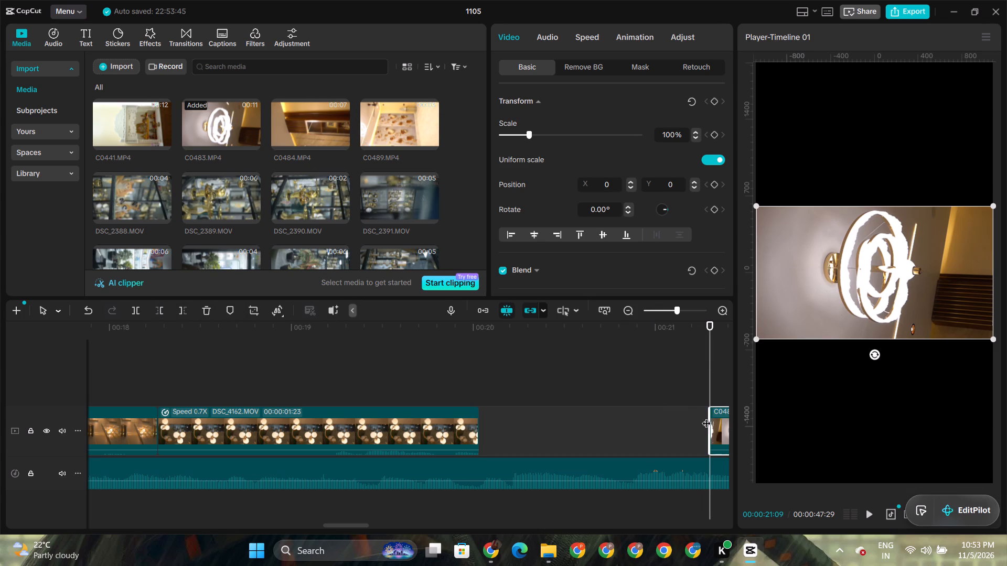
{"action": "left_click_drag", "start_coordinate": [715, 419], "coordinate": [585, 431]}
Slow C0483.MP4 down to 0.70x speed.
{"action": "left_click", "coordinate": [663, 419]}
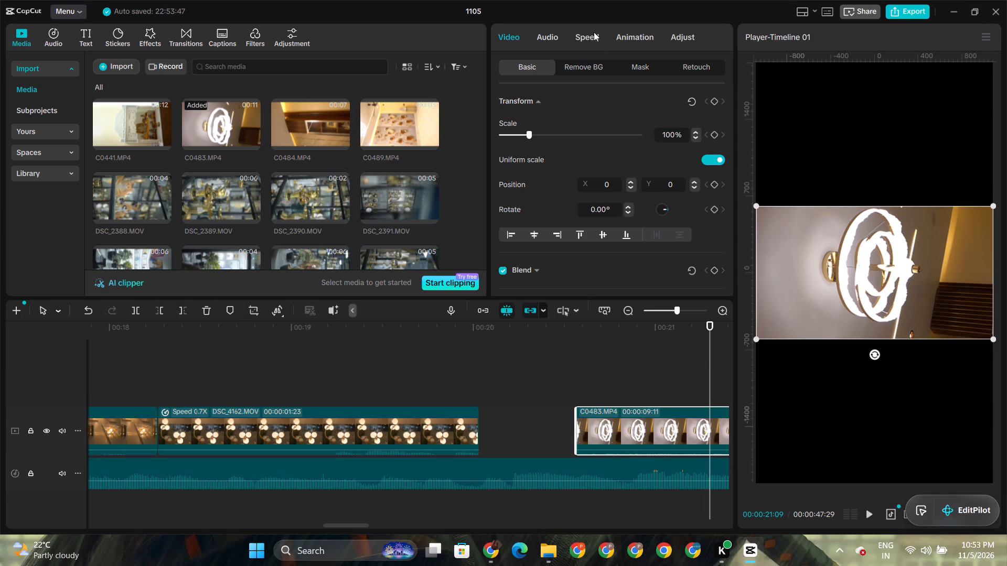
{"action": "left_click", "coordinate": [594, 32]}
{"action": "left_click", "coordinate": [722, 121]}
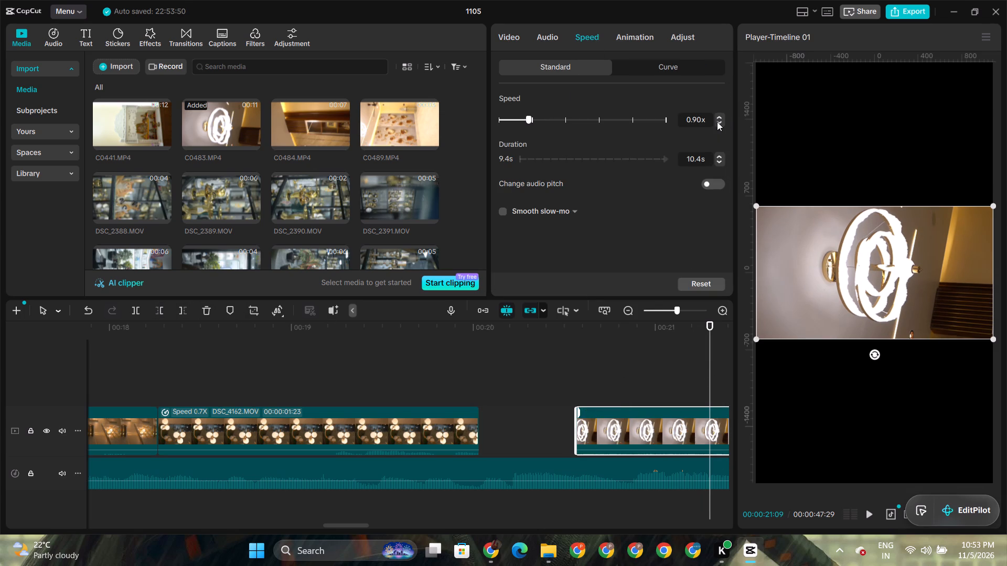
{"action": "double_click", "coordinate": [718, 122]}
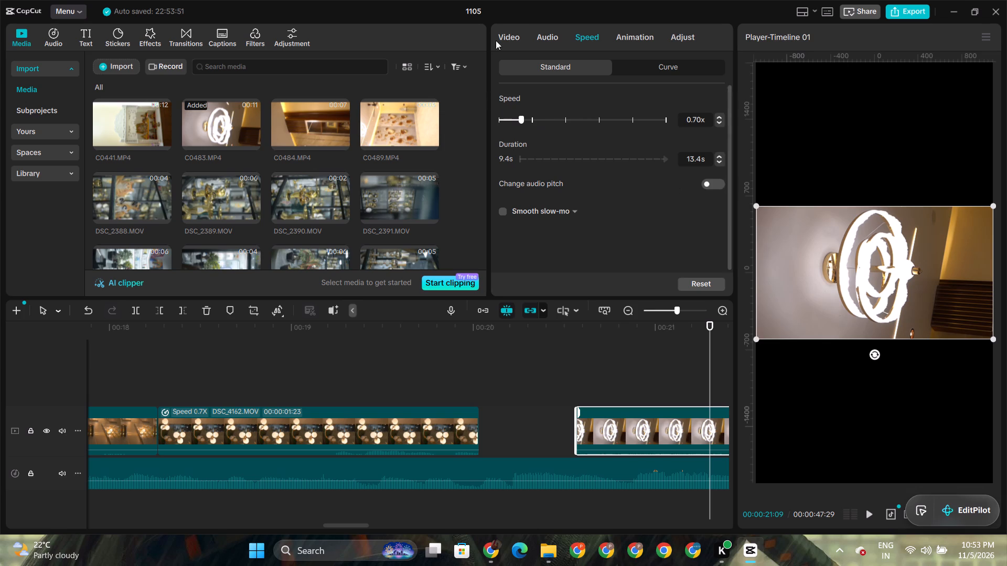
Scale C0483.MP4 to 177%.
{"action": "left_click", "coordinate": [511, 32]}
{"action": "left_click", "coordinate": [674, 137]}
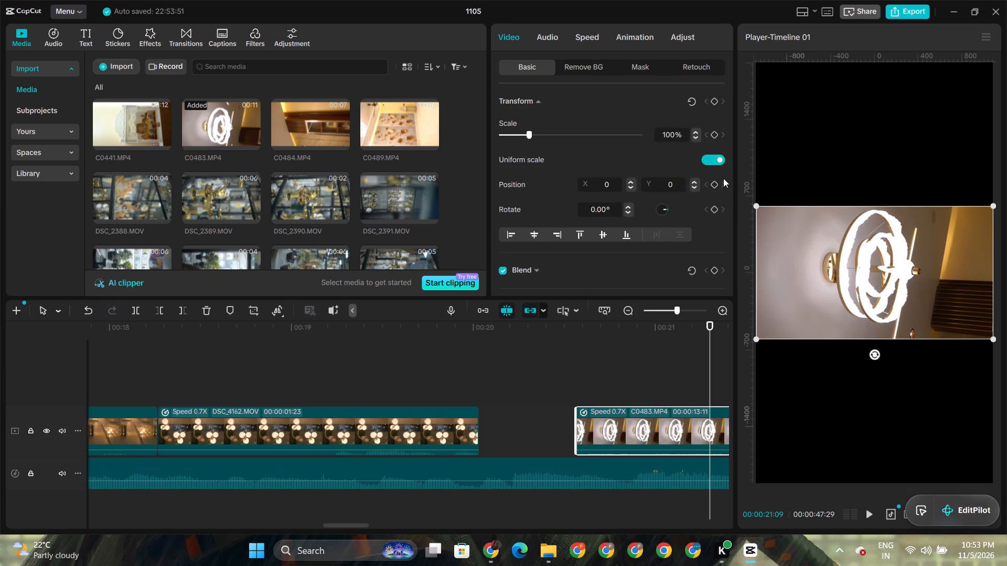
{"action": "key", "text": "BackSpace"}
{"action": "key", "text": "BackSpace"}
{"action": "type", "text": "77"}
{"action": "key", "text": "Return"}
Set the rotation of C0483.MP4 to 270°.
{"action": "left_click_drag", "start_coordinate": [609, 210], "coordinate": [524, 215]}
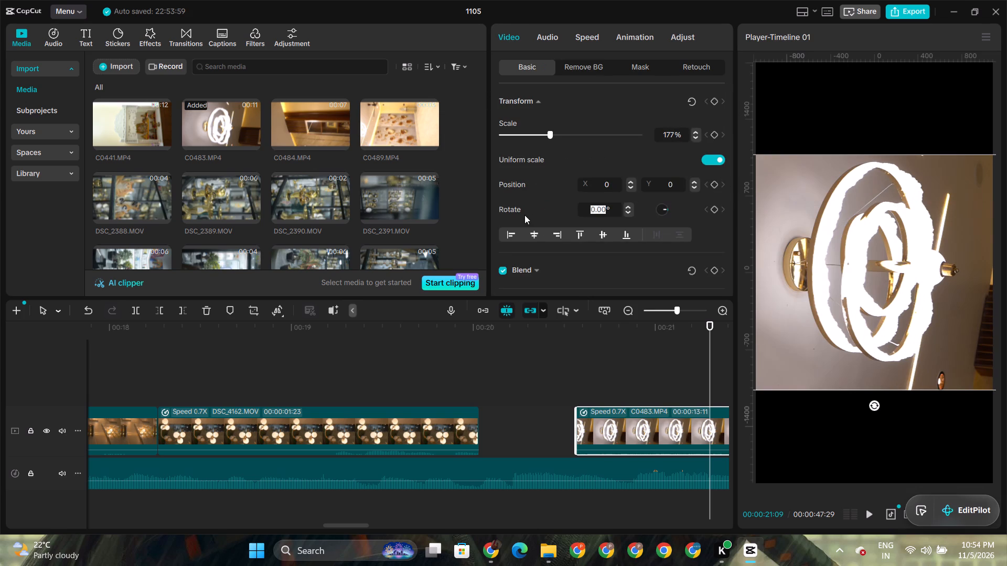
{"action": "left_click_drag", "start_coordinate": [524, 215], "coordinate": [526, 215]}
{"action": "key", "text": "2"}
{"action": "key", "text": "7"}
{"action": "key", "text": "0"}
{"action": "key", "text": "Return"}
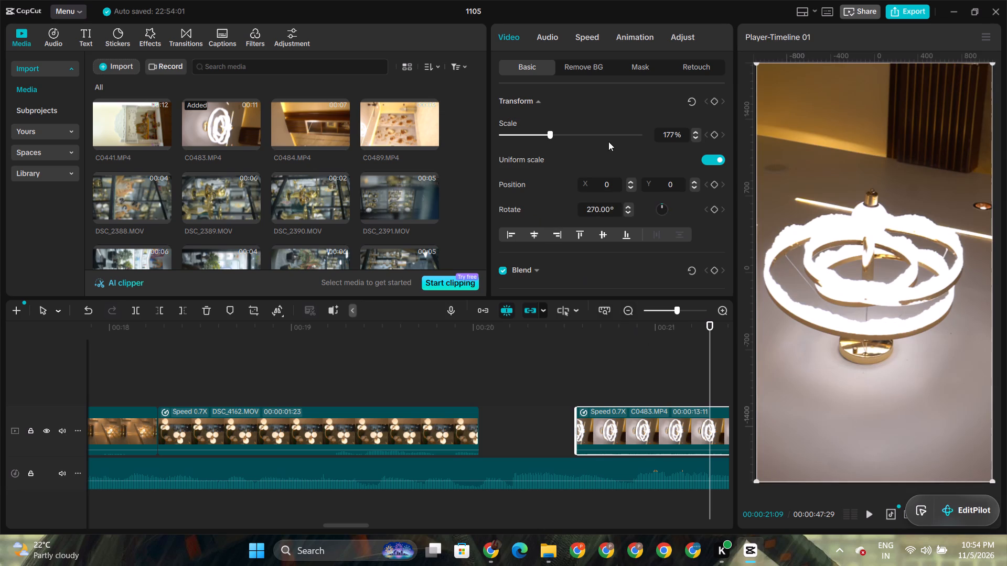
Set the rotation of C0483.MP4 to 90° so the chandelier hangs upright in the vertical frame.
{"action": "left_click_drag", "start_coordinate": [608, 203], "coordinate": [552, 204]}
{"action": "key", "text": "9"}
{"action": "key", "text": "0"}
{"action": "key", "text": "Return"}
Close the gap on the main track by moving C0483.MP4 against the end of DSC_4162.MOV.
{"action": "left_click", "coordinate": [553, 338]}
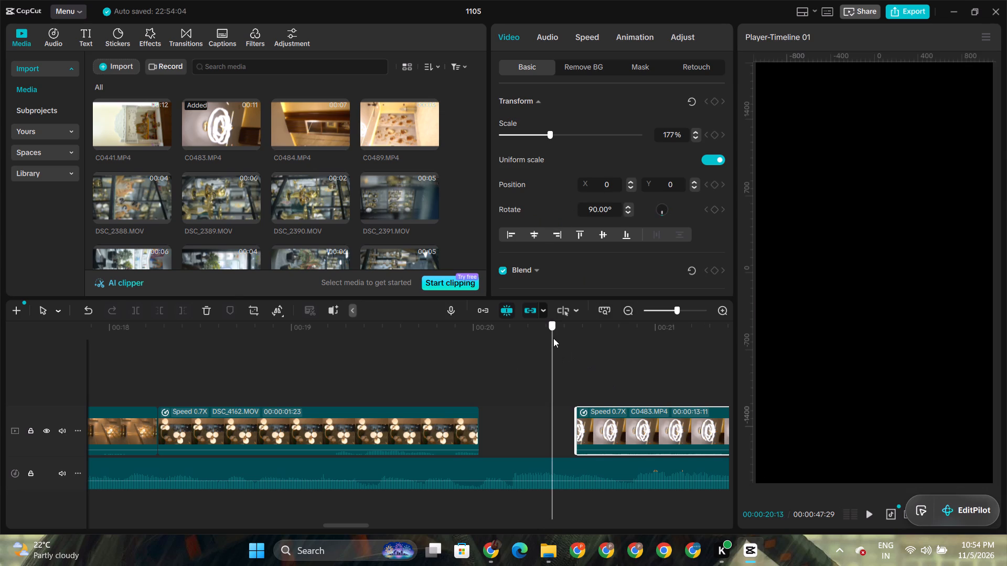
{"action": "left_click_drag", "start_coordinate": [637, 439], "coordinate": [544, 440]}
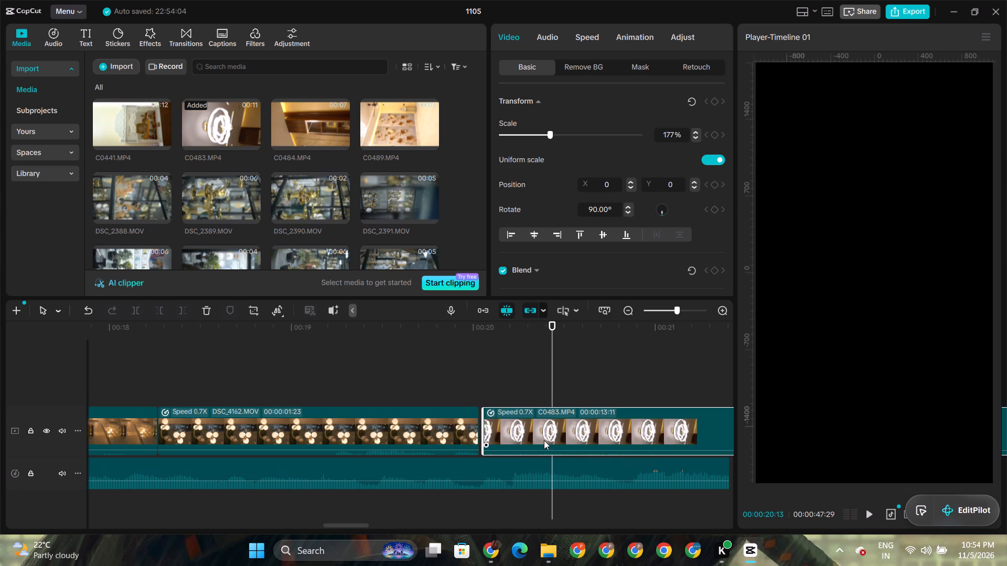
{"action": "left_click_drag", "start_coordinate": [544, 440], "coordinate": [541, 440]}
Play from DSC_4162.MOV through C0483.MP4 and trim off everything in C0483.MP4 after 00:00:21:19.
{"action": "left_click", "coordinate": [439, 331]}
{"action": "key", "text": "space"}
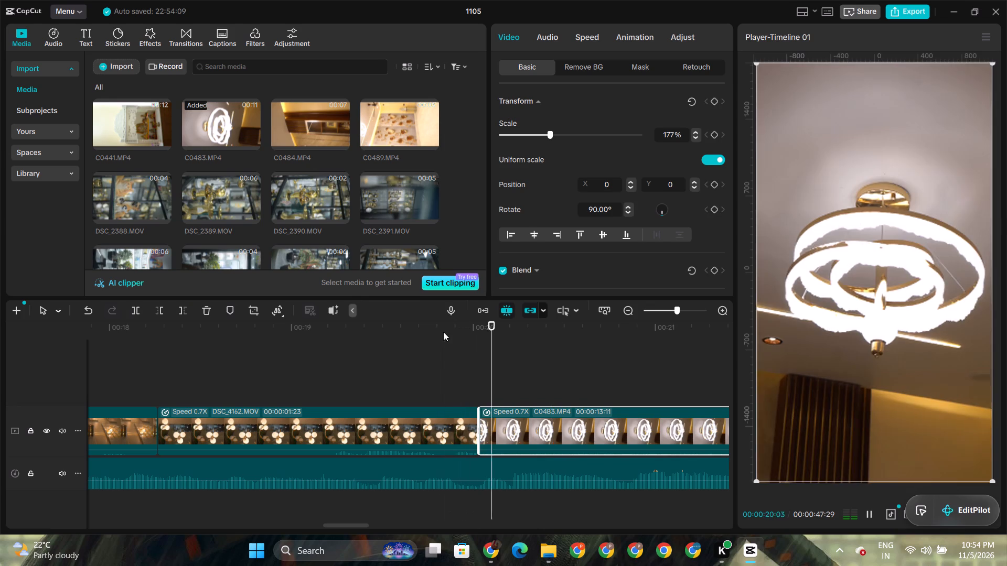
{"action": "key", "text": "space"}
{"action": "key", "text": "space"}
{"action": "key", "text": "space"}
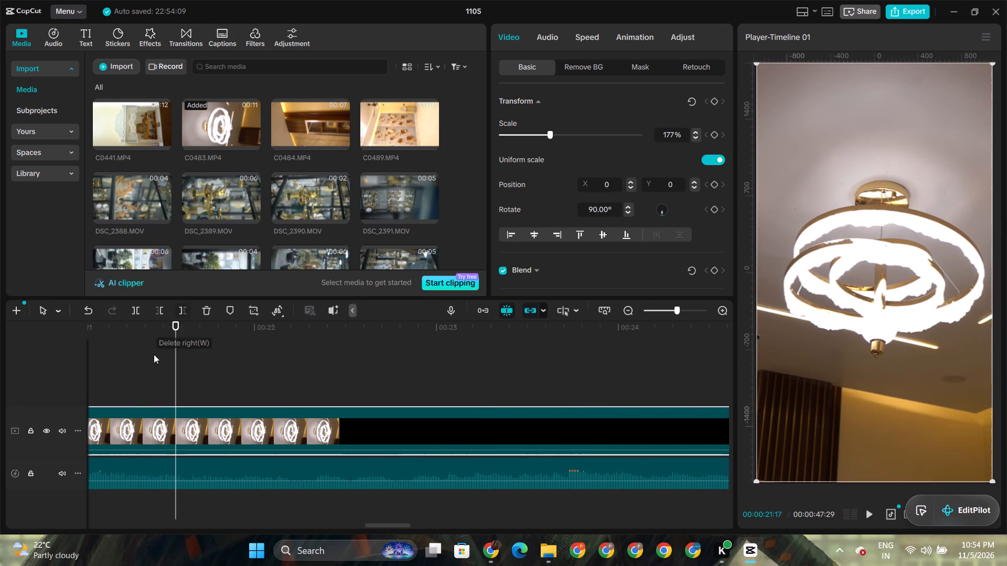
{"action": "left_click", "coordinate": [144, 332]}
{"action": "left_click_drag", "start_coordinate": [144, 332], "coordinate": [99, 338]}
{"action": "key", "text": "space"}
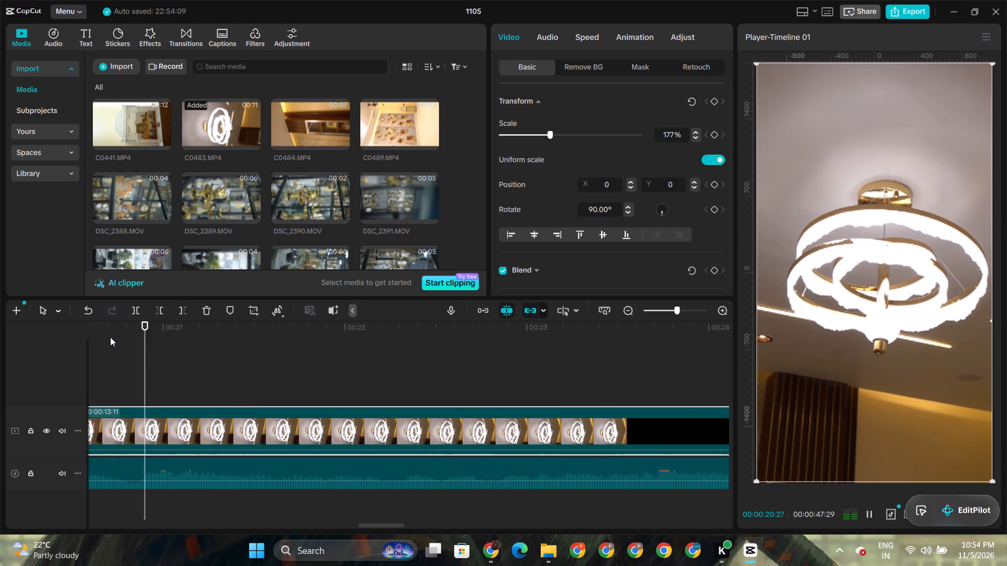
{"action": "key", "text": "space"}
{"action": "left_click", "coordinate": [178, 309]}
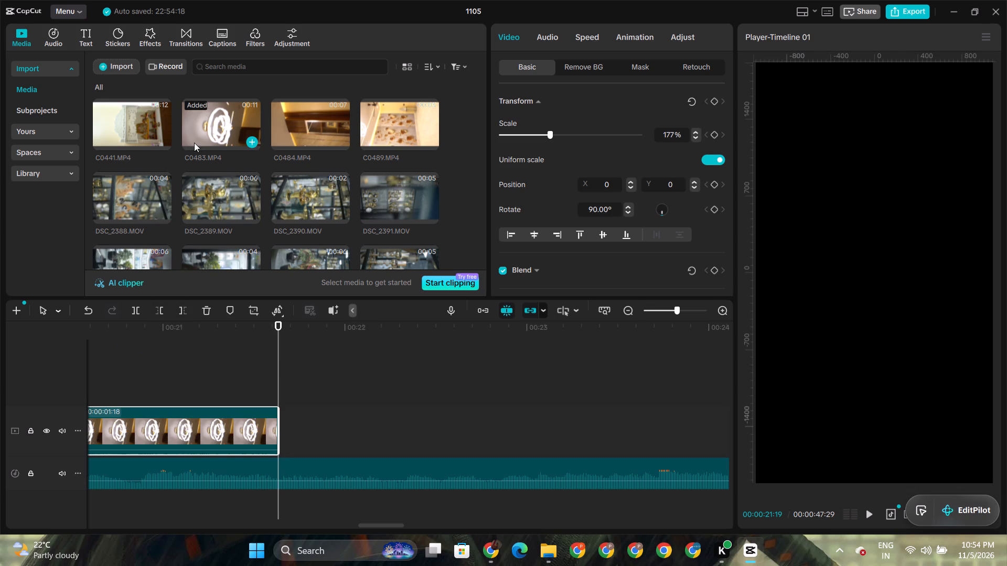
Look through the media library, previewing C0484.MP4, and add DSC_4145.MOV to the main video track shortly after C0483.MP4.
{"action": "left_click", "coordinate": [322, 132]}
{"action": "scroll", "coordinate": [326, 136], "scroll_direction": "down", "scroll_amount": 3}
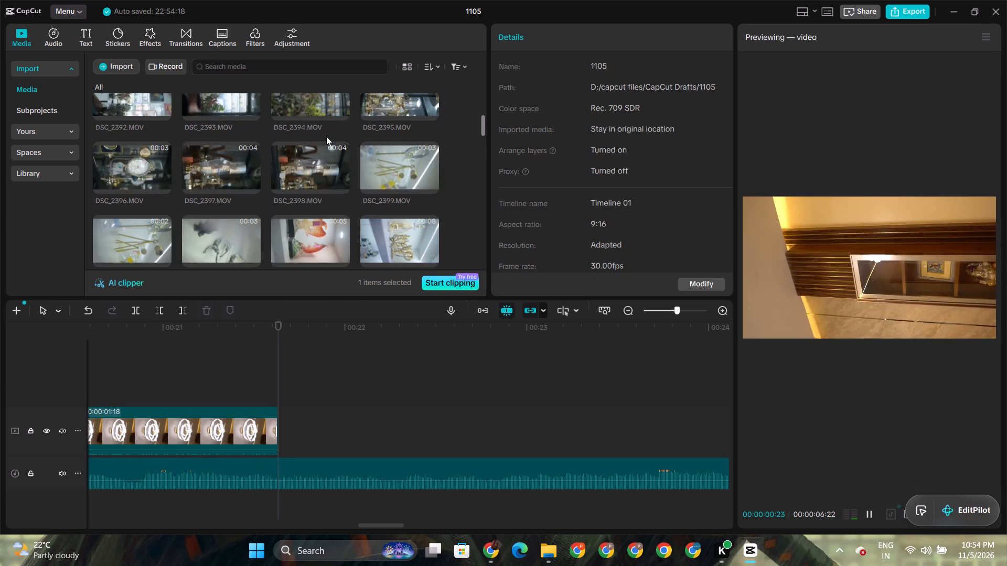
{"action": "scroll", "coordinate": [326, 136], "scroll_direction": "down", "scroll_amount": 14}
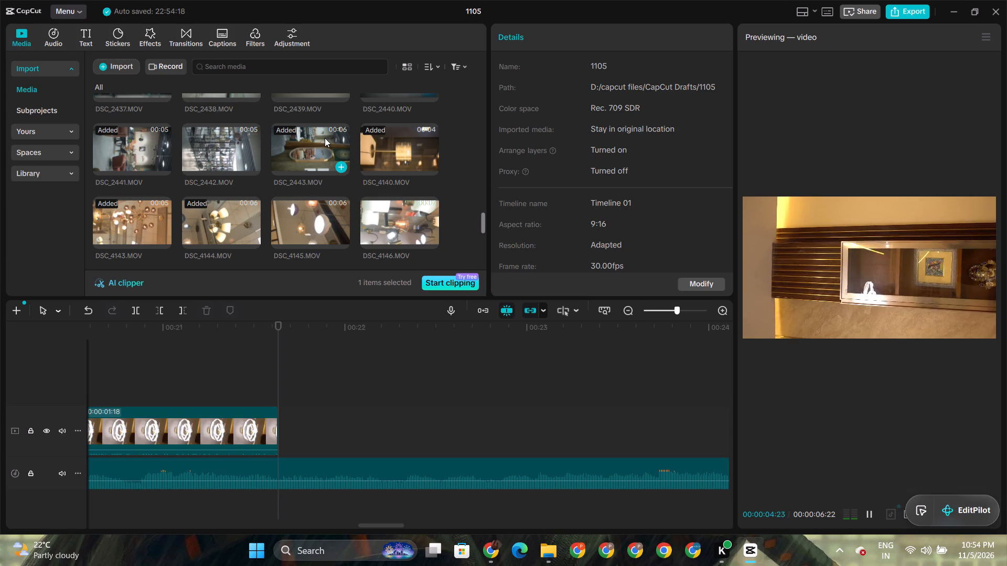
{"action": "left_click", "coordinate": [295, 225]}
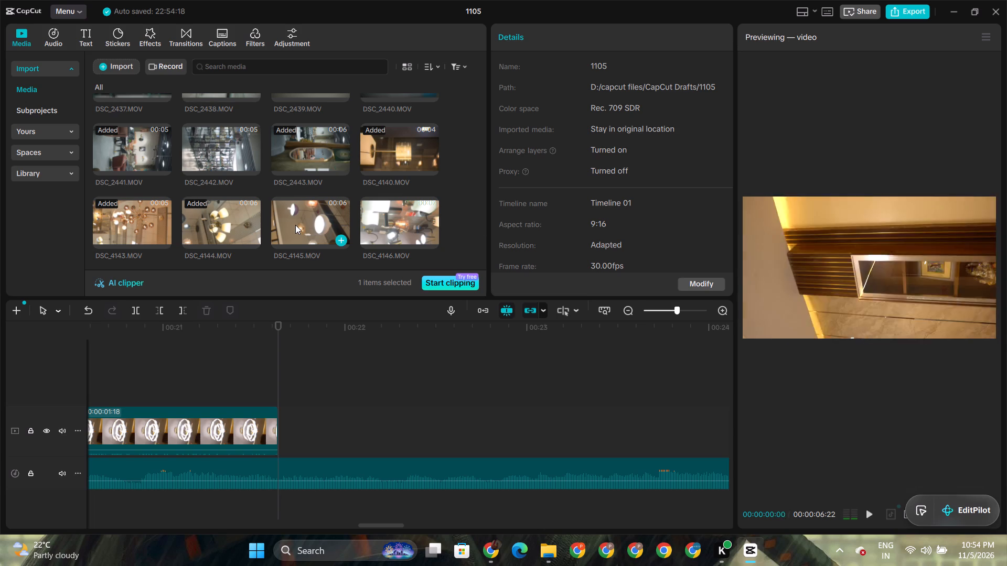
{"action": "left_click_drag", "start_coordinate": [295, 225], "coordinate": [326, 442]}
{"action": "left_click", "coordinate": [376, 429]}
Skim DSC_4145.MOV on the timeline and trim off its start up to 00:00:23:00.
{"action": "left_click", "coordinate": [402, 353]}
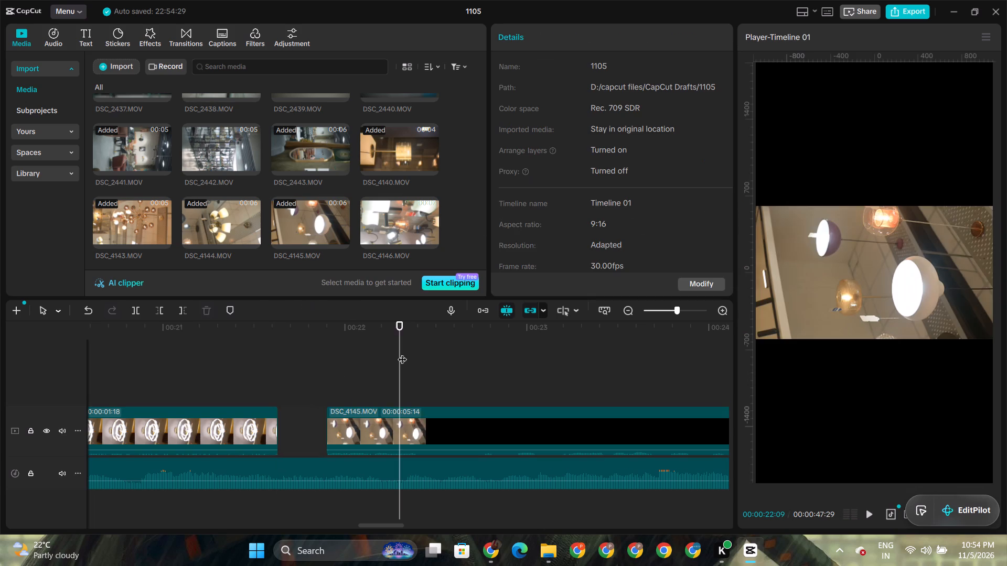
{"action": "left_click_drag", "start_coordinate": [402, 353], "coordinate": [529, 363]}
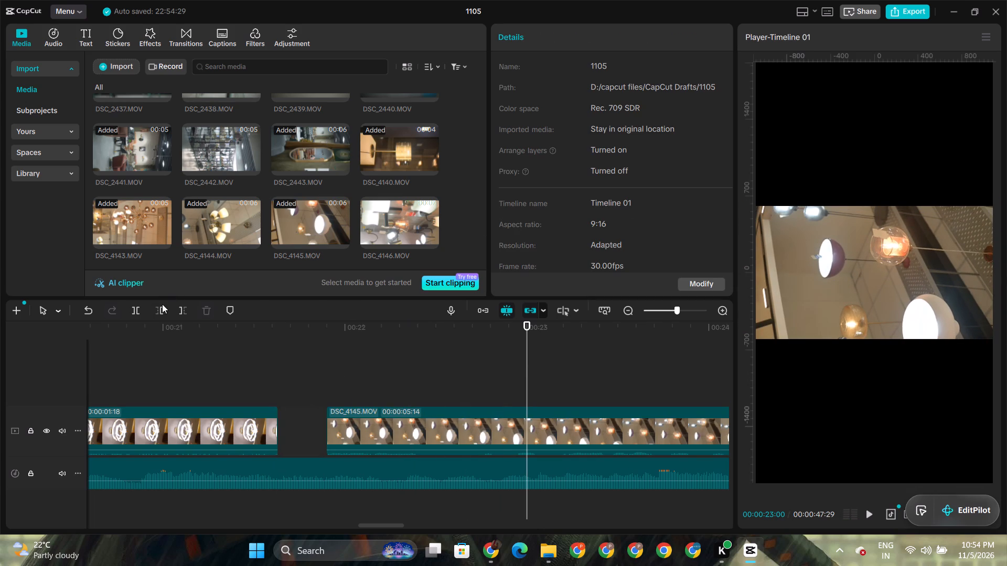
{"action": "left_click", "coordinate": [163, 307]}
Scale DSC_4145.MOV to 177% and rotate it to 270° so it fills the vertical frame.
{"action": "left_click", "coordinate": [605, 439]}
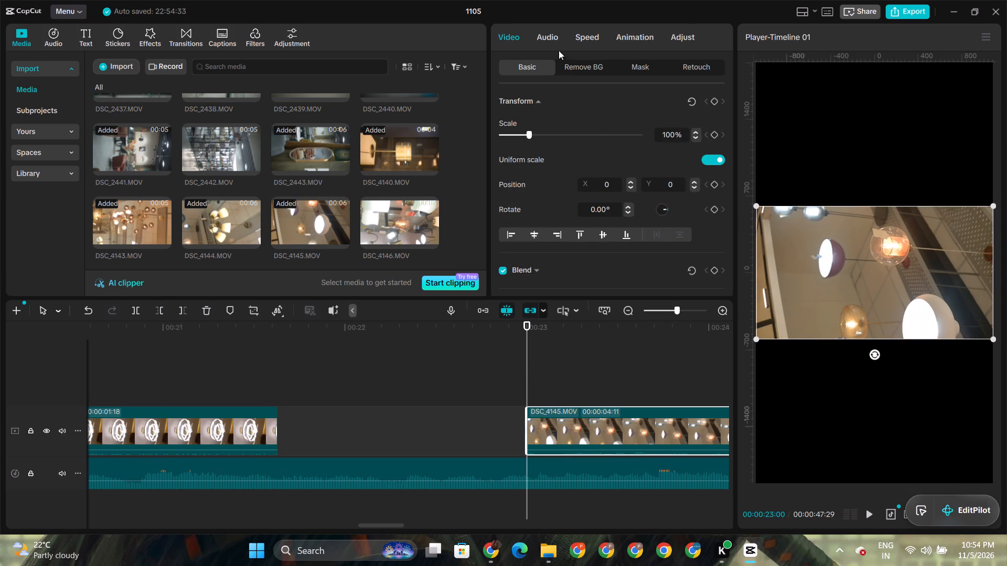
{"action": "left_click", "coordinate": [672, 134]}
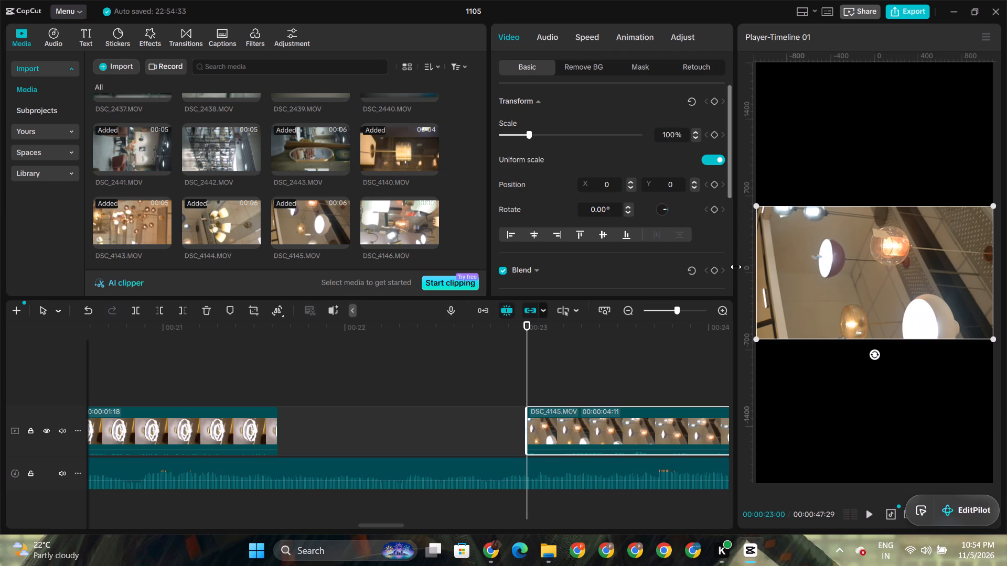
{"action": "key", "text": "BackSpace"}
{"action": "key", "text": "BackSpace"}
{"action": "type", "text": "77"}
{"action": "key", "text": "Return"}
{"action": "left_click_drag", "start_coordinate": [612, 209], "coordinate": [516, 220]}
{"action": "type", "text": "27"}
{"action": "key", "text": "0"}
{"action": "key", "text": "Return"}
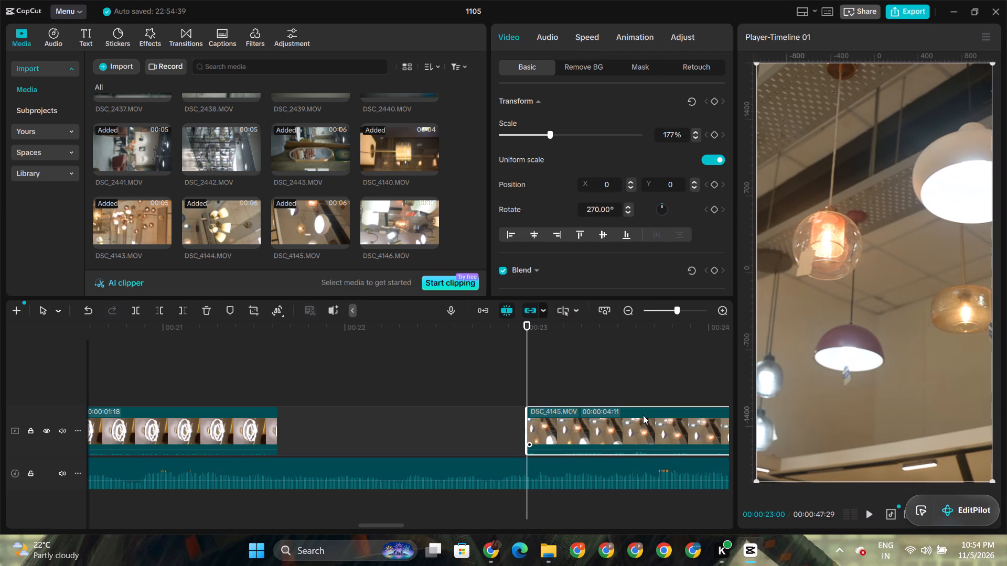
Move DSC_4145.MOV against the end of C0483.MP4 on the main video track.
{"action": "left_click_drag", "start_coordinate": [643, 415], "coordinate": [396, 416]}
Slow DSC_4145.MOV down to 0.60x speed.
{"action": "left_click", "coordinate": [585, 42]}
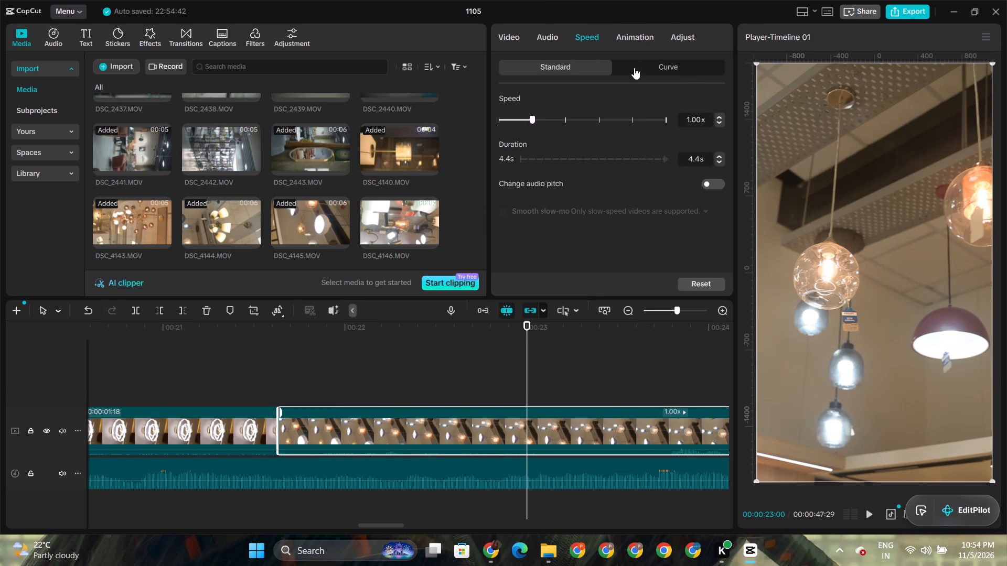
{"action": "triple_click", "coordinate": [721, 123]}
{"action": "left_click", "coordinate": [721, 123]}
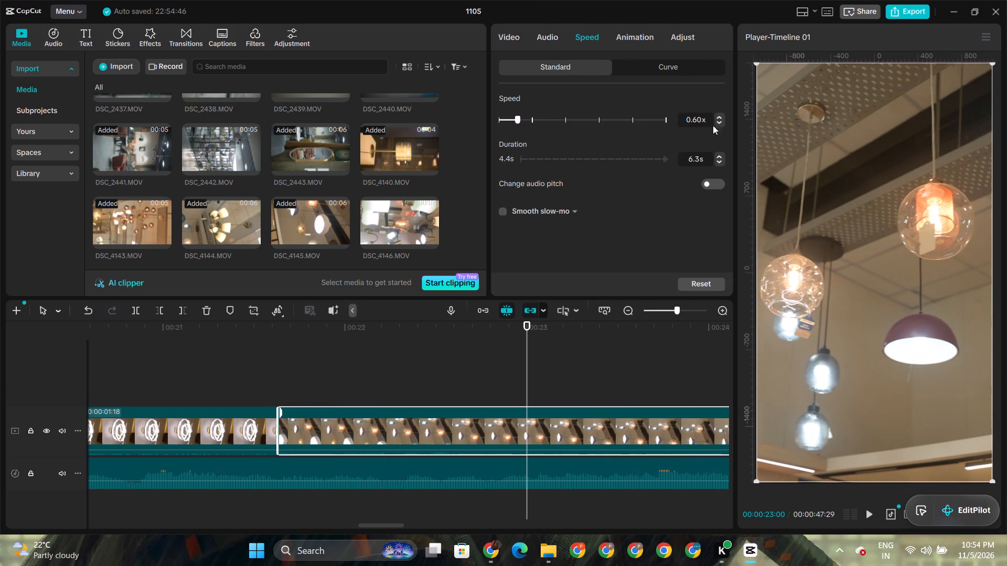
Play through DSC_4145.MOV and trim off its end just past 00:00:23:00.
{"action": "left_click", "coordinate": [267, 338]}
{"action": "key", "text": "space"}
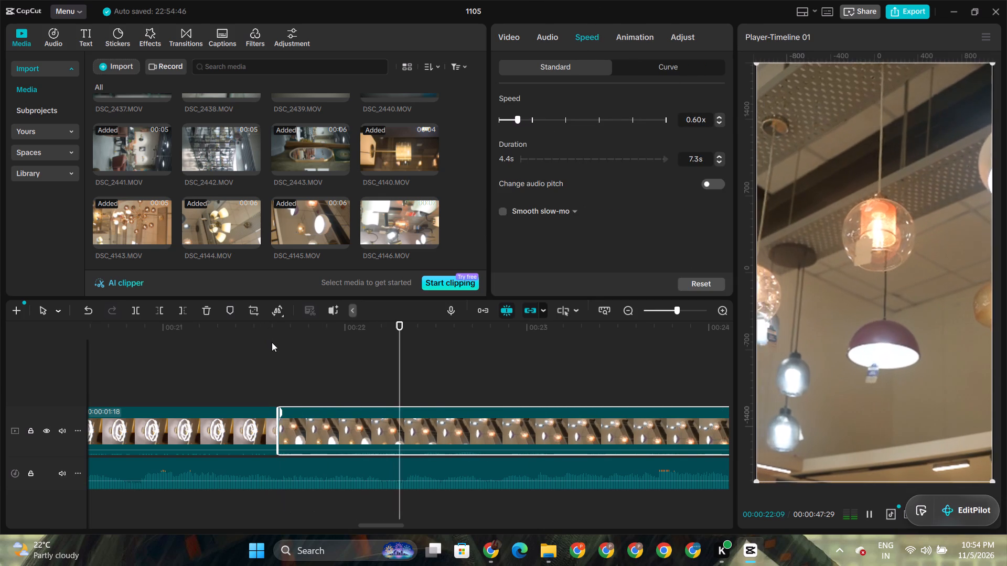
{"action": "key", "text": "space"}
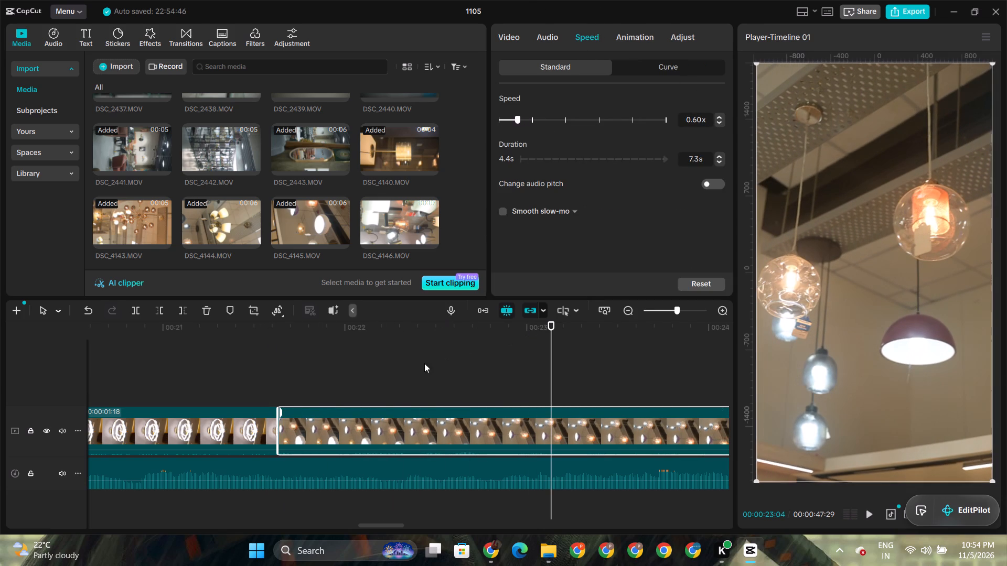
{"action": "left_click", "coordinate": [373, 333]}
{"action": "key", "text": "space"}
{"action": "key", "text": "space"}
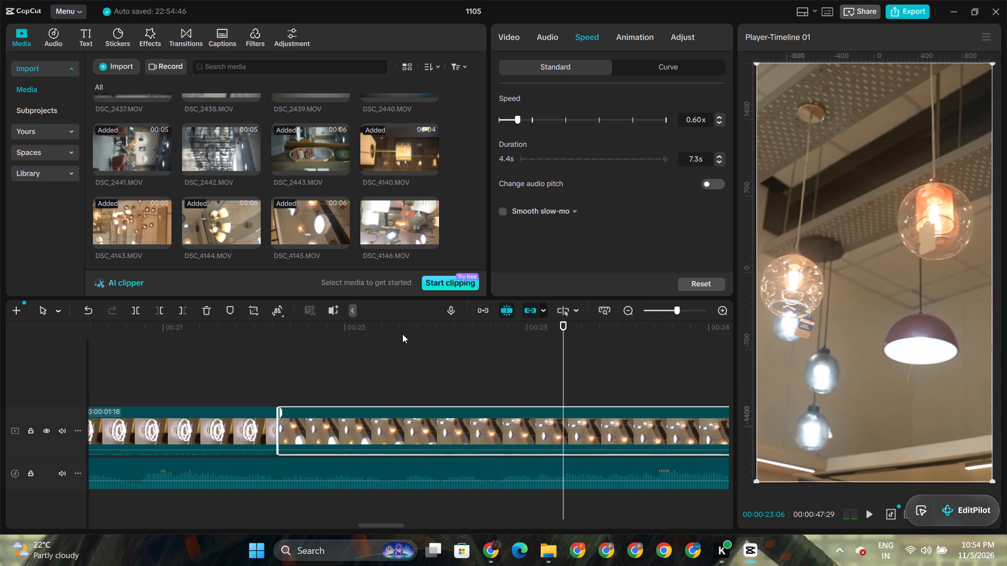
{"action": "key", "text": "Left"}
{"action": "key", "text": "Left"}
{"action": "key", "text": "Left"}
{"action": "key", "text": "Left"}
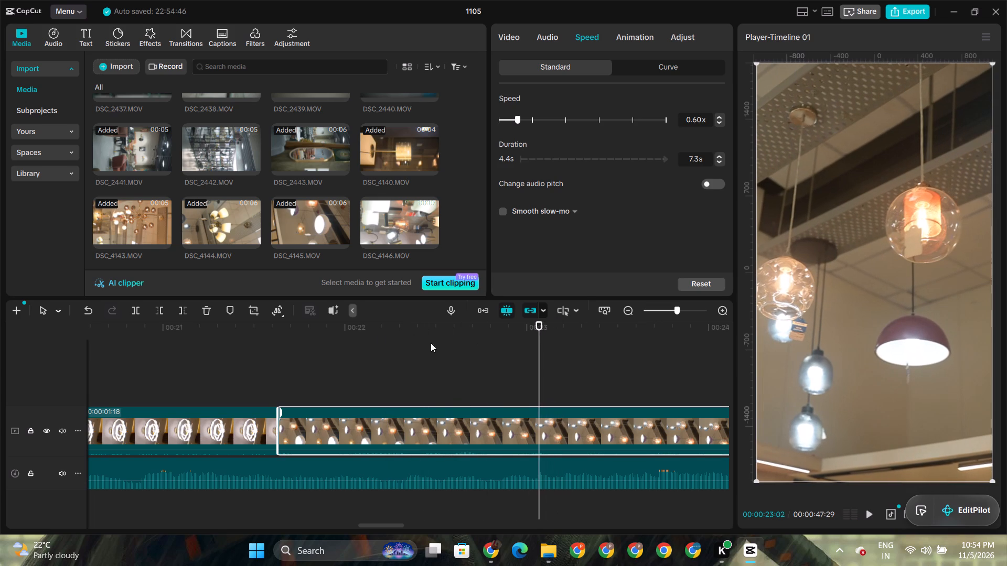
{"action": "key", "text": "Left"}
{"action": "left_click", "coordinate": [185, 303]}
Play back the cut through C0483.MP4 and DSC_4145.MOV to check it against the music.
{"action": "left_click", "coordinate": [331, 324]}
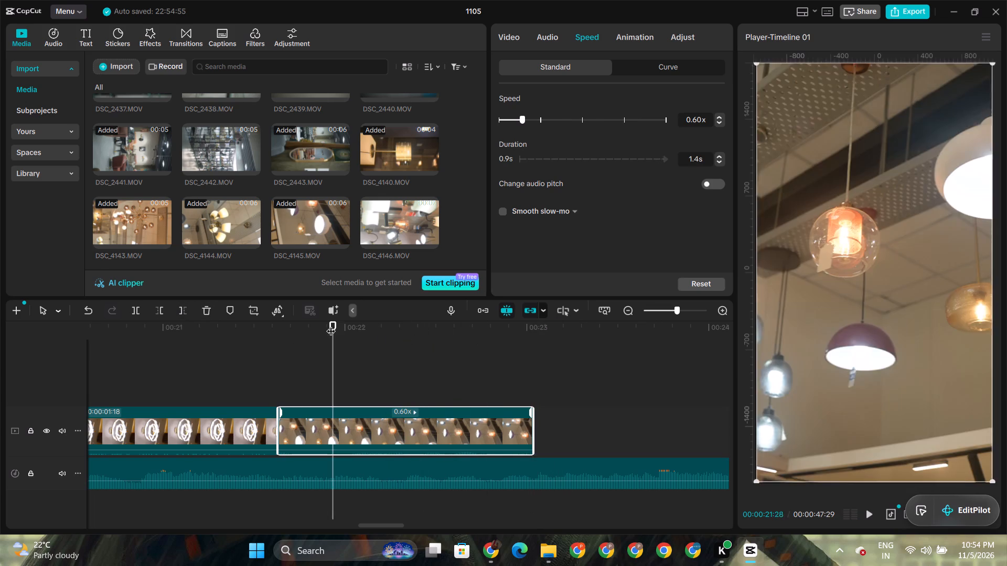
{"action": "left_click_drag", "start_coordinate": [329, 324], "coordinate": [0, 342]}
{"action": "key", "text": "space"}
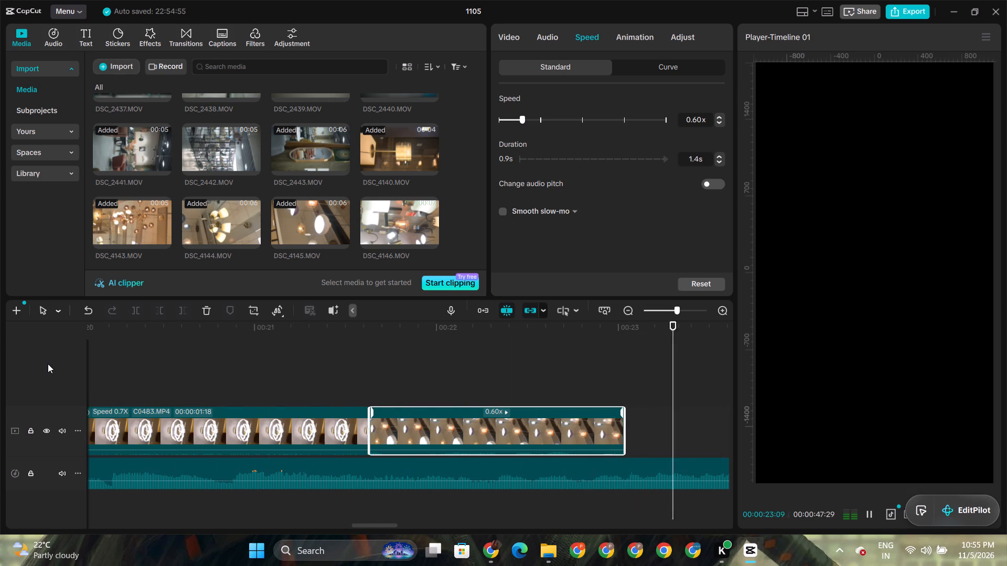
{"action": "key", "text": "space"}
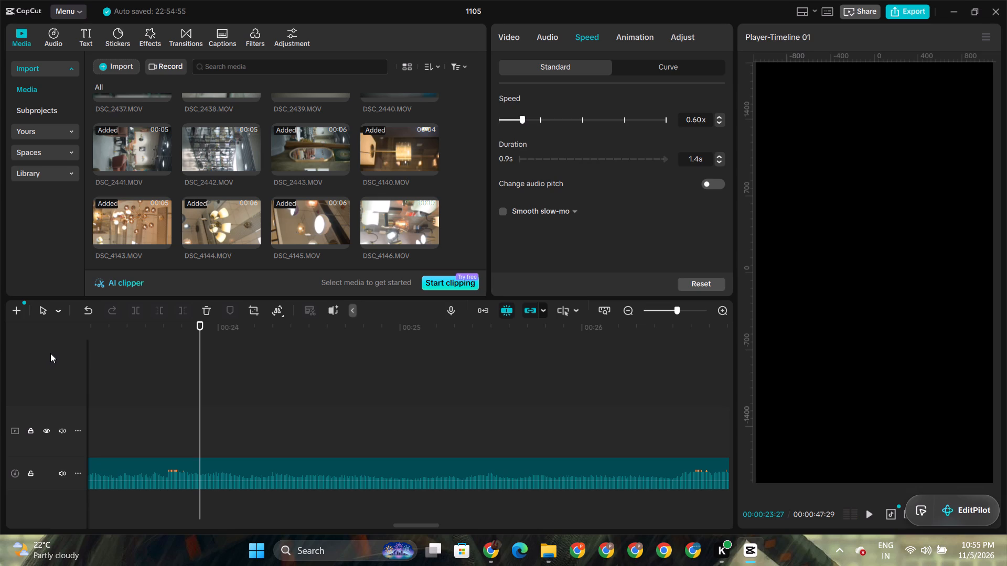
{"action": "left_click_drag", "start_coordinate": [420, 526], "coordinate": [389, 524]}
{"action": "left_click", "coordinate": [375, 340]}
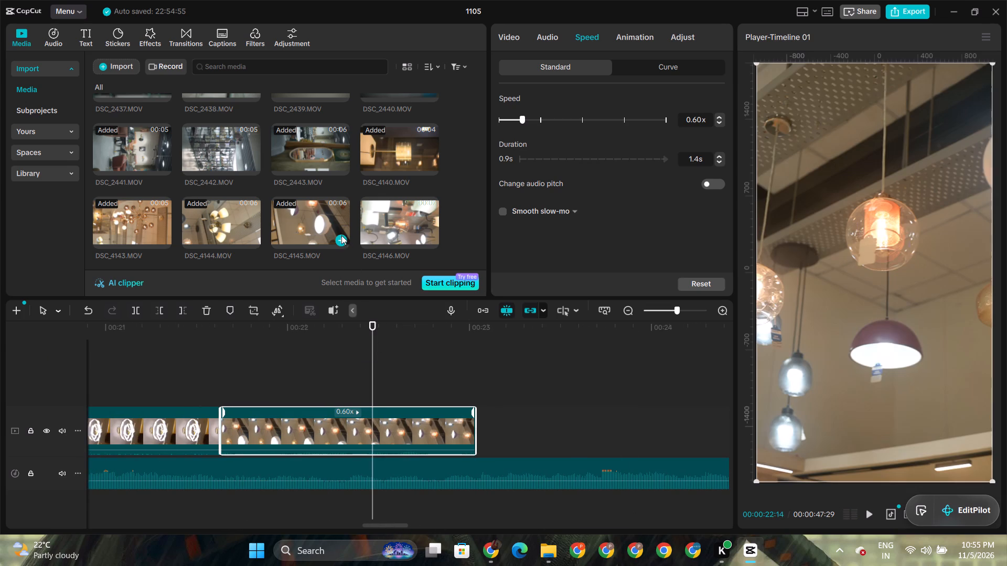
Preview DSC_2434.MOV and DSC_2433.MOV in the imported media and add DSC_2433.MOV to the main video track after DSC_4145.MOV.
{"action": "scroll", "coordinate": [341, 235], "scroll_direction": "down", "scroll_amount": 11}
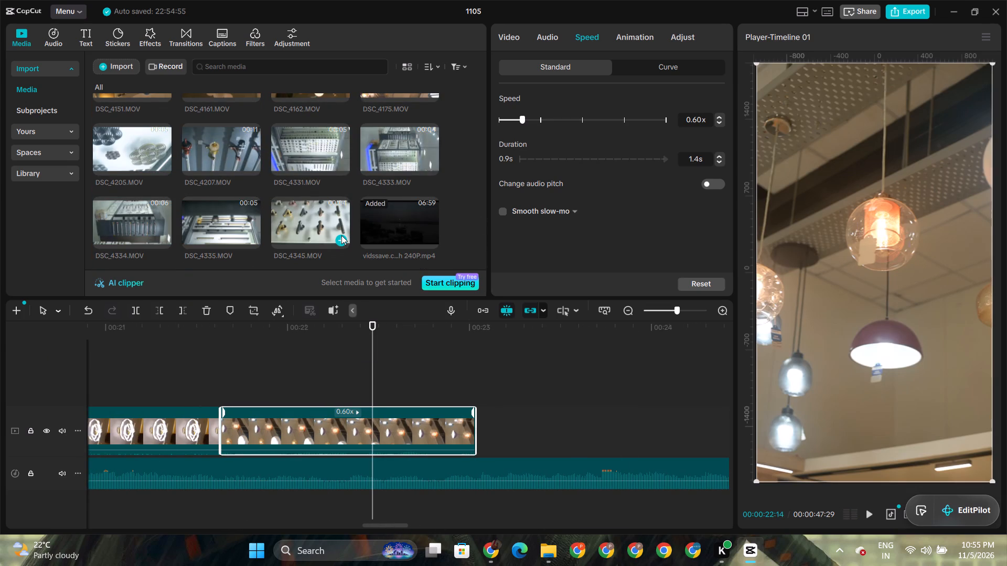
{"action": "scroll", "coordinate": [341, 235], "scroll_direction": "up", "scroll_amount": 7}
{"action": "key", "text": "space"}
{"action": "key", "text": "space"}
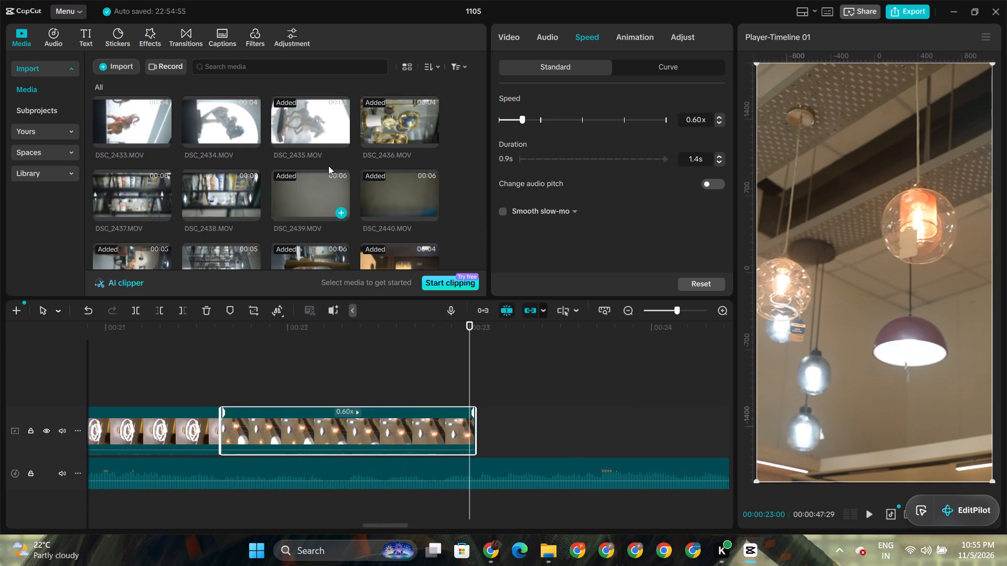
{"action": "left_click", "coordinate": [226, 134]}
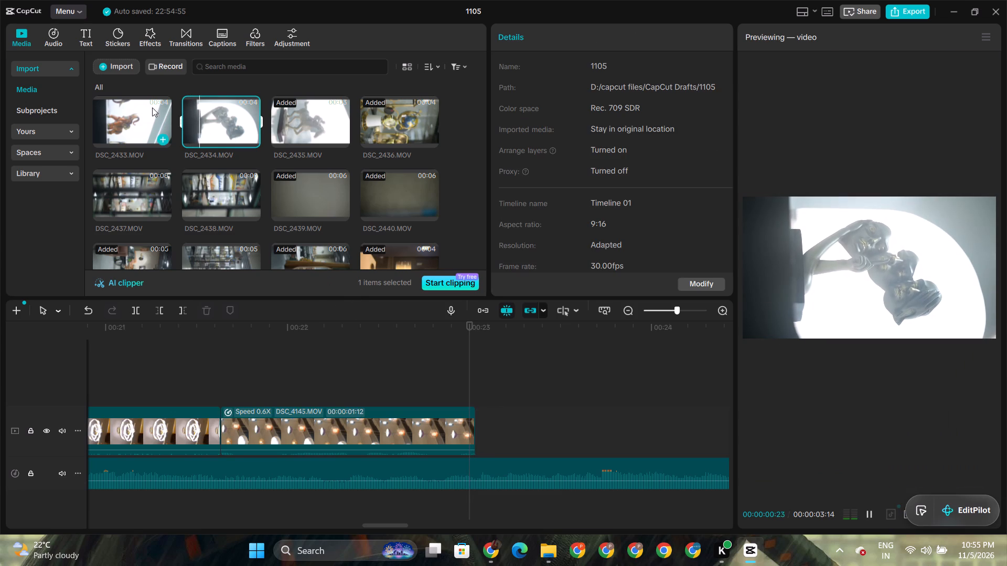
{"action": "key", "text": "space"}
{"action": "left_click", "coordinate": [121, 108]}
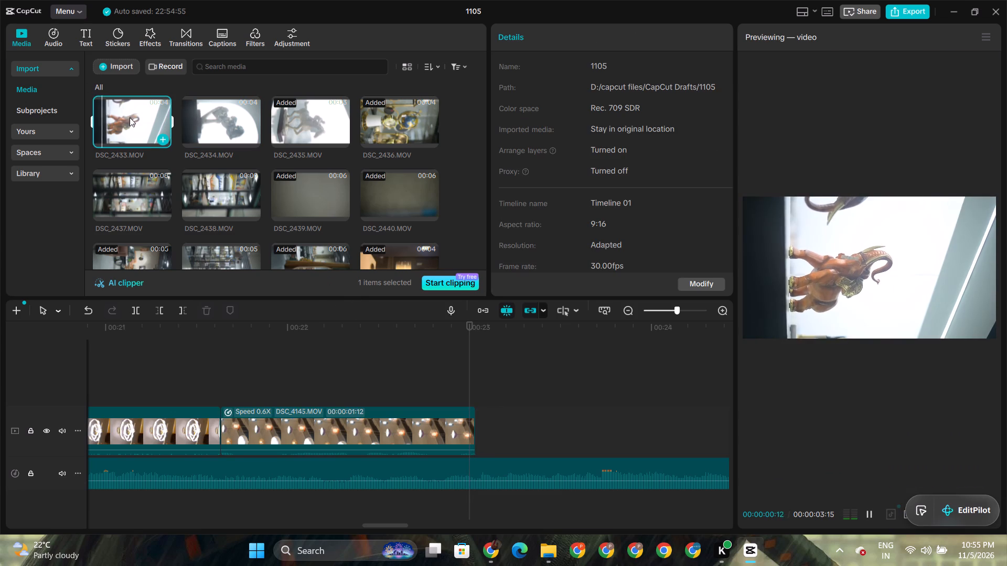
{"action": "left_click_drag", "start_coordinate": [130, 117], "coordinate": [488, 436]}
{"action": "left_click", "coordinate": [524, 432]}
{"action": "left_click", "coordinate": [523, 345]}
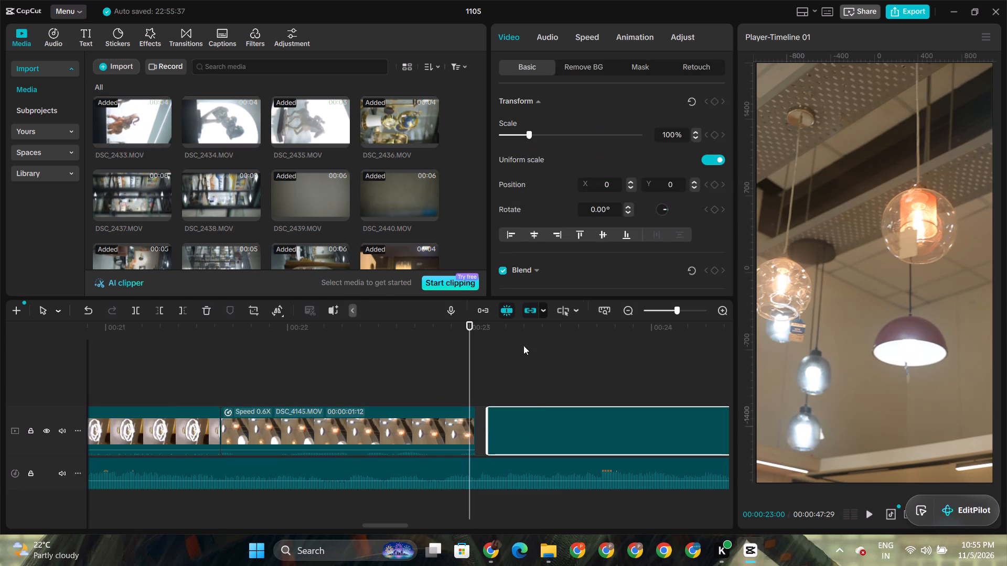
Scale DSC_2433.MOV to 177%.
{"action": "left_click", "coordinate": [563, 427]}
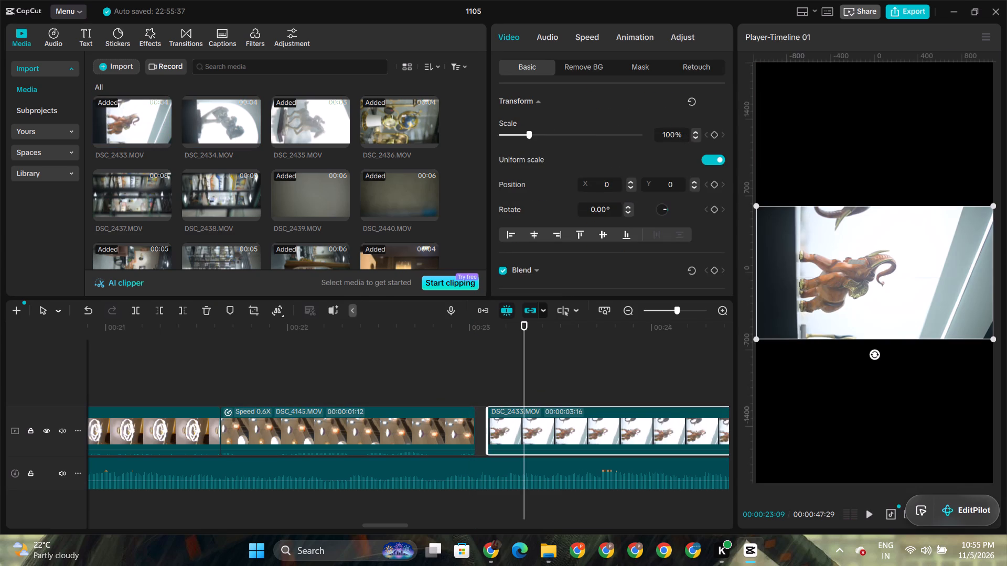
{"action": "left_click", "coordinate": [677, 134]}
{"action": "key", "text": "BackSpace"}
{"action": "key", "text": "BackSpace"}
{"action": "key", "text": "7"}
{"action": "key", "text": "7"}
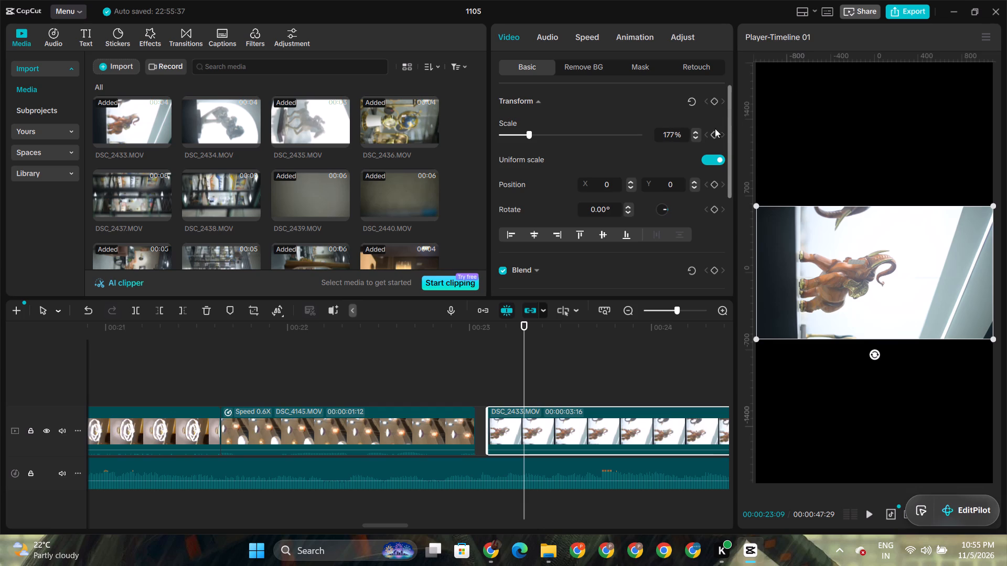
{"action": "key", "text": "Return"}
Rotate DSC_2433.MOV to 270° so the elephant figurine stands upright and fills the vertical frame.
{"action": "left_click_drag", "start_coordinate": [616, 208], "coordinate": [548, 212]}
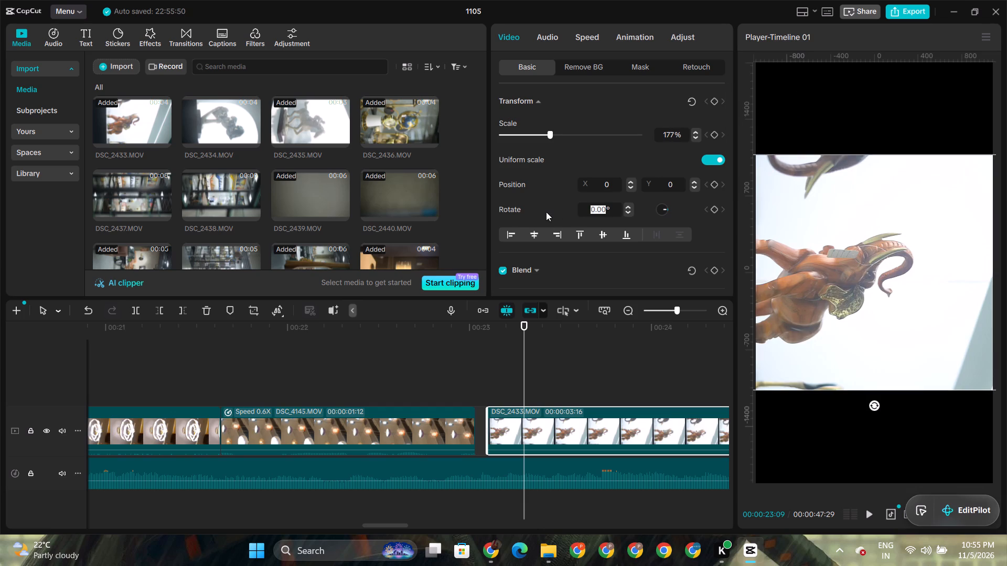
{"action": "type", "text": "2720"}
{"action": "key", "text": "Return"}
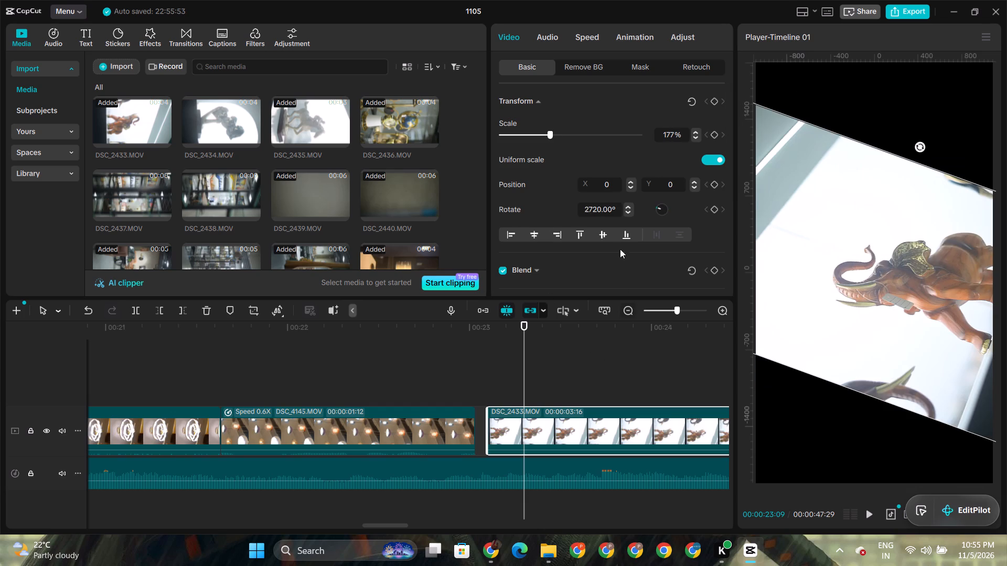
{"action": "left_click_drag", "start_coordinate": [598, 211], "coordinate": [545, 213]}
{"action": "key", "text": "7"}
{"action": "key", "text": "0"}
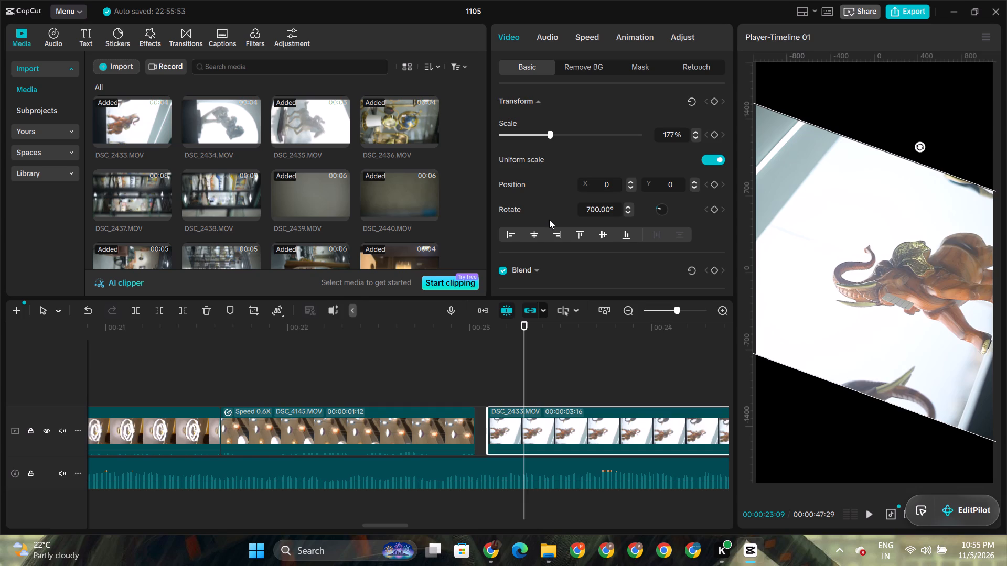
{"action": "key", "text": "BackSpace"}
{"action": "key", "text": "Right"}
{"action": "key", "text": "Right"}
{"action": "key", "text": "BackSpace"}
{"action": "key", "text": "BackSpace"}
{"action": "key", "text": "BackSpace"}
{"action": "key", "text": "BackSpace"}
{"action": "key", "text": "BackSpace"}
{"action": "key", "text": "Right"}
{"action": "key", "text": "Right"}
{"action": "key", "text": "BackSpace"}
{"action": "key", "text": "BackSpace"}
{"action": "key", "text": "BackSpace"}
{"action": "type", "text": "27"}
{"action": "key", "text": "1"}
{"action": "key", "text": "BackSpace"}
{"action": "key", "text": "0"}
{"action": "key", "text": "Return"}
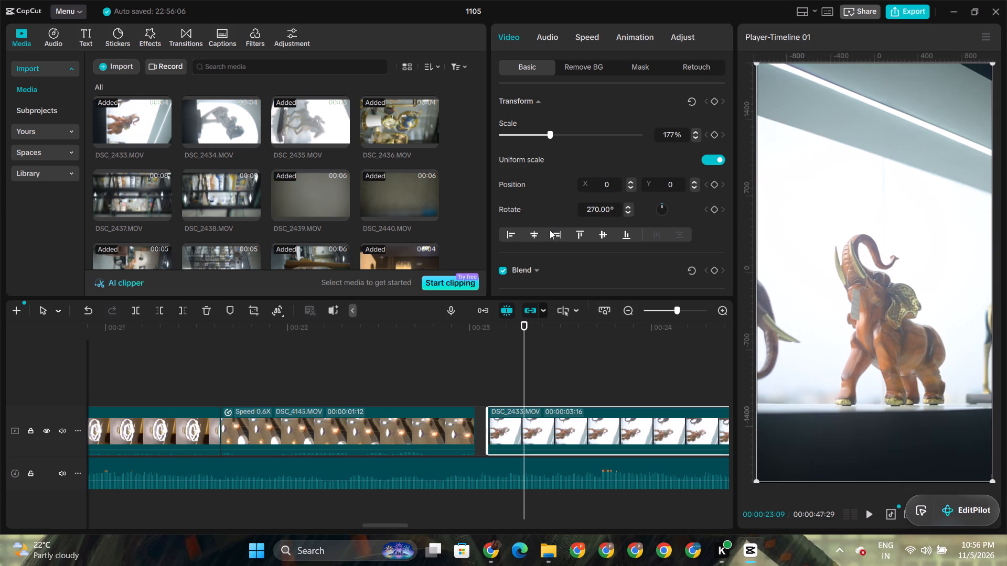
Play DSC_2433.MOV on the timeline and trim off its start up to 00:00:23:26.
{"action": "left_click", "coordinate": [472, 331]}
{"action": "key", "text": "space"}
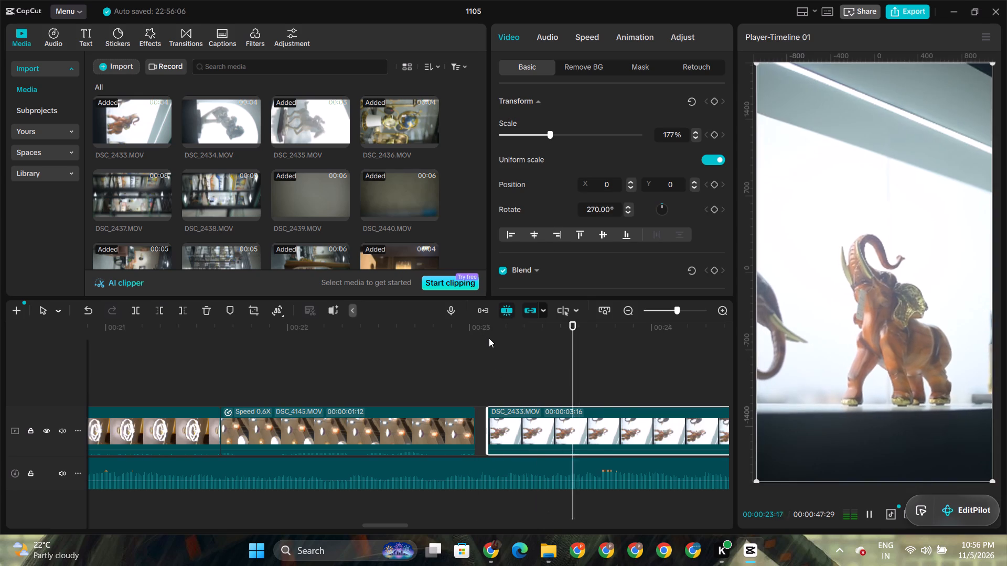
{"action": "key", "text": "space"}
{"action": "left_click", "coordinate": [158, 312]}
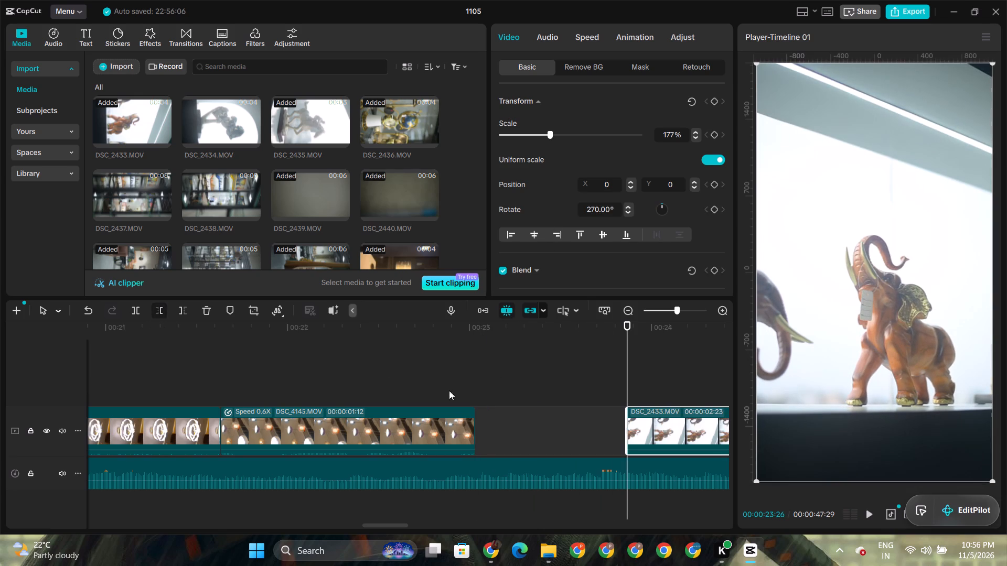
Move DSC_2433.MOV against the end of DSC_4145.MOV on the main video track and play back the join.
{"action": "left_click_drag", "start_coordinate": [638, 439], "coordinate": [488, 445]}
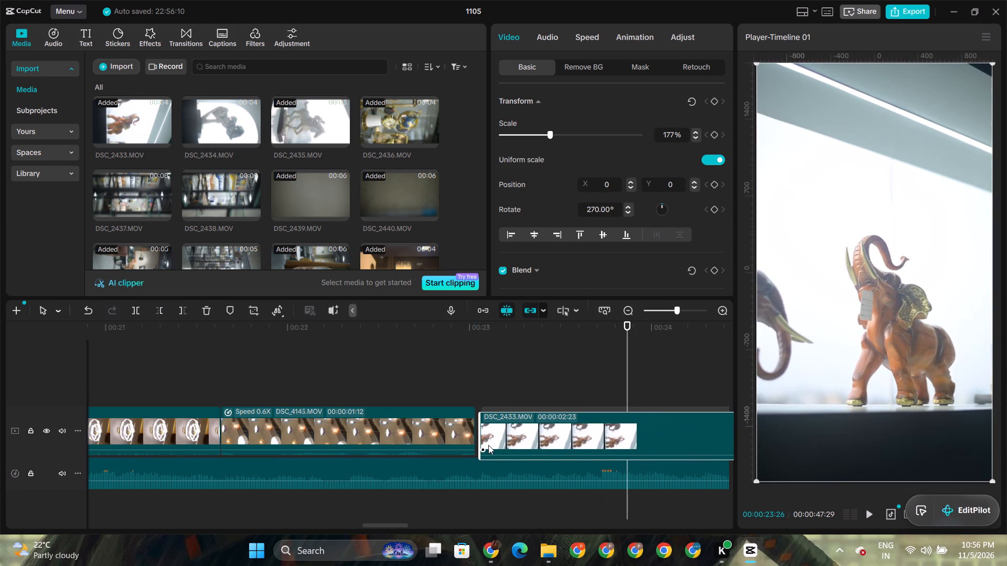
{"action": "left_click_drag", "start_coordinate": [488, 445], "coordinate": [486, 444]}
{"action": "left_click", "coordinate": [444, 332]}
{"action": "key", "text": "space"}
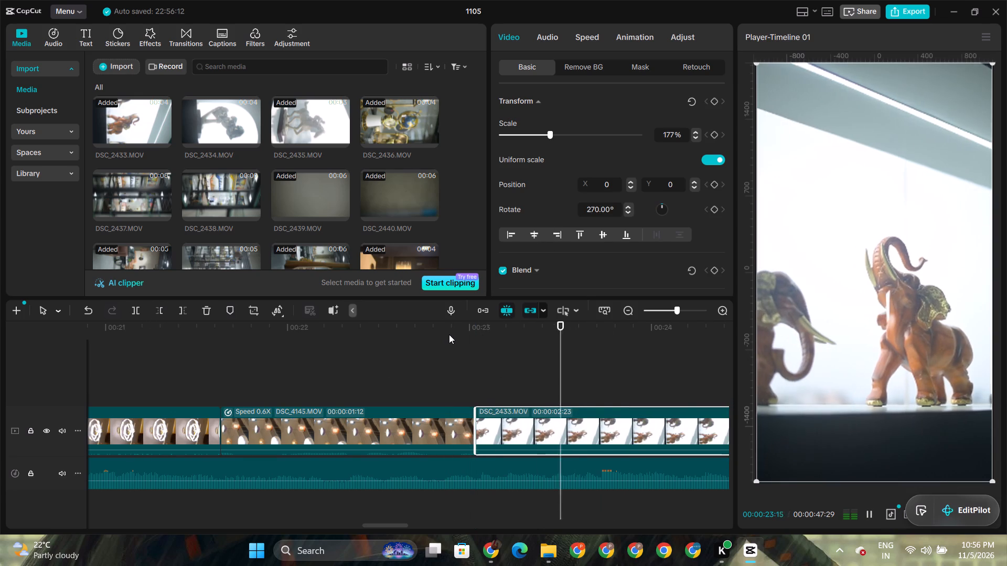
{"action": "key", "text": "space"}
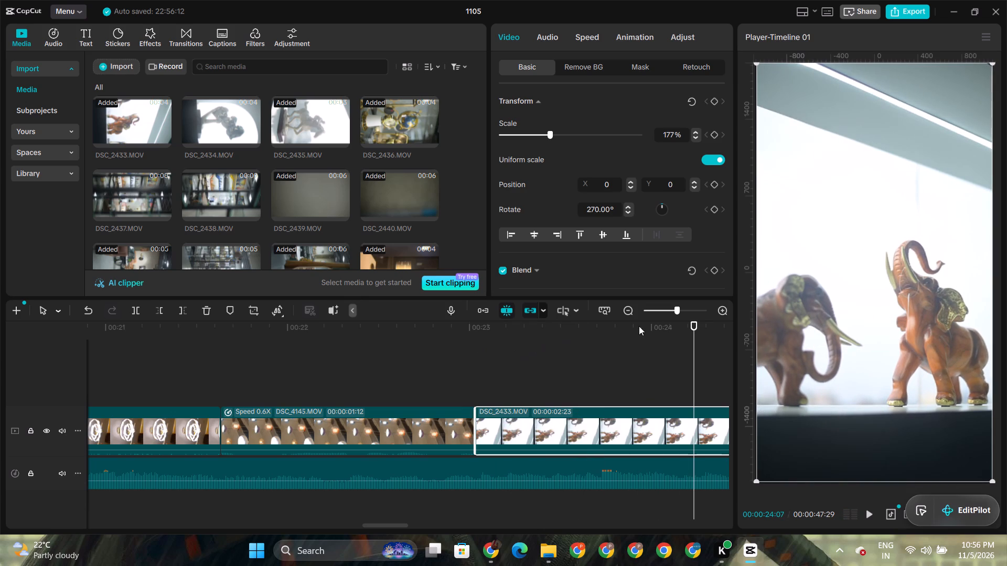
Slow DSC_2433.MOV down to 0.60x speed.
{"action": "left_click", "coordinate": [587, 37]}
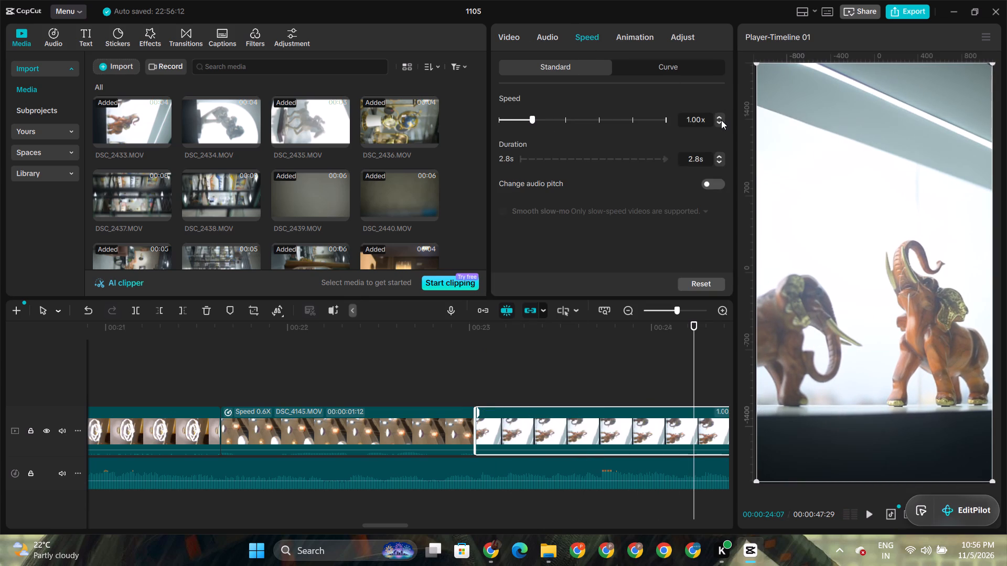
{"action": "triple_click", "coordinate": [721, 120]}
{"action": "left_click", "coordinate": [721, 122]}
Play the slowed DSC_2433.MOV and trim off its end from 00:00:24:09.
{"action": "left_click", "coordinate": [465, 335]}
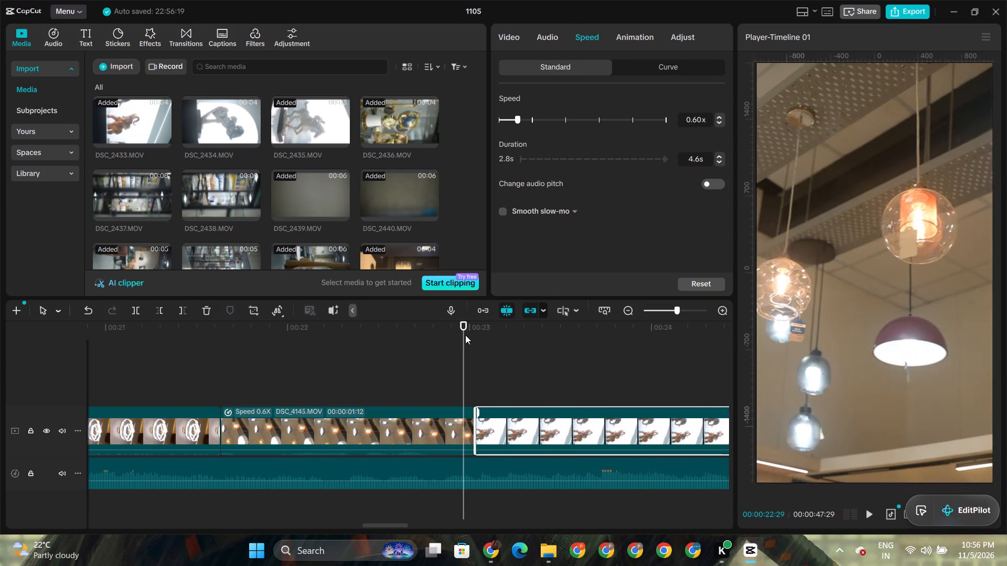
{"action": "key", "text": "space"}
{"action": "key", "text": "space"}
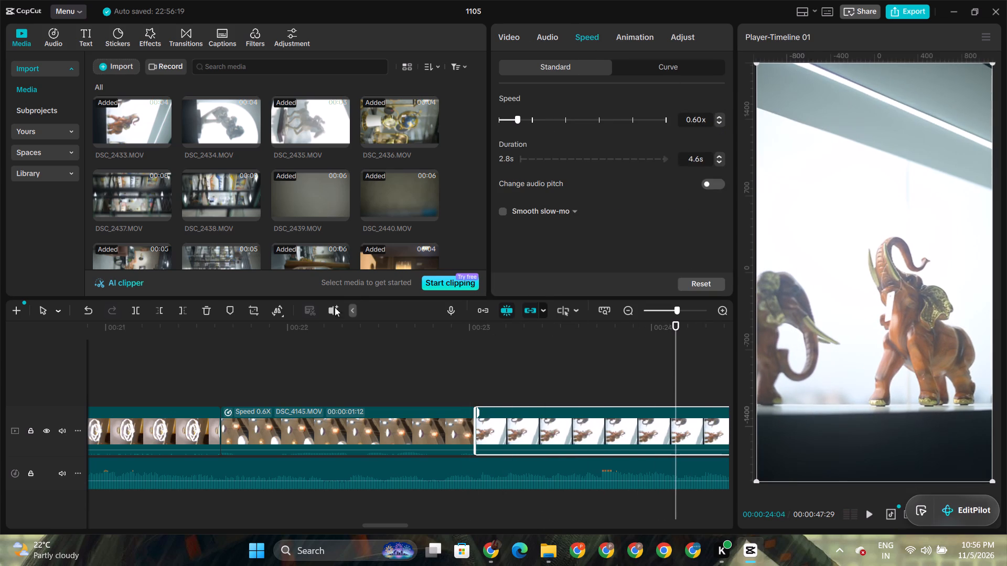
{"action": "key", "text": "space"}
{"action": "key", "text": "space"}
{"action": "left_click", "coordinate": [184, 310]}
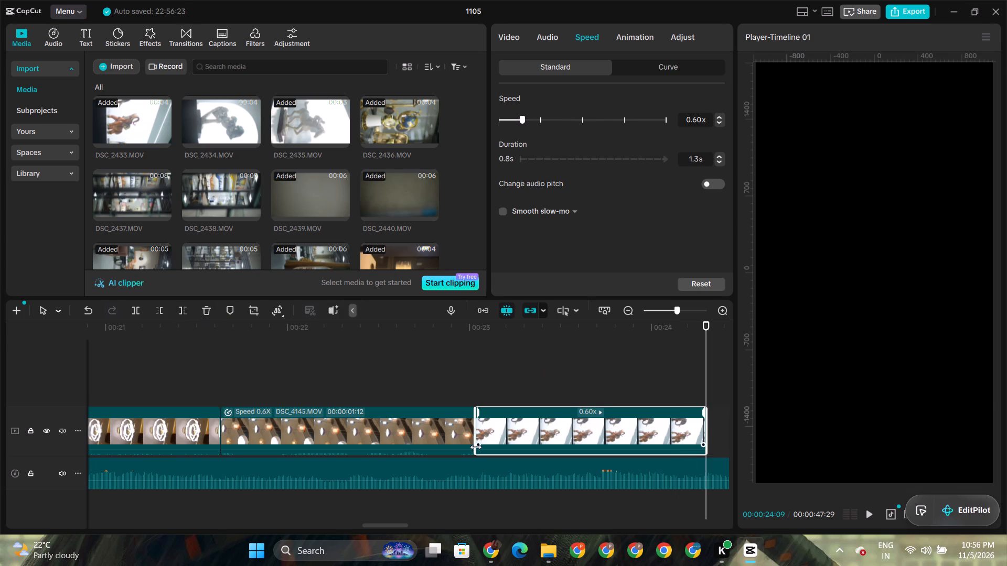
Find and preview DSC_2431.MOV and DSC_2432.MOV in the project media, and place DSC_2431.MOV on the main video track after DSC_2433.MOV.
{"action": "left_click_drag", "start_coordinate": [375, 526], "coordinate": [393, 522]}
{"action": "scroll", "coordinate": [234, 147], "scroll_direction": "down", "scroll_amount": 1}
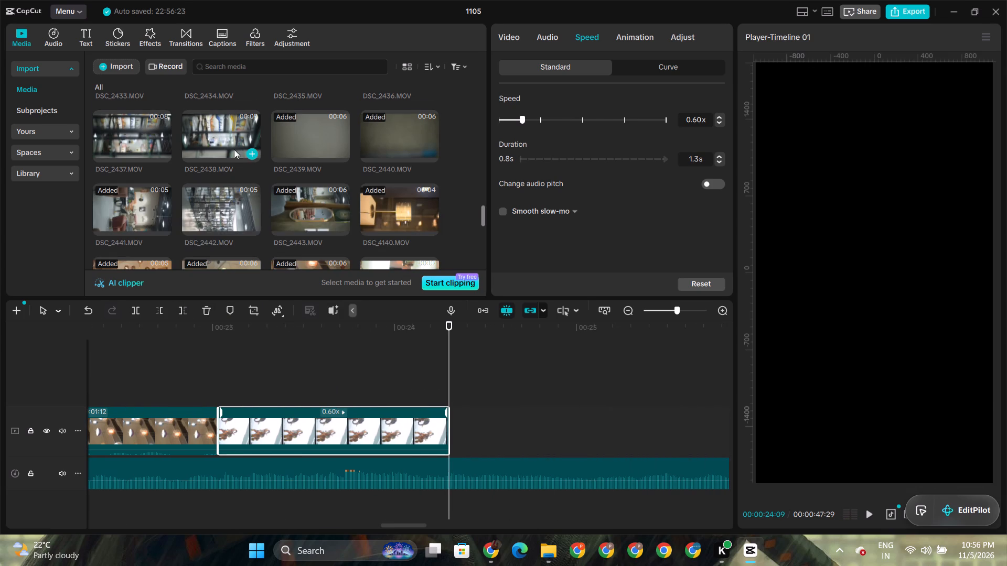
{"action": "scroll", "coordinate": [234, 164], "scroll_direction": "down", "scroll_amount": 6}
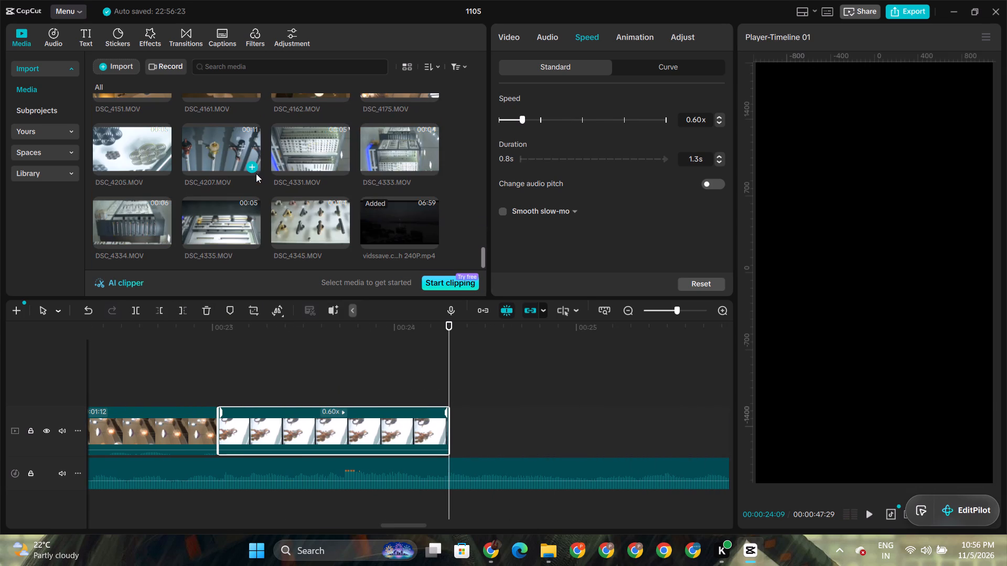
{"action": "scroll", "coordinate": [256, 173], "scroll_direction": "down", "scroll_amount": 4}
{"action": "scroll", "coordinate": [252, 180], "scroll_direction": "up", "scroll_amount": 7}
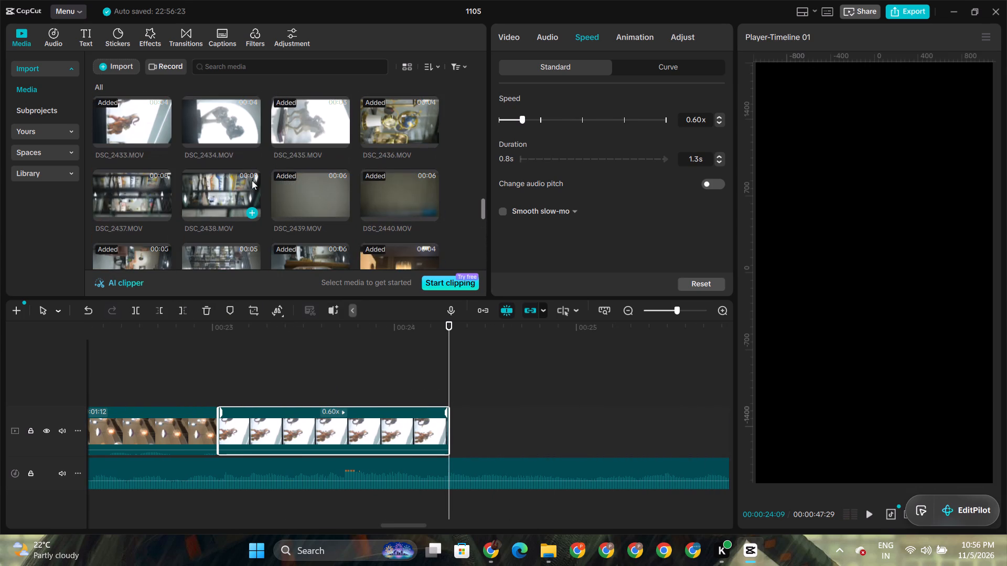
{"action": "scroll", "coordinate": [252, 180], "scroll_direction": "up", "scroll_amount": 2}
{"action": "left_click", "coordinate": [280, 167]}
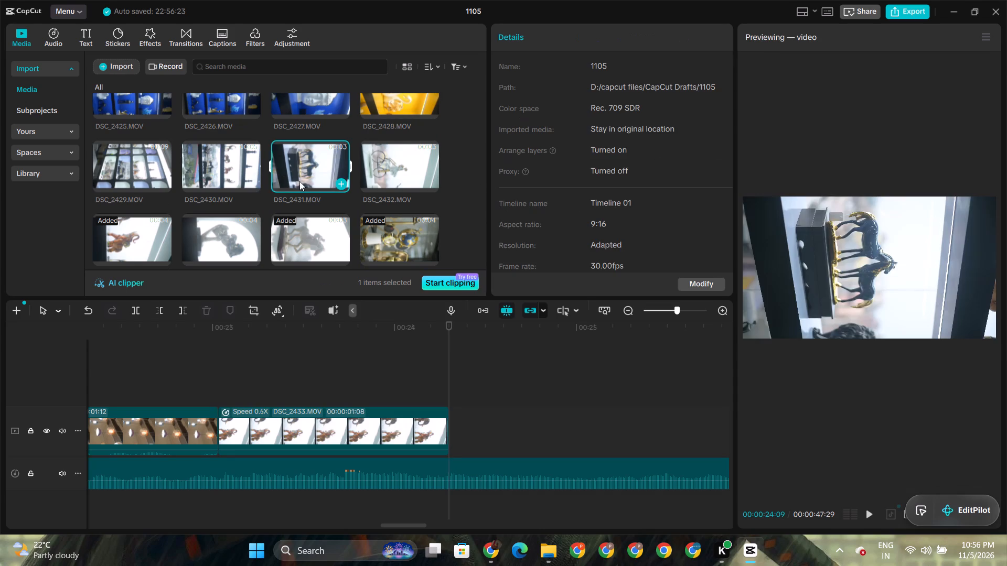
{"action": "left_click", "coordinate": [432, 170]}
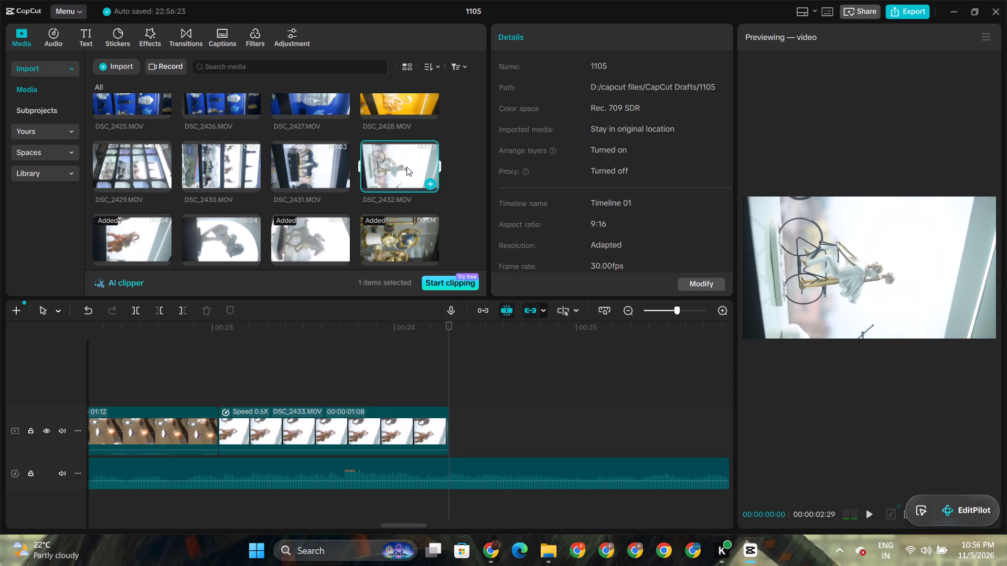
{"action": "left_click", "coordinate": [316, 168]}
{"action": "left_click_drag", "start_coordinate": [313, 167], "coordinate": [559, 357]}
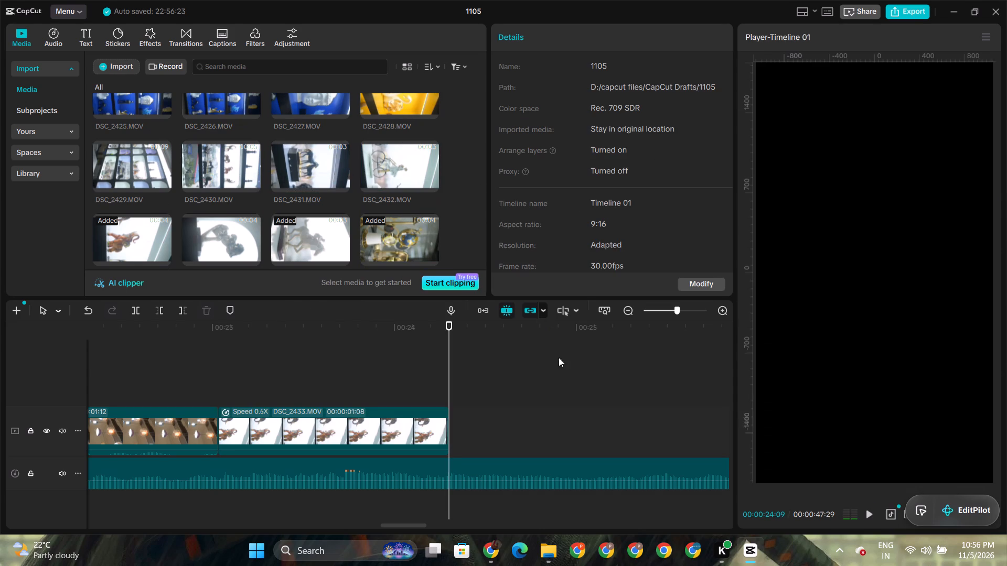
{"action": "left_click_drag", "start_coordinate": [559, 357], "coordinate": [468, 428]}
Play DSC_2431.MOV on the timeline and slow it down to 0.70x speed.
{"action": "left_click", "coordinate": [489, 428]}
{"action": "left_click", "coordinate": [514, 340]}
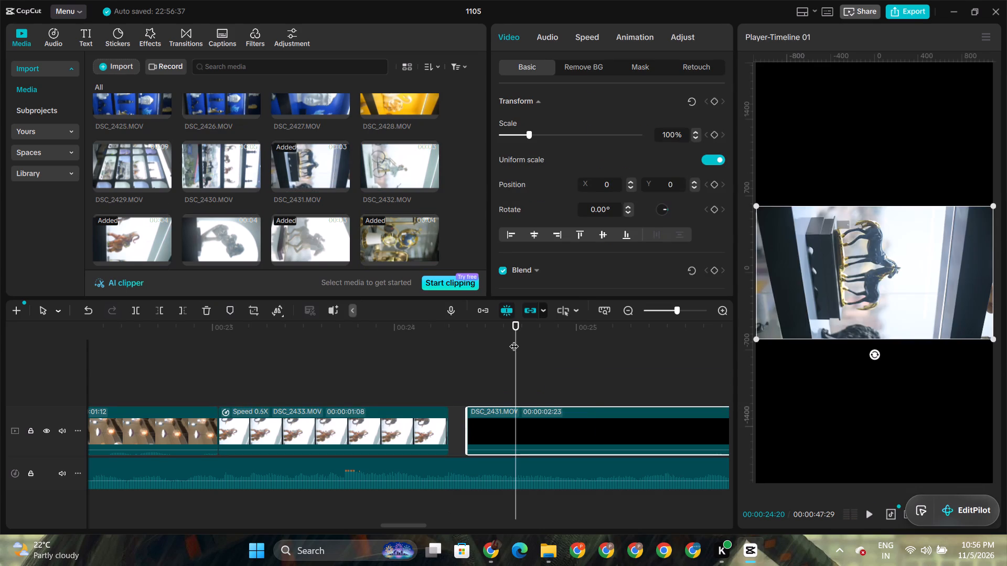
{"action": "key", "text": "space"}
{"action": "key", "text": "space"}
{"action": "left_click", "coordinate": [545, 419]}
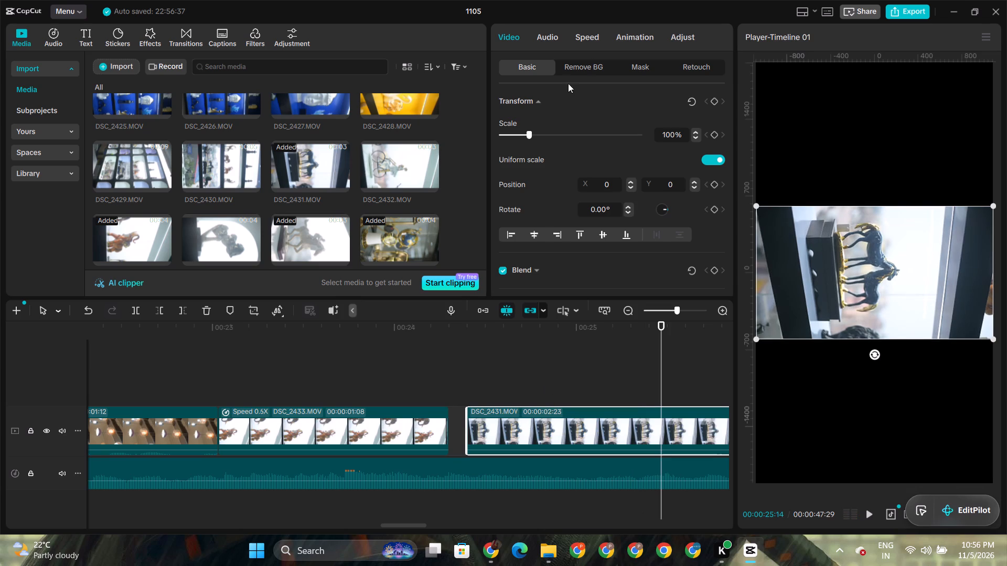
{"action": "left_click", "coordinate": [596, 38]}
{"action": "triple_click", "coordinate": [717, 121]}
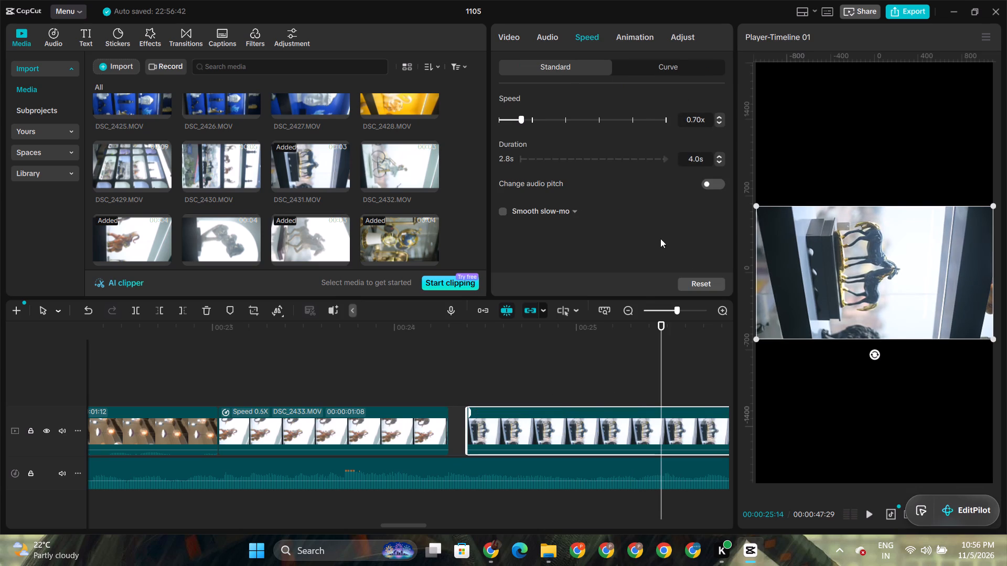
Set the scale of DSC_2431.MOV to 177%.
{"action": "left_click", "coordinate": [569, 427]}
{"action": "left_click", "coordinate": [520, 34]}
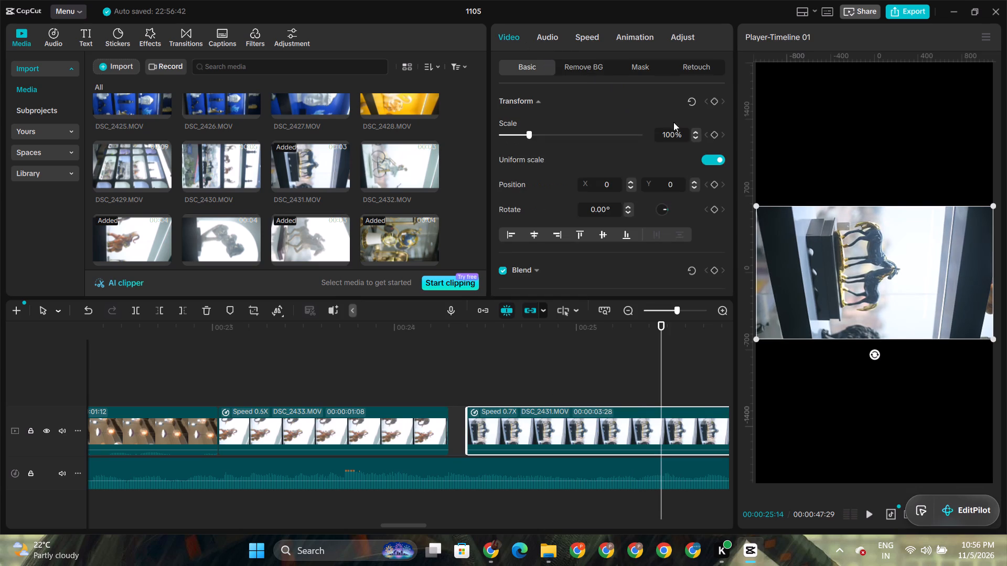
{"action": "left_click", "coordinate": [677, 135]}
{"action": "key", "text": "BackSpace"}
{"action": "key", "text": "BackSpace"}
{"action": "key", "text": "BackSpace"}
{"action": "key", "text": "7"}
{"action": "key", "text": "Page_Up"}
{"action": "key", "text": "apostrophe"}
{"action": "key", "text": "BackSpace"}
{"action": "type", "text": "177"}
{"action": "key", "text": "Return"}
Rotate DSC_2431.MOV to 270° so the horse figurines stand upright in the vertical frame.
{"action": "left_click_drag", "start_coordinate": [610, 203], "coordinate": [523, 207]}
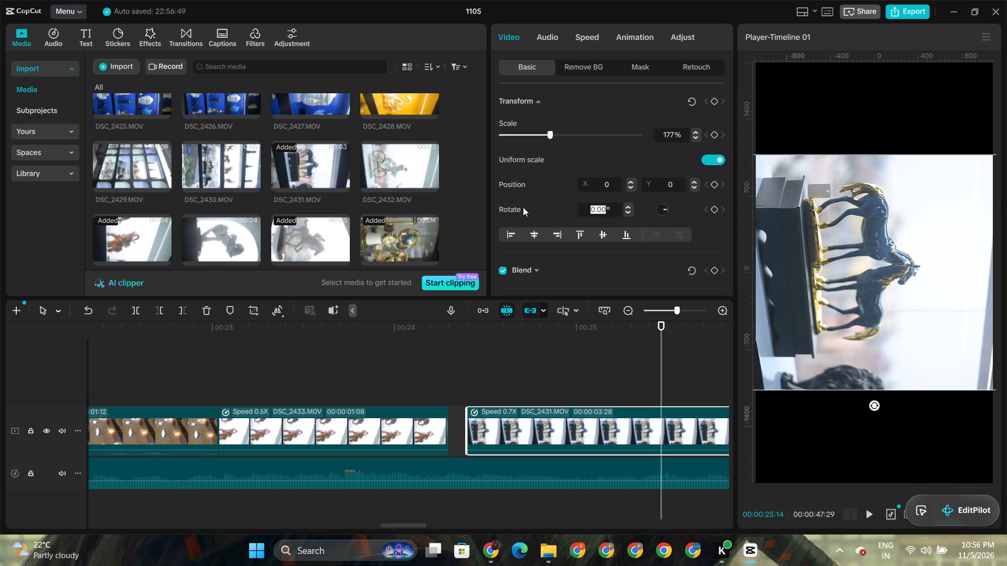
{"action": "left_click_drag", "start_coordinate": [523, 207], "coordinate": [522, 207]}
{"action": "key", "text": "2"}
{"action": "key", "text": "7"}
{"action": "key", "text": "0"}
{"action": "key", "text": "Return"}
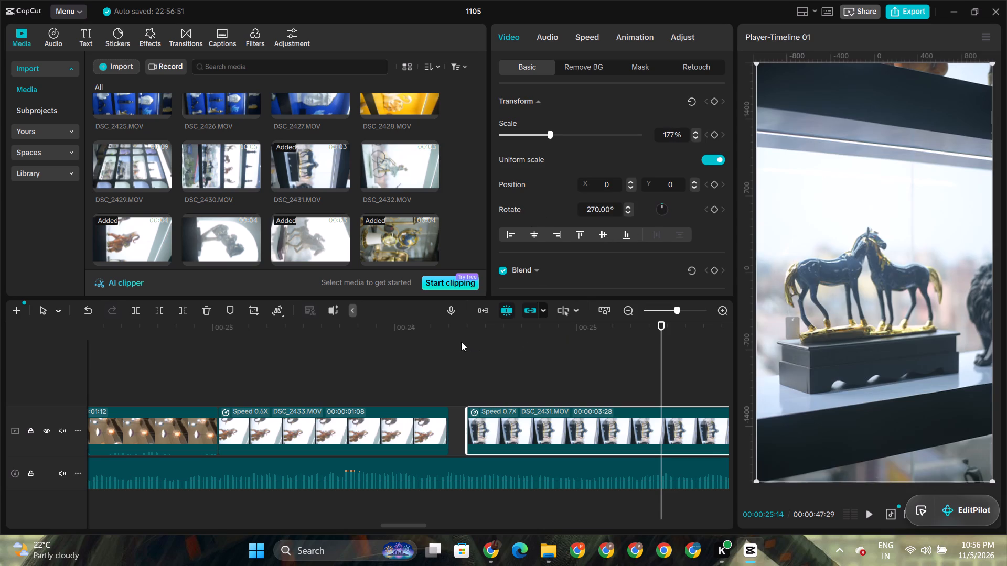
Play the passage after DSC_2433.MOV and move DSC_2431.MOV against the end of DSC_2433.MOV on the main video track.
{"action": "left_click", "coordinate": [455, 339]}
{"action": "key", "text": "space"}
{"action": "key", "text": "space"}
{"action": "left_click_drag", "start_coordinate": [555, 417], "coordinate": [527, 416]}
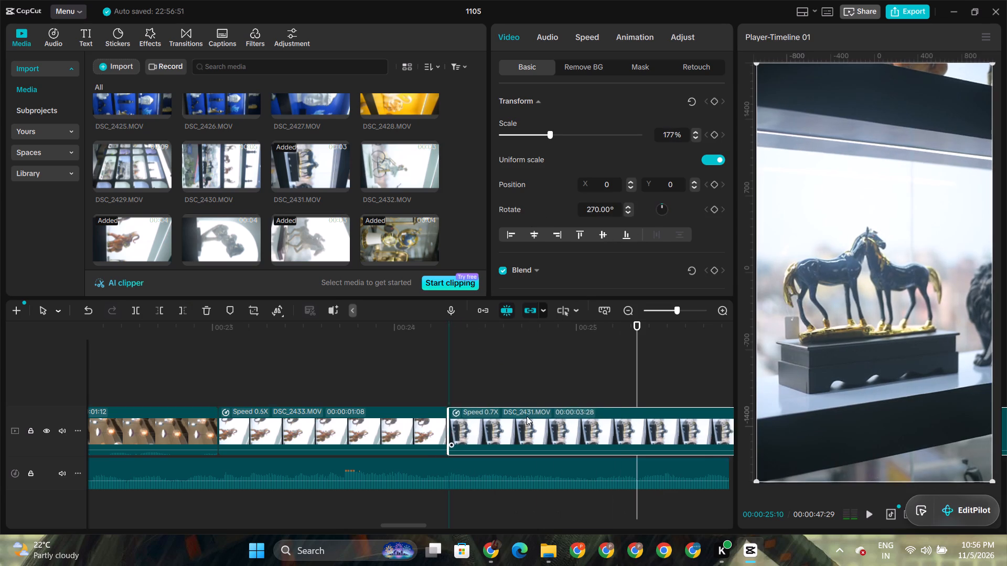
{"action": "left_click_drag", "start_coordinate": [527, 416], "coordinate": [539, 419]}
Play DSC_2431.MOV from its start and trim off its end from 00:00:25:16.
{"action": "left_click", "coordinate": [447, 333]}
{"action": "key", "text": "space"}
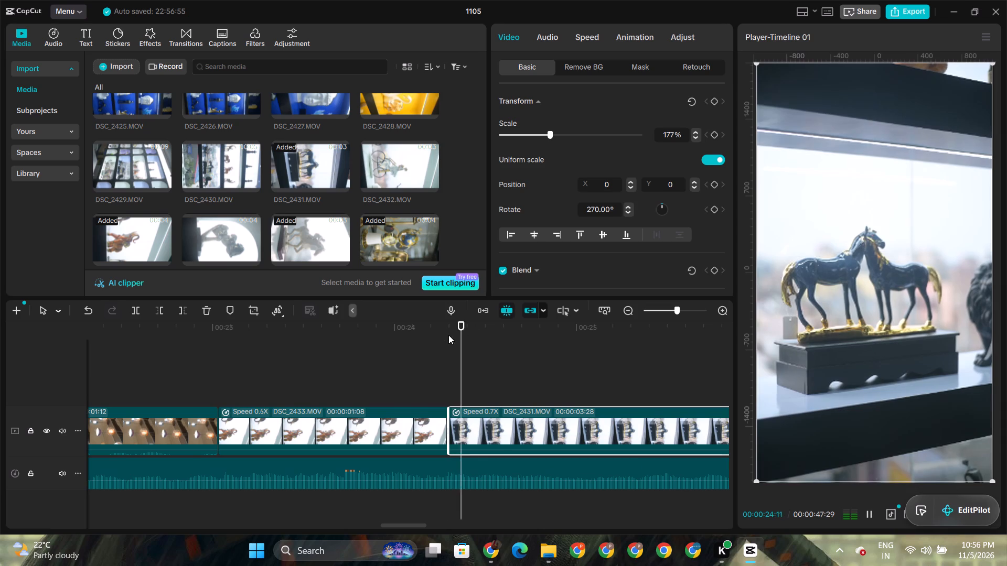
{"action": "key", "text": "space"}
{"action": "key", "text": "space"}
{"action": "key", "text": "space"}
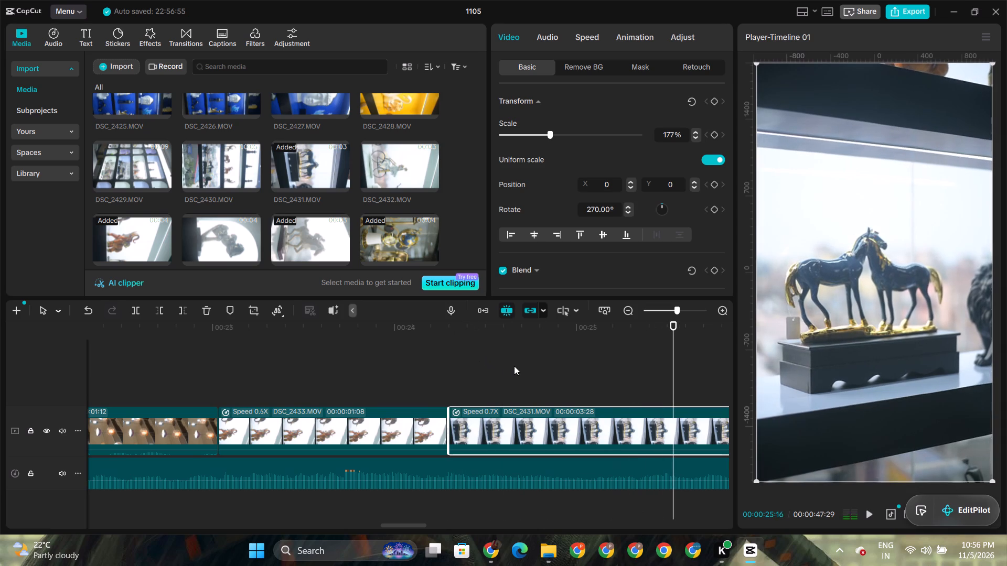
{"action": "left_click", "coordinate": [184, 309]}
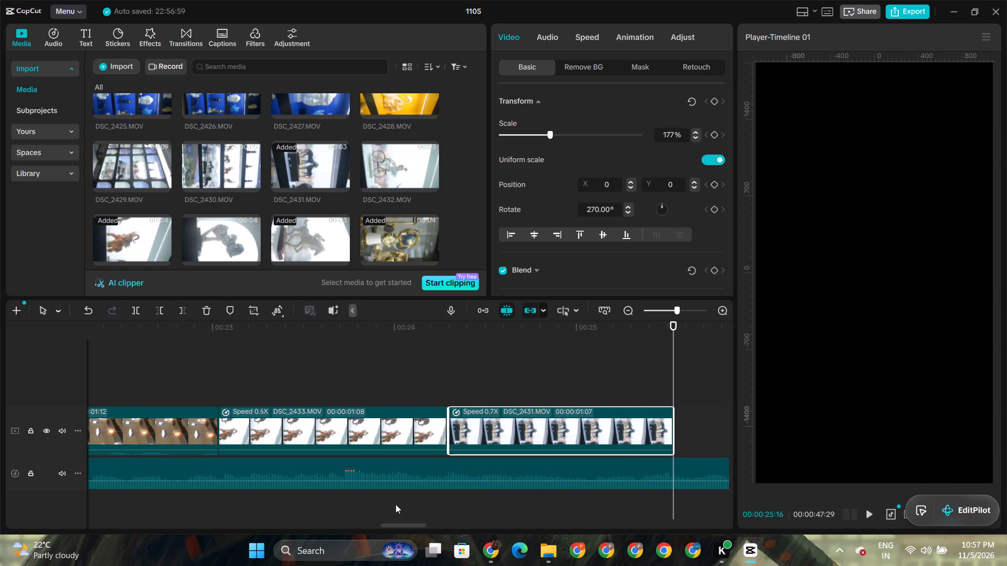
Preview DSC_2434.MOV and DSC_2432.MOV, and place DSC_2432.MOV on the main video track after DSC_2431.MOV.
{"action": "left_click_drag", "start_coordinate": [392, 528], "coordinate": [408, 528]}
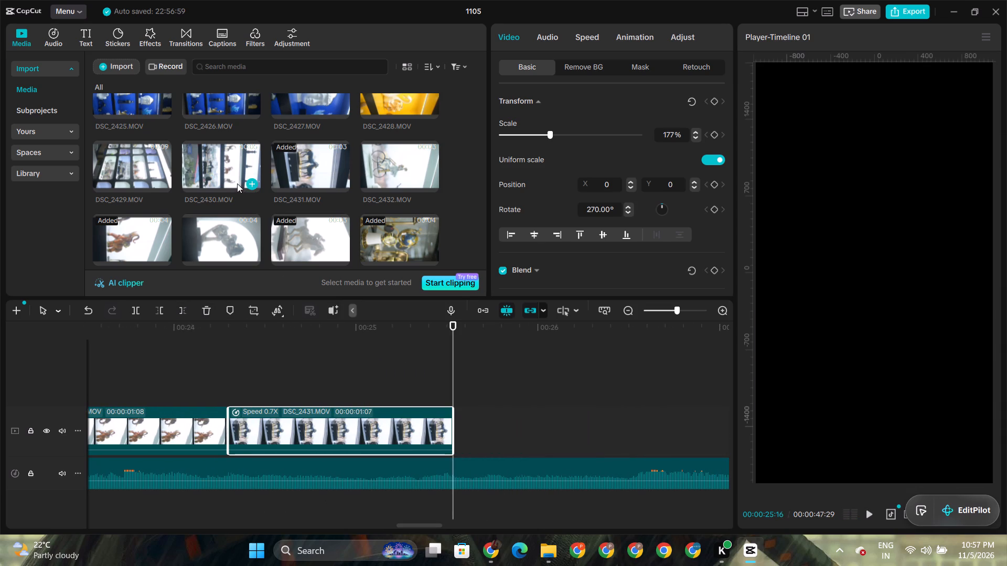
{"action": "left_click", "coordinate": [219, 237]}
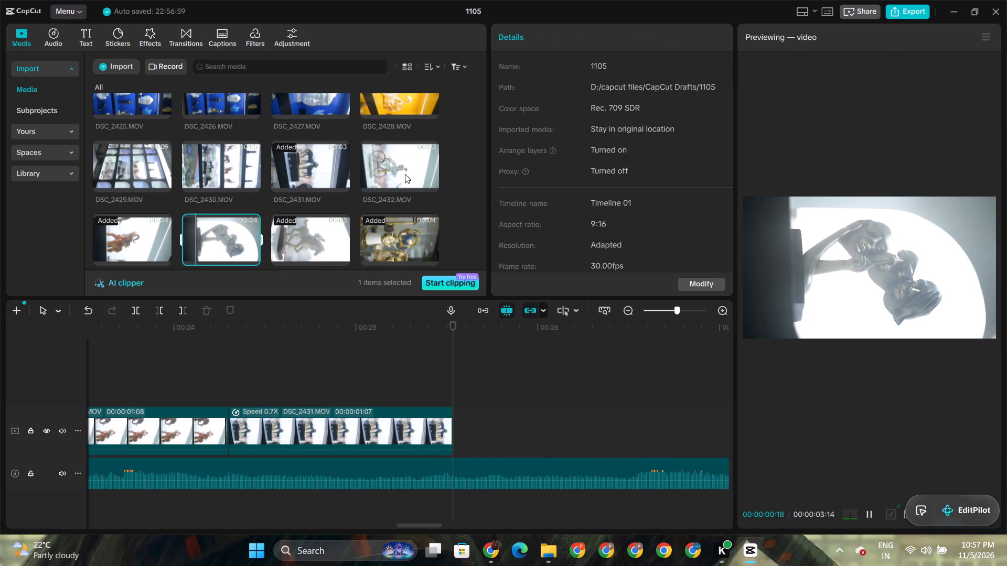
{"action": "left_click", "coordinate": [412, 159]}
{"action": "left_click_drag", "start_coordinate": [403, 163], "coordinate": [458, 434]}
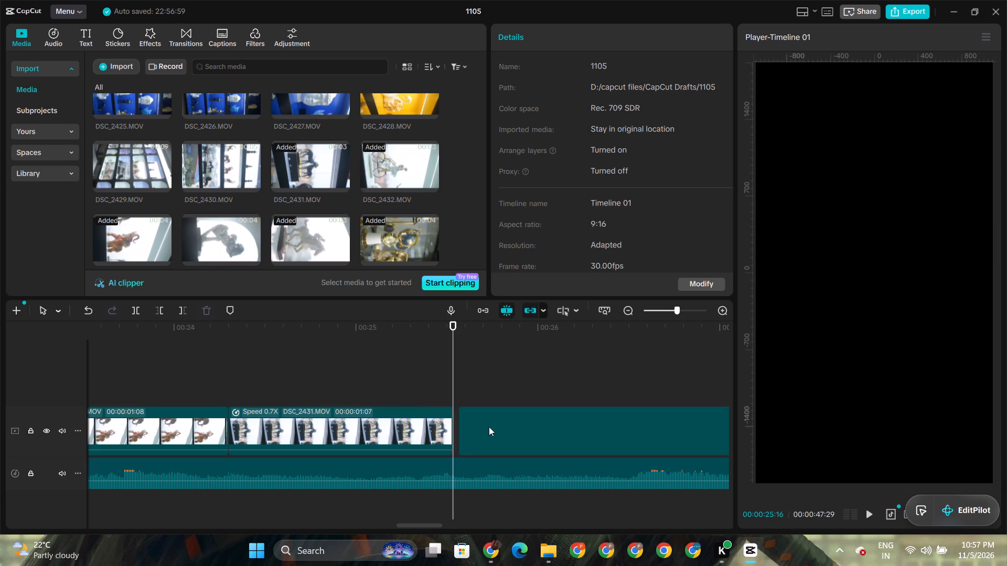
Play DSC_2432.MOV on the timeline and slow it down to 0.70x speed.
{"action": "left_click", "coordinate": [489, 427]}
{"action": "key", "text": "space"}
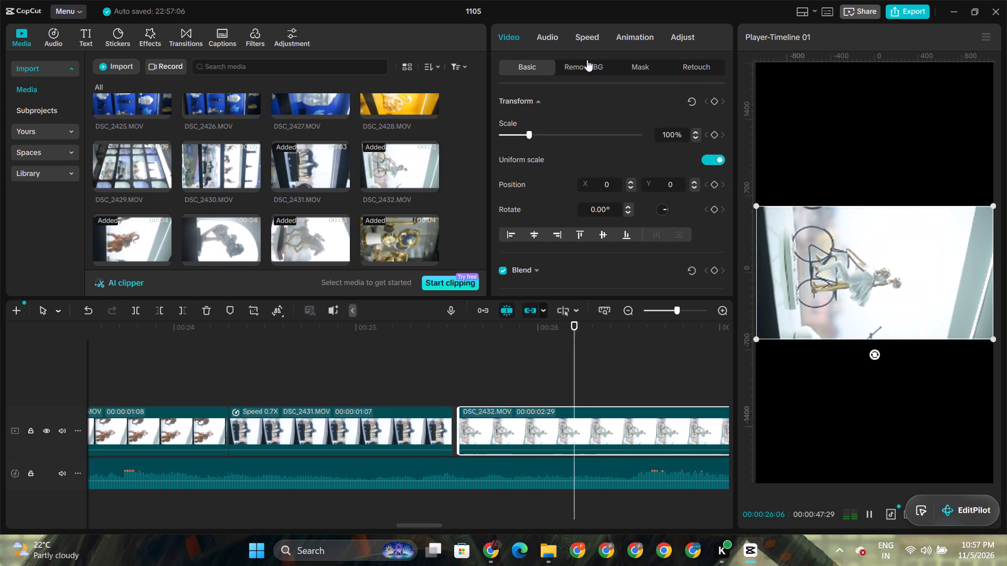
{"action": "key", "text": "space"}
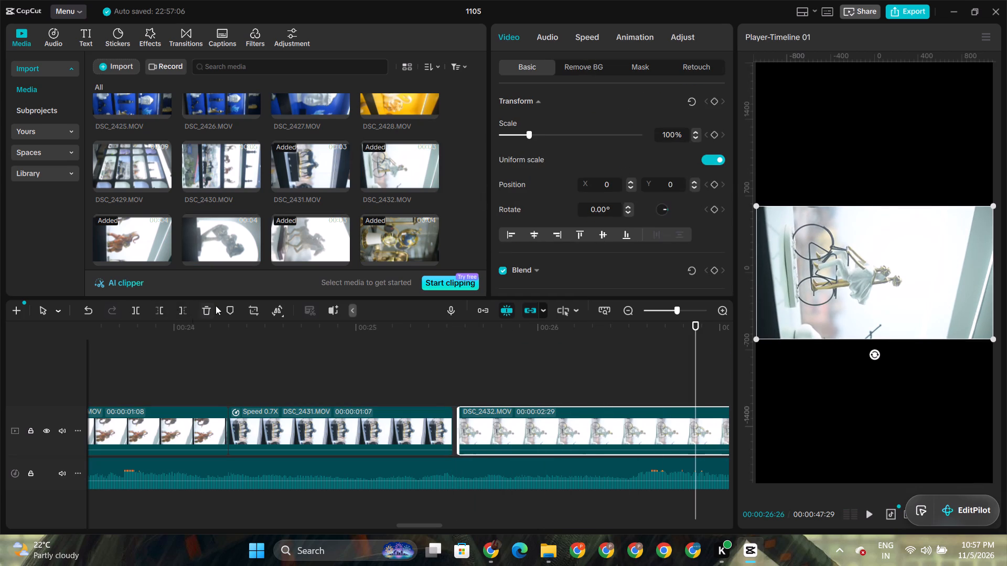
{"action": "left_click", "coordinate": [585, 27]}
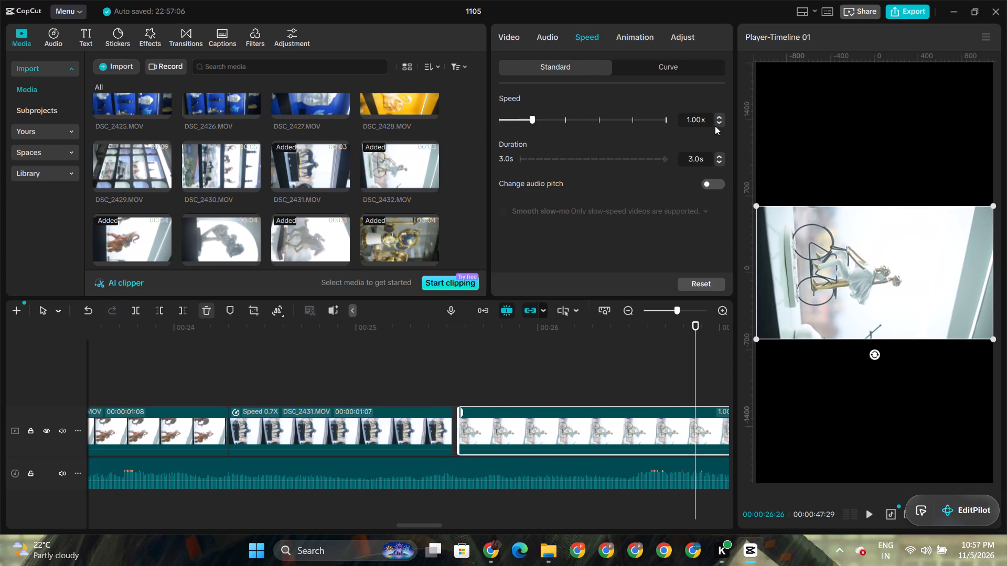
{"action": "triple_click", "coordinate": [716, 123]}
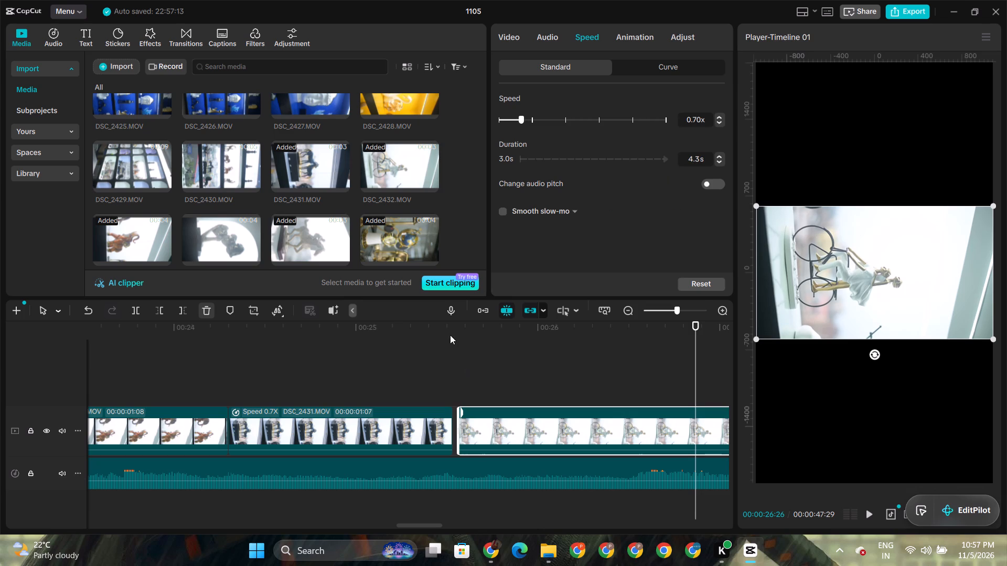
Move DSC_2432.MOV against the end of DSC_2431.MOV on the main video track.
{"action": "left_click", "coordinate": [450, 335]}
{"action": "left_click_drag", "start_coordinate": [528, 416], "coordinate": [520, 418]}
Play the slowed DSC_2432.MOV and trim off its end from 00:00:26:28.
{"action": "key", "text": "space"}
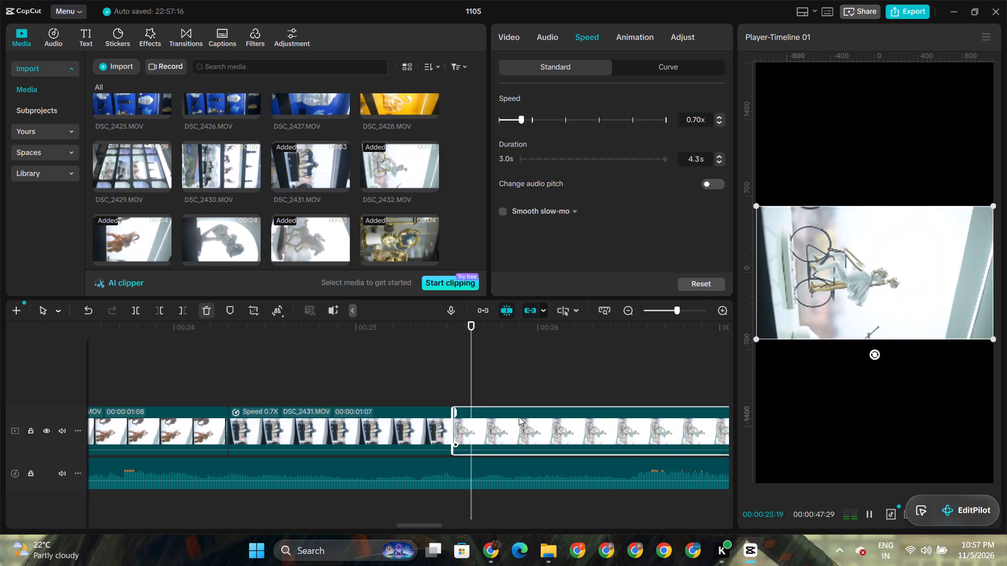
{"action": "key", "text": "space"}
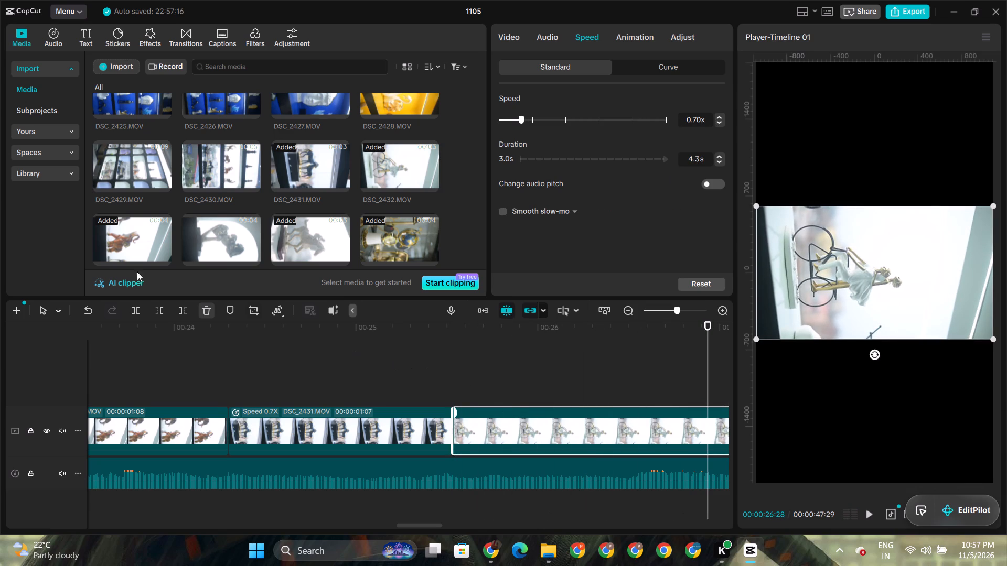
{"action": "left_click", "coordinate": [178, 308]}
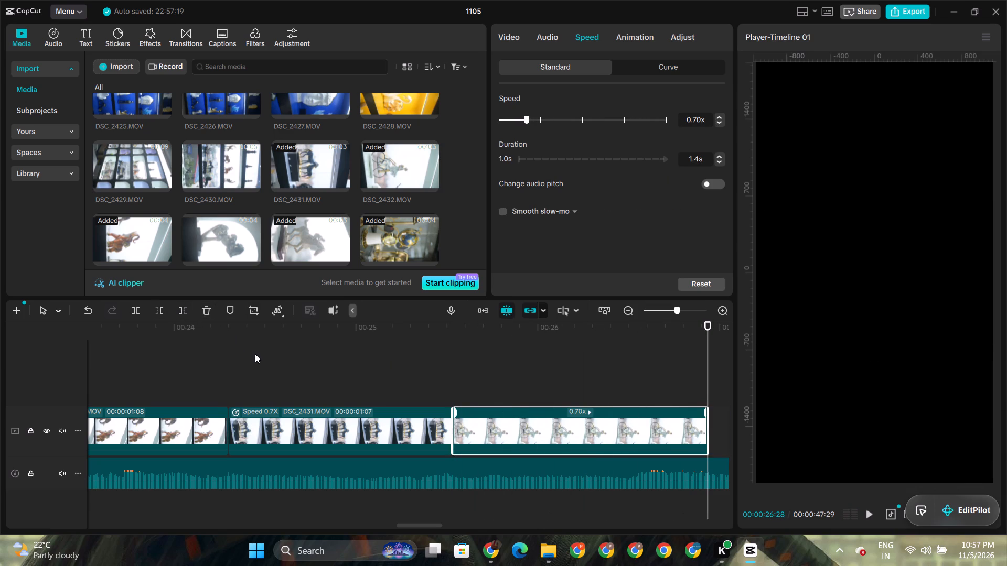
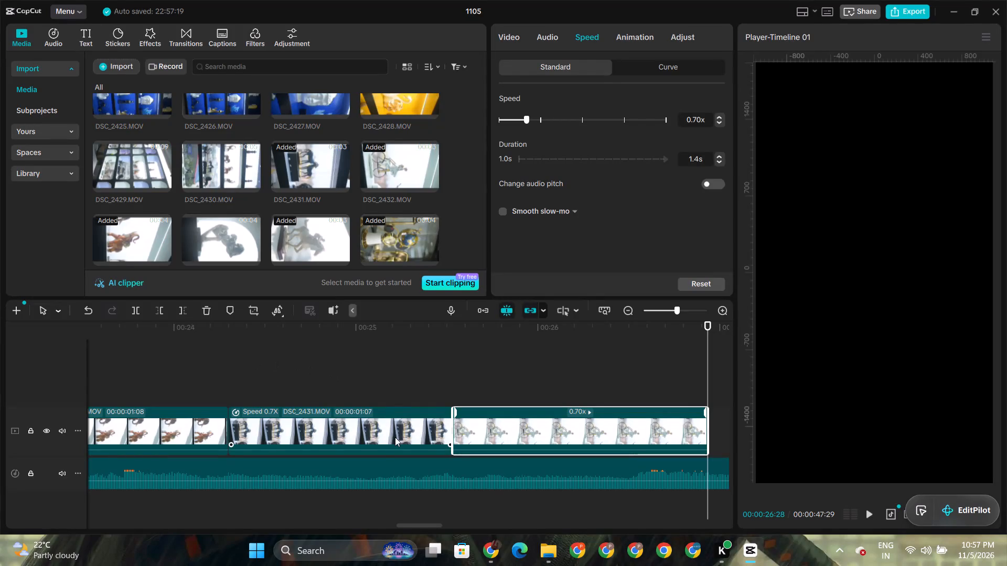
Preview DSC_2429.MOV and DSC_2430.MOV, and place DSC_2430.MOV on the main video track after DSC_2432.MOV.
{"action": "left_click_drag", "start_coordinate": [420, 525], "coordinate": [435, 519]}
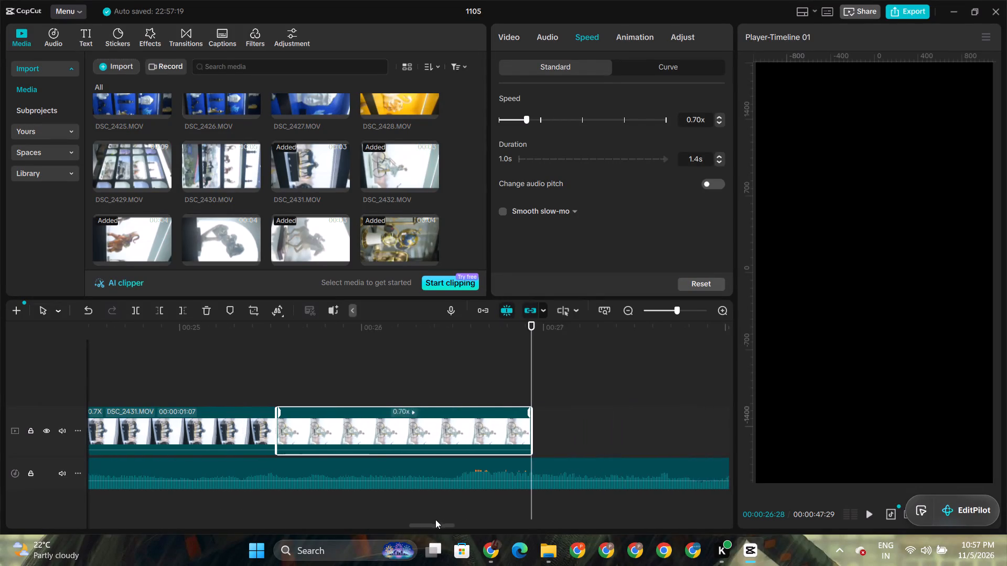
{"action": "left_click_drag", "start_coordinate": [435, 519], "coordinate": [443, 517]}
{"action": "left_click", "coordinate": [155, 151]}
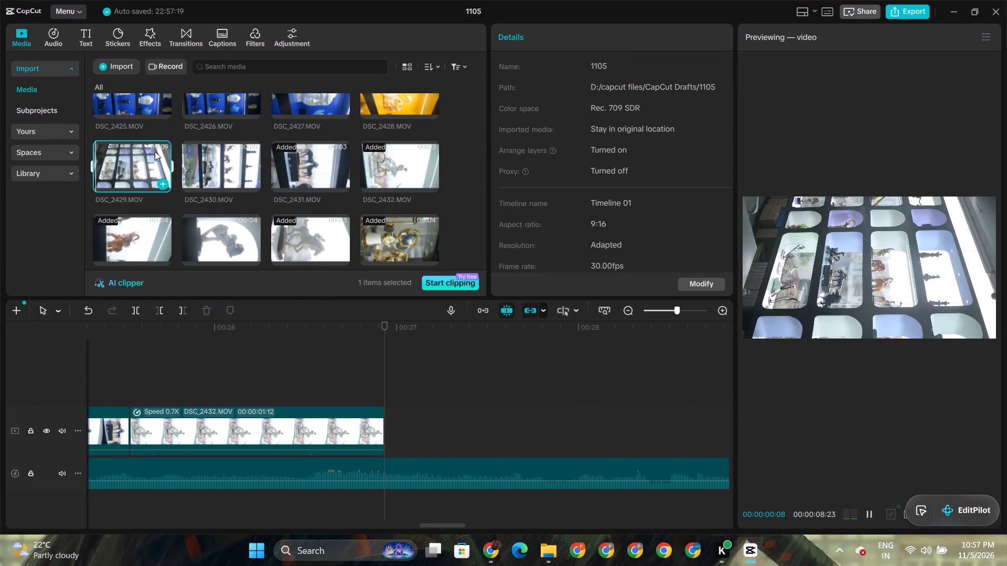
{"action": "key", "text": "space"}
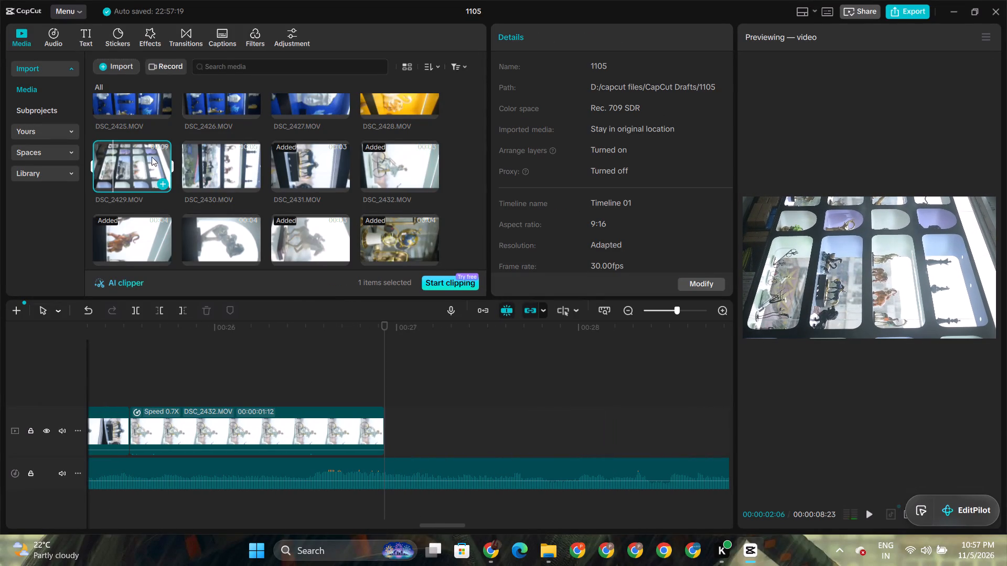
{"action": "left_click", "coordinate": [215, 167]}
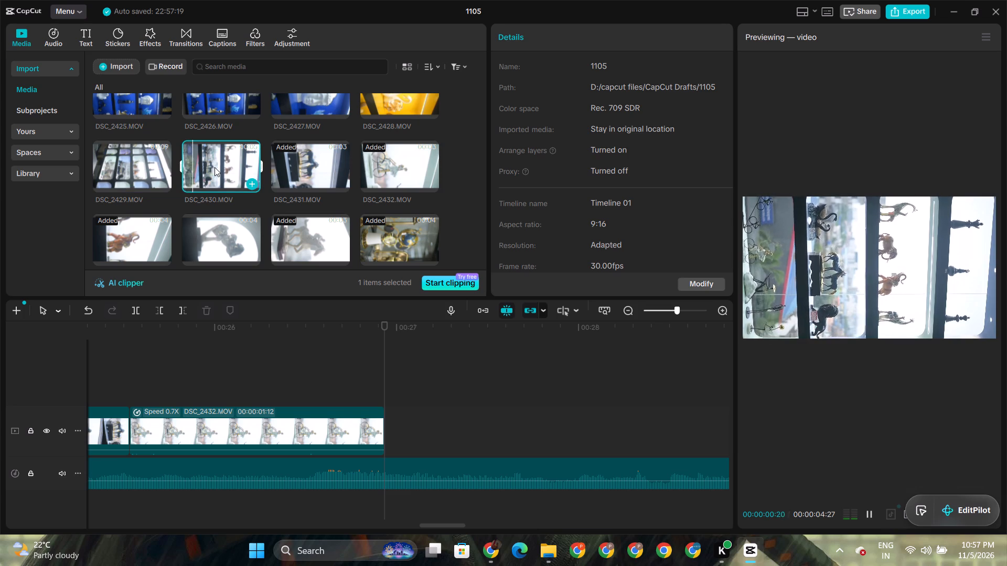
{"action": "left_click_drag", "start_coordinate": [215, 167], "coordinate": [402, 431]}
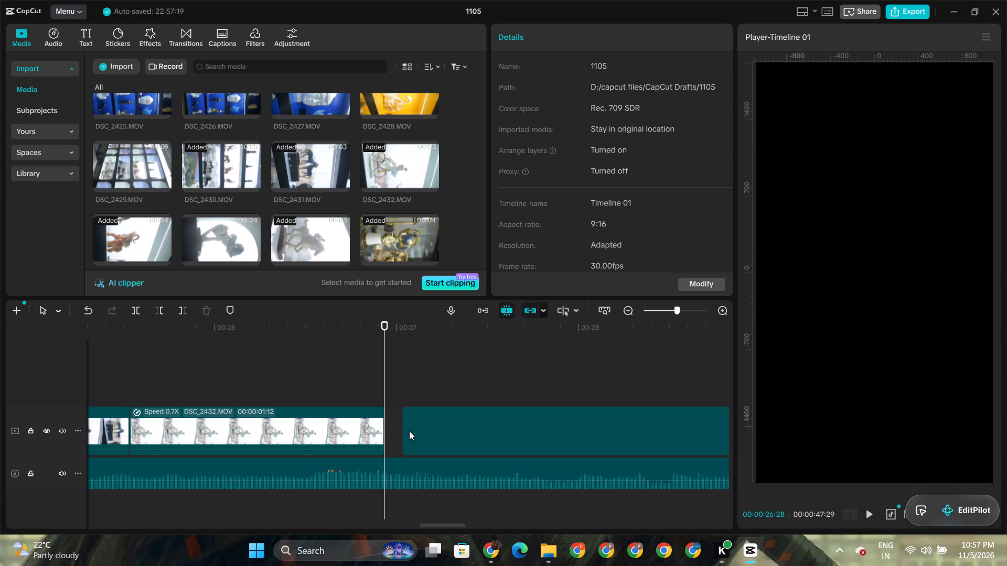
Play DSC_2430.MOV on the timeline and slow it down to 0.70x speed.
{"action": "left_click", "coordinate": [409, 431]}
{"action": "key", "text": "space"}
{"action": "key", "text": "space"}
{"action": "left_click", "coordinate": [474, 395]}
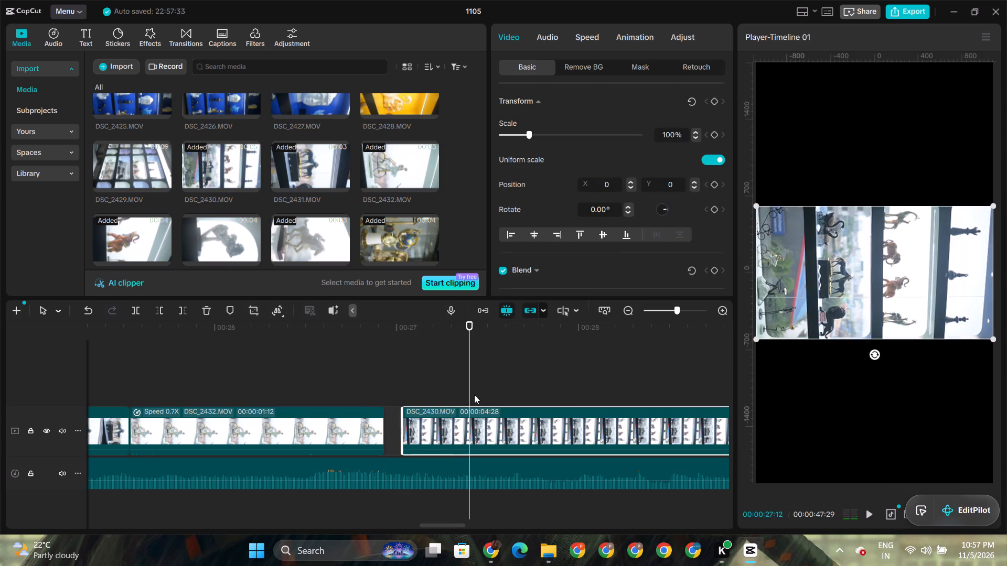
{"action": "left_click", "coordinate": [493, 423]}
{"action": "left_click", "coordinate": [588, 39]}
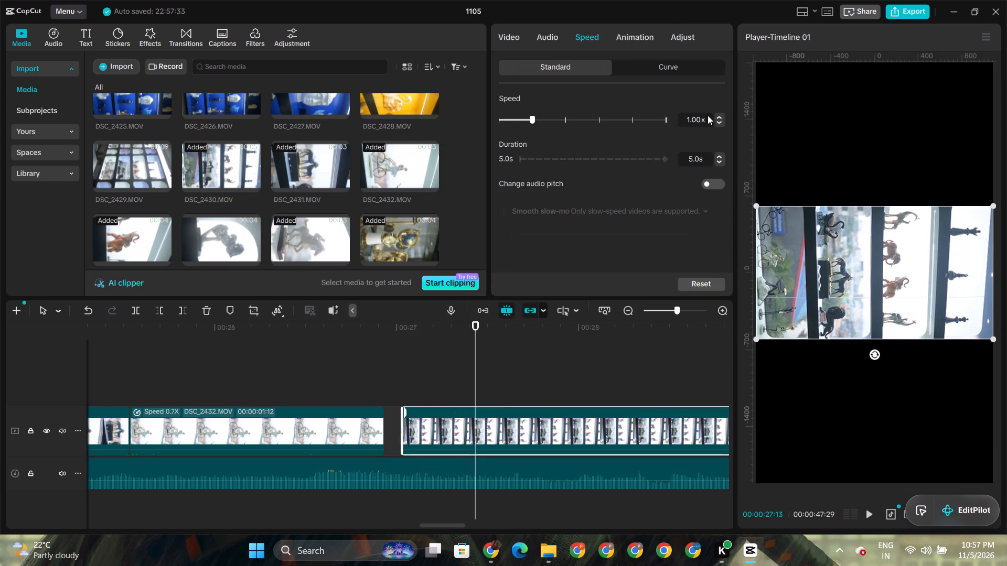
{"action": "triple_click", "coordinate": [718, 121]}
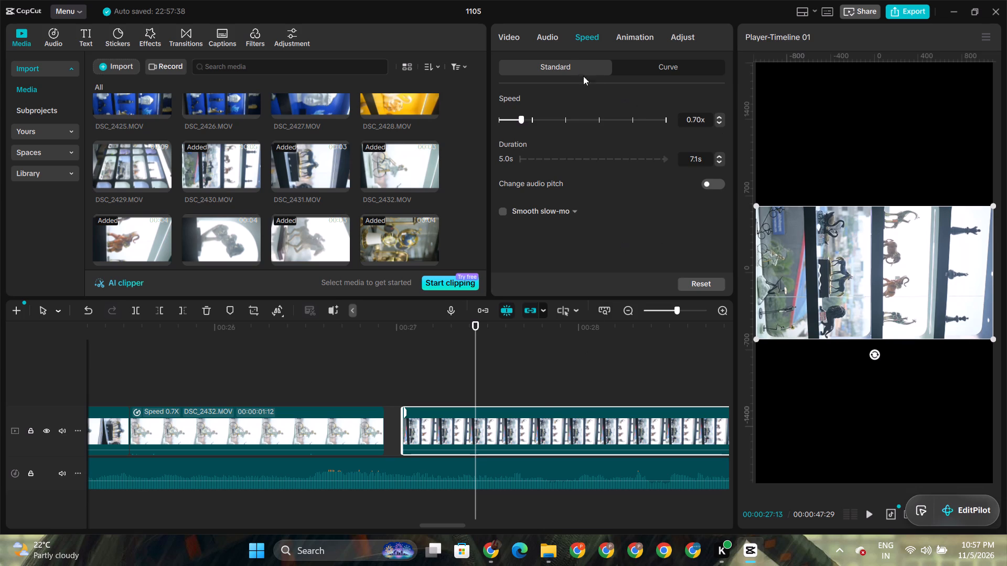
Scale DSC_2430.MOV to 177% and rotate it to 270° so it fills the vertical frame.
{"action": "left_click", "coordinate": [513, 39]}
{"action": "left_click", "coordinate": [677, 133]}
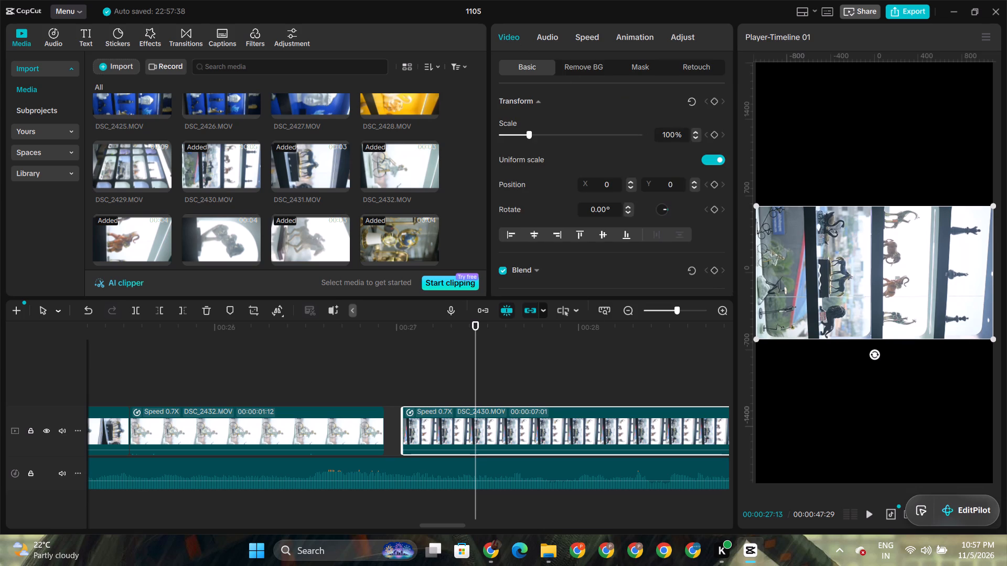
{"action": "key", "text": "BackSpace"}
{"action": "key", "text": "BackSpace"}
{"action": "key", "text": "7"}
{"action": "key", "text": "7"}
{"action": "key", "text": "Return"}
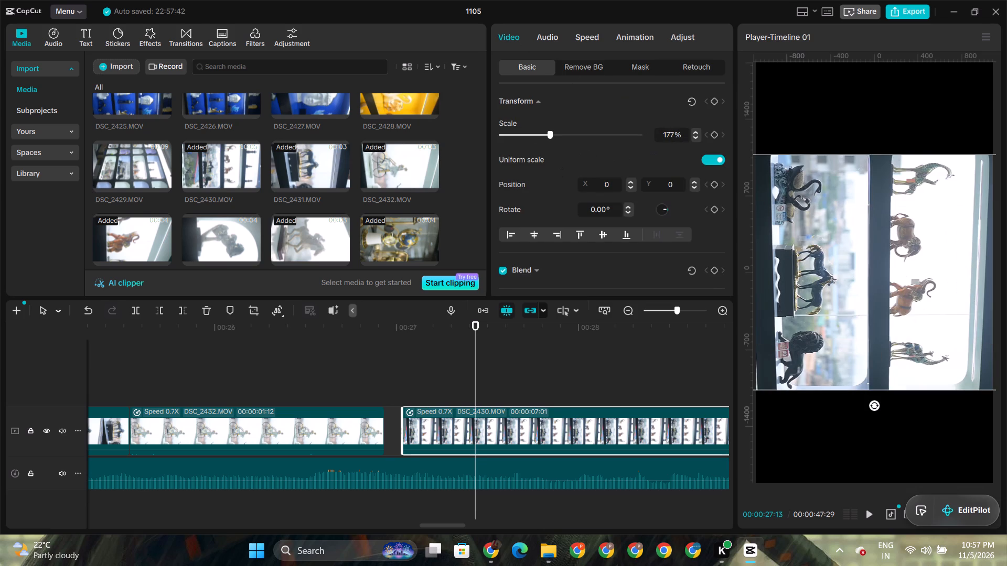
{"action": "left_click_drag", "start_coordinate": [609, 212], "coordinate": [518, 205]}
{"action": "type", "text": "27"}
{"action": "key", "text": "0"}
{"action": "key", "text": "Return"}
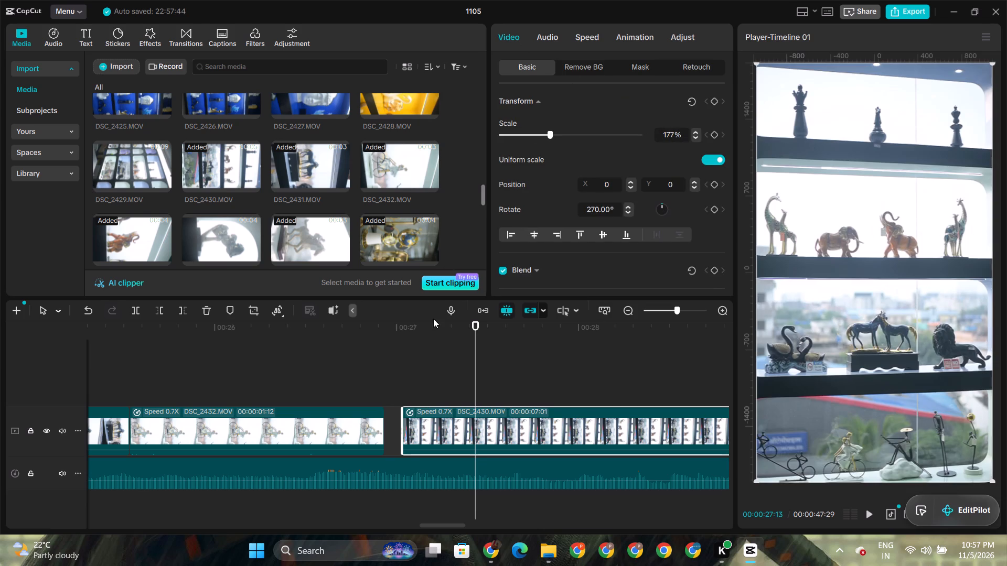
Play DSC_2430.MOV and trim off its beginning up to 00:00:28:00.
{"action": "key", "text": "space"}
{"action": "key", "text": "space"}
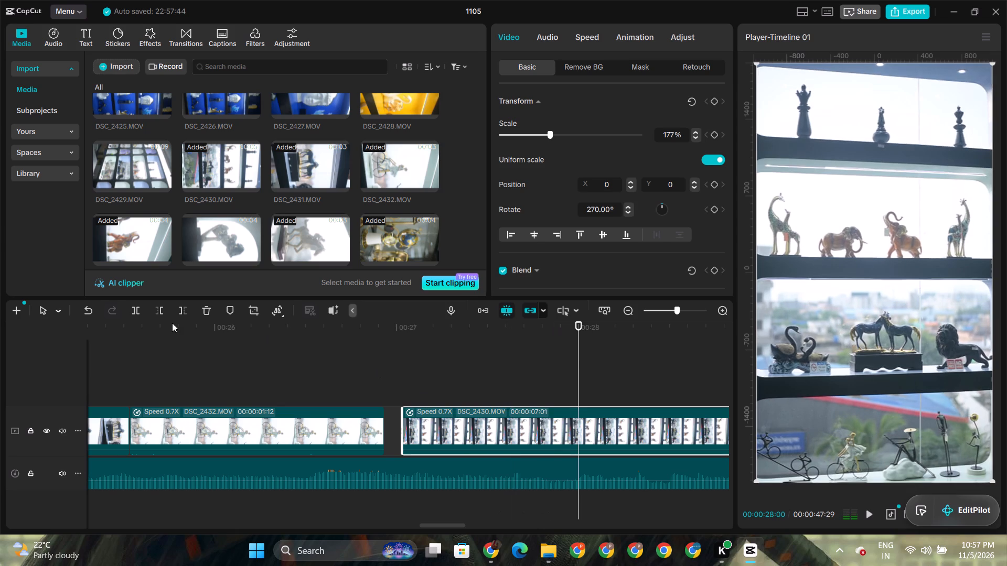
{"action": "left_click", "coordinate": [163, 313]}
Move DSC_2430.MOV against the end of DSC_2432.MOV on the main video track and play the cut.
{"action": "left_click_drag", "start_coordinate": [597, 429], "coordinate": [501, 436]}
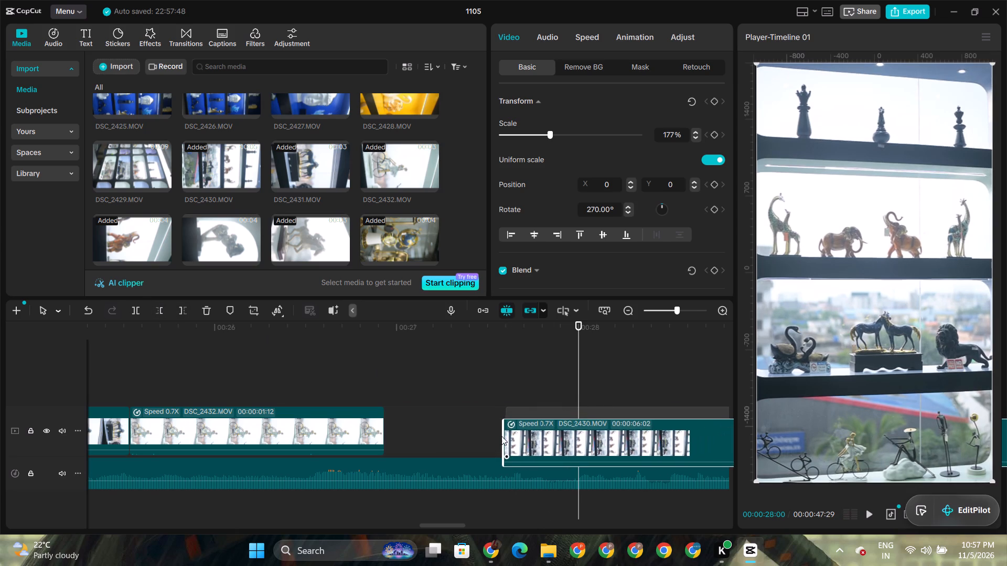
{"action": "left_click_drag", "start_coordinate": [501, 436], "coordinate": [402, 432]}
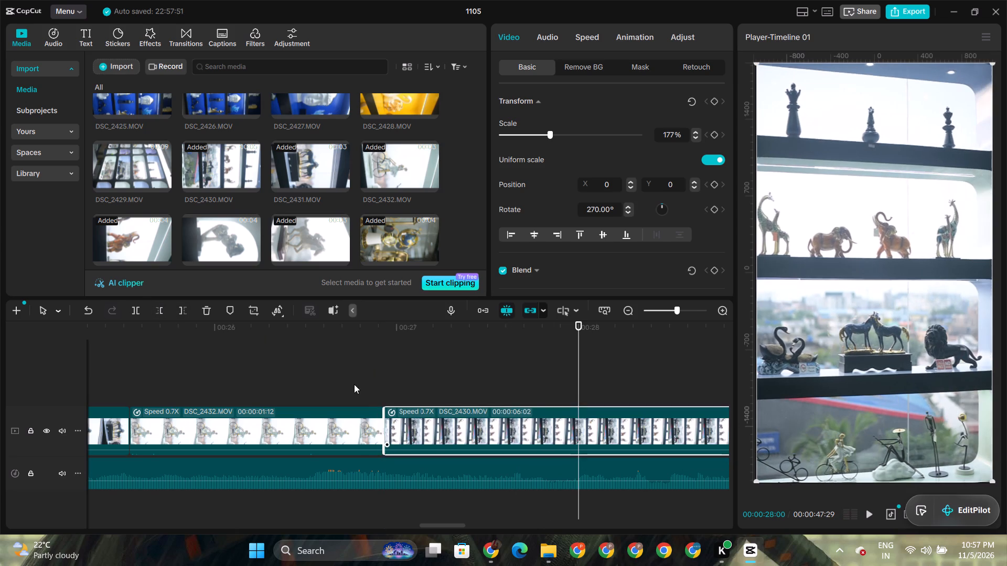
{"action": "left_click", "coordinate": [361, 357]}
{"action": "key", "text": "space"}
{"action": "key", "text": "space"}
Scale DSC_2432.MOV to 177% and rotate it to 270° so it fills the vertical frame.
{"action": "left_click", "coordinate": [356, 432]}
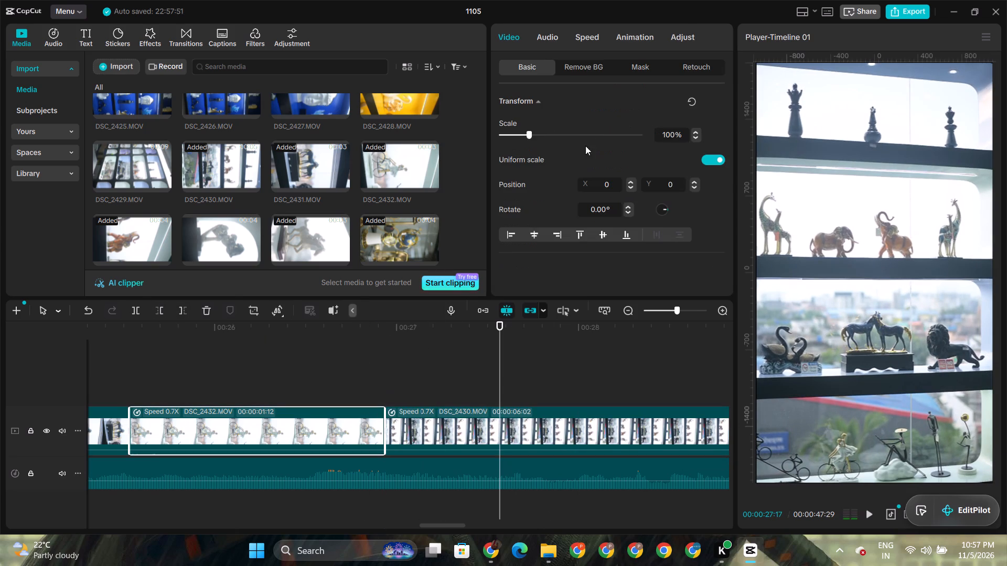
{"action": "left_click", "coordinate": [674, 137]}
{"action": "key", "text": "BackSpace"}
{"action": "key", "text": "BackSpace"}
{"action": "type", "text": "77"}
{"action": "key", "text": "Return"}
{"action": "left_click_drag", "start_coordinate": [614, 208], "coordinate": [477, 217]}
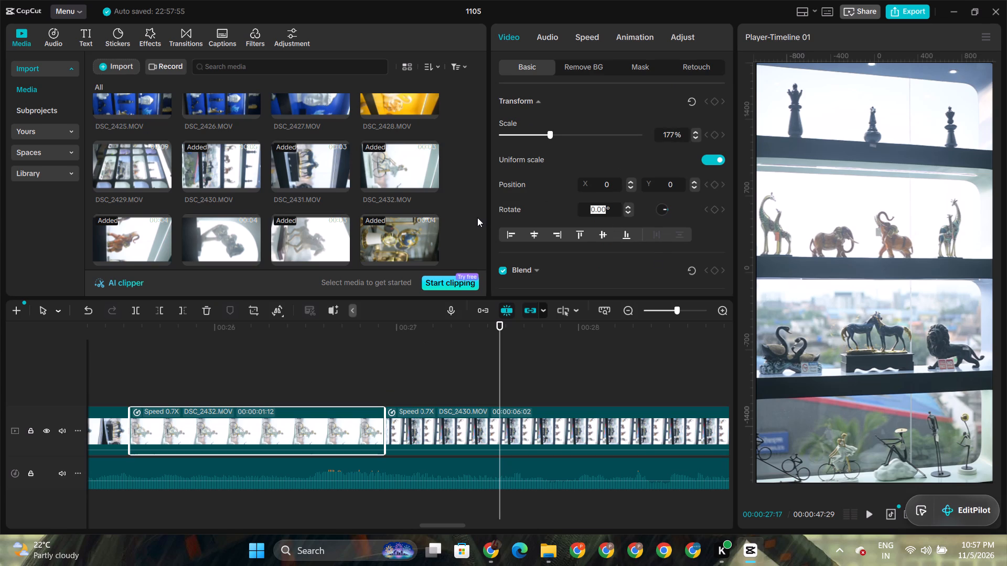
{"action": "key", "text": "2"}
{"action": "key", "text": "7"}
{"action": "key", "text": "0"}
{"action": "key", "text": "Return"}
Play from DSC_2432.MOV into DSC_2430.MOV and trim off the end of DSC_2430.MOV from 00:00:28:09.
{"action": "left_click", "coordinate": [126, 332]}
{"action": "left_click_drag", "start_coordinate": [124, 332], "coordinate": [387, 369]}
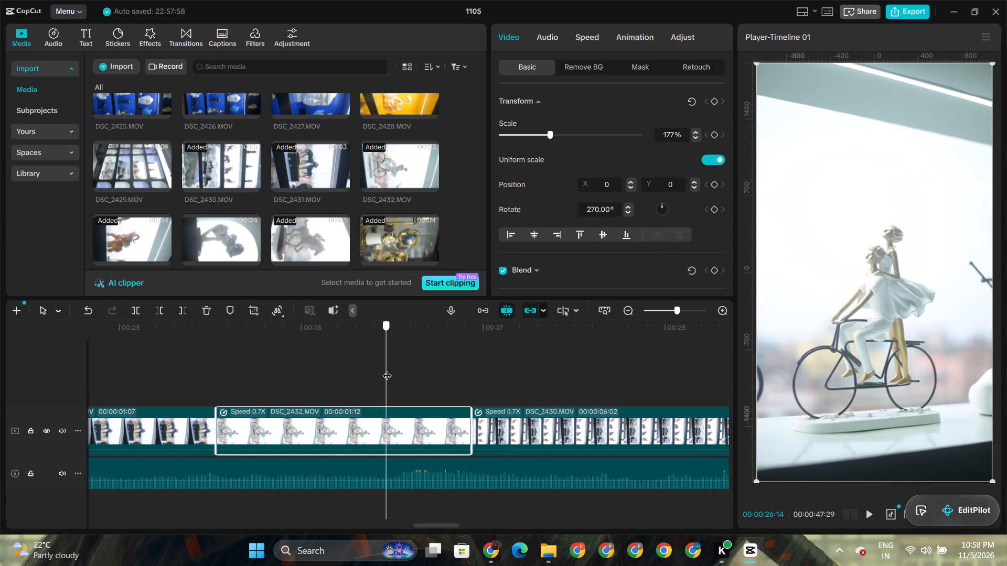
{"action": "left_click_drag", "start_coordinate": [387, 369], "coordinate": [389, 367]}
{"action": "key", "text": "space"}
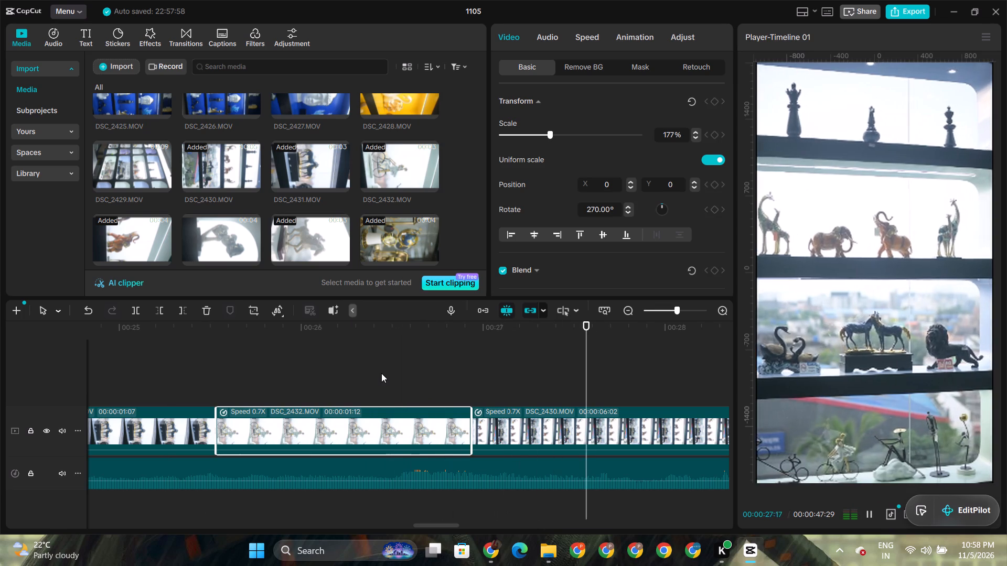
{"action": "key", "text": "space"}
{"action": "key", "text": "space"}
{"action": "key", "text": "space"}
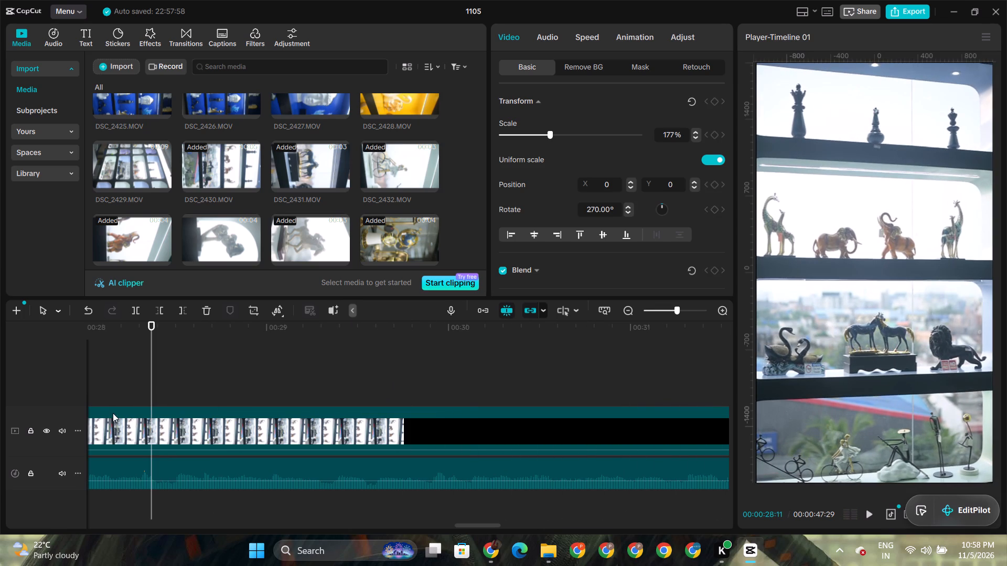
{"action": "key", "text": "Left"}
{"action": "key", "text": "Left"}
{"action": "key", "text": "Right"}
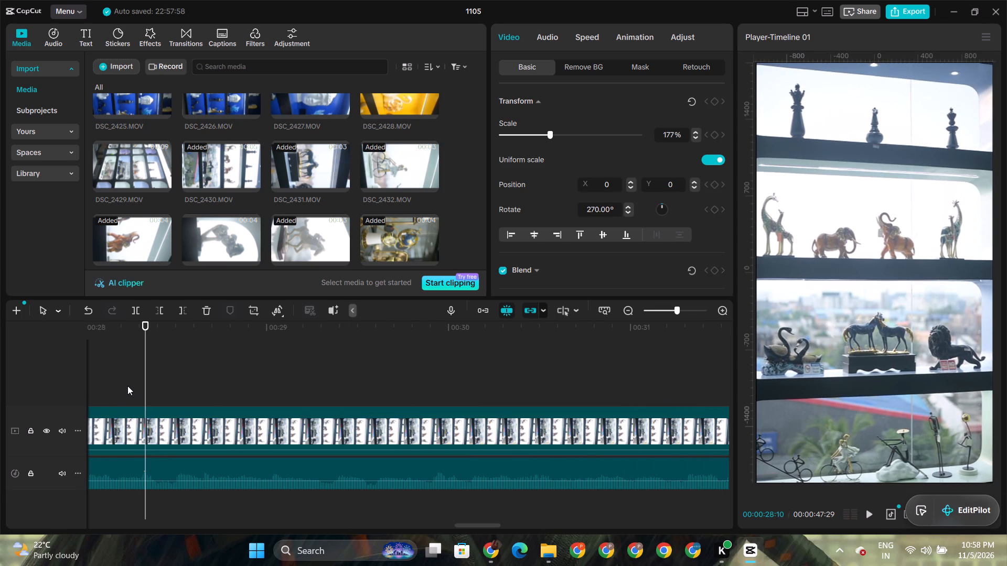
{"action": "key", "text": "Left"}
{"action": "left_click", "coordinate": [185, 308]}
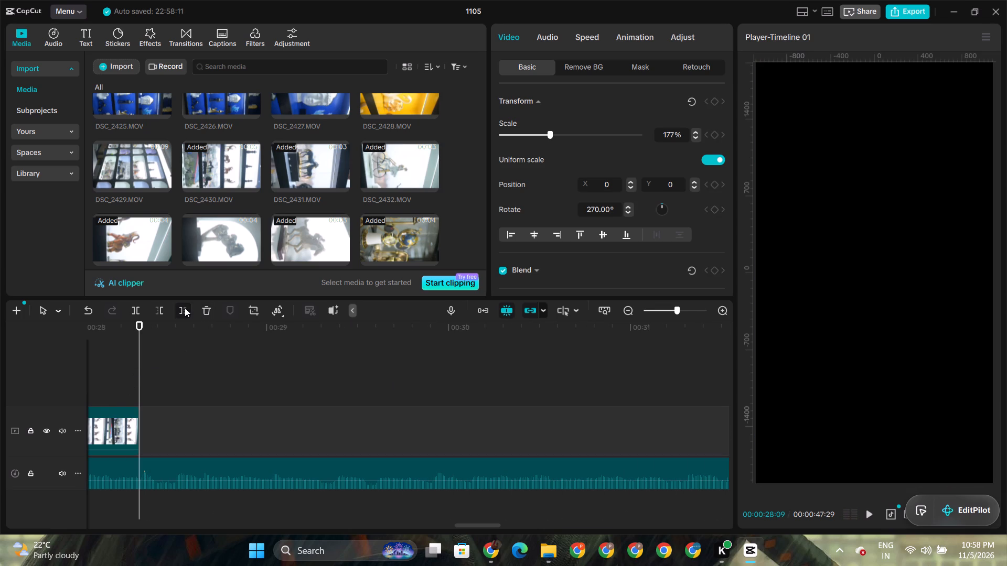
Place DSC_2429.MOV on the main video track after DSC_2430.MOV and trim off its beginning up to 00:00:29:17.
{"action": "left_click_drag", "start_coordinate": [112, 161], "coordinate": [151, 424]}
{"action": "key", "text": "space"}
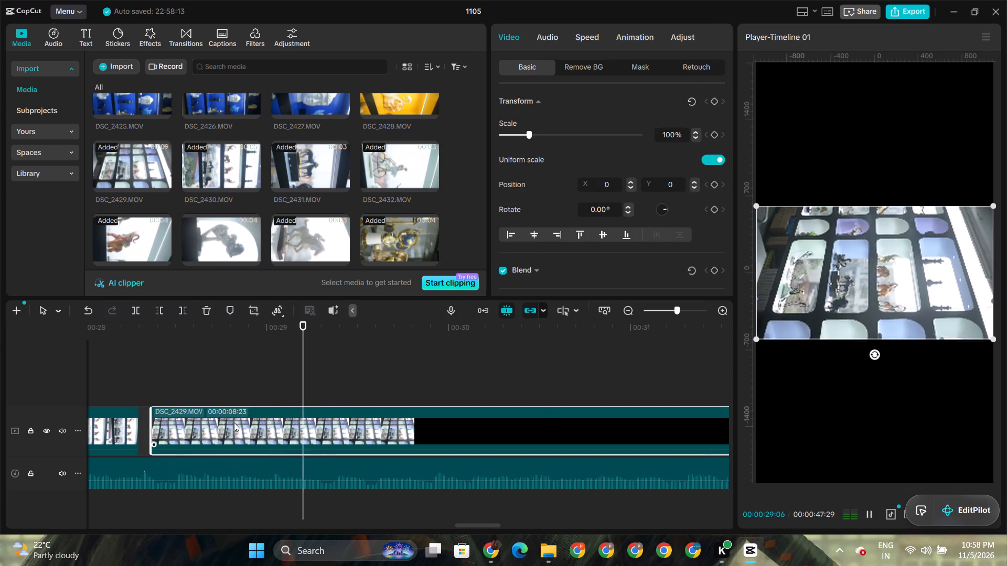
{"action": "key", "text": "space"}
{"action": "left_click", "coordinate": [161, 301]}
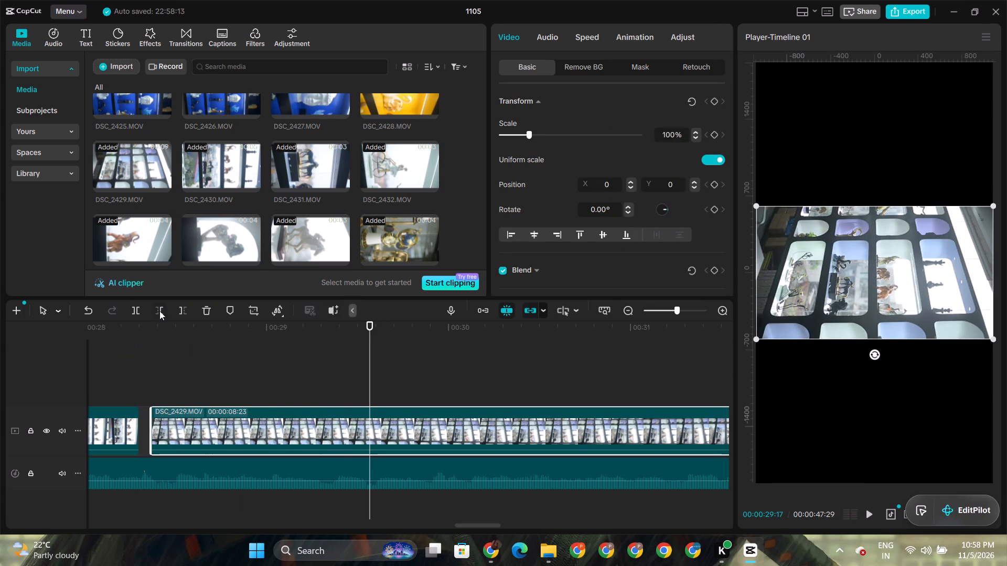
{"action": "left_click", "coordinate": [150, 310]}
{"action": "left_click", "coordinate": [162, 308]}
Slow DSC_2429.MOV down to 0.70x speed.
{"action": "left_click", "coordinate": [509, 445]}
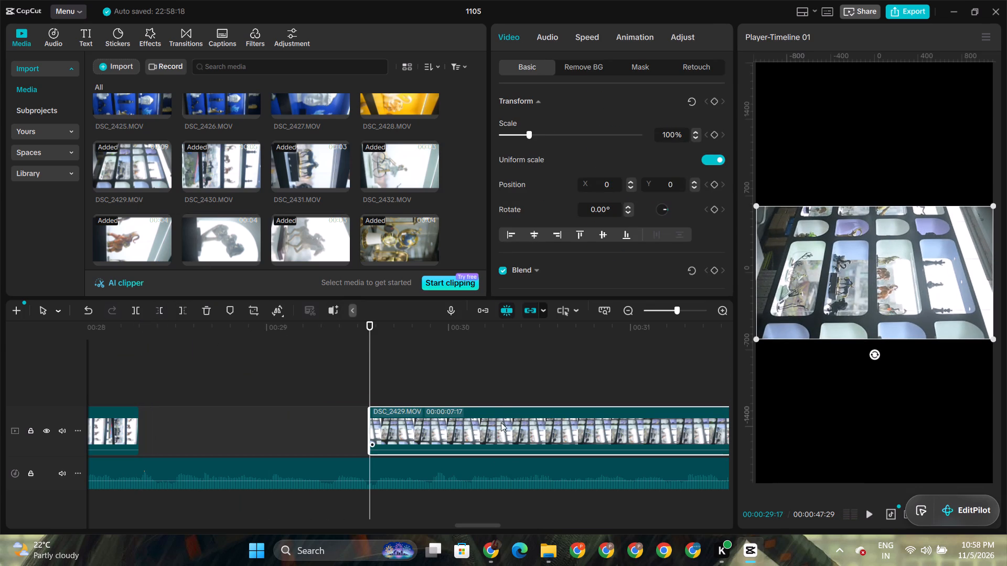
{"action": "left_click", "coordinate": [584, 35]}
{"action": "left_click", "coordinate": [702, 125]}
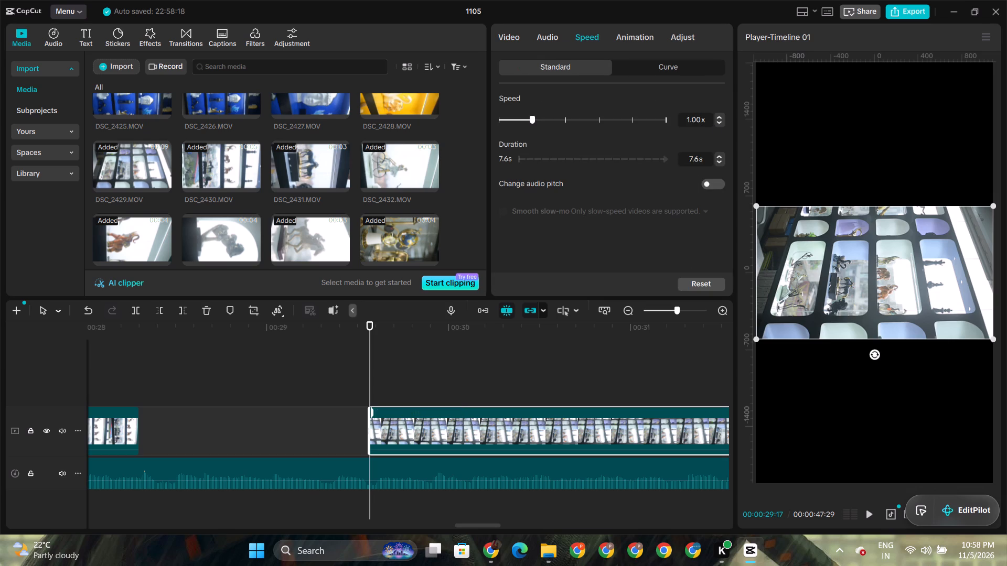
{"action": "triple_click", "coordinate": [722, 122]}
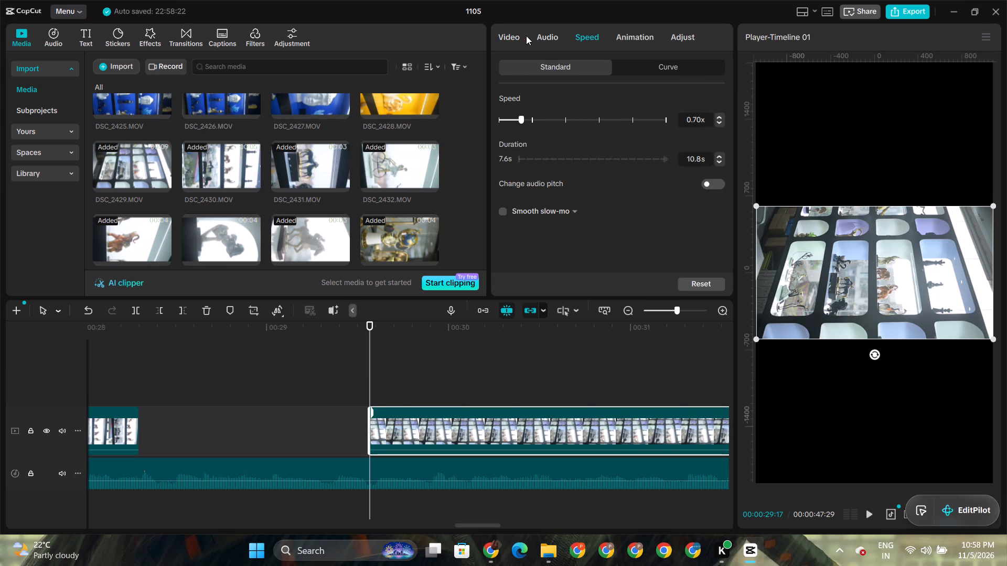
Scale DSC_2429.MOV to 177% and rotate it to 270° so it fills the vertical frame.
{"action": "left_click", "coordinate": [517, 31]}
{"action": "left_click", "coordinate": [677, 132]}
{"action": "key", "text": "BackSpace"}
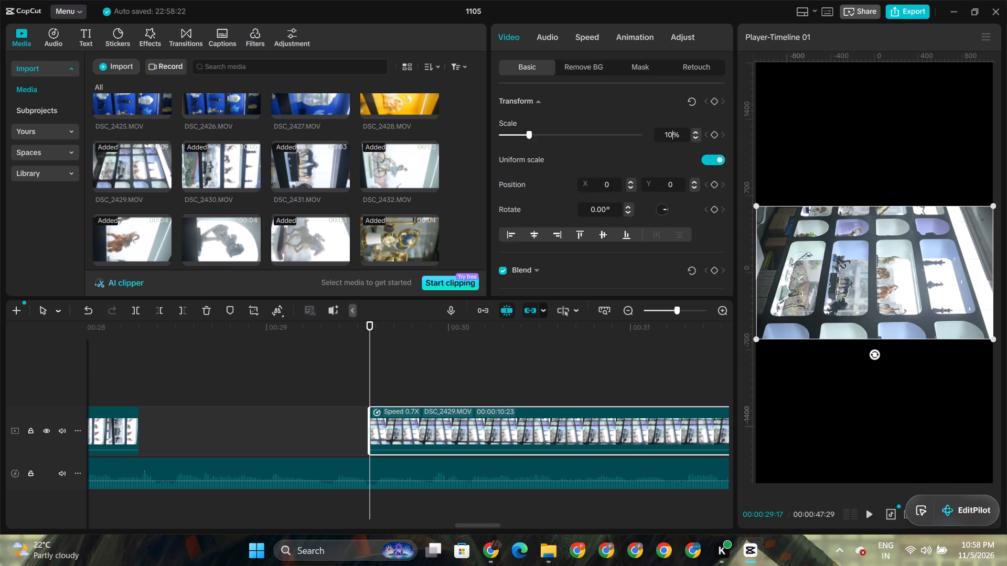
{"action": "key", "text": "BackSpace"}
{"action": "type", "text": "77"}
{"action": "key", "text": "Return"}
{"action": "left_click_drag", "start_coordinate": [614, 208], "coordinate": [520, 225]}
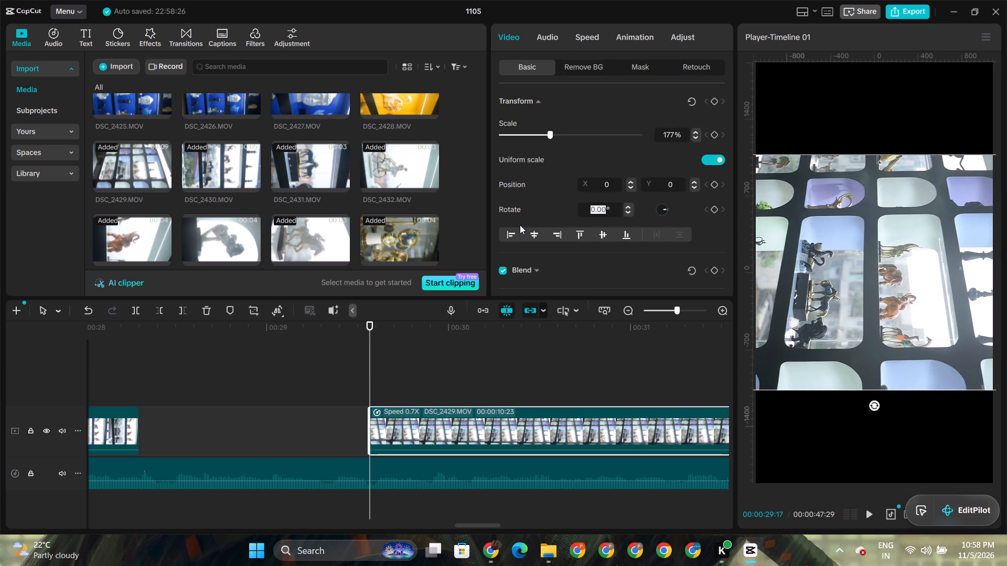
{"action": "type", "text": "27"}
{"action": "key", "text": "0"}
{"action": "key", "text": "Return"}
Move DSC_2429.MOV against the end of DSC_2430.MOV on the main video track.
{"action": "left_click_drag", "start_coordinate": [499, 431], "coordinate": [377, 430]}
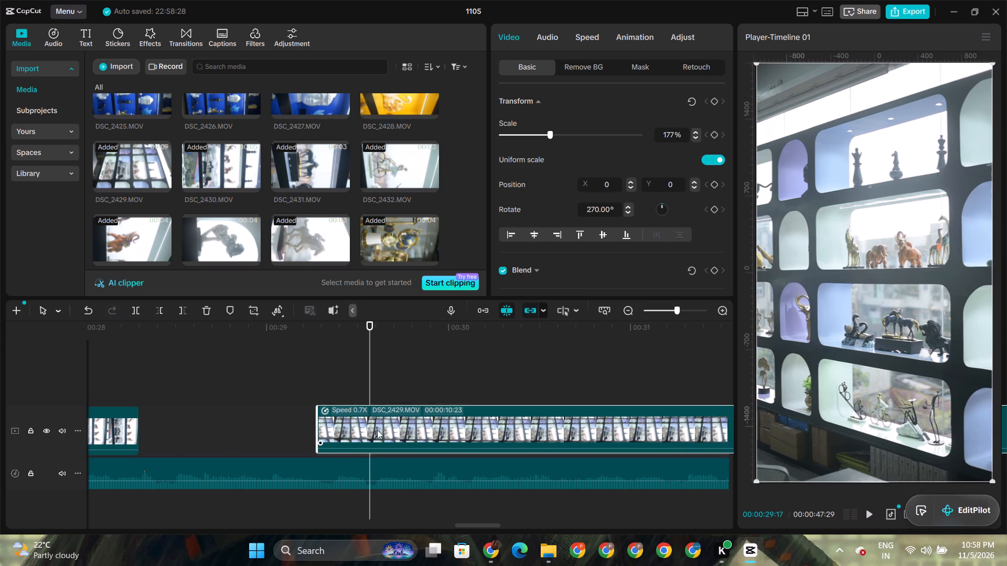
{"action": "left_click_drag", "start_coordinate": [377, 430], "coordinate": [271, 432]}
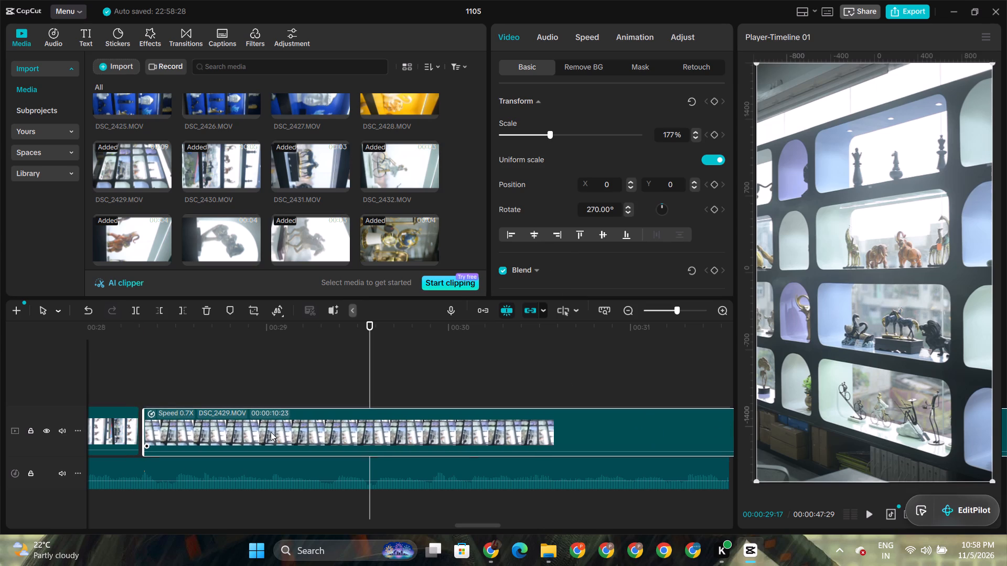
{"action": "left_click_drag", "start_coordinate": [271, 432], "coordinate": [270, 431]}
Play through DSC_2429.MOV on the main video track and trim off its end after 00:00:29:29.
{"action": "left_click", "coordinate": [112, 331]}
{"action": "key", "text": "space"}
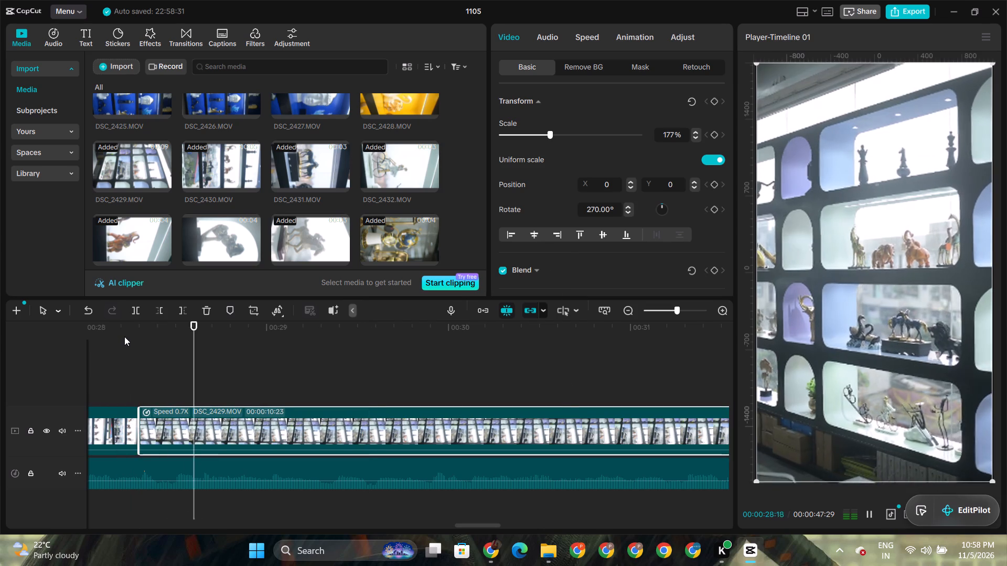
{"action": "key", "text": "space"}
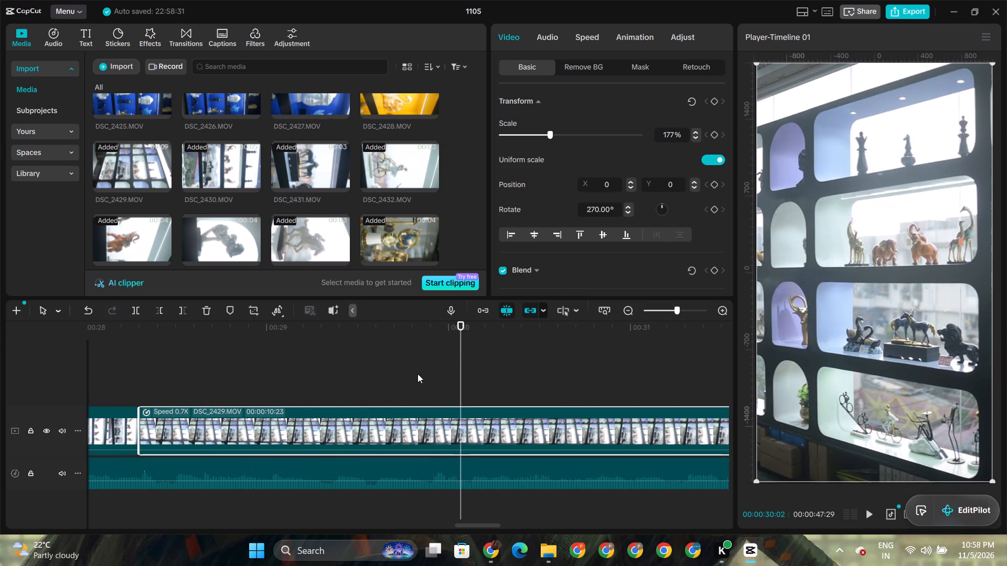
{"action": "left_click", "coordinate": [125, 331]}
{"action": "key", "text": "space"}
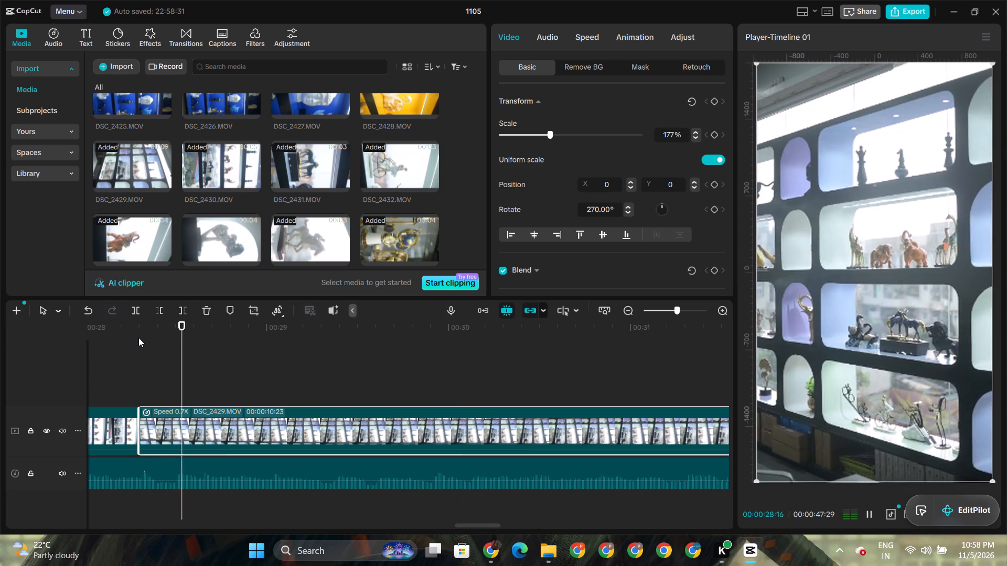
{"action": "key", "text": "space"}
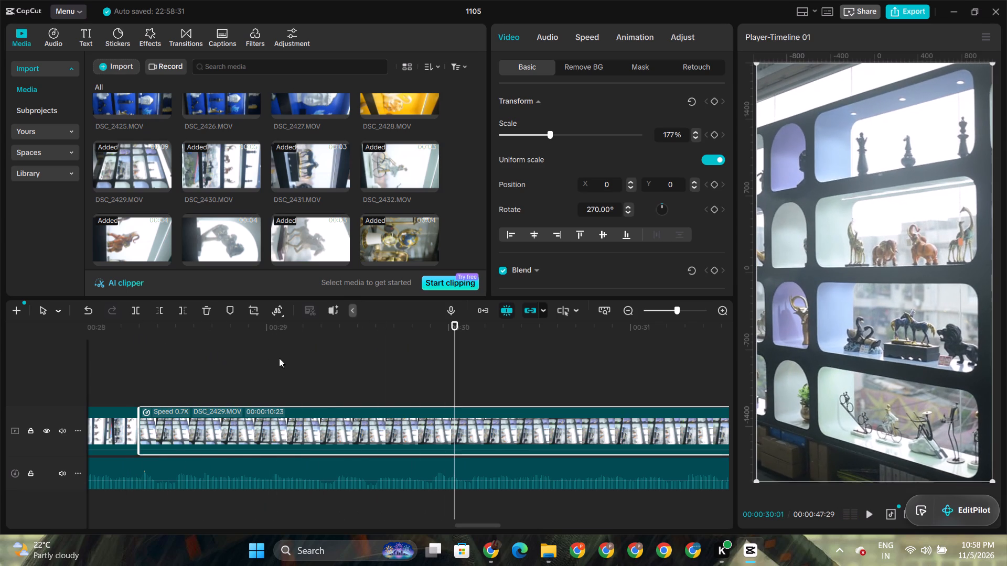
{"action": "left_click", "coordinate": [445, 327]}
{"action": "left_click", "coordinate": [427, 325]}
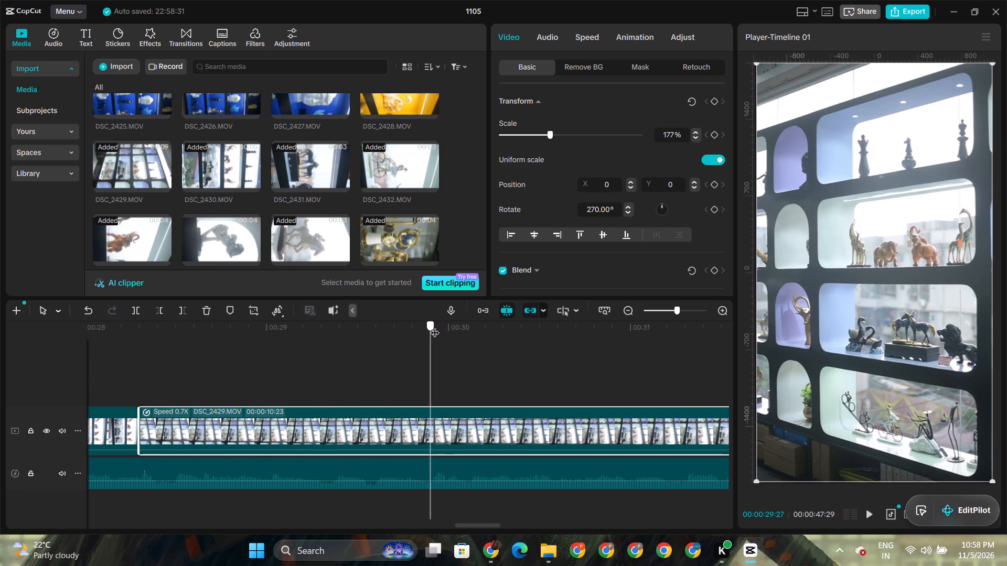
{"action": "left_click_drag", "start_coordinate": [439, 324], "coordinate": [445, 325]}
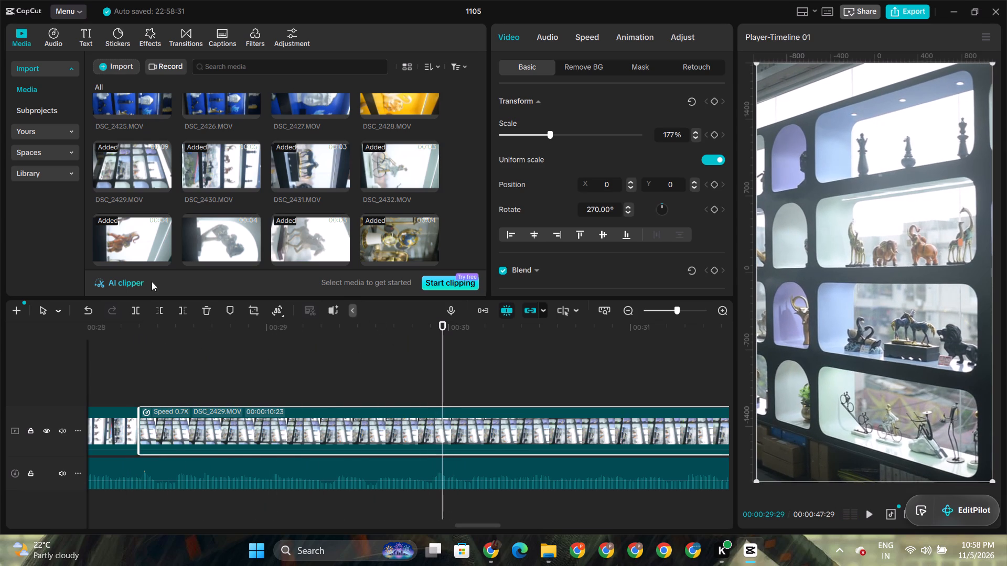
{"action": "left_click", "coordinate": [180, 308]}
Play back the edited sequence from its early clips through the end of DSC_2429.MOV to review the cuts against the music.
{"action": "left_click", "coordinate": [374, 336]}
{"action": "left_click_drag", "start_coordinate": [374, 336], "coordinate": [0, 318]}
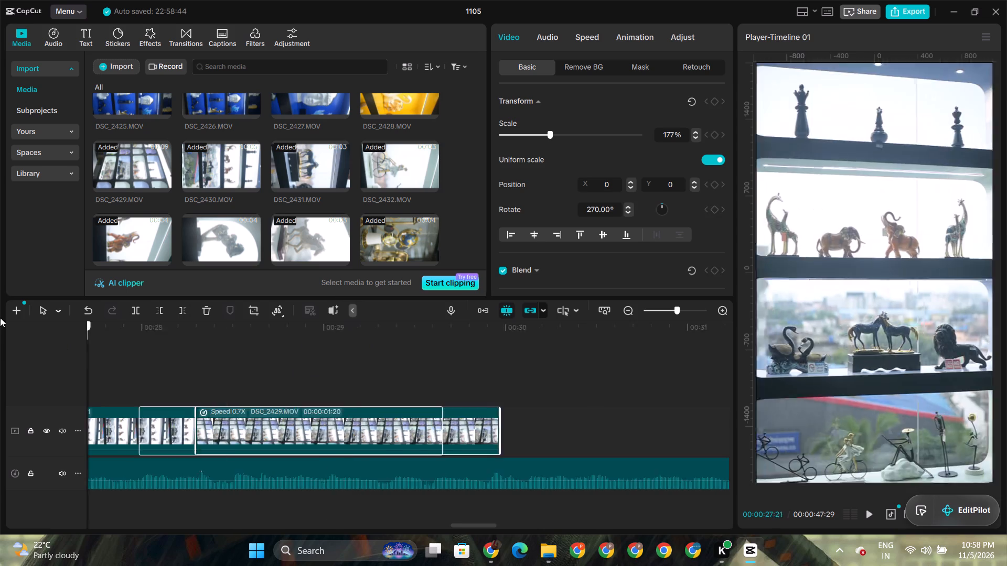
{"action": "left_click_drag", "start_coordinate": [0, 318], "coordinate": [0, 224]}
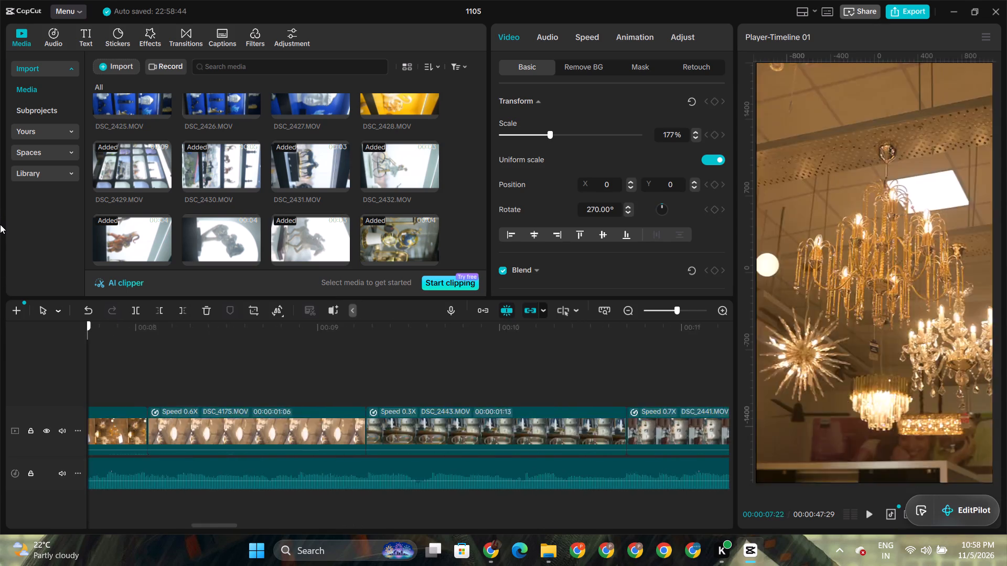
{"action": "left_click_drag", "start_coordinate": [0, 224], "coordinate": [0, 230]}
{"action": "key", "text": "space"}
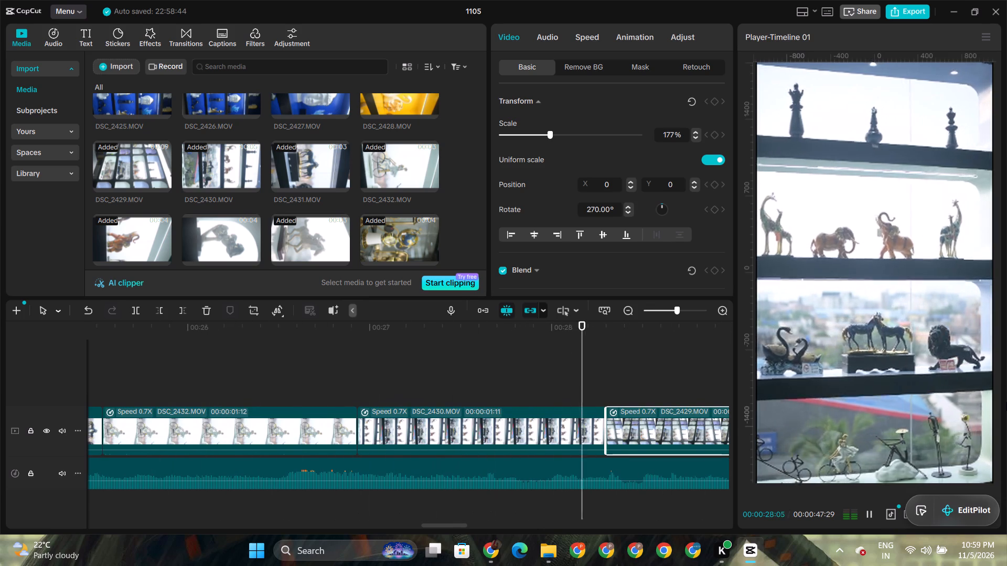
{"action": "key", "text": "space"}
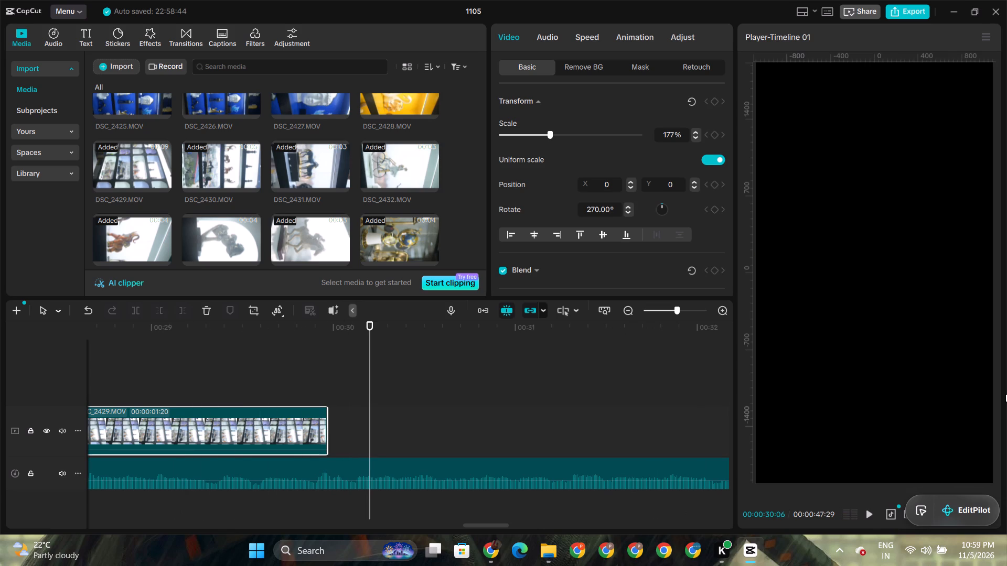
Preview the unused source clips DSC_2438.MOV and DSC_2437.MOV in the media library as candidates for the following shot.
{"action": "scroll", "coordinate": [365, 192], "scroll_direction": "down", "scroll_amount": 3}
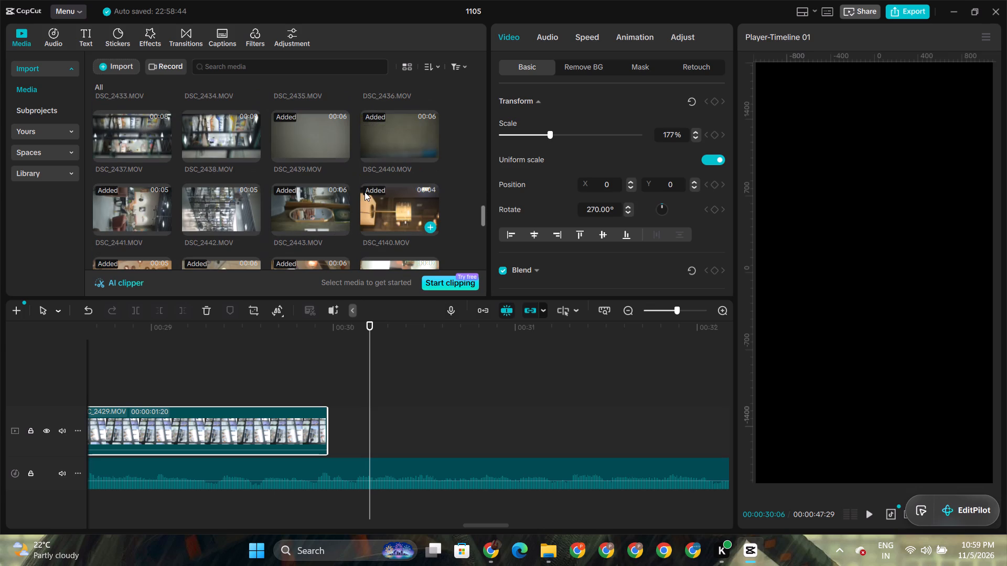
{"action": "left_click", "coordinate": [224, 135]}
{"action": "key", "text": "space"}
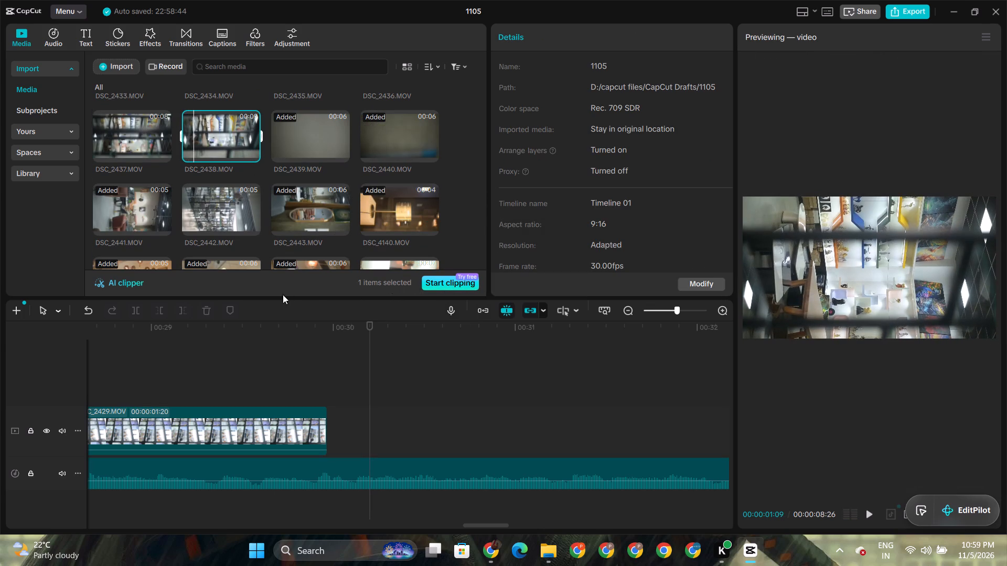
{"action": "left_click", "coordinate": [92, 141]}
{"action": "left_click", "coordinate": [116, 140]}
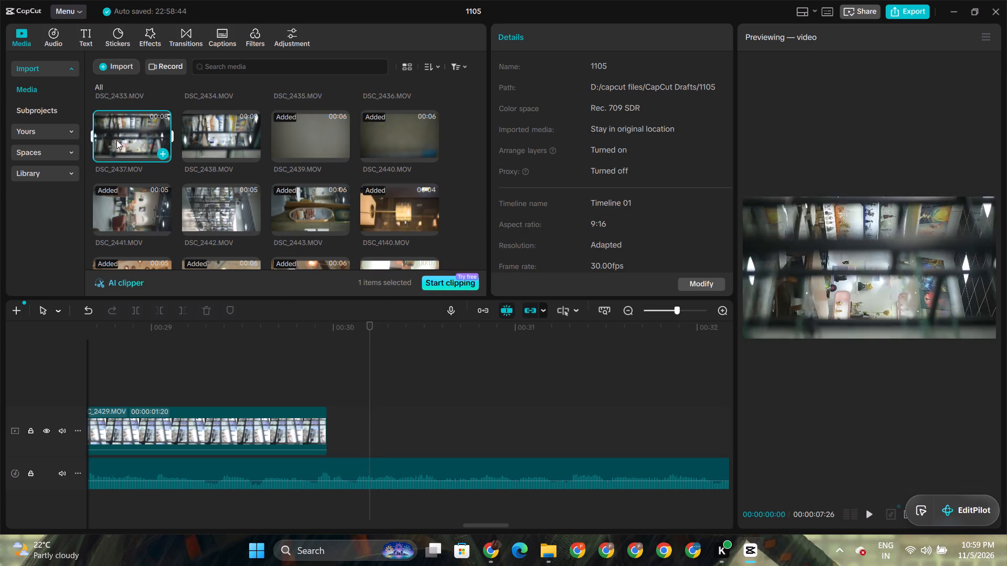
{"action": "key", "text": "space"}
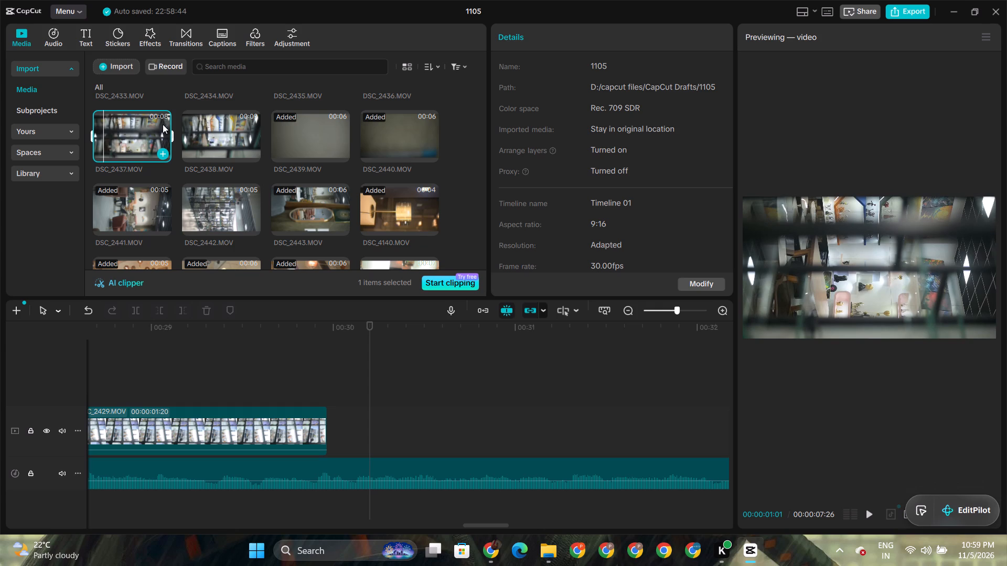
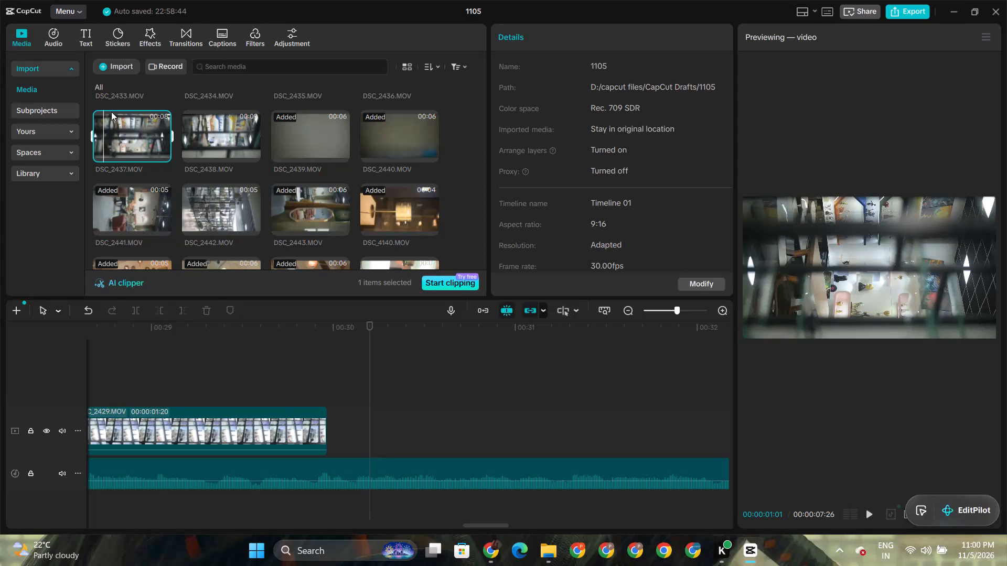
Preview source clips DSC_2437.MOV and DSC_2442.MOV, and add DSC_2437.MOV to the main video track just after DSC_2429.MOV.
{"action": "left_click", "coordinate": [123, 119]}
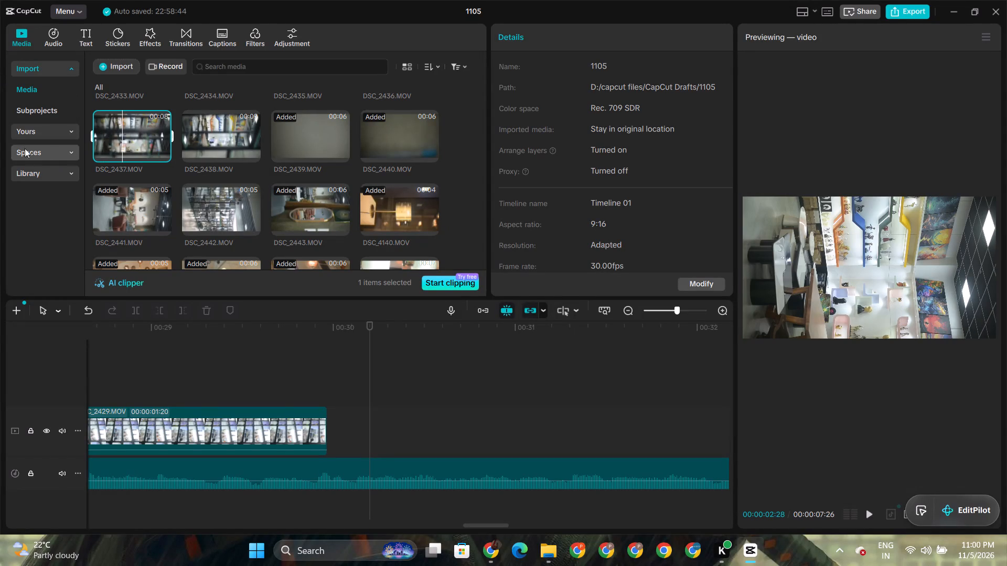
{"action": "key", "text": "space"}
{"action": "key", "text": "space"}
{"action": "left_click", "coordinate": [200, 216]}
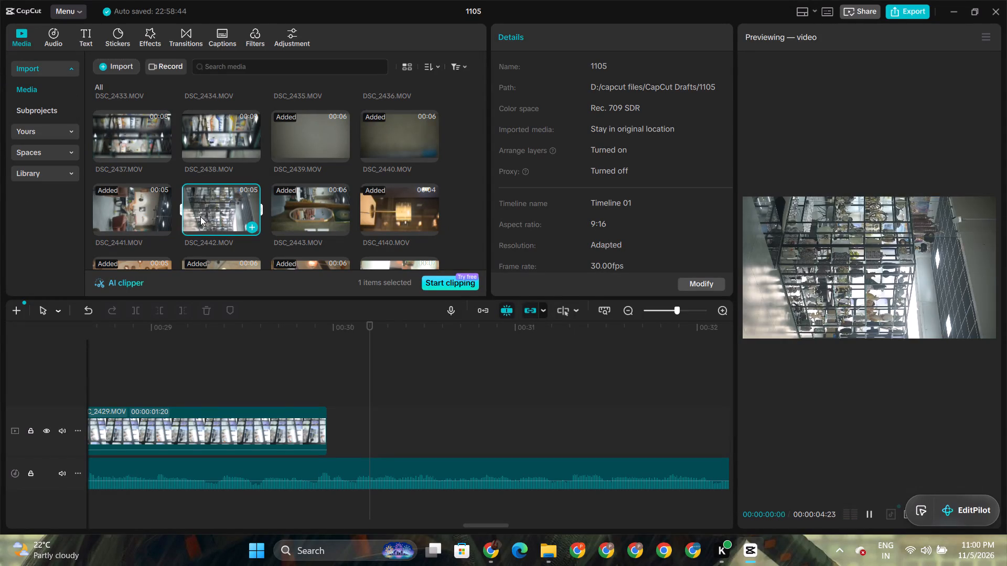
{"action": "left_click", "coordinate": [163, 136]}
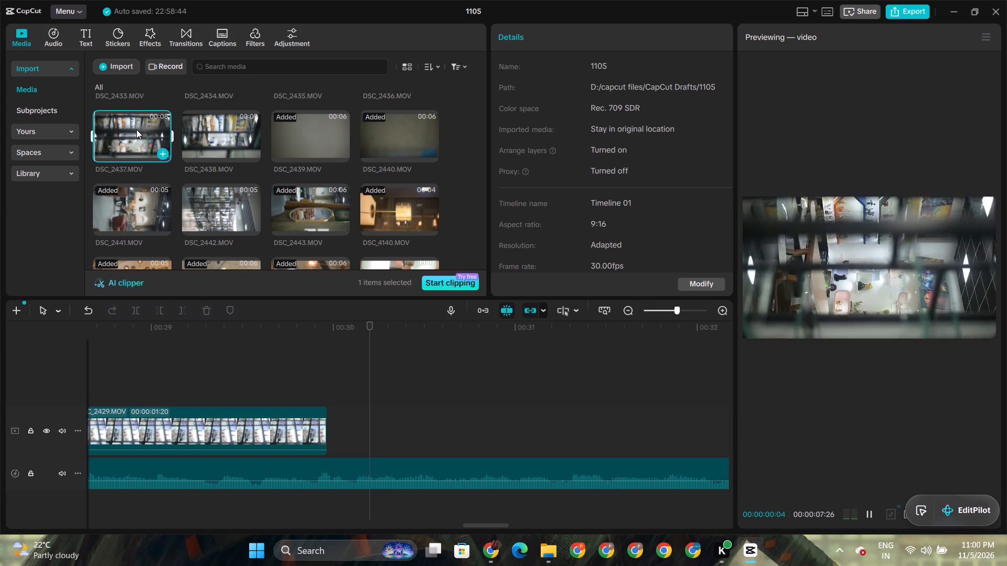
{"action": "key", "text": "space"}
{"action": "left_click_drag", "start_coordinate": [136, 129], "coordinate": [312, 366]}
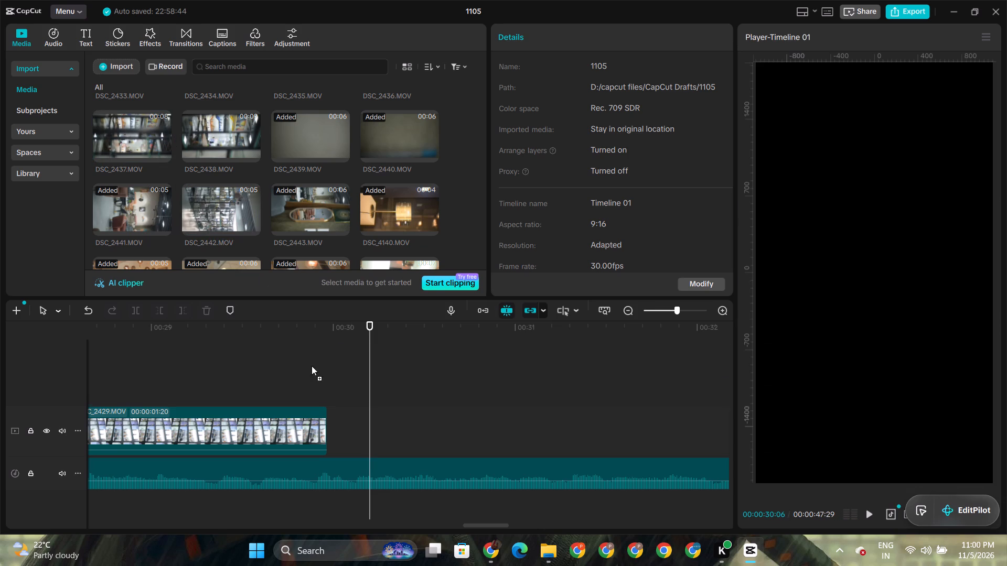
{"action": "left_click_drag", "start_coordinate": [312, 366], "coordinate": [348, 433]}
Play into DSC_2437.MOV on the main video track and trim off its beginning up to 00:00:31:12.
{"action": "left_click", "coordinate": [392, 433]}
{"action": "key", "text": "space"}
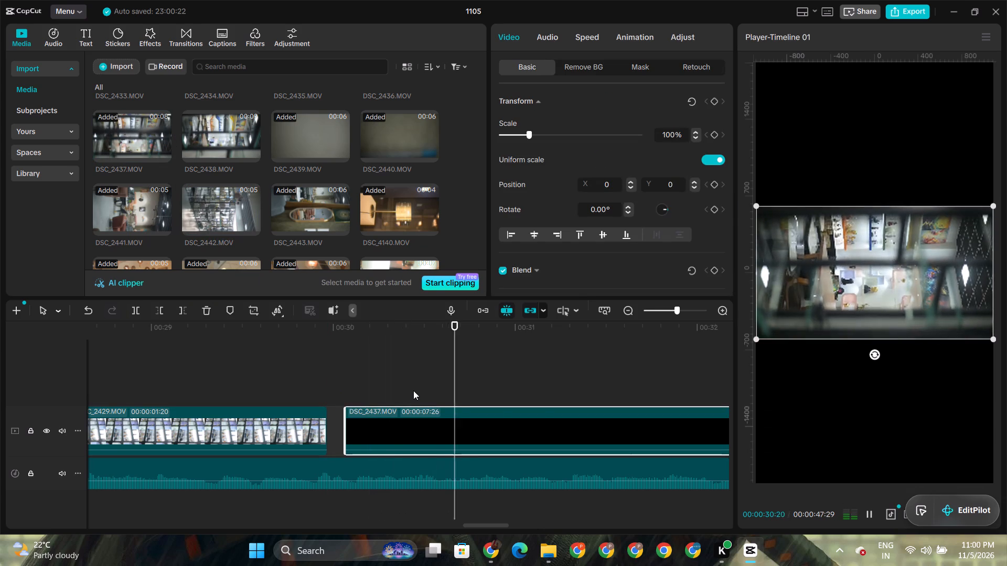
{"action": "key", "text": "space"}
{"action": "left_click", "coordinate": [158, 314]}
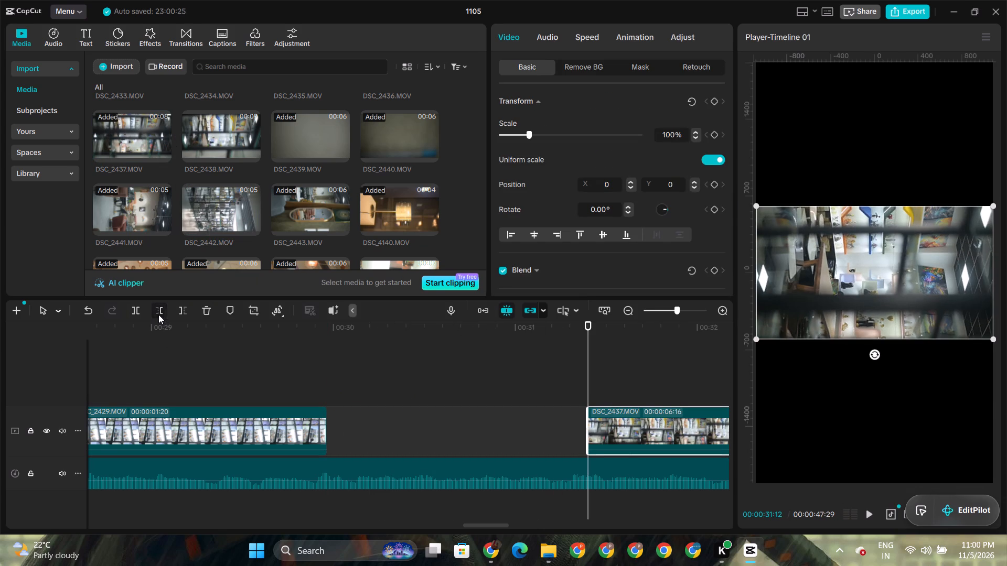
Set DSC_2437.MOV's scale to 177% and its rotation to 270° so it fills the vertical frame.
{"action": "left_click", "coordinate": [678, 138]}
{"action": "key", "text": "BackSpace"}
{"action": "key", "text": "BackSpace"}
{"action": "key", "text": "7"}
{"action": "key", "text": "7"}
{"action": "key", "text": "Return"}
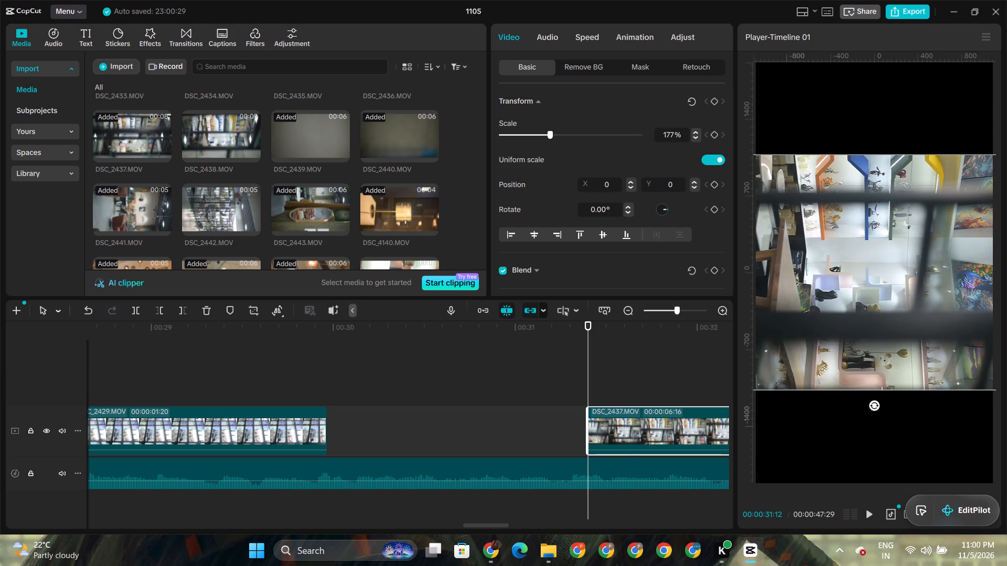
{"action": "left_click_drag", "start_coordinate": [605, 209], "coordinate": [526, 214]}
{"action": "key", "text": "2"}
{"action": "type", "text": "70"}
{"action": "key", "text": "Return"}
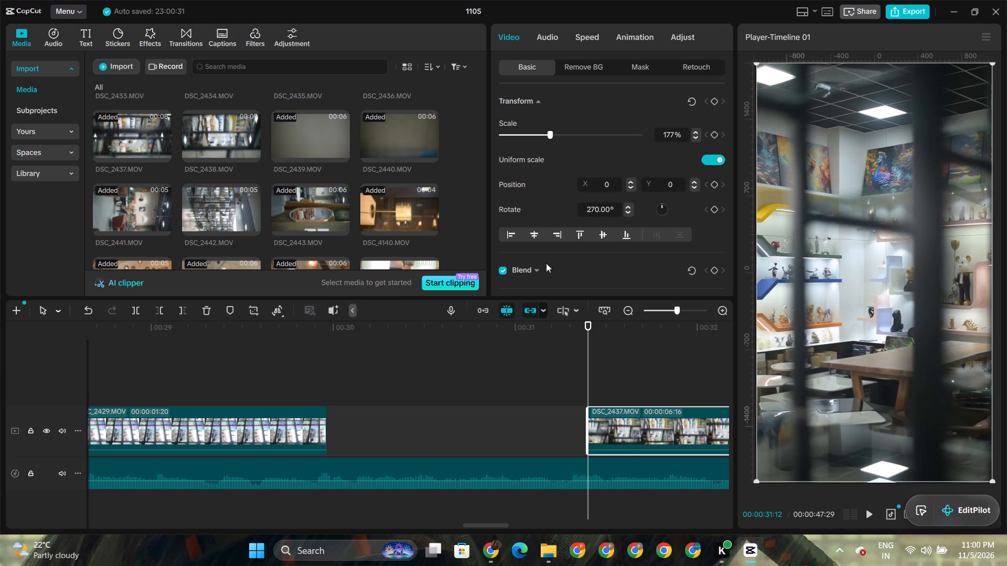
Play a portion of DSC_2437.MOV and slow the clip to 0.60x speed.
{"action": "key", "text": "space"}
{"action": "key", "text": "space"}
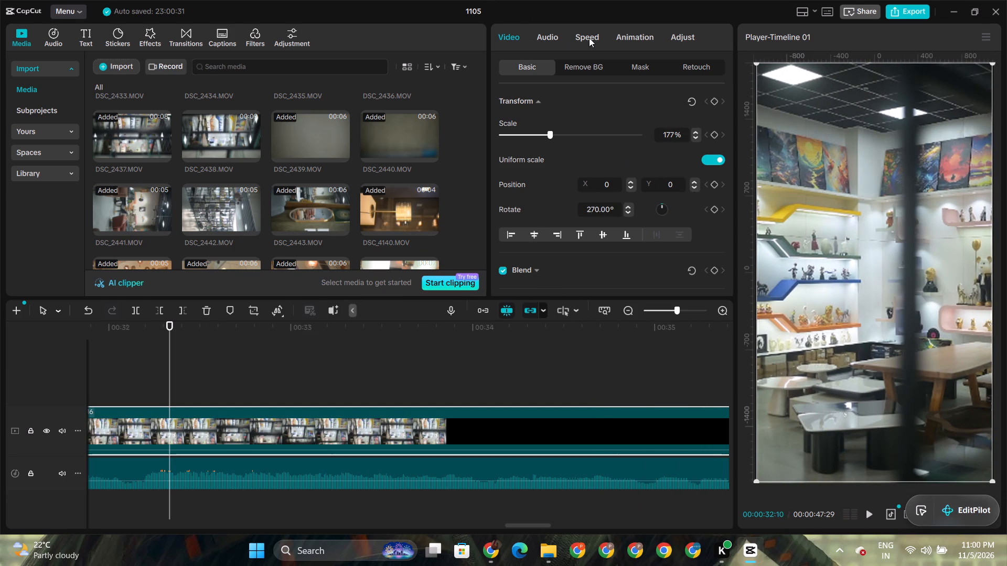
{"action": "left_click", "coordinate": [574, 40]}
{"action": "triple_click", "coordinate": [715, 125]}
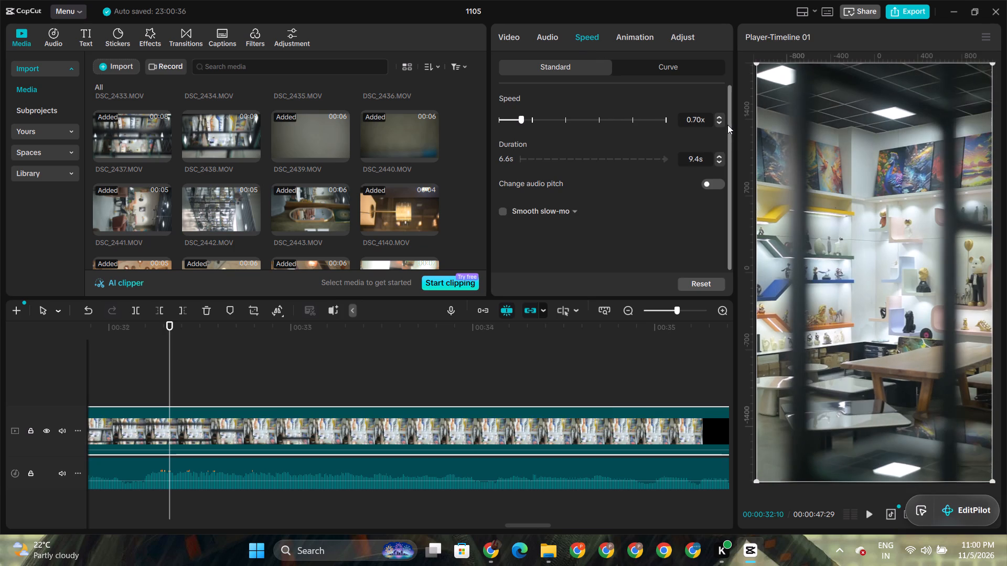
{"action": "left_click", "coordinate": [719, 124]}
Play back the cut from DSC_2429.MOV and move DSC_2437.MOV against its end on the main video track.
{"action": "left_click", "coordinate": [133, 329]}
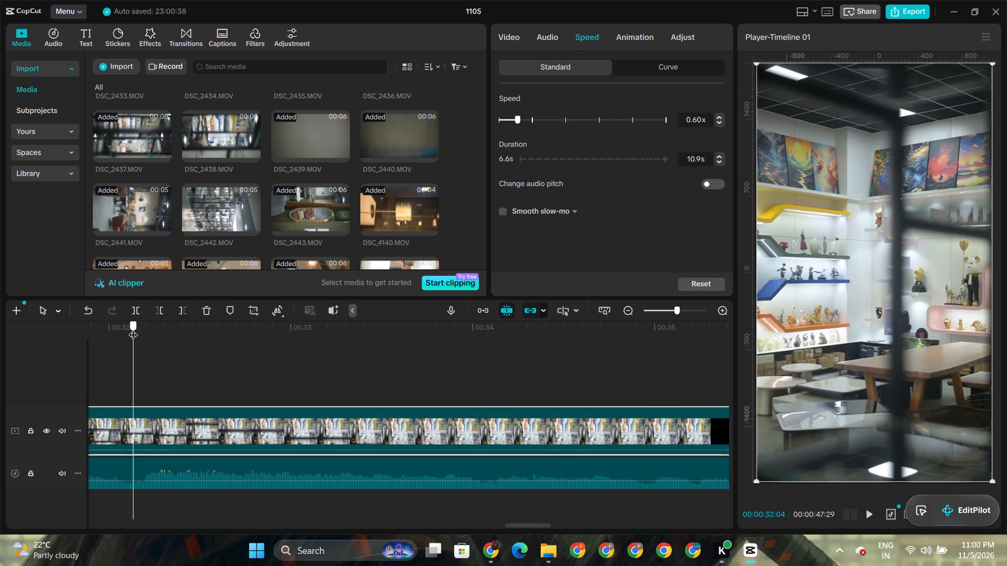
{"action": "left_click_drag", "start_coordinate": [132, 328], "coordinate": [0, 317]}
{"action": "key", "text": "space"}
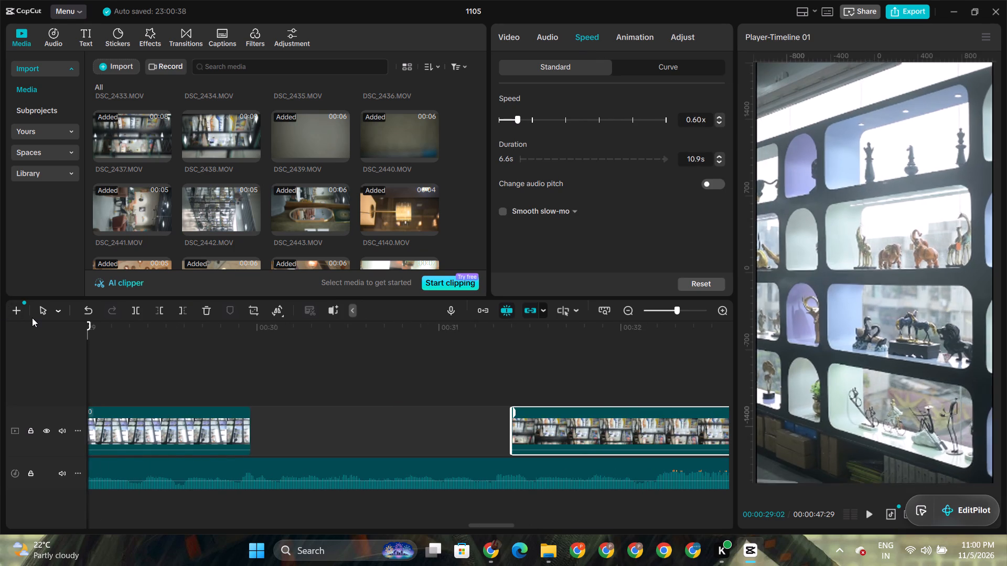
{"action": "key", "text": "space"}
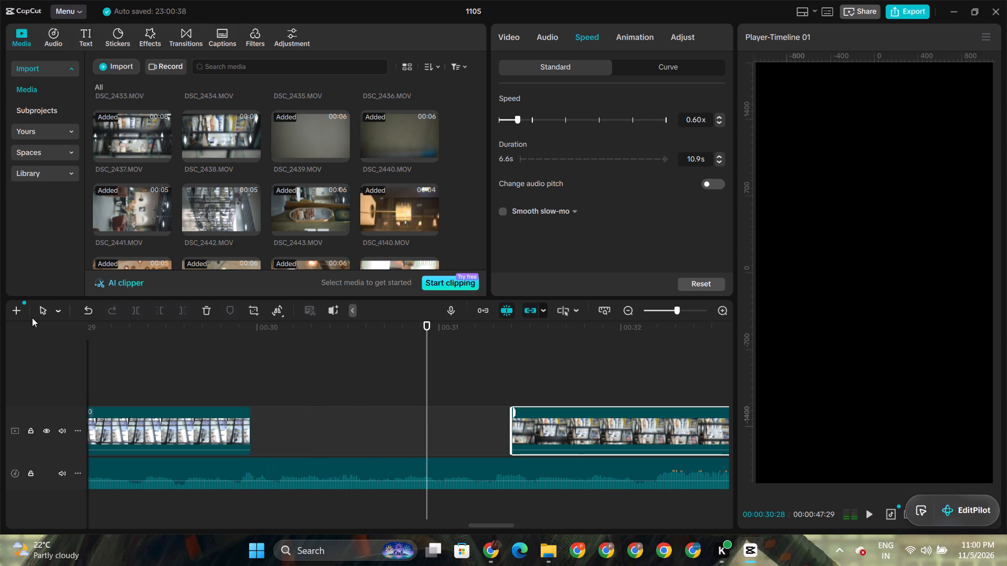
{"action": "key", "text": "space"}
{"action": "key", "text": "space"}
{"action": "left_click_drag", "start_coordinate": [556, 434], "coordinate": [419, 439]}
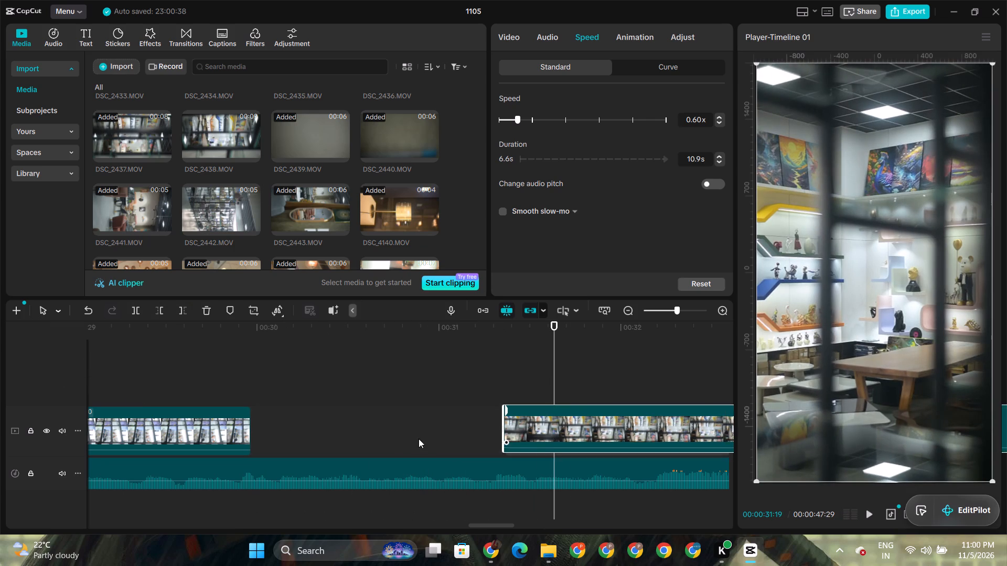
{"action": "left_click_drag", "start_coordinate": [419, 439], "coordinate": [298, 439]}
Play through DSC_2437.MOV and trim off its end after 00:00:32:06, where the music changes.
{"action": "left_click", "coordinate": [214, 352]}
{"action": "key", "text": "space"}
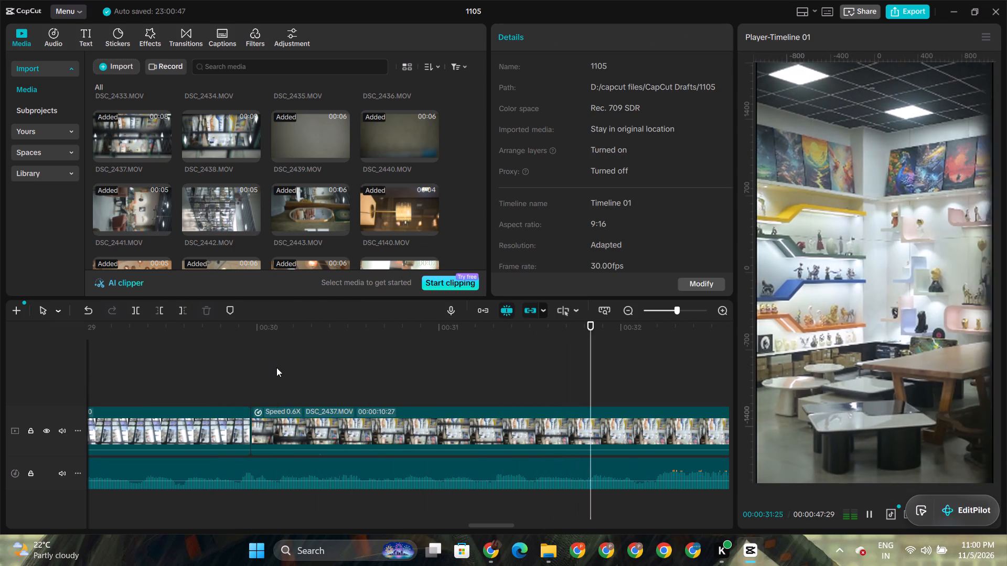
{"action": "key", "text": "space"}
{"action": "left_click", "coordinate": [676, 337]}
{"action": "left_click_drag", "start_coordinate": [676, 337], "coordinate": [655, 346]}
{"action": "left_click", "coordinate": [183, 314]}
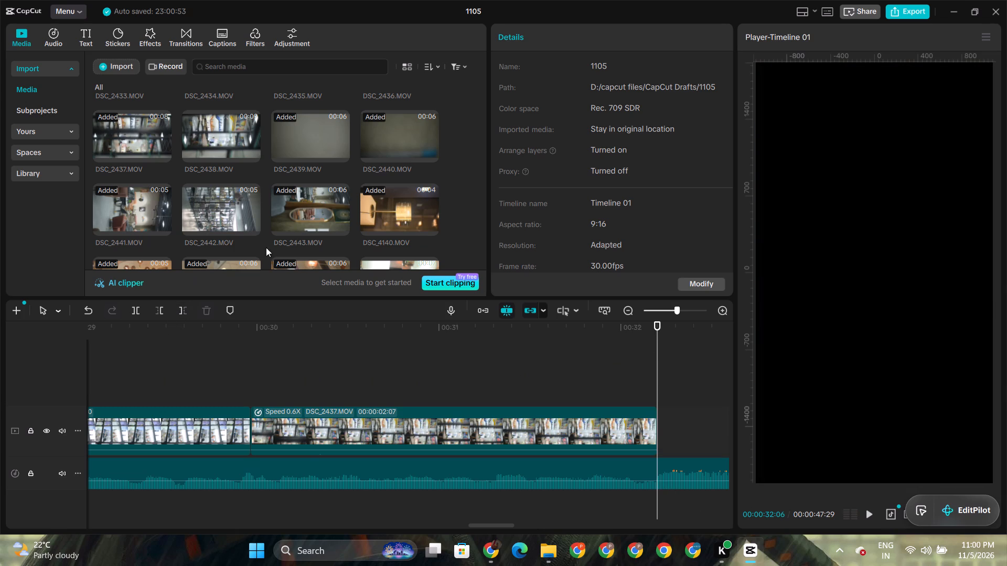
Preview source clips including DSC_2442.MOV, DSC_2425.MOV and DSC_2426.MOV, and add DSC_2426.MOV directly after DSC_2437.MOV on the main video track.
{"action": "left_click", "coordinate": [216, 190]}
{"action": "left_click", "coordinate": [233, 124]}
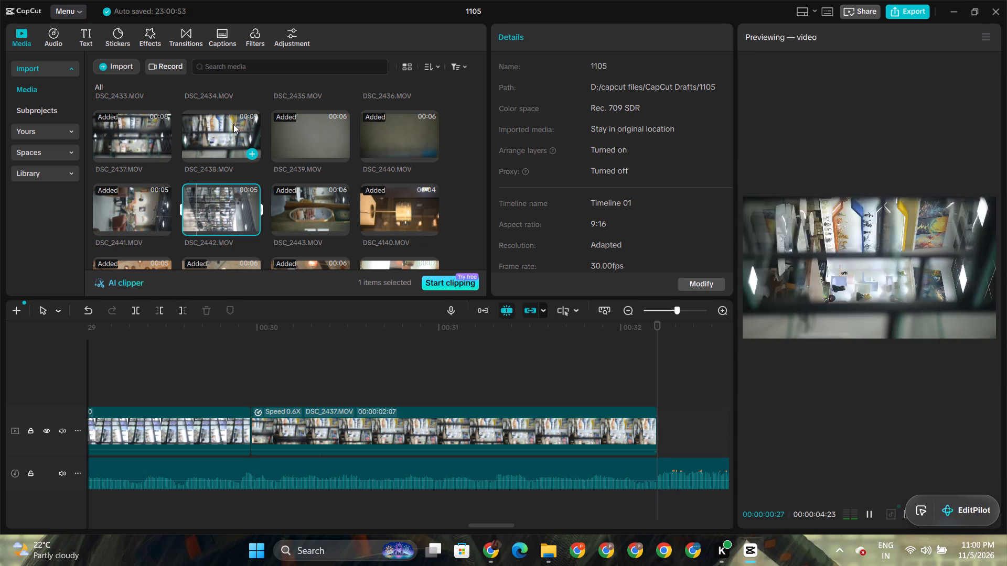
{"action": "scroll", "coordinate": [254, 158], "scroll_direction": "up", "scroll_amount": 4}
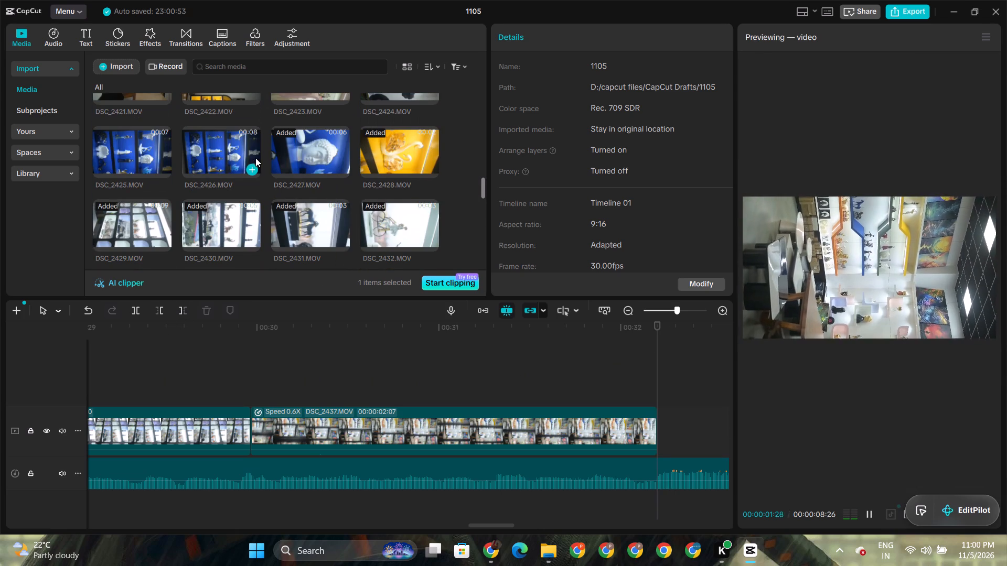
{"action": "left_click", "coordinate": [233, 149]}
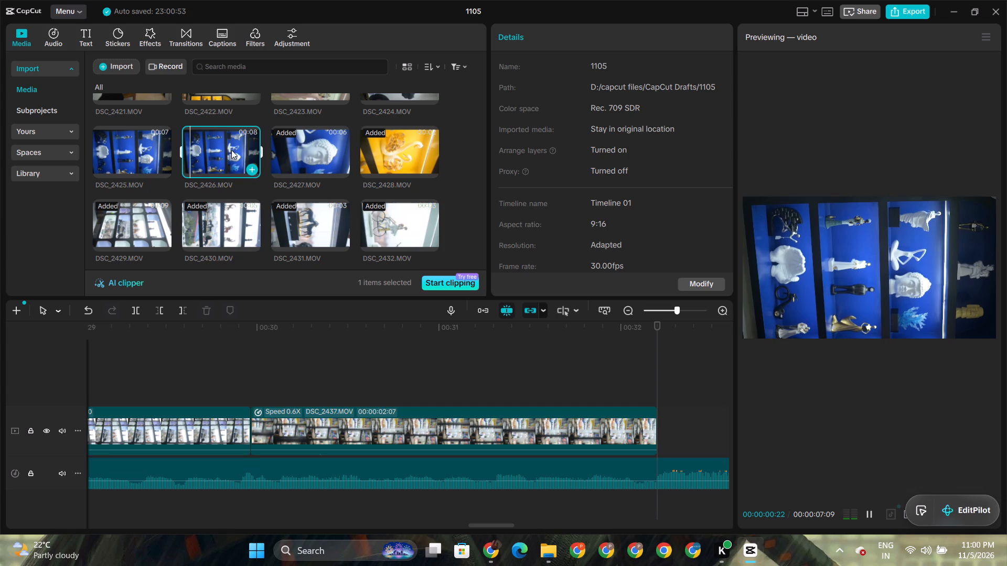
{"action": "left_click", "coordinate": [109, 152]}
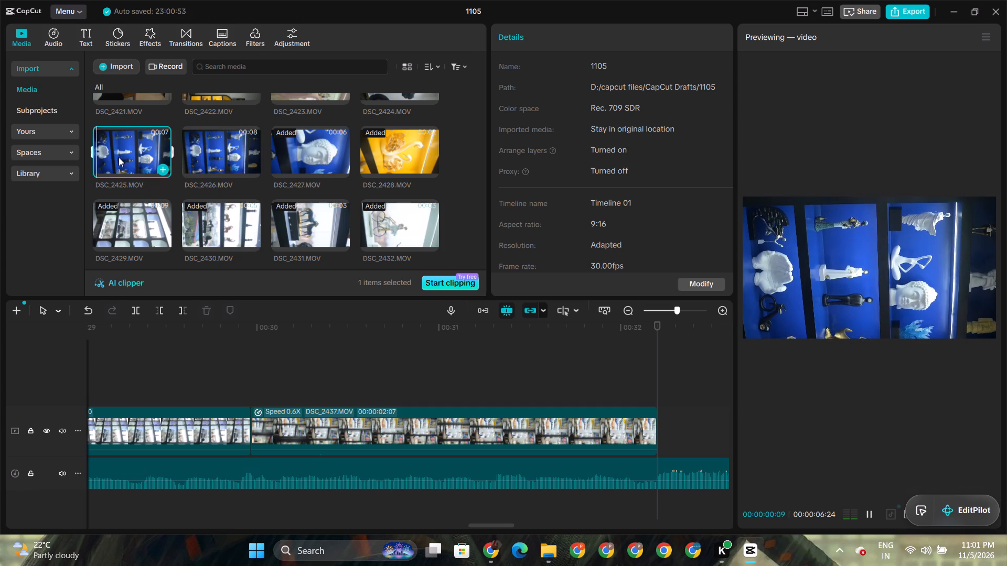
{"action": "left_click", "coordinate": [198, 156]}
{"action": "left_click_drag", "start_coordinate": [209, 153], "coordinate": [663, 427]}
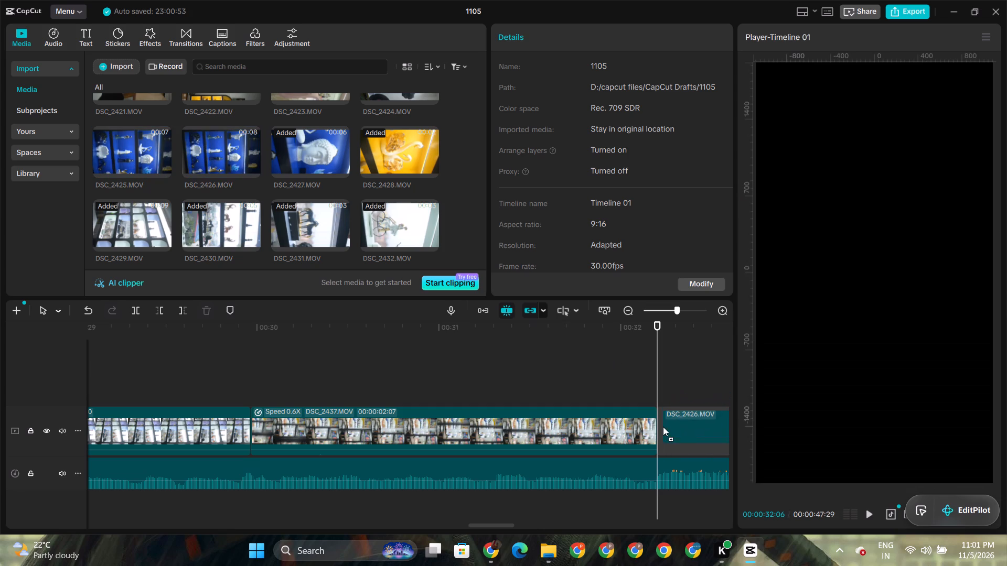
{"action": "left_click_drag", "start_coordinate": [663, 427], "coordinate": [661, 429]}
Set DSC_2426.MOV's scale to 177% and its rotation to 270° so it fills the vertical frame.
{"action": "left_click", "coordinate": [683, 422]}
{"action": "left_click", "coordinate": [673, 139]}
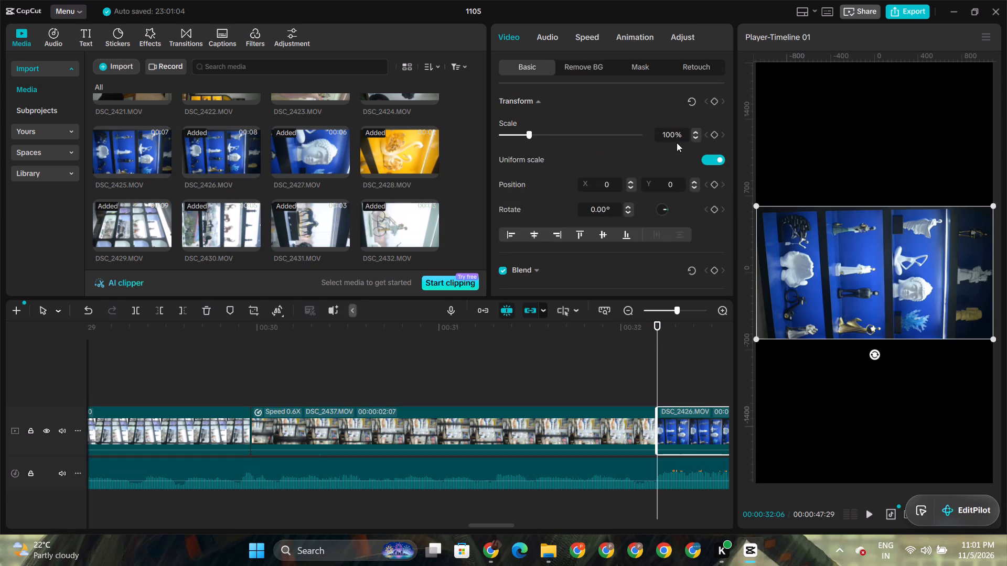
{"action": "key", "text": "BackSpace"}
{"action": "key", "text": "BackSpace"}
{"action": "key", "text": "7"}
{"action": "key", "text": "7"}
{"action": "key", "text": "Return"}
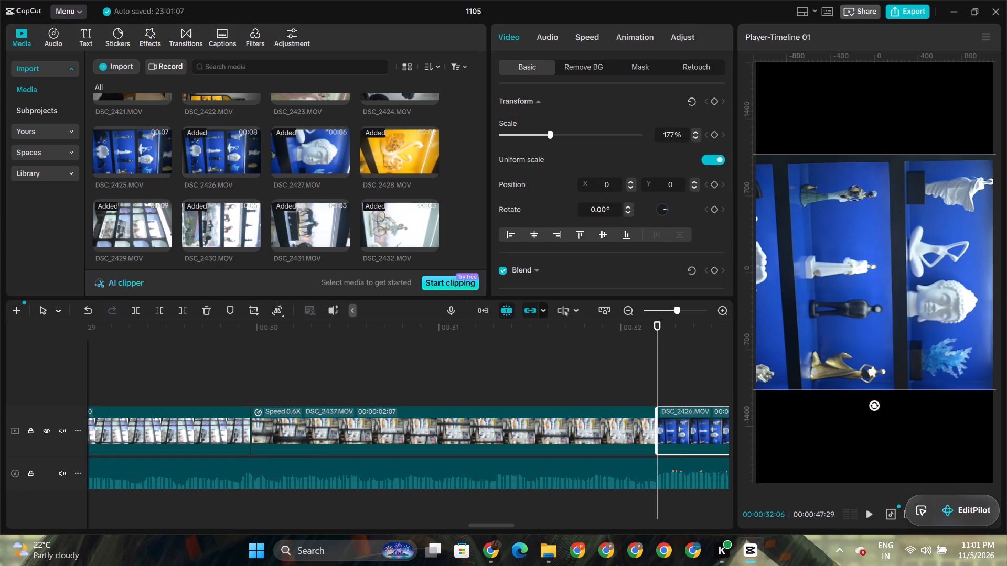
{"action": "left_click_drag", "start_coordinate": [610, 210], "coordinate": [531, 227]}
{"action": "key", "text": "2"}
{"action": "key", "text": "7"}
{"action": "key", "text": "0"}
{"action": "key", "text": "Return"}
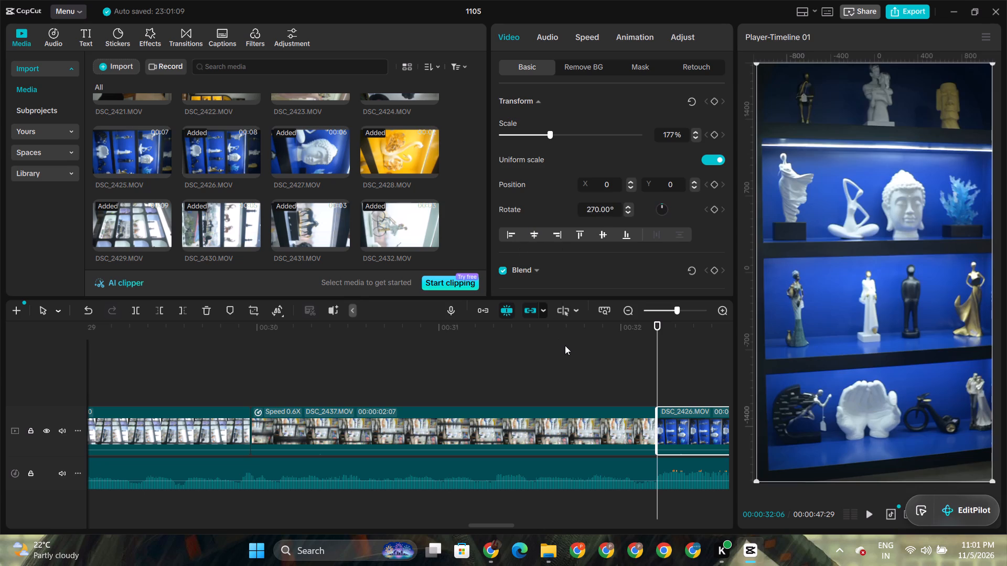
Play through DSC_2426.MOV on the main video track and trim off its end after 00:00:33:20.
{"action": "key", "text": "space"}
{"action": "key", "text": "space"}
{"action": "key", "text": "space"}
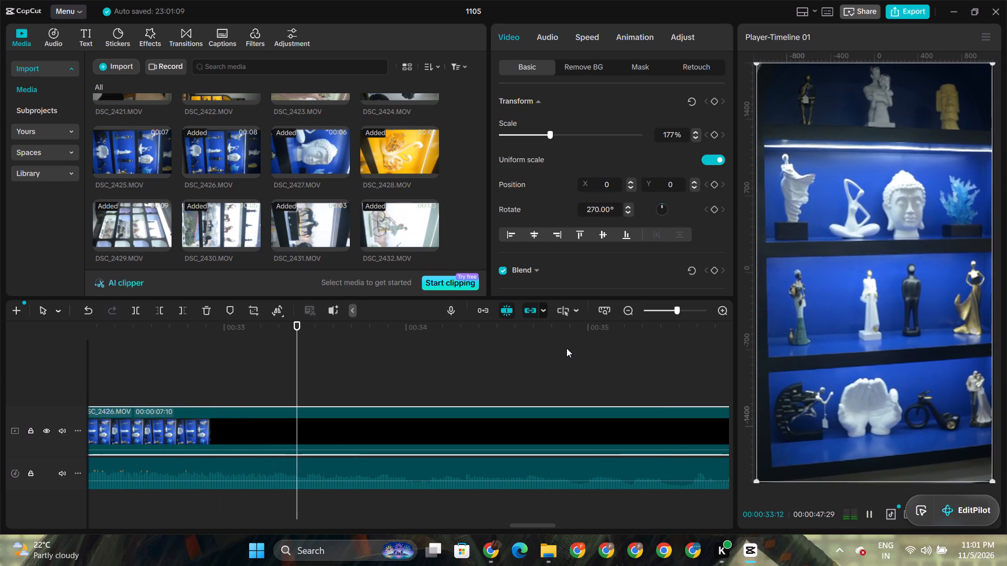
{"action": "key", "text": "space"}
{"action": "left_click", "coordinate": [186, 307]}
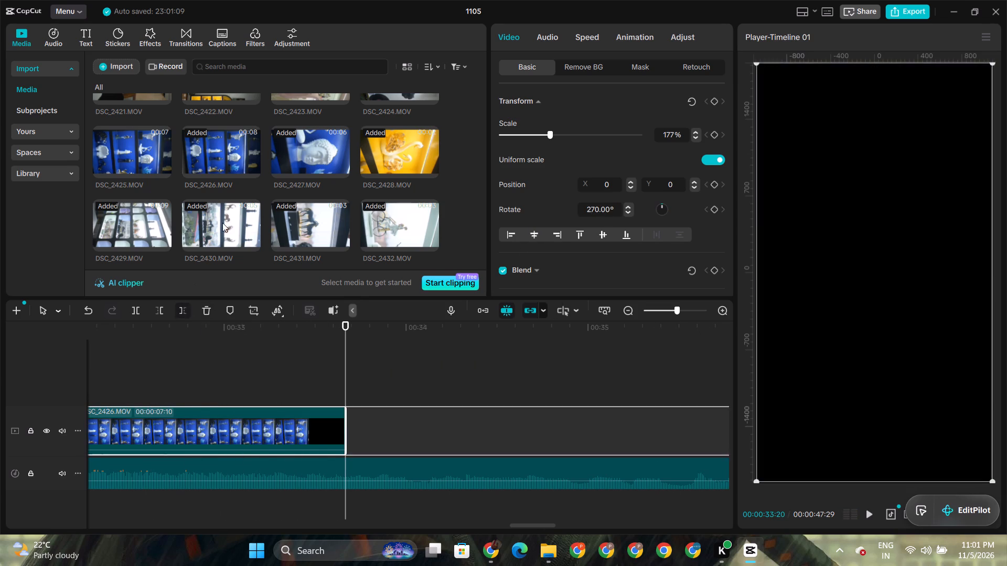
Preview source clips DSC_2414.MOV and DSC_2415.MOV, and add DSC_2414.MOV to the main video track just after DSC_2426.MOV.
{"action": "scroll", "coordinate": [245, 187], "scroll_direction": "up", "scroll_amount": 4}
{"action": "left_click", "coordinate": [226, 178]}
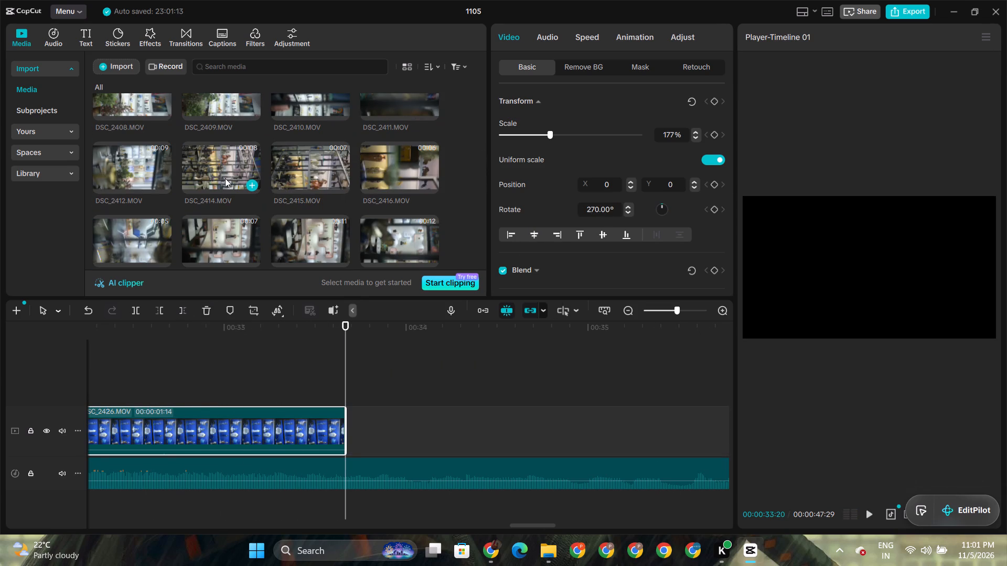
{"action": "left_click", "coordinate": [322, 171]}
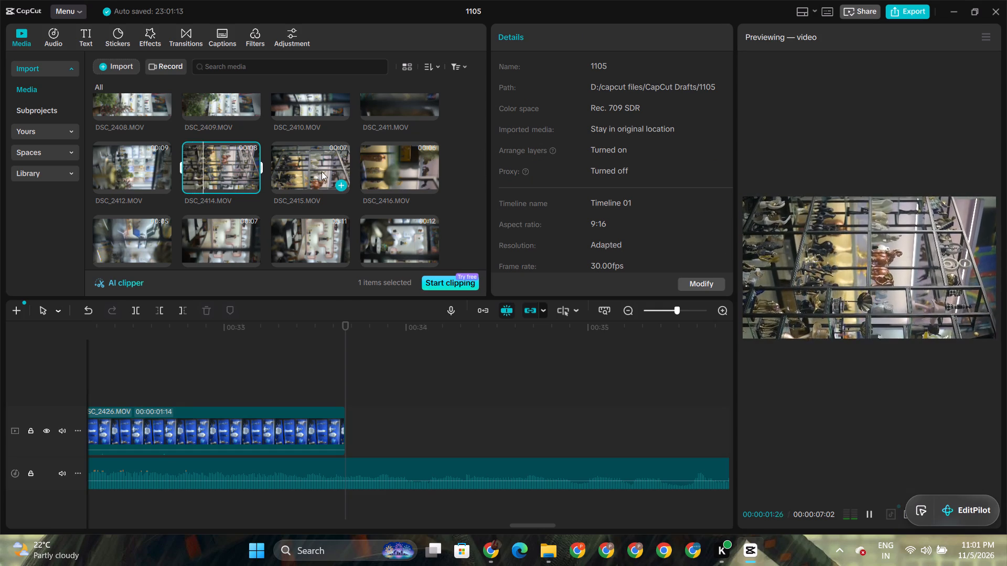
{"action": "left_click", "coordinate": [200, 172]}
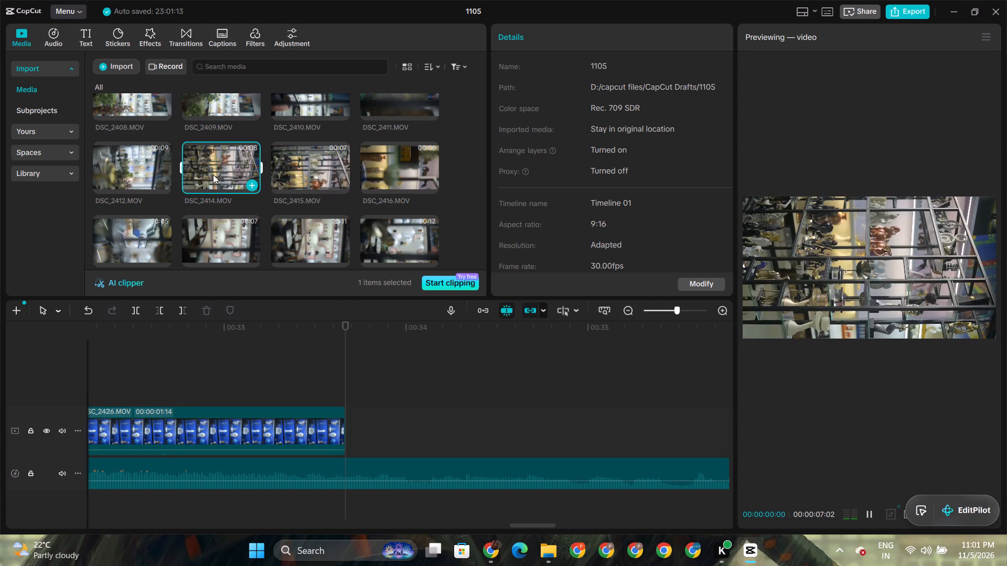
{"action": "left_click_drag", "start_coordinate": [227, 170], "coordinate": [351, 420]}
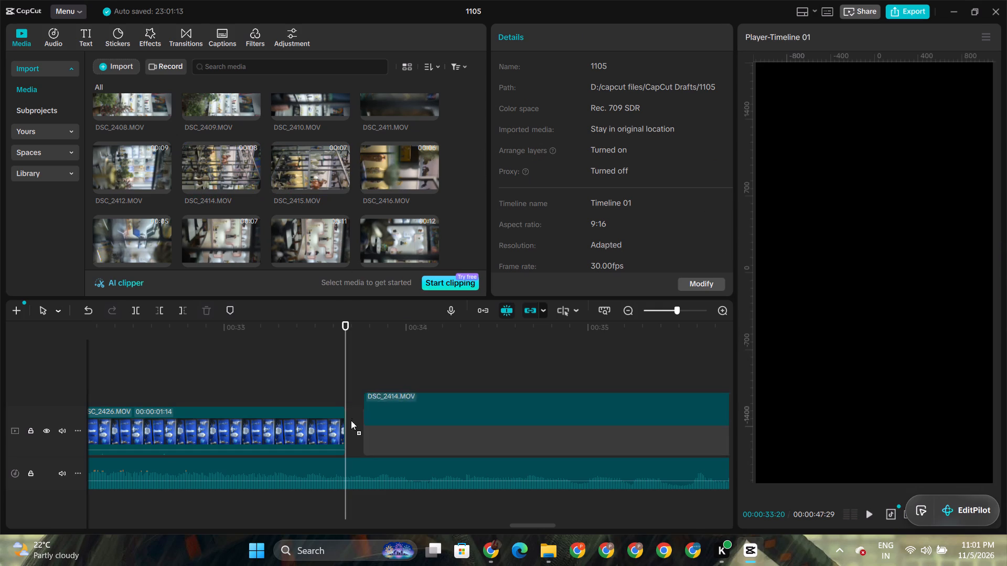
{"action": "left_click_drag", "start_coordinate": [351, 420], "coordinate": [349, 429]}
Set DSC_2414.MOV's scale to 177% and its rotation to 270° to match the vertical frame.
{"action": "left_click", "coordinate": [415, 431]}
{"action": "left_click", "coordinate": [678, 136]}
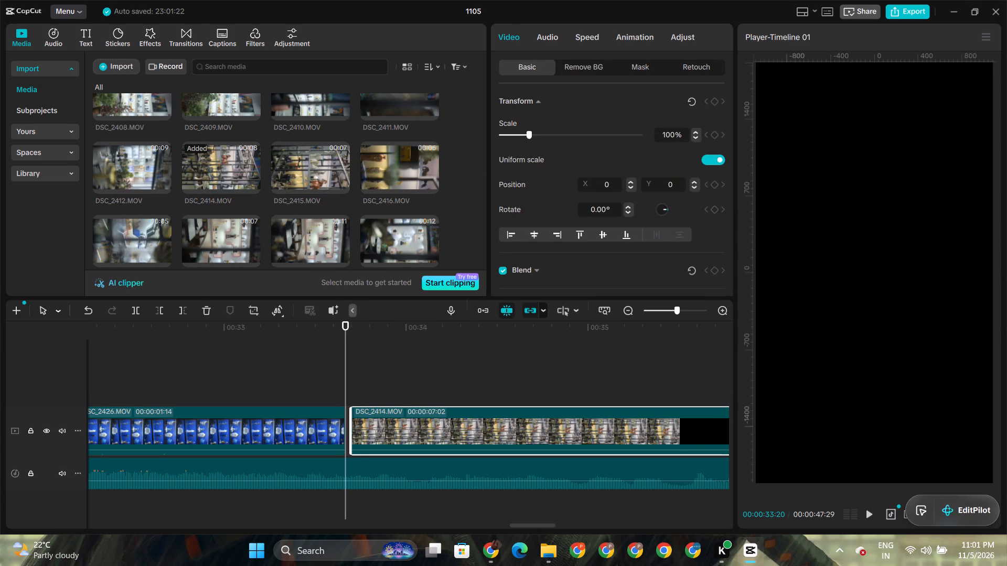
{"action": "key", "text": "BackSpace"}
{"action": "key", "text": "BackSpace"}
{"action": "key", "text": "7"}
{"action": "key", "text": "7"}
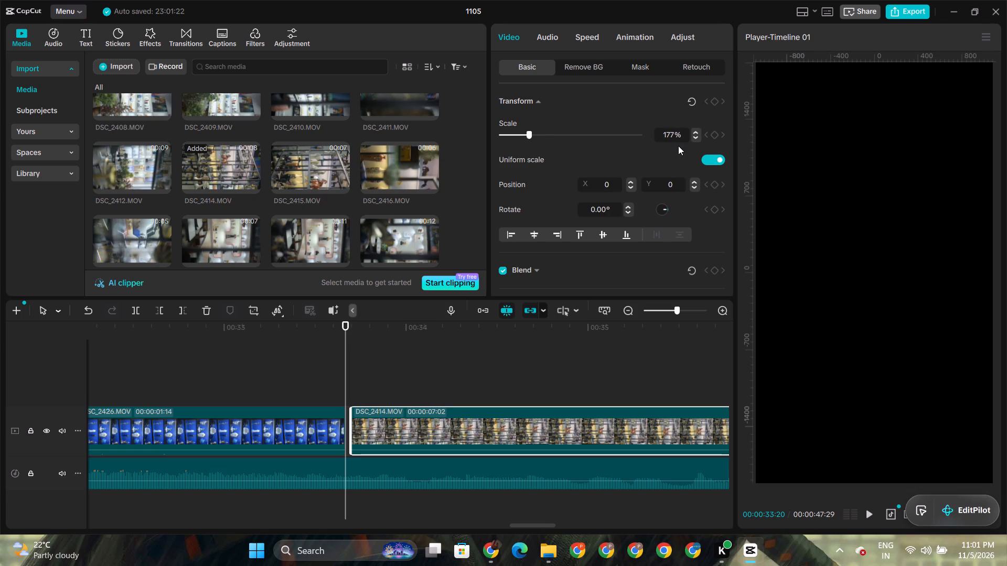
{"action": "key", "text": "Return"}
{"action": "left_click_drag", "start_coordinate": [605, 205], "coordinate": [482, 238]}
{"action": "key", "text": "2"}
{"action": "key", "text": "7"}
{"action": "key", "text": "0"}
{"action": "key", "text": "Return"}
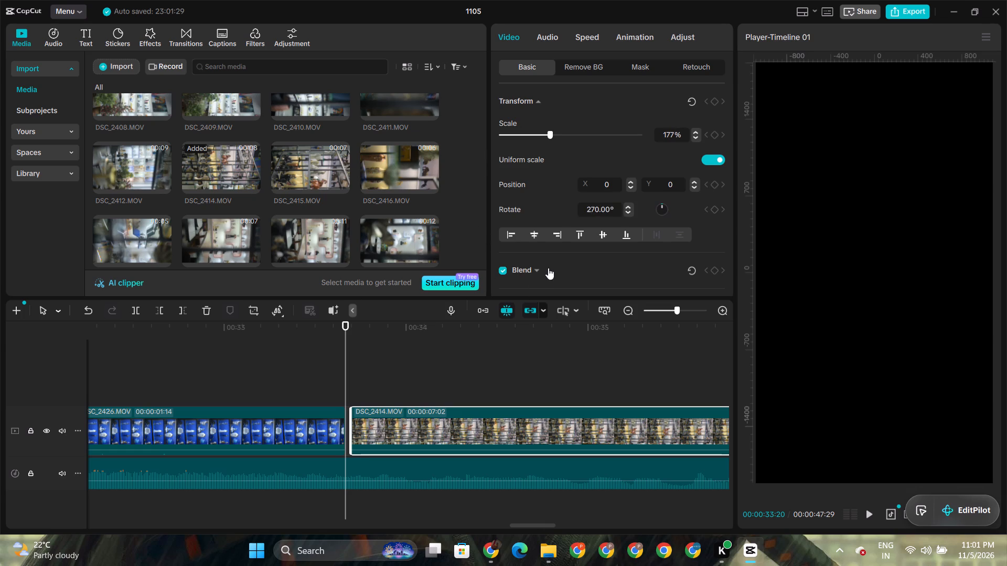
Play DSC_2414.MOV, trim off its beginning before 00:00:34:13, and move it flush against the end of DSC_2426.MOV.
{"action": "key", "text": "space"}
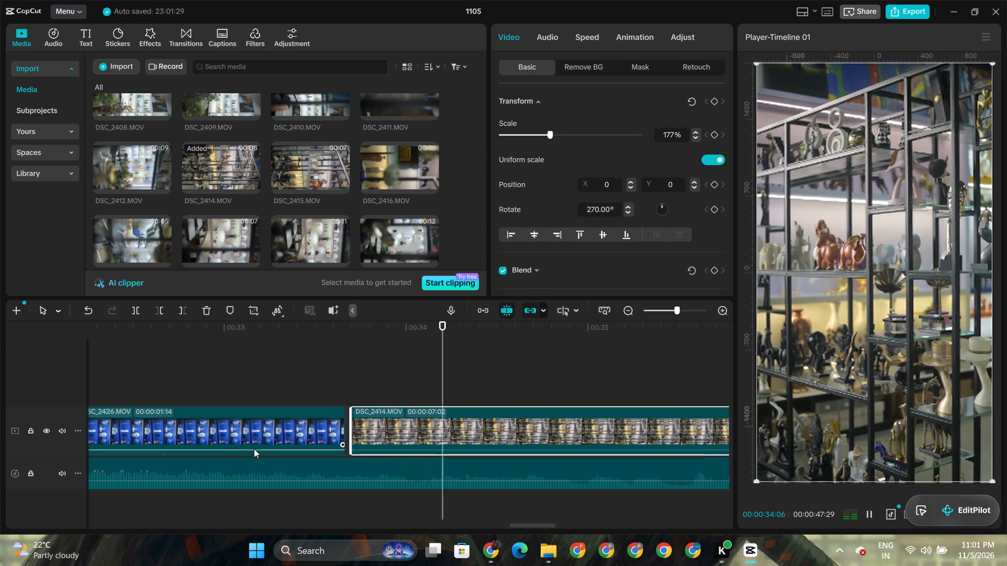
{"action": "key", "text": "space"}
{"action": "left_click", "coordinate": [162, 309]}
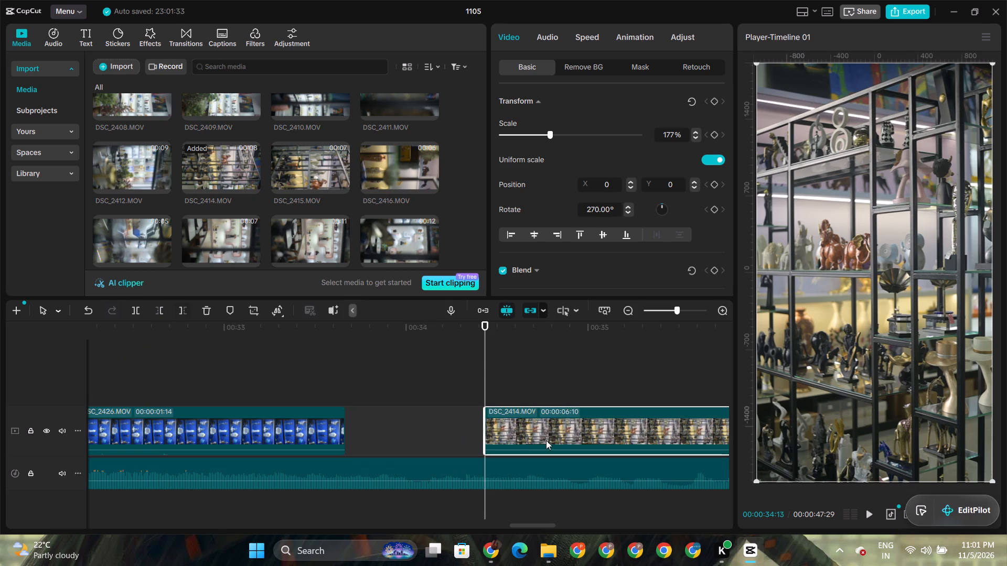
{"action": "left_click_drag", "start_coordinate": [554, 431], "coordinate": [417, 433]}
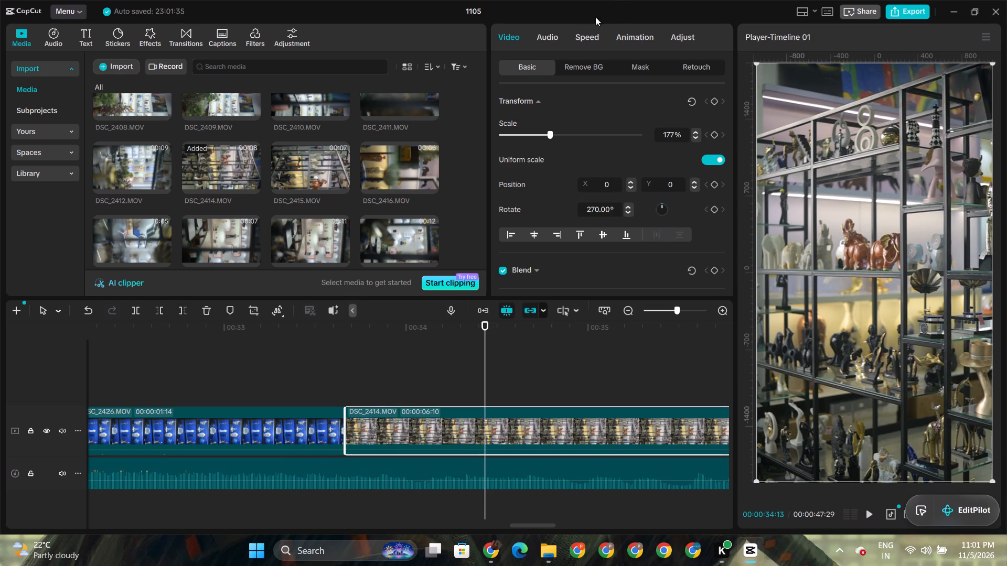
Slow DSC_2414.MOV down to a speed of 0.70x.
{"action": "left_click", "coordinate": [587, 39]}
{"action": "triple_click", "coordinate": [719, 120]}
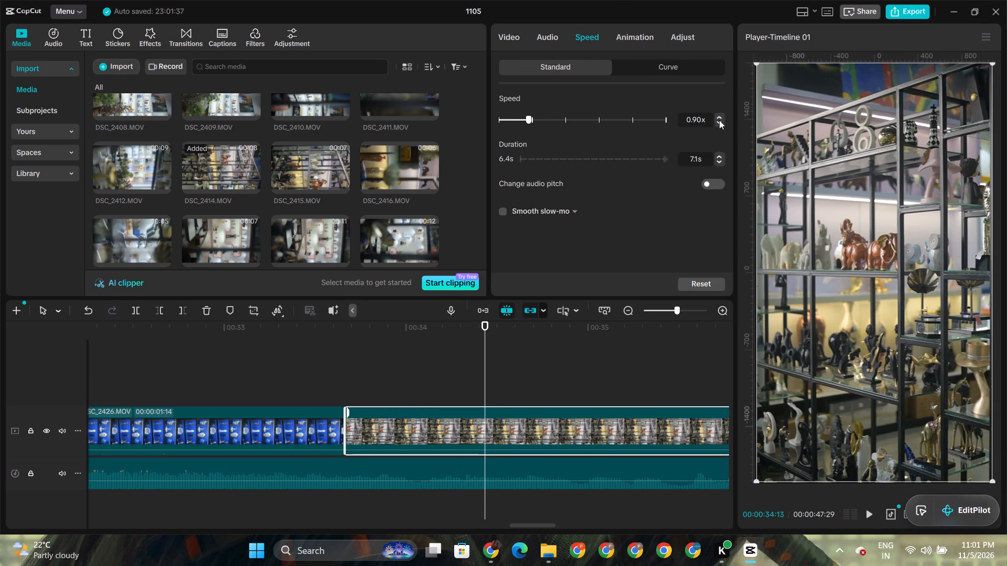
Play through the slowed DSC_2414.MOV and trim off its end after 00:00:35:19.
{"action": "left_click", "coordinate": [308, 340]}
{"action": "key", "text": "space"}
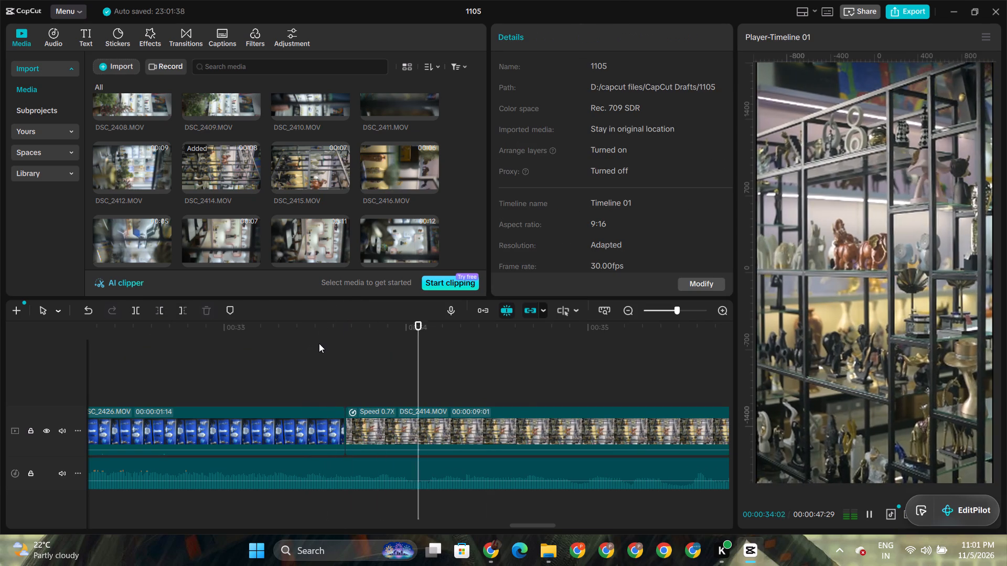
{"action": "key", "text": "space"}
{"action": "key", "text": "space"}
{"action": "key", "text": "space"}
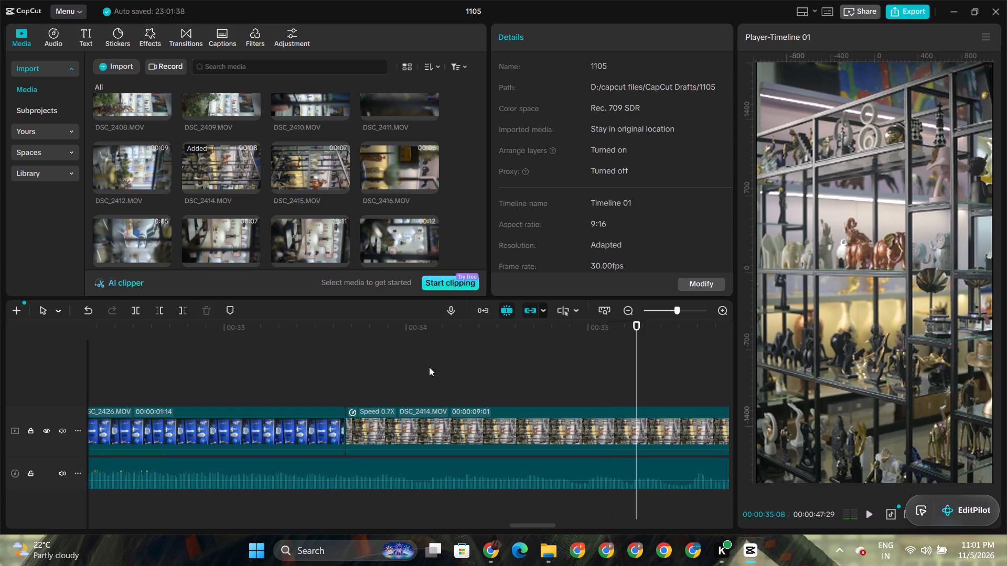
{"action": "key", "text": "space"}
{"action": "key", "text": "space"}
{"action": "left_click", "coordinate": [169, 309]}
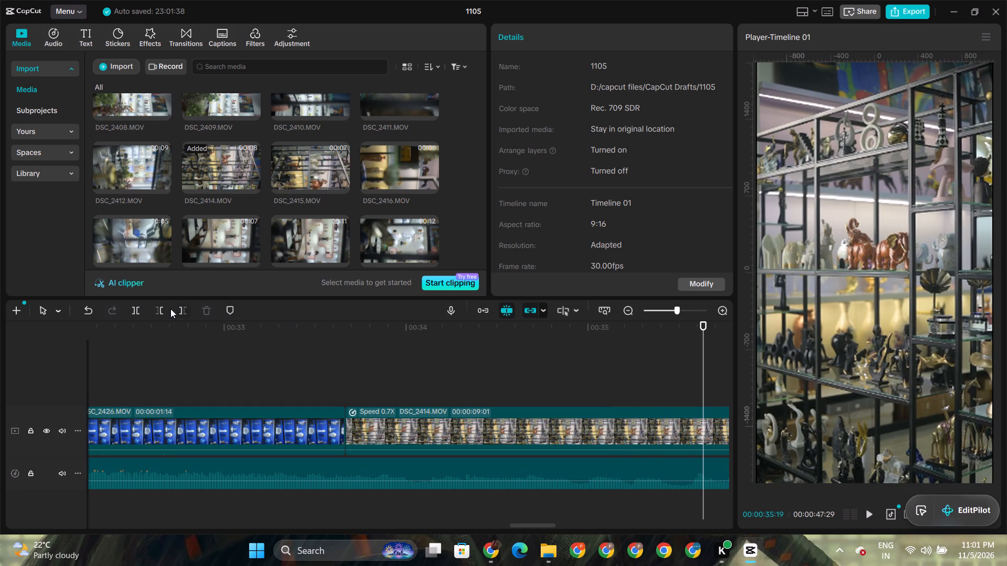
{"action": "left_click", "coordinate": [184, 313]}
{"action": "key", "text": "space"}
{"action": "key", "text": "space"}
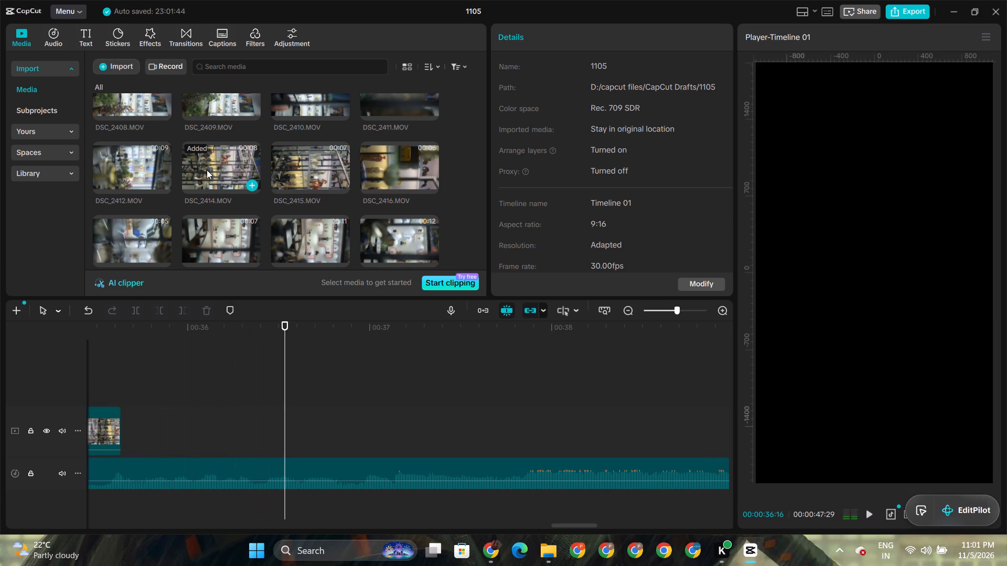
Preview source clip DSC_2412.MOV and add it to the main video track just after DSC_2414.MOV.
{"action": "left_click", "coordinate": [123, 172]}
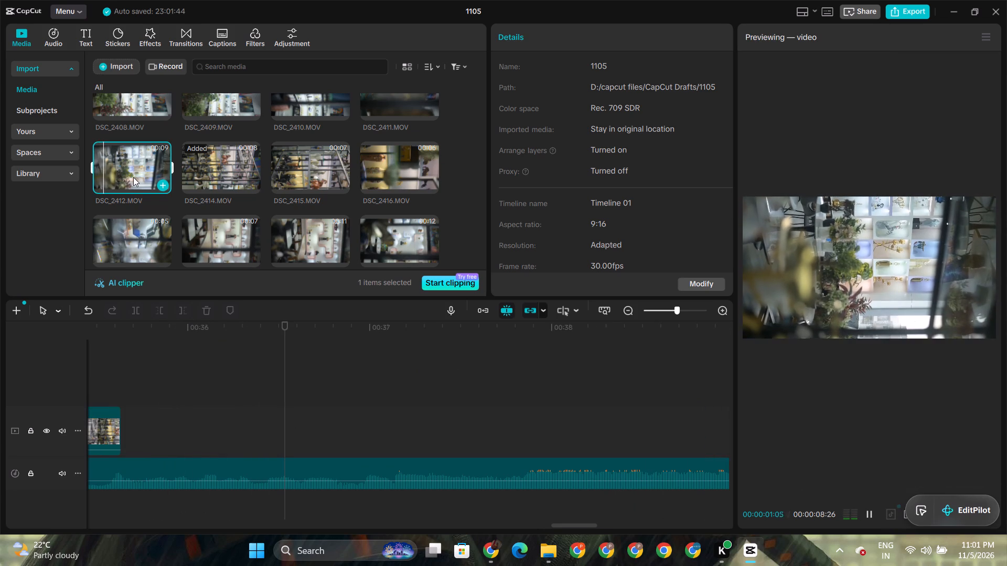
{"action": "key", "text": "space"}
{"action": "left_click_drag", "start_coordinate": [134, 178], "coordinate": [141, 425]}
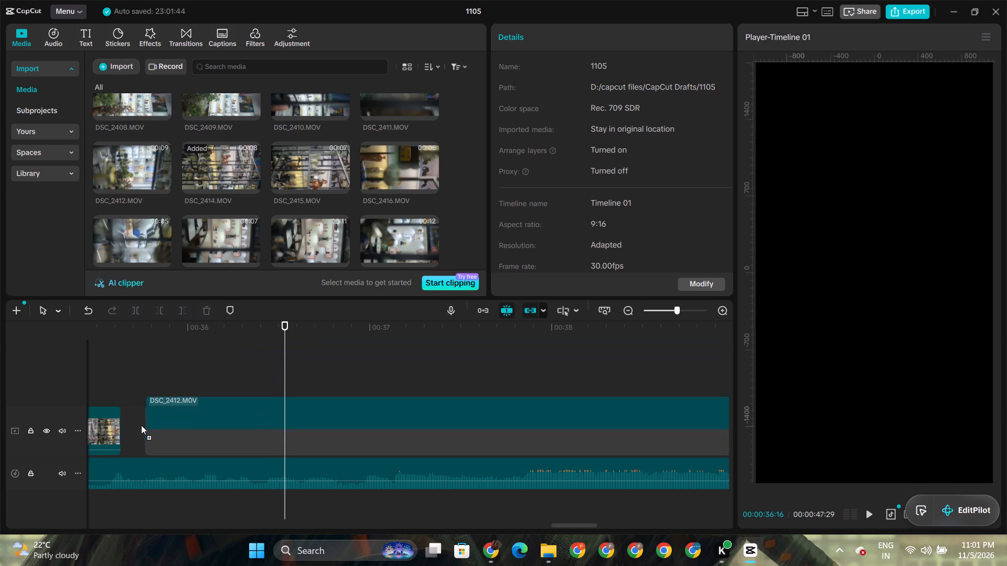
{"action": "left_click_drag", "start_coordinate": [141, 425], "coordinate": [141, 427]}
{"action": "left_click", "coordinate": [180, 433]}
Trim off the beginning of DSC_2412.MOV before 00:00:37:04.
{"action": "left_click", "coordinate": [199, 347]}
{"action": "left_click_drag", "start_coordinate": [199, 347], "coordinate": [393, 349]}
{"action": "left_click", "coordinate": [158, 310]}
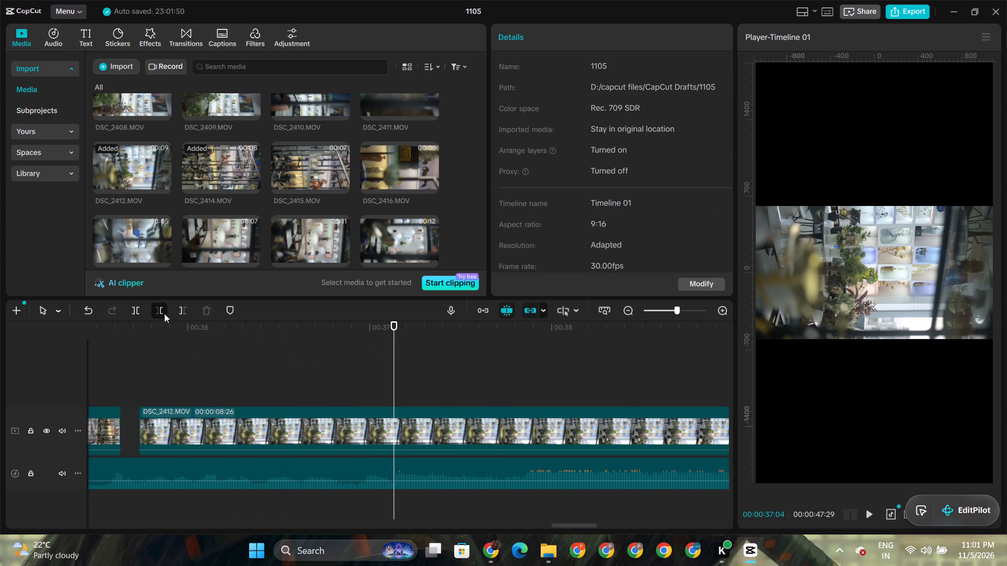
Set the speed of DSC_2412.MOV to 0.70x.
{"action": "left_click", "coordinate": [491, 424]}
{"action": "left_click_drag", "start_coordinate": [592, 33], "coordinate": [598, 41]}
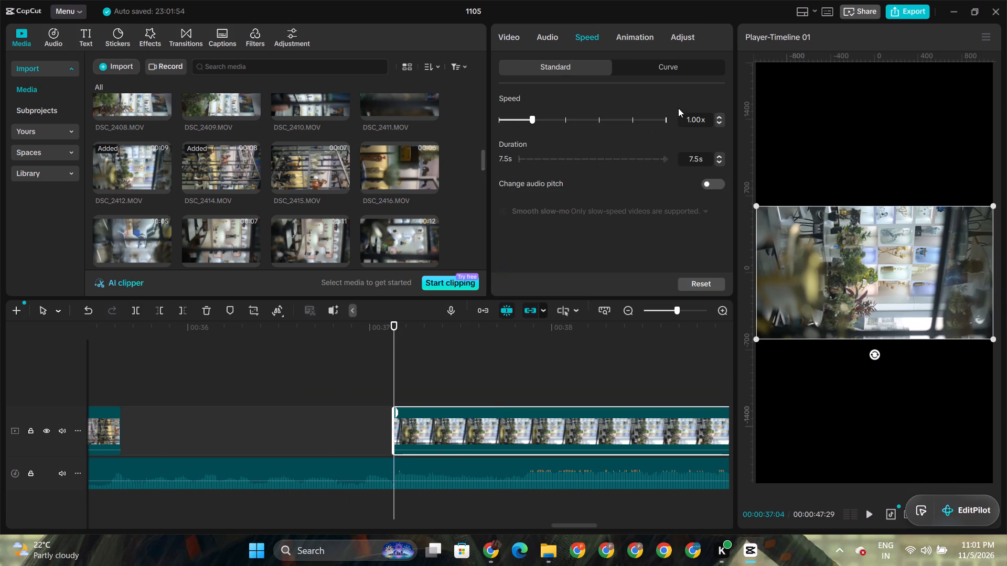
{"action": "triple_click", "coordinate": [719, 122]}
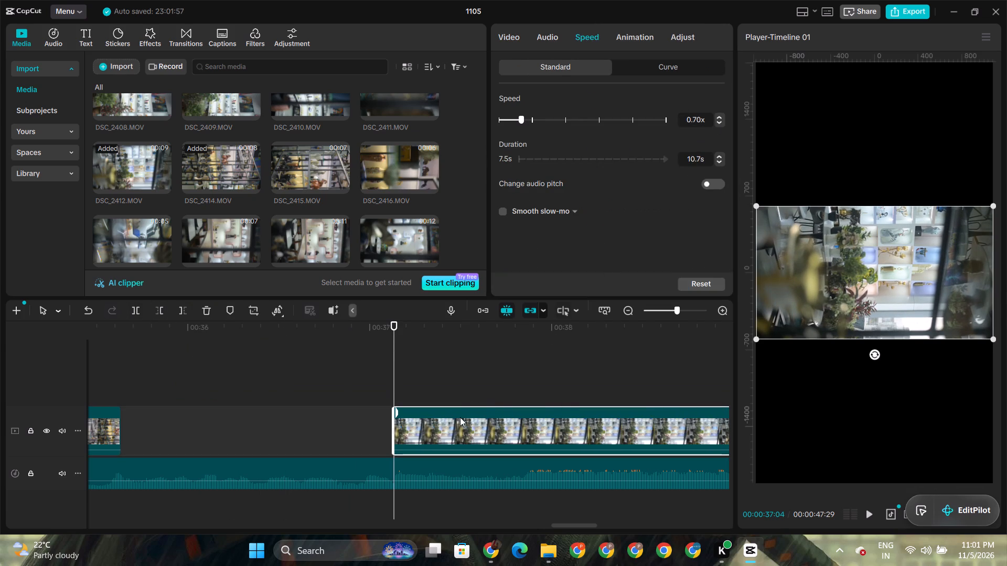
Set DSC_2412.MOV's scale to 177% and its rotation to 270° so it fills the vertical frame.
{"action": "left_click", "coordinate": [510, 37]}
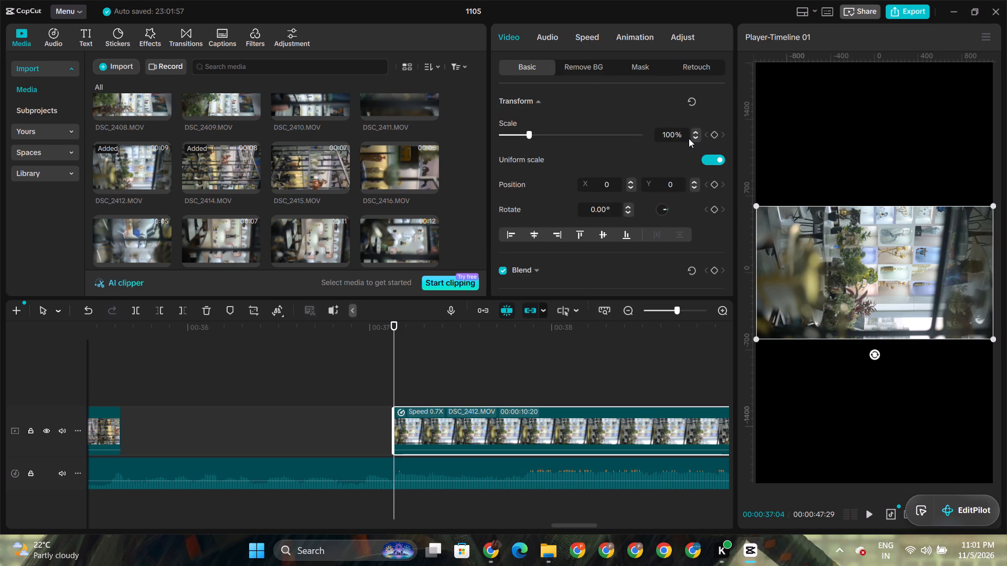
{"action": "left_click", "coordinate": [676, 135]}
{"action": "key", "text": "BackSpace"}
{"action": "key", "text": "BackSpace"}
{"action": "key", "text": "7"}
{"action": "key", "text": "7"}
{"action": "key", "text": "Return"}
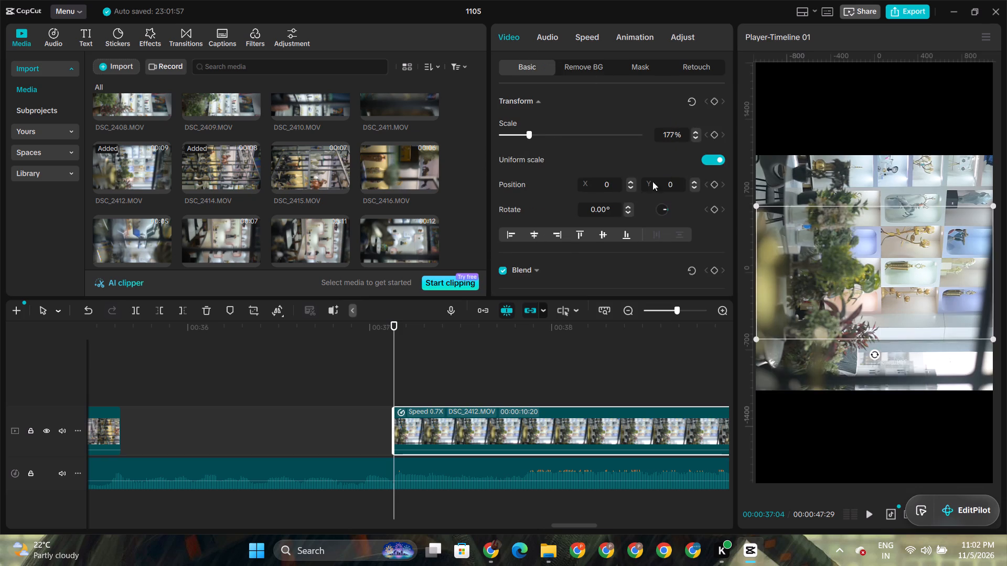
{"action": "left_click_drag", "start_coordinate": [610, 206], "coordinate": [528, 215]}
{"action": "key", "text": "2"}
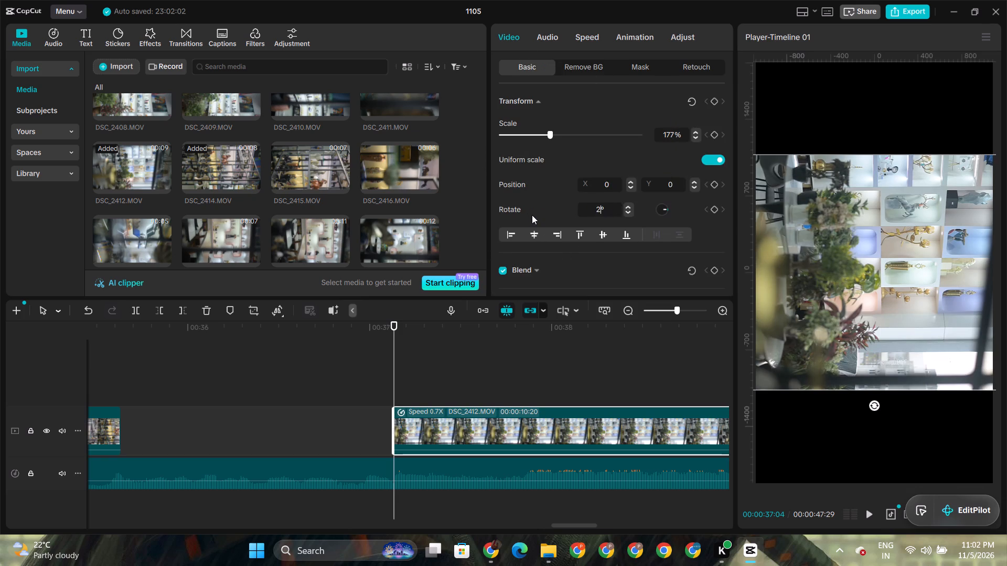
{"action": "key", "text": "7"}
{"action": "key", "text": "0"}
{"action": "key", "text": "Return"}
Move DSC_2412.MOV flush against the end of DSC_2414.MOV on the main video track.
{"action": "left_click_drag", "start_coordinate": [474, 423], "coordinate": [223, 415]}
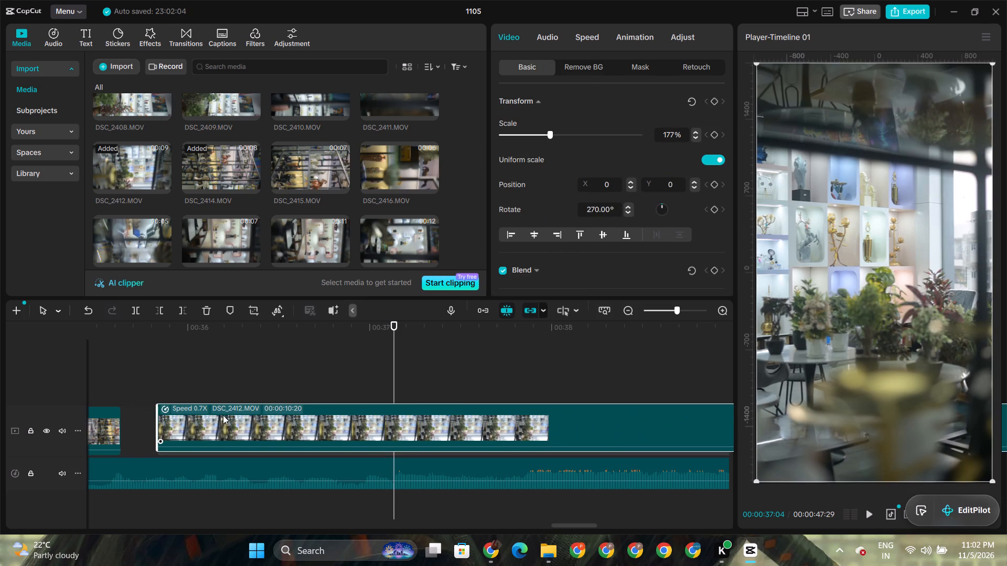
{"action": "left_click_drag", "start_coordinate": [223, 415], "coordinate": [204, 419]}
Play across the cut from DSC_2414.MOV into DSC_2412.MOV and set DSC_2412.MOV's speed to 0.60x.
{"action": "left_click", "coordinate": [108, 340]}
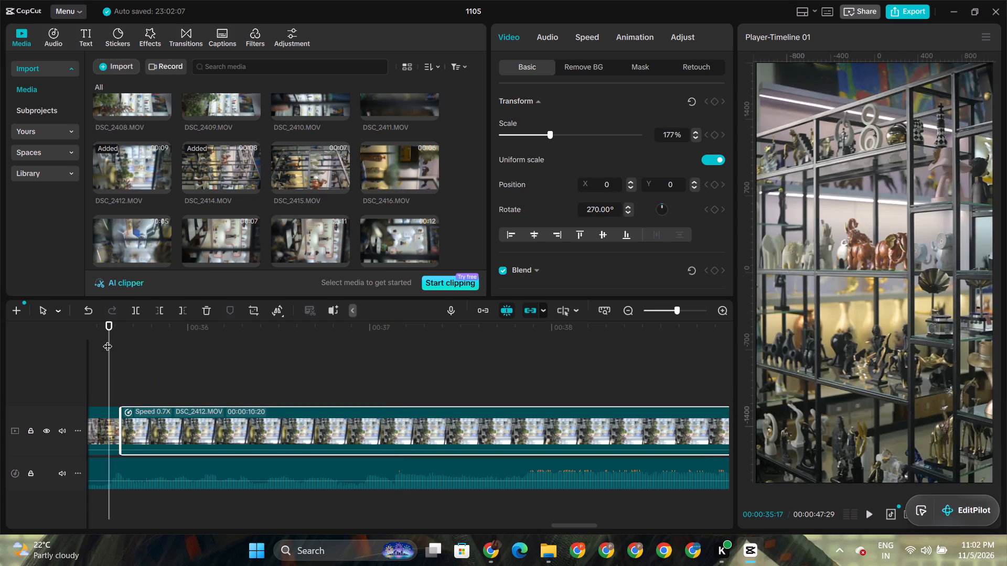
{"action": "key", "text": "space"}
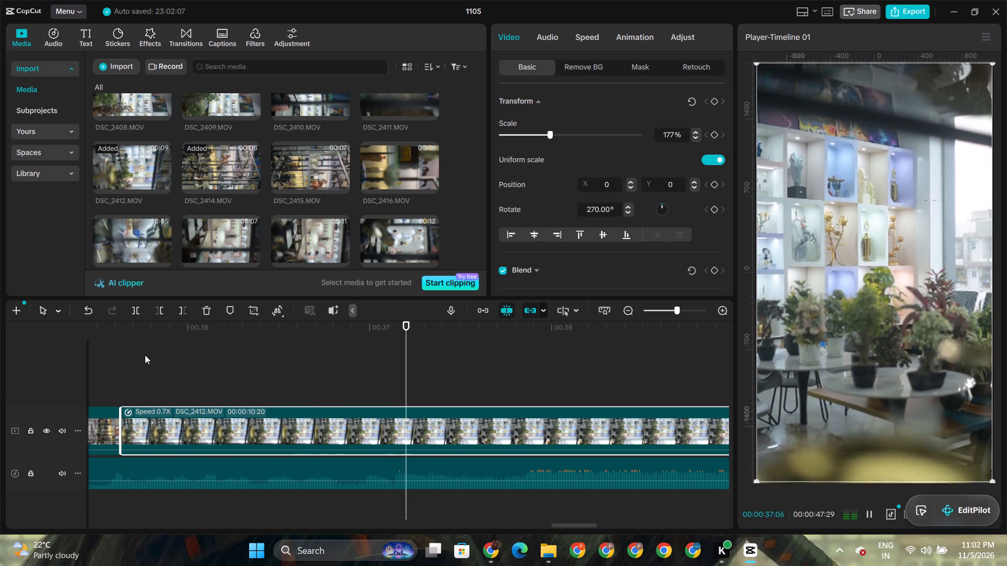
{"action": "key", "text": "space"}
{"action": "left_click", "coordinate": [594, 41]}
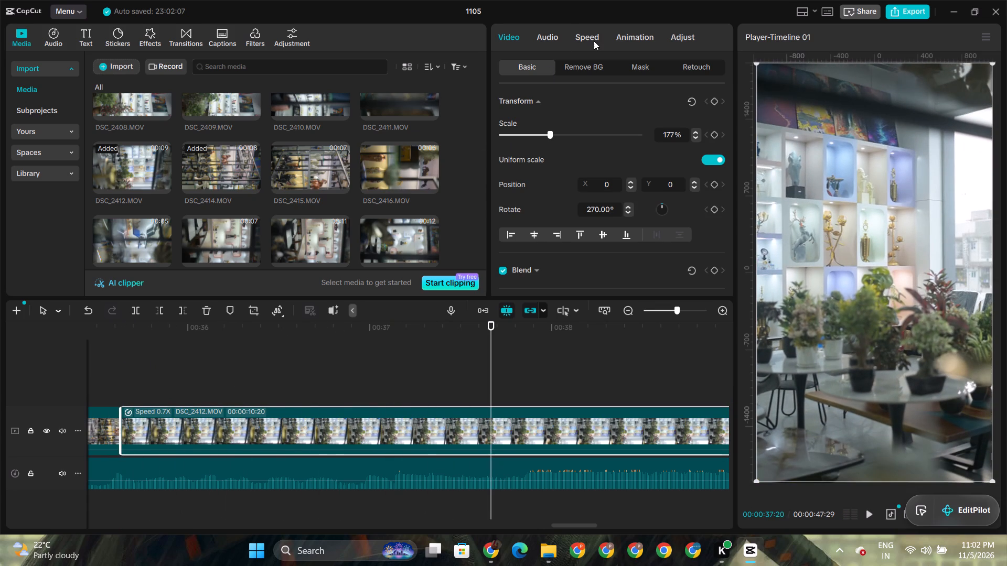
{"action": "left_click", "coordinate": [722, 124]}
Play on through DSC_2412.MOV to the music change and trim off its end after 00:00:37:25.
{"action": "key", "text": "space"}
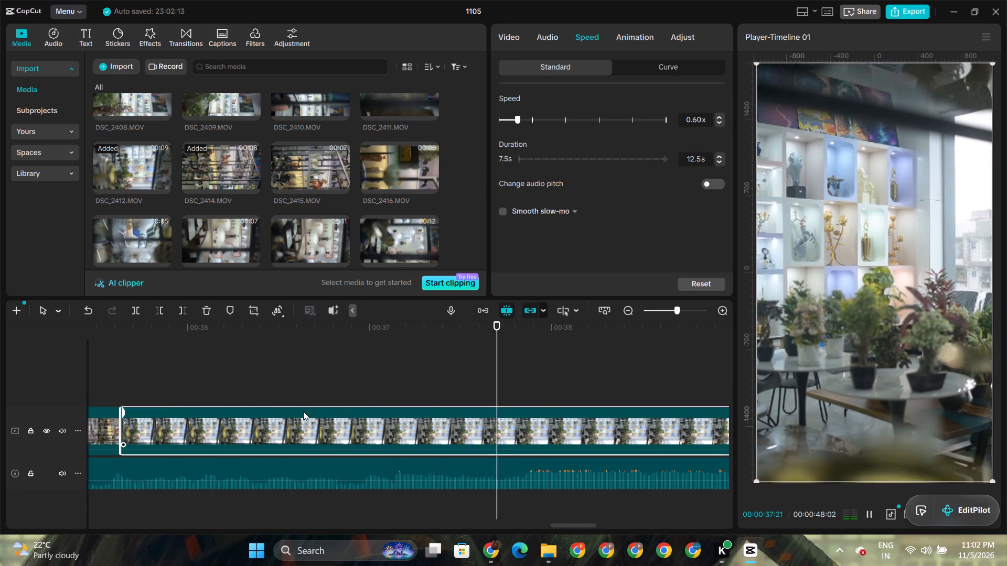
{"action": "key", "text": "space"}
{"action": "key", "text": "Left"}
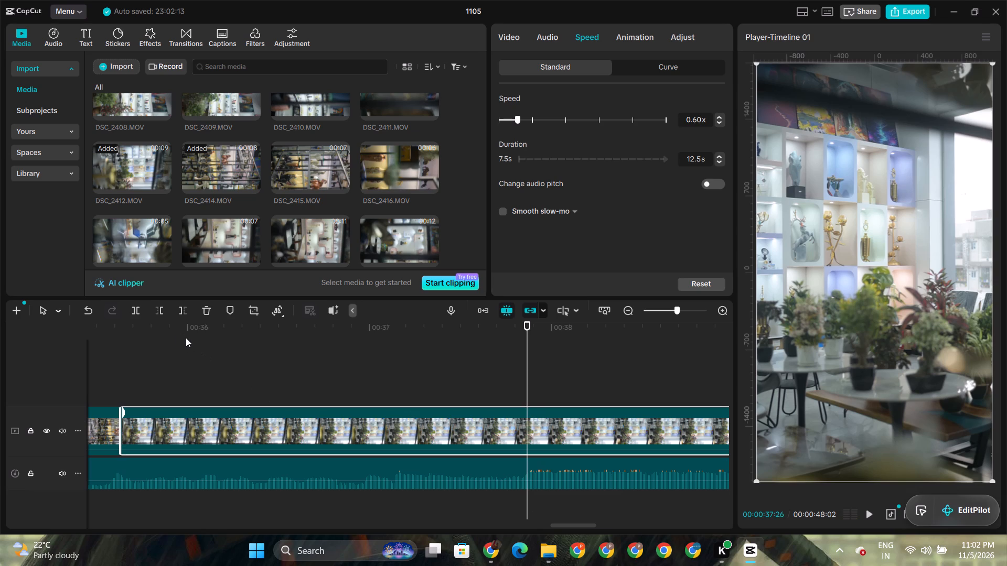
{"action": "key", "text": "Left"}
{"action": "left_click", "coordinate": [187, 311]}
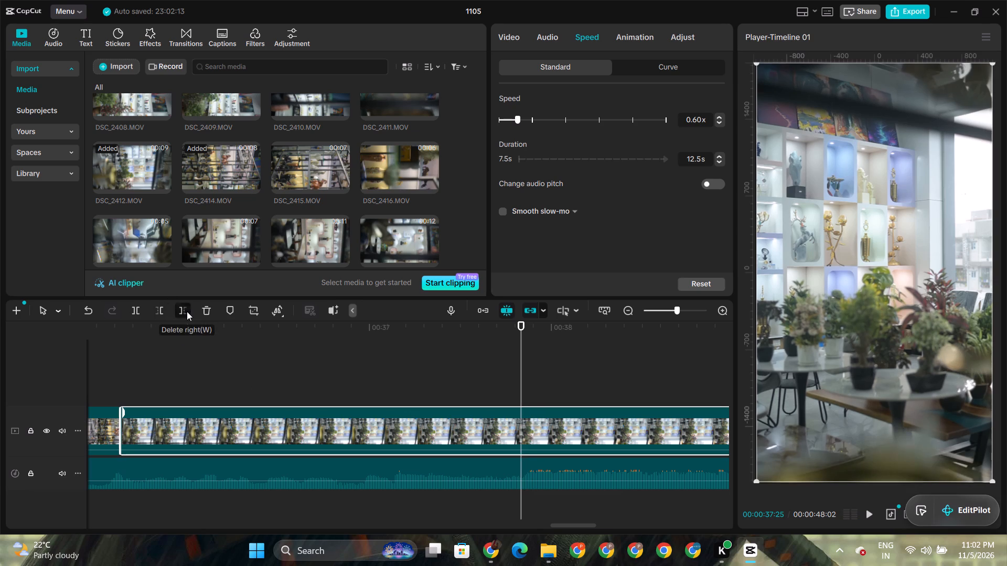
Preview source clips DSC_2404 to DSC_2407 and DSC_2395 to DSC_2399 to look for the next shot.
{"action": "scroll", "coordinate": [269, 193], "scroll_direction": "up", "scroll_amount": 2}
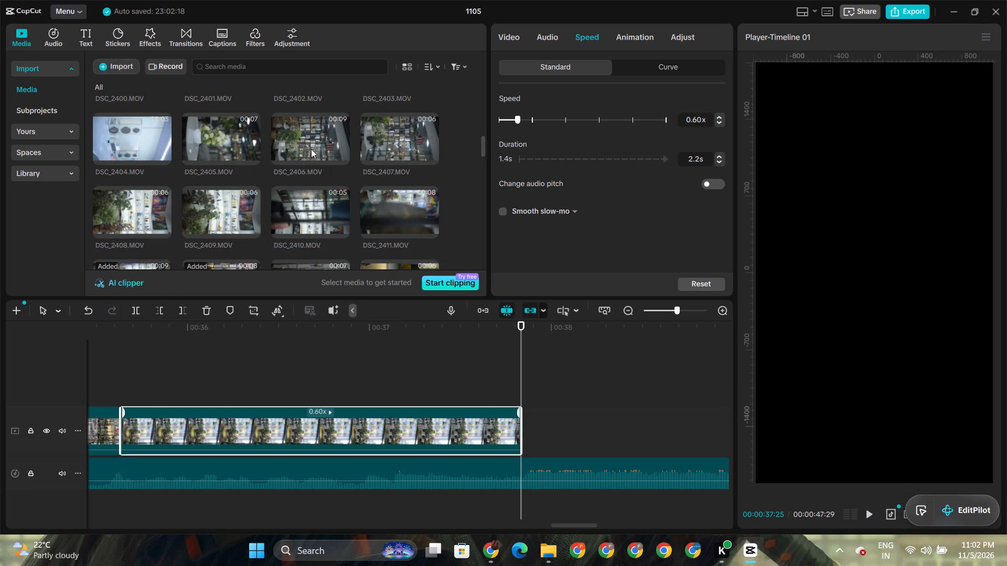
{"action": "left_click", "coordinate": [312, 148]}
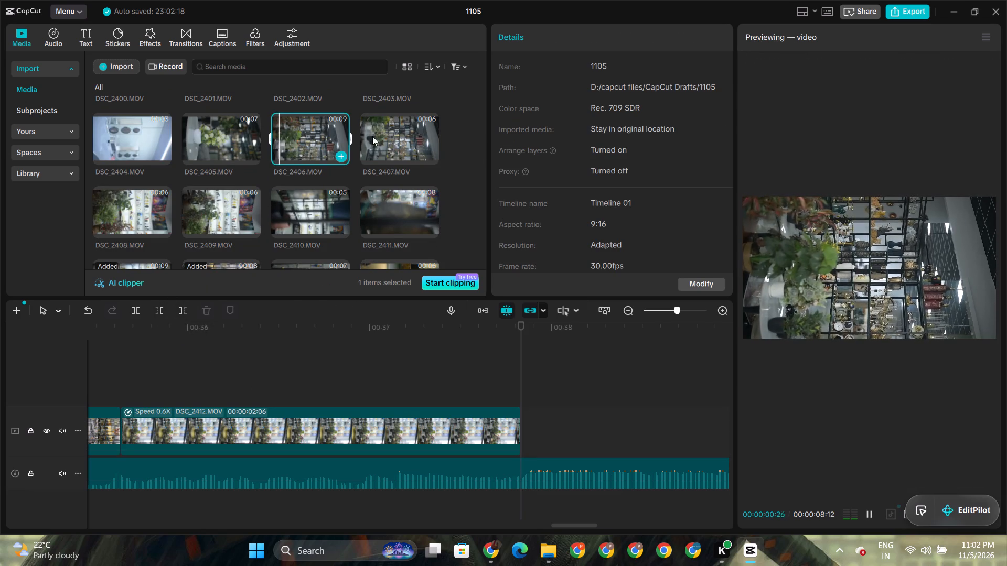
{"action": "left_click", "coordinate": [386, 133]}
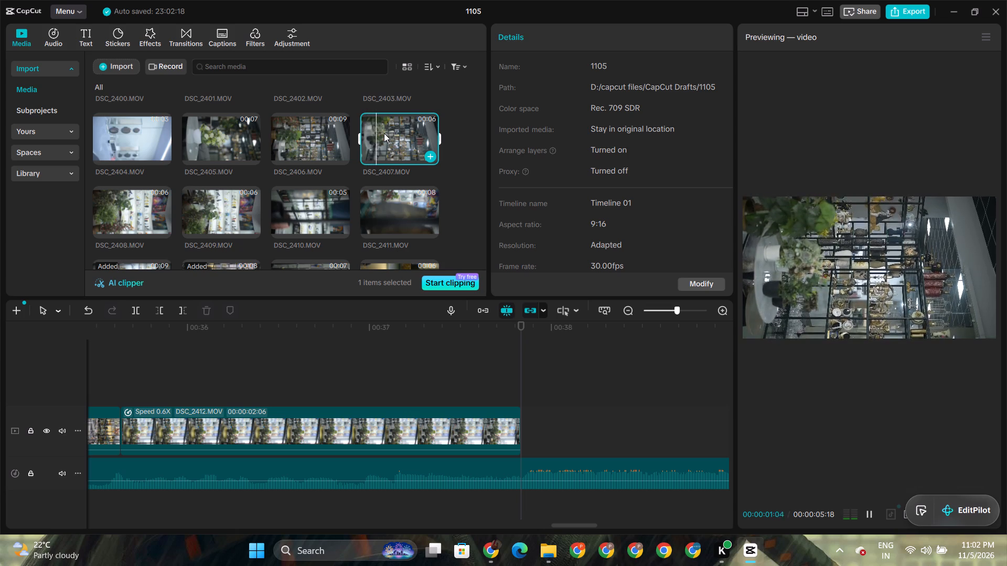
{"action": "left_click", "coordinate": [228, 143]}
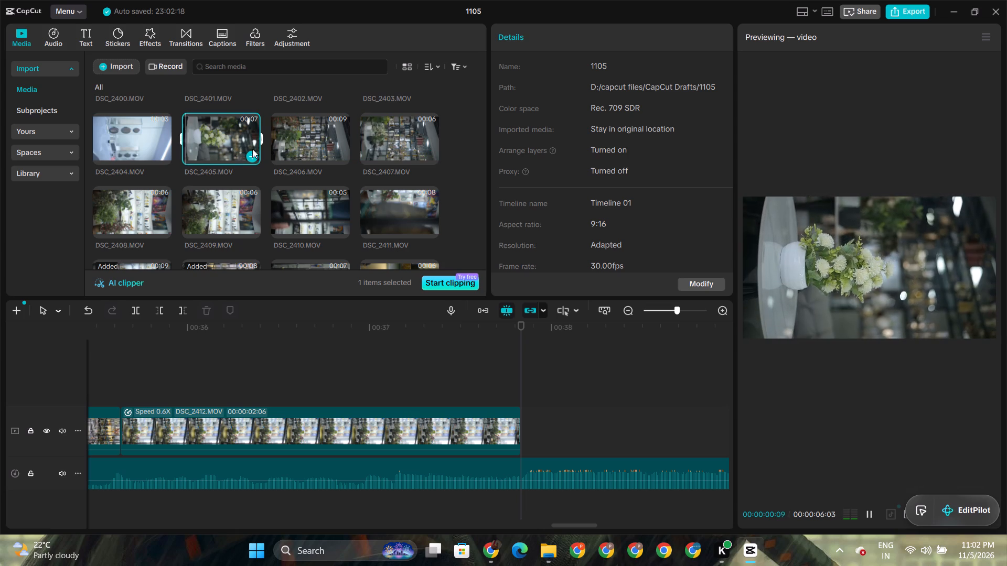
{"action": "left_click", "coordinate": [126, 136]}
{"action": "scroll", "coordinate": [151, 148], "scroll_direction": "up", "scroll_amount": 1}
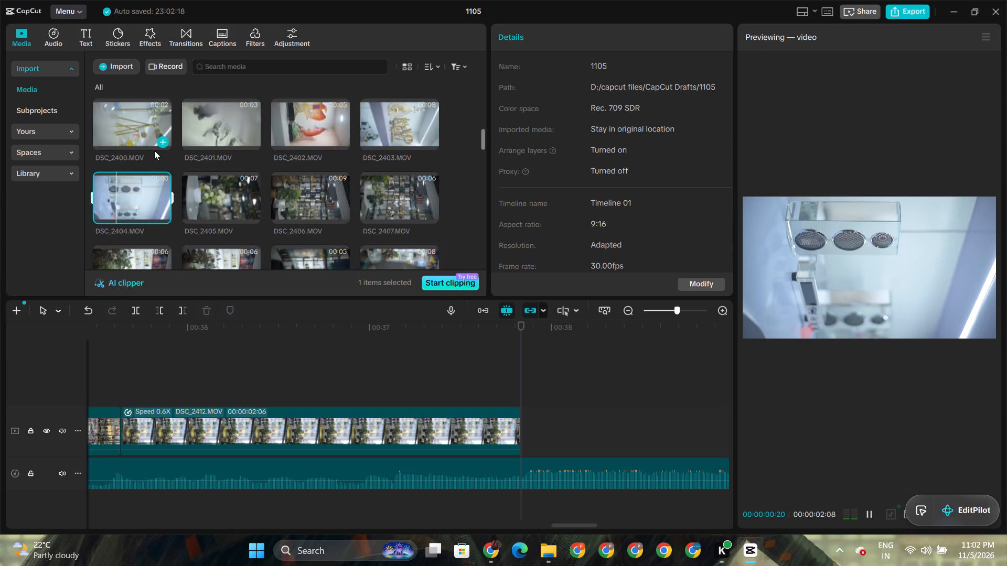
{"action": "scroll", "coordinate": [157, 153], "scroll_direction": "up", "scroll_amount": 2}
{"action": "left_click", "coordinate": [402, 157]}
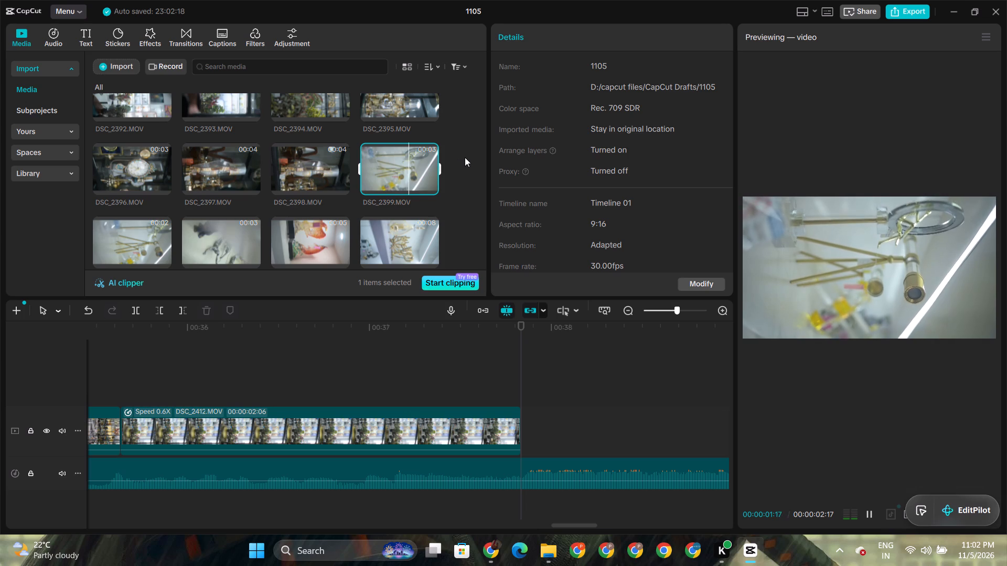
{"action": "left_click", "coordinate": [310, 172]}
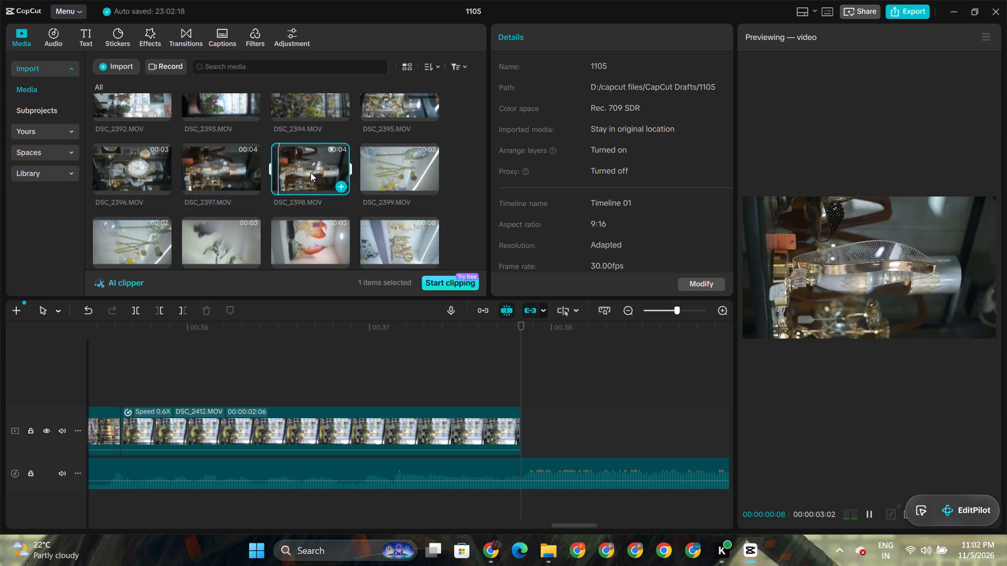
{"action": "left_click", "coordinate": [227, 166]}
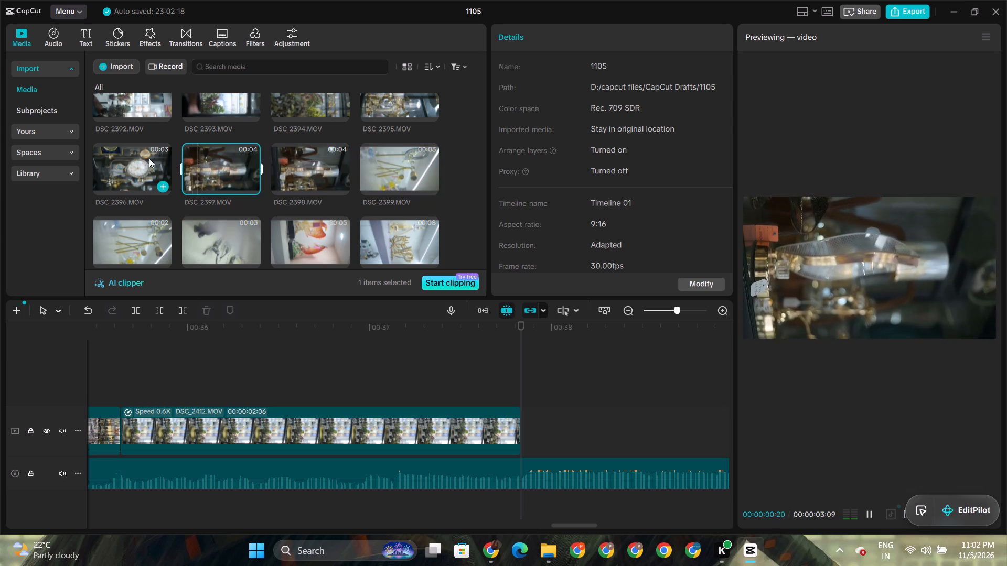
{"action": "left_click", "coordinate": [149, 158]}
{"action": "scroll", "coordinate": [168, 163], "scroll_direction": "up", "scroll_amount": 2}
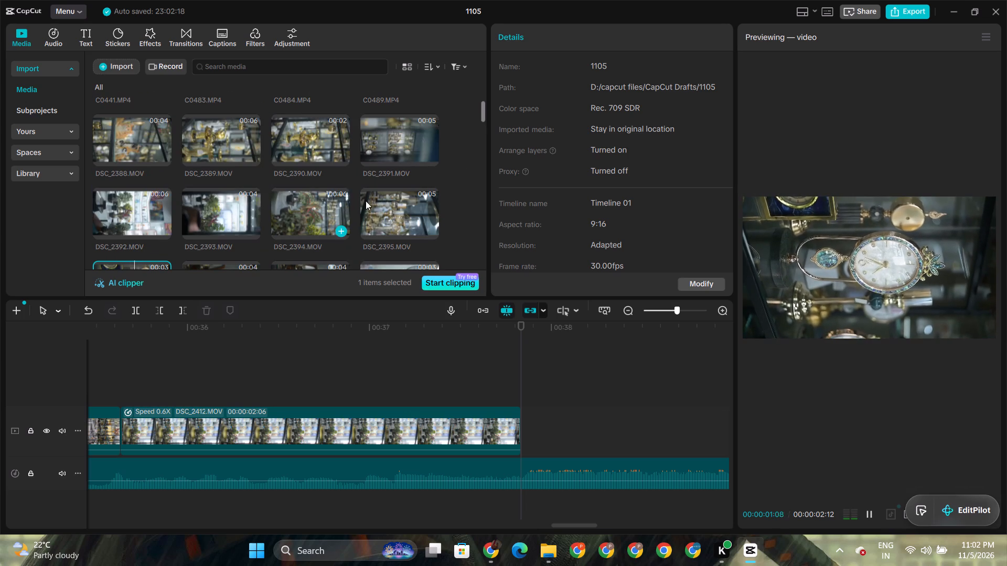
{"action": "left_click", "coordinate": [403, 210]}
Preview source clip DSC_2391.MOV and add it to the main video track just after DSC_2412.MOV.
{"action": "left_click", "coordinate": [372, 132]}
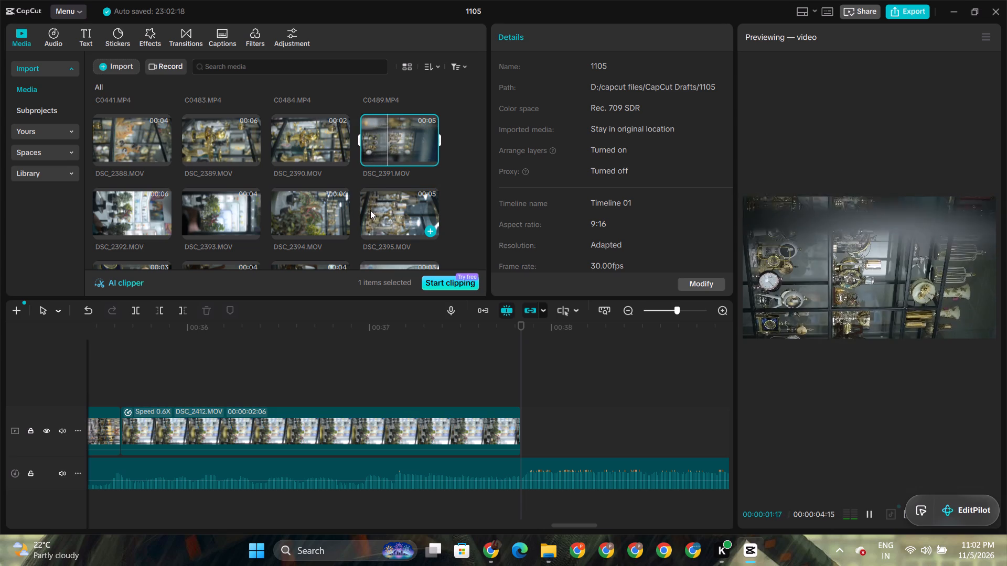
{"action": "key", "text": "space"}
{"action": "left_click_drag", "start_coordinate": [406, 133], "coordinate": [541, 431]}
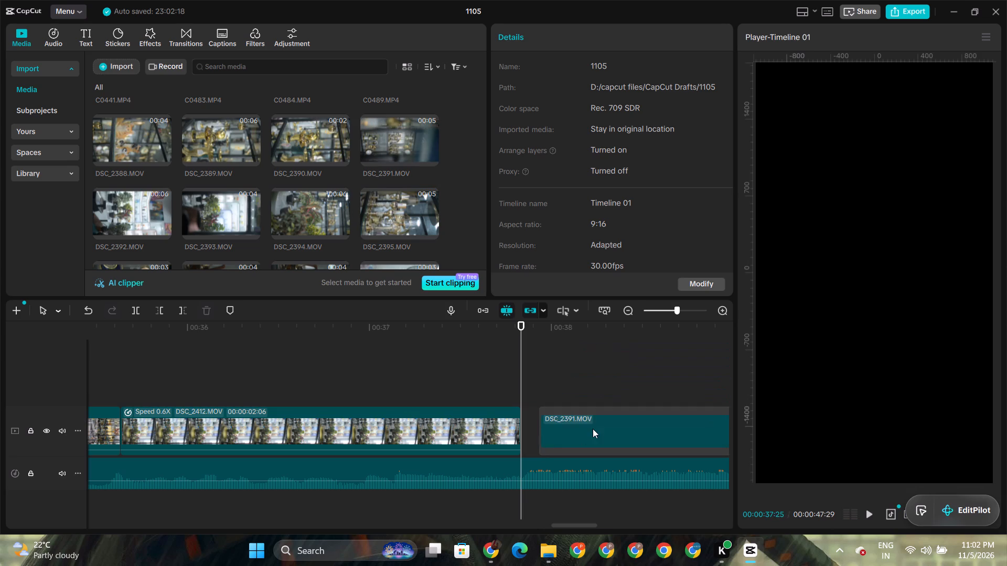
{"action": "left_click", "coordinate": [593, 429]}
Scrub through DSC_2391.MOV on the timeline and trim off its beginning up to 00:00:39:17.
{"action": "left_click", "coordinate": [580, 351]}
{"action": "left_click_drag", "start_coordinate": [580, 351], "coordinate": [693, 362]}
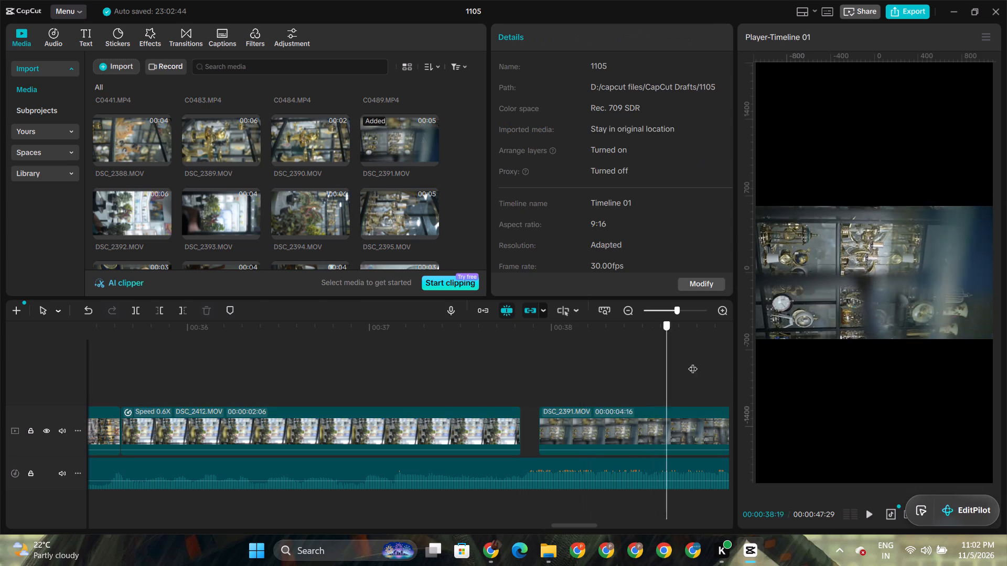
{"action": "left_click_drag", "start_coordinate": [693, 362], "coordinate": [384, 390]}
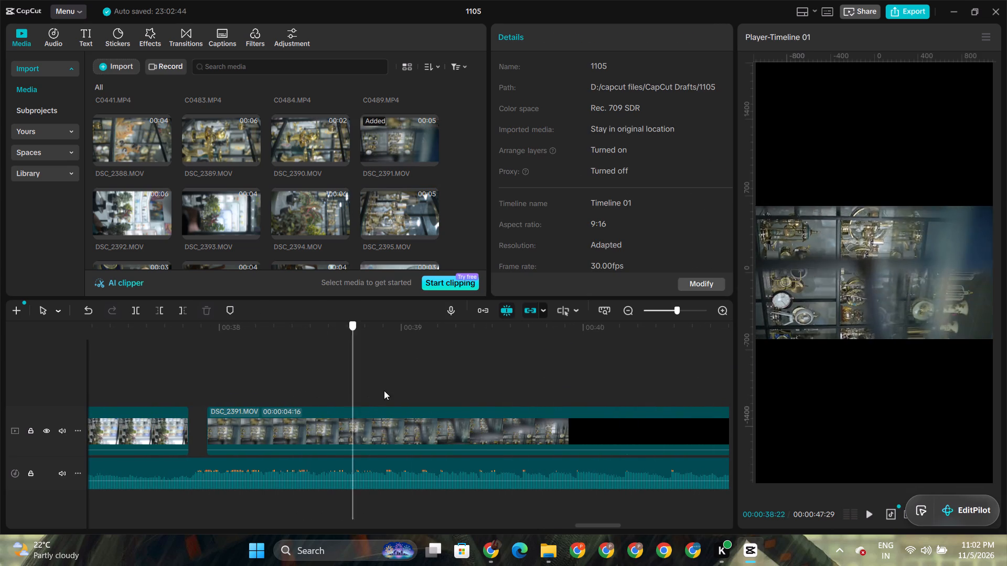
{"action": "left_click_drag", "start_coordinate": [384, 390], "coordinate": [507, 386]}
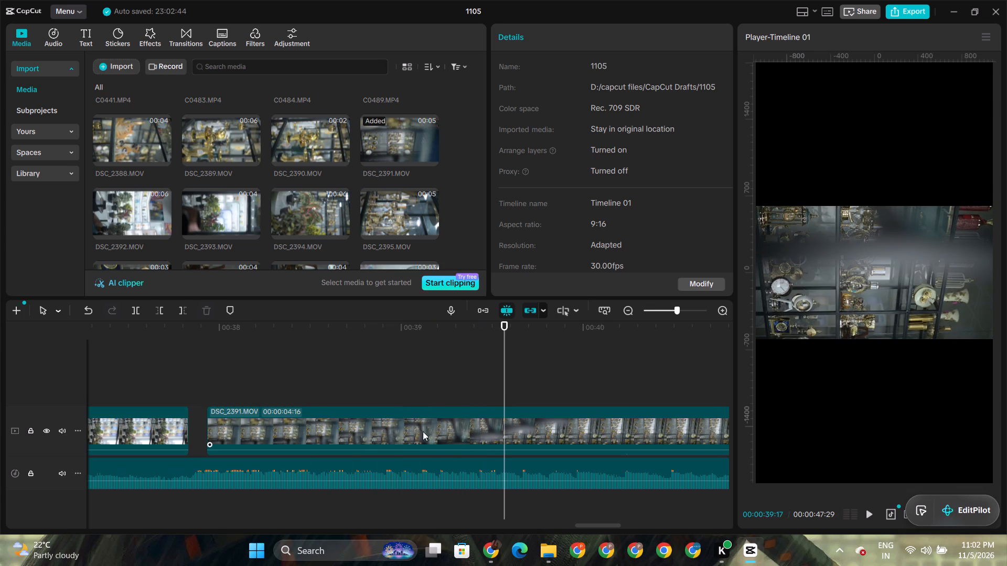
{"action": "left_click", "coordinate": [423, 431]}
{"action": "left_click", "coordinate": [158, 314]}
Slow the trimmed DSC_2391.MOV clip to a speed of 0.60x.
{"action": "left_click", "coordinate": [570, 418]}
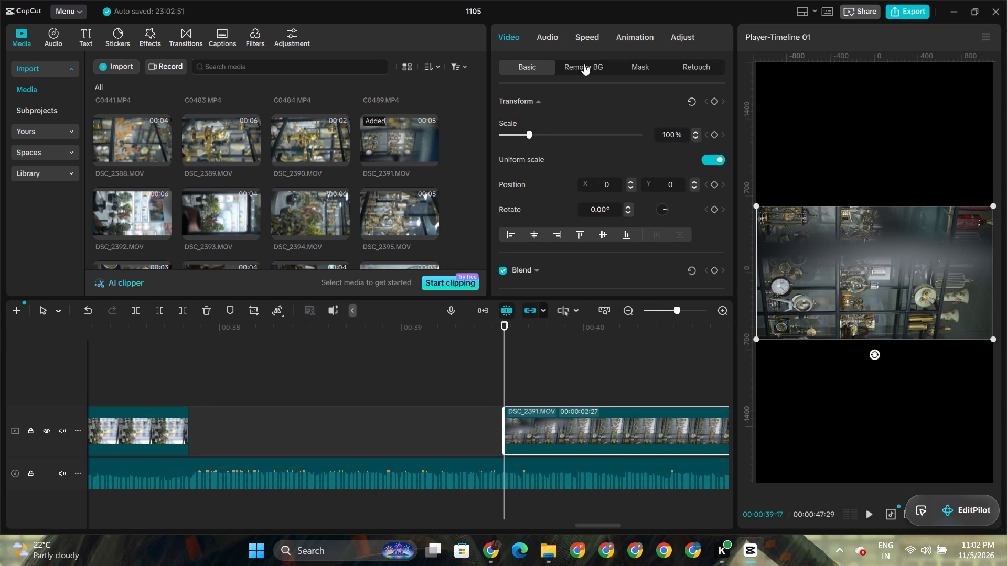
{"action": "left_click", "coordinate": [582, 40]}
{"action": "triple_click", "coordinate": [724, 124]}
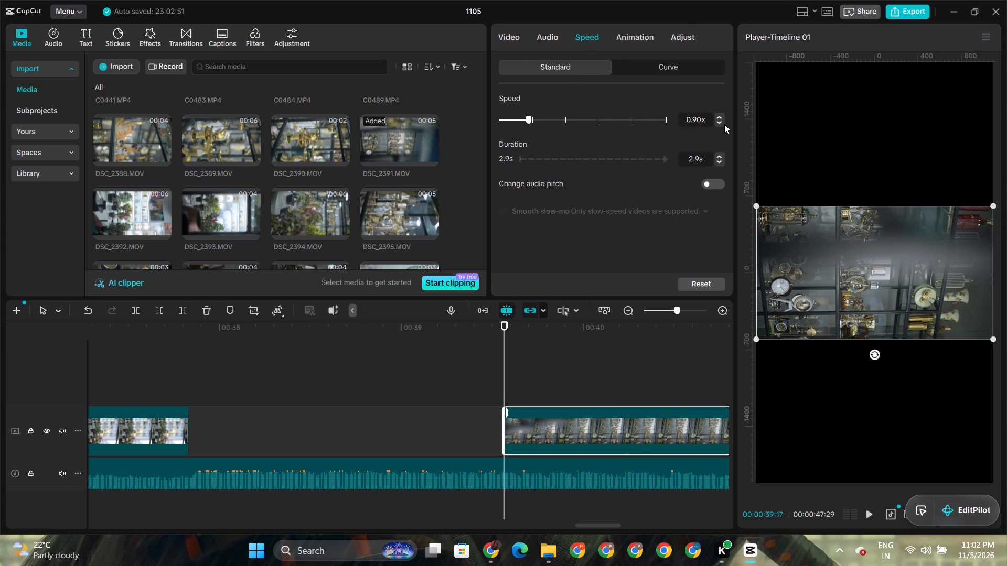
{"action": "left_click", "coordinate": [723, 123]}
{"action": "left_click", "coordinate": [582, 428]}
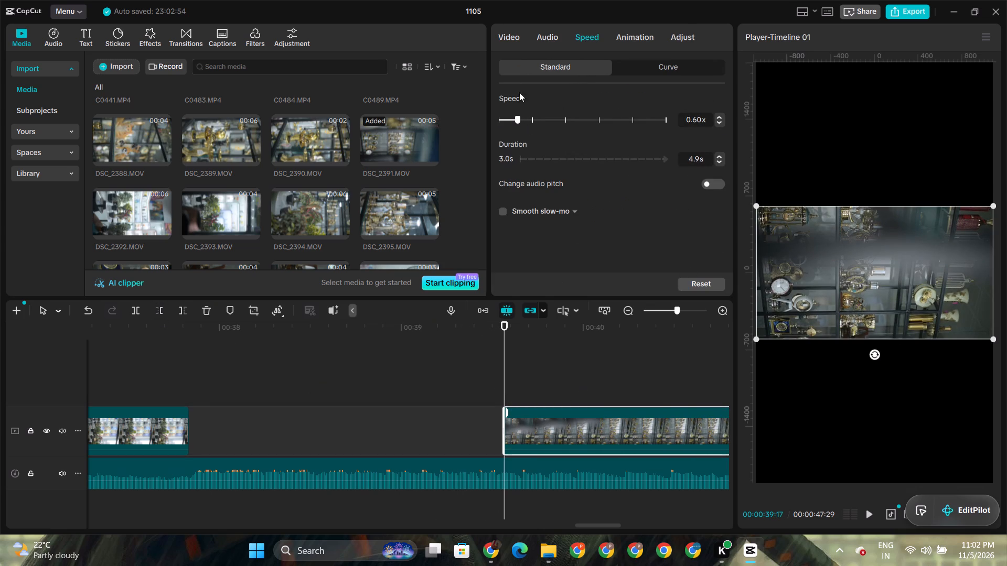
Set DSC_2391.MOV's scale to 177% and its rotation to 270° so it fills the vertical frame.
{"action": "left_click", "coordinate": [505, 38]}
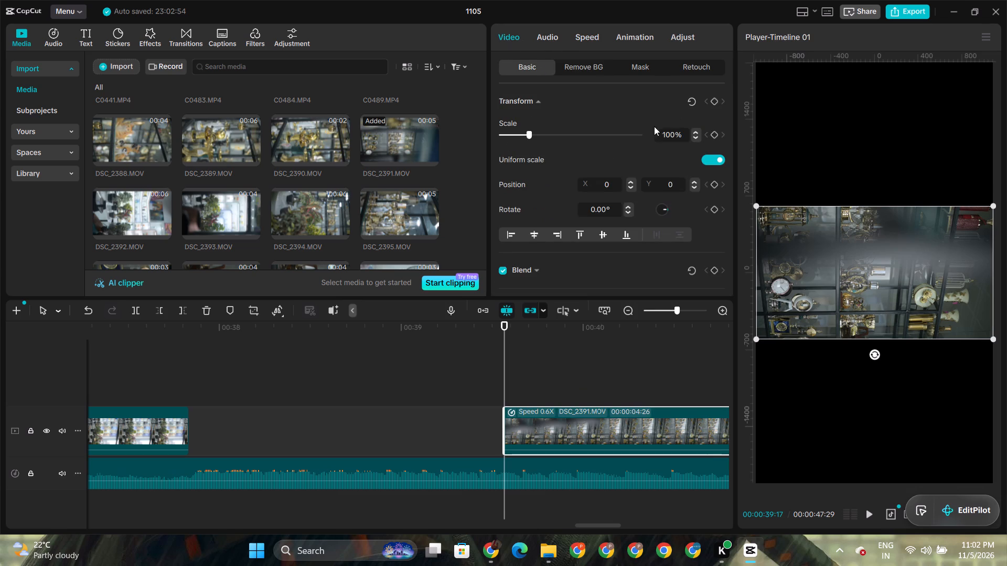
{"action": "left_click", "coordinate": [679, 132]}
{"action": "key", "text": "BackSpace"}
{"action": "key", "text": "BackSpace"}
{"action": "type", "text": "77"}
{"action": "key", "text": "Return"}
{"action": "left_click_drag", "start_coordinate": [609, 211], "coordinate": [517, 219]}
{"action": "key", "text": "2"}
{"action": "key", "text": "7"}
{"action": "key", "text": "0"}
{"action": "key", "text": "Return"}
Move DSC_2391.MOV back flush against the end of DSC_2412.MOV and play across the cut.
{"action": "left_click_drag", "start_coordinate": [586, 423], "coordinate": [276, 426]}
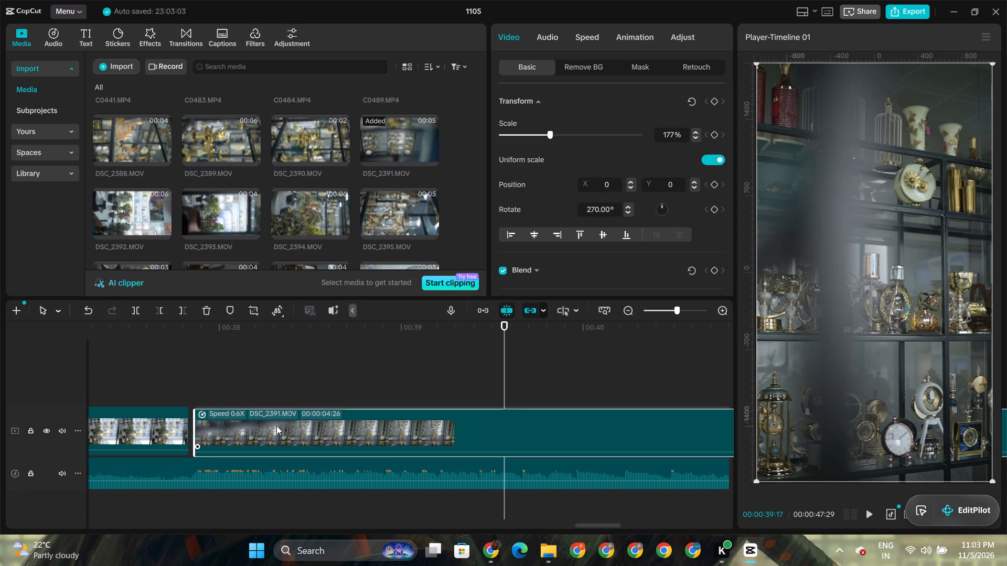
{"action": "left_click_drag", "start_coordinate": [276, 426], "coordinate": [270, 423]}
{"action": "left_click", "coordinate": [168, 330]}
{"action": "key", "text": "space"}
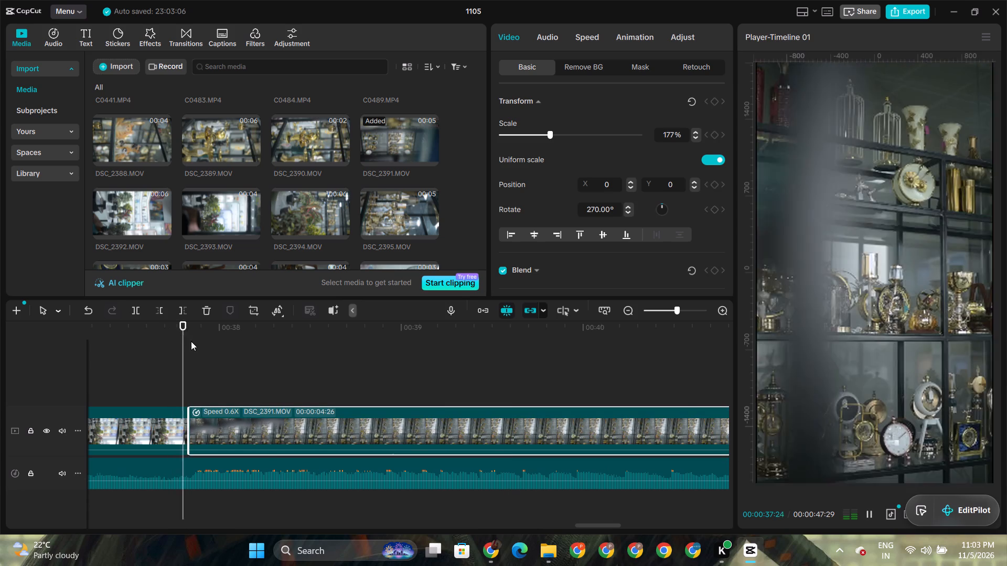
{"action": "key", "text": "space"}
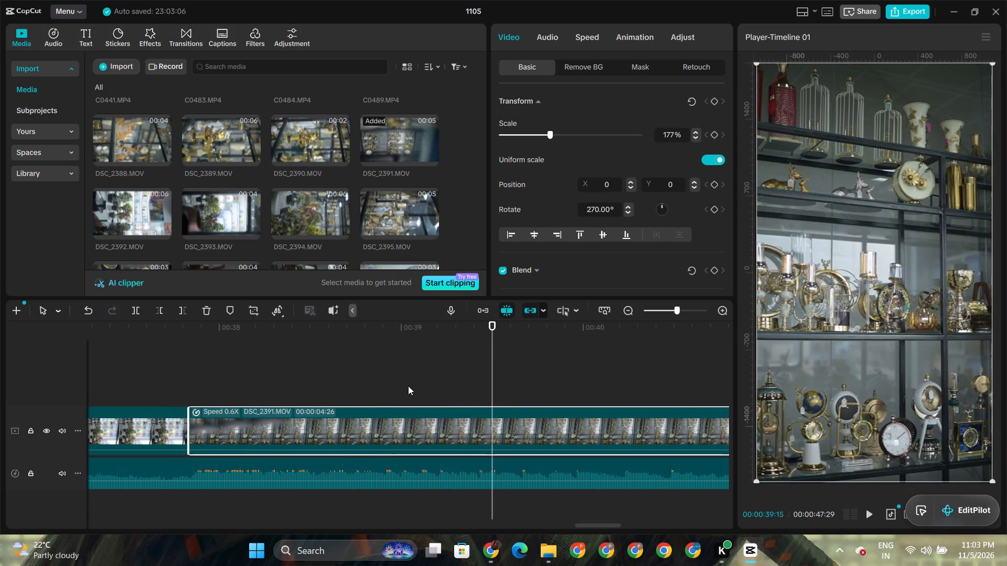
Replay DSC_2391.MOV to find its out point, trim its end to a duration of 00:00:01:18, and play on past it.
{"action": "left_click", "coordinate": [356, 333]}
{"action": "key", "text": "space"}
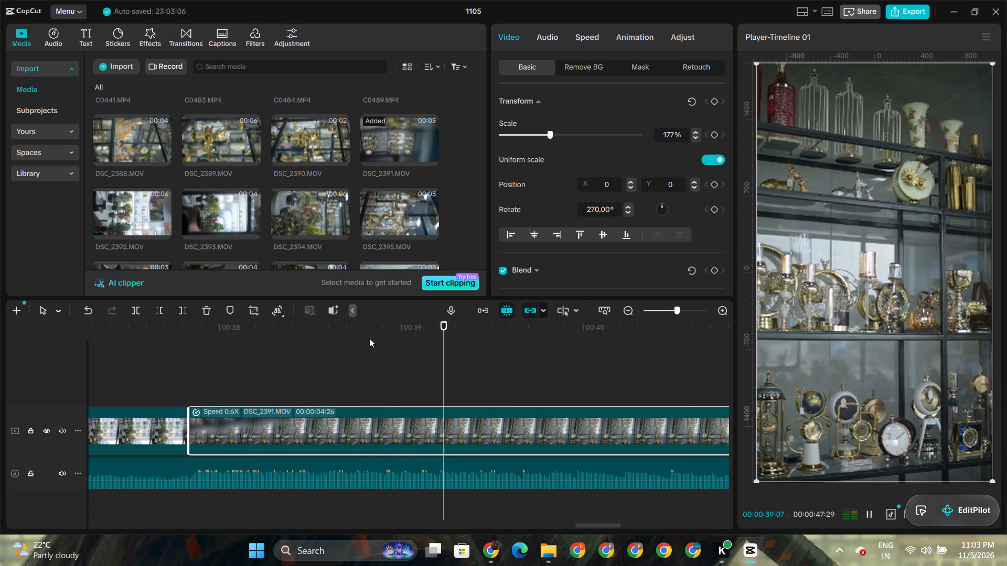
{"action": "key", "text": "space"}
{"action": "left_click", "coordinate": [484, 349]}
{"action": "left_click_drag", "start_coordinate": [484, 349], "coordinate": [474, 351]}
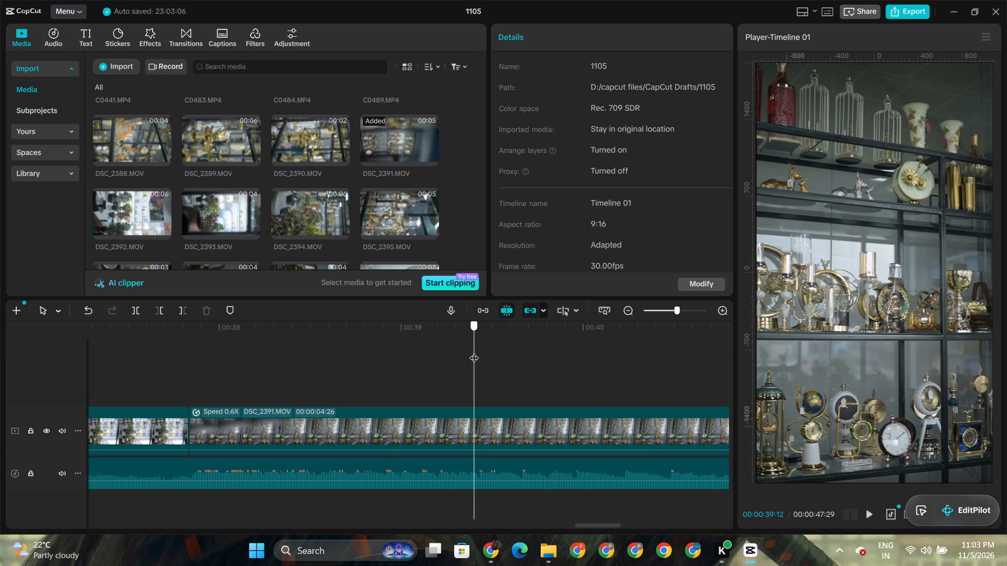
{"action": "left_click_drag", "start_coordinate": [474, 351], "coordinate": [483, 355]}
{"action": "left_click", "coordinate": [181, 308]}
{"action": "key", "text": "space"}
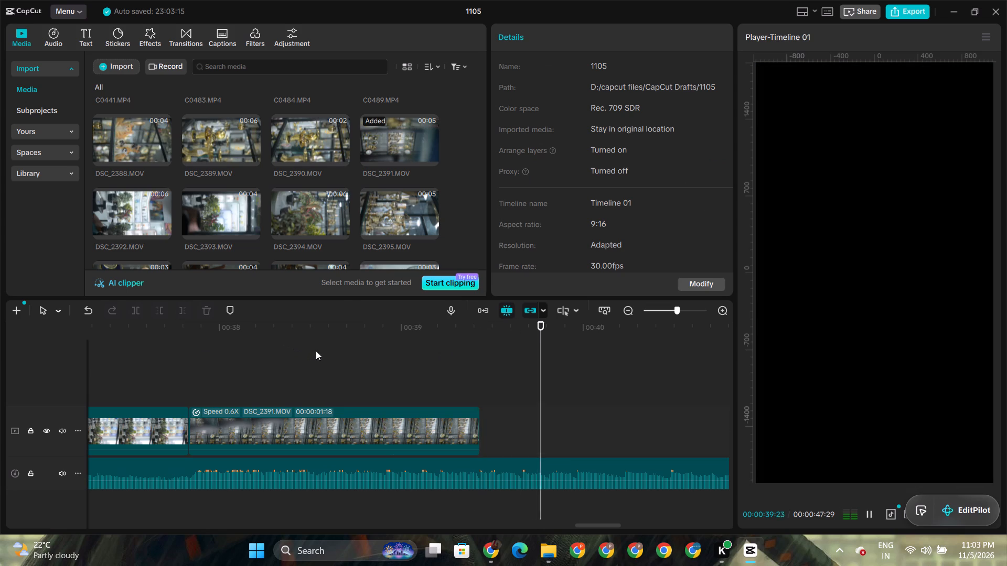
{"action": "key", "text": "space"}
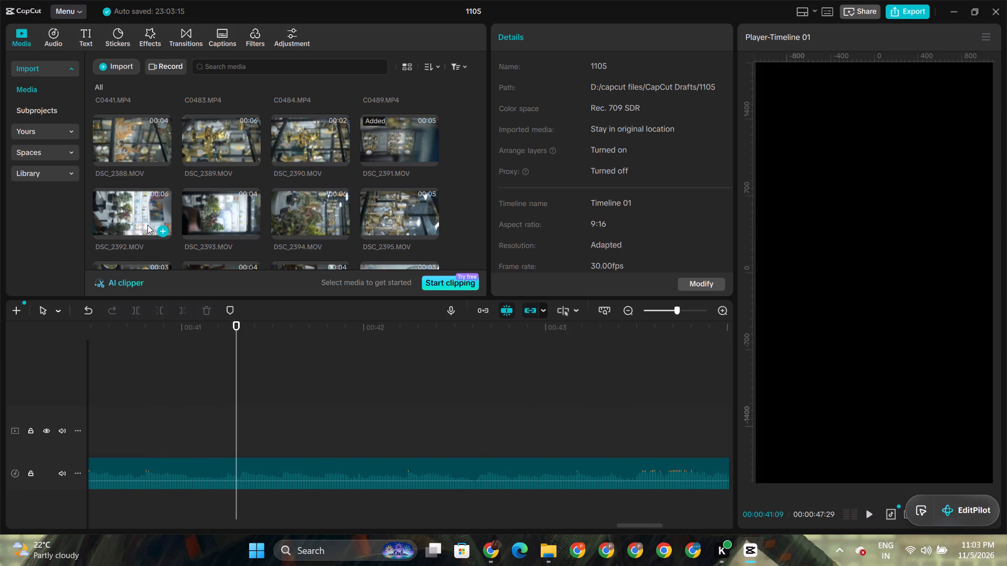
Preview source clip DSC_2392.MOV and add it to the main video track after DSC_2391.MOV, starting shortly before 00:00:41.
{"action": "left_click", "coordinate": [141, 222]}
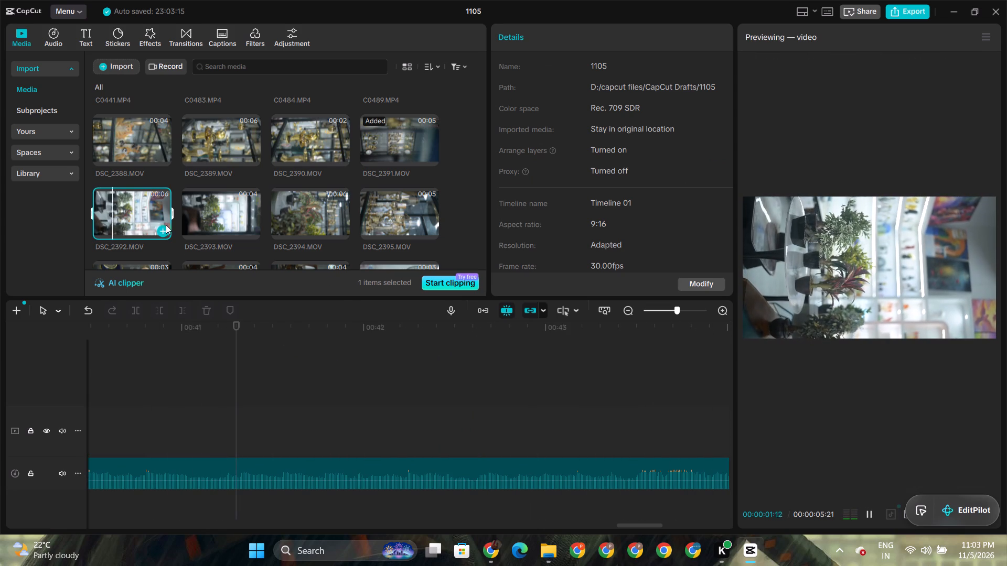
{"action": "key", "text": "space"}
{"action": "left_click_drag", "start_coordinate": [121, 221], "coordinate": [209, 379]}
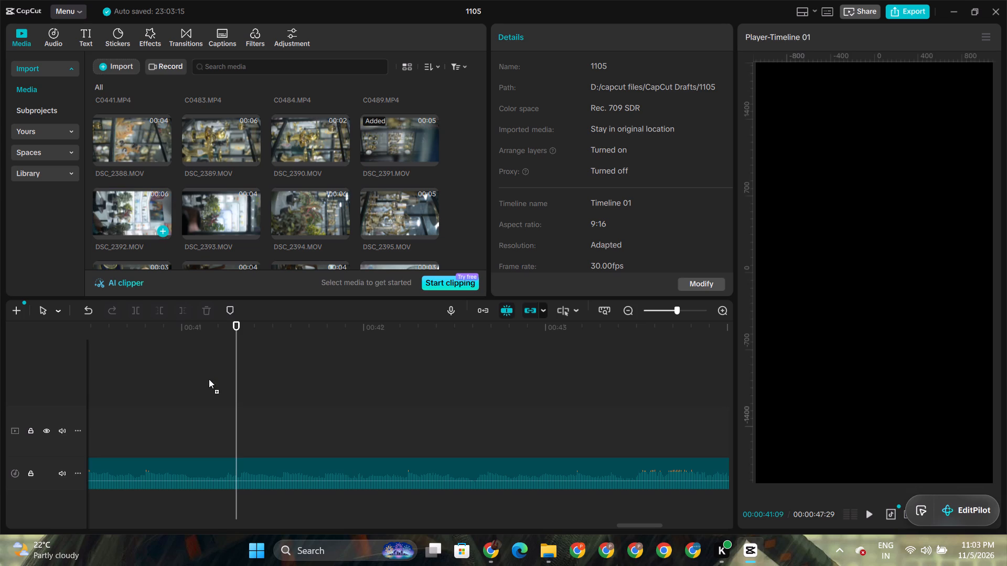
{"action": "left_click_drag", "start_coordinate": [209, 379], "coordinate": [138, 429]}
Preview source clip DSC_2393.MOV.
{"action": "left_click", "coordinate": [207, 219]}
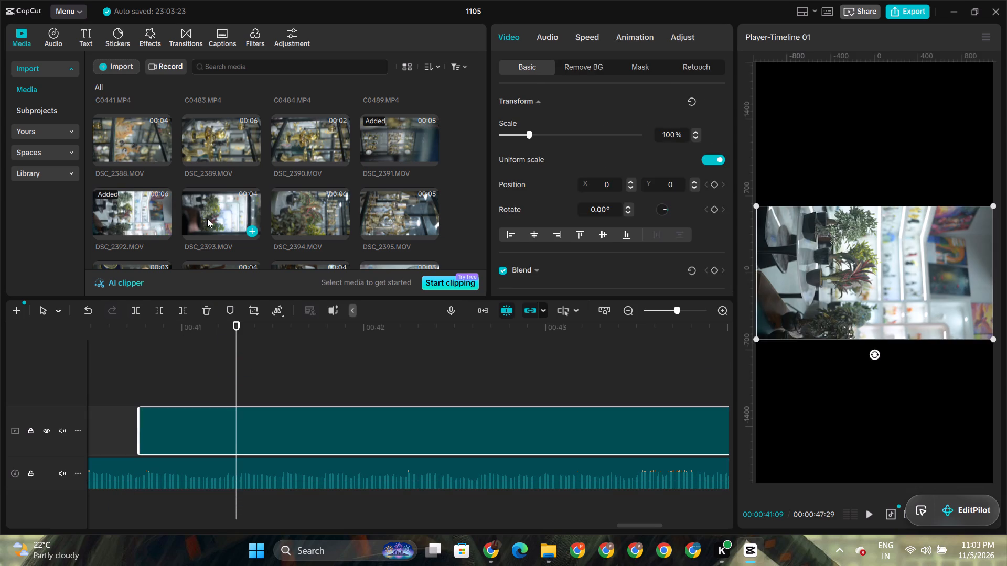
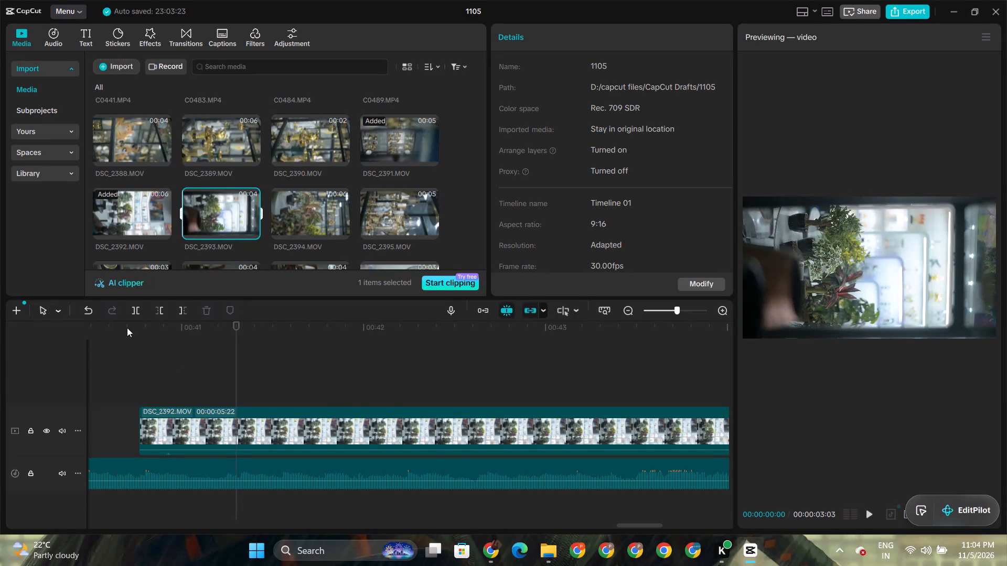
Preview the DSC_2392.MOV clip on the timeline and trim away everything before 00:00:42:00.
{"action": "left_click", "coordinate": [127, 328]}
{"action": "left_click", "coordinate": [178, 412]}
{"action": "left_click", "coordinate": [130, 328]}
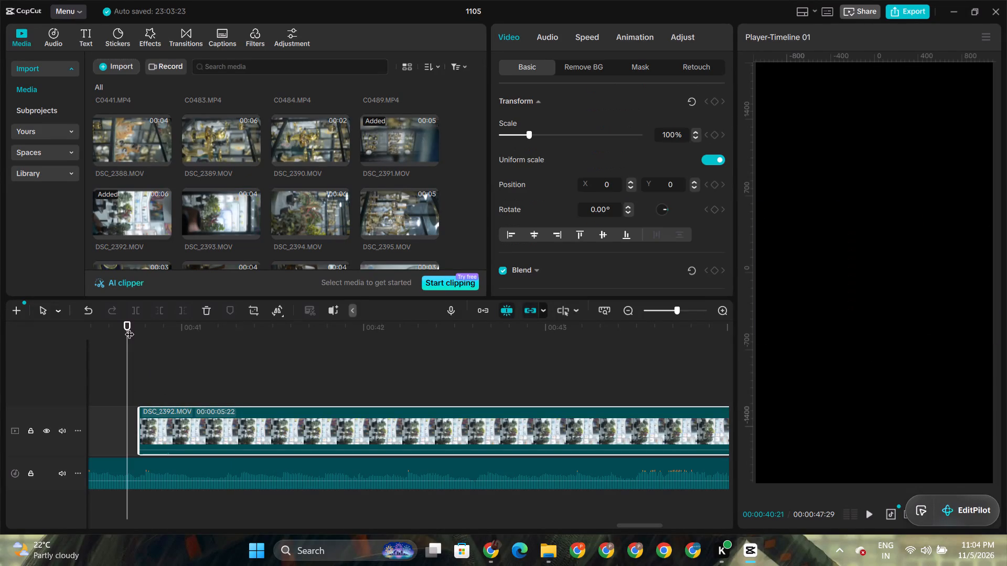
{"action": "key", "text": "space"}
{"action": "key", "text": "space"}
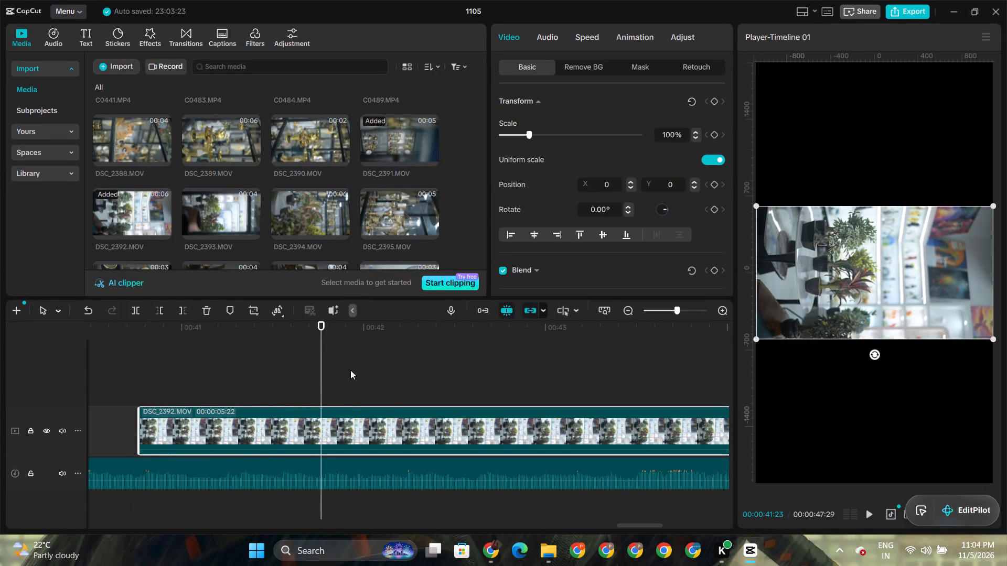
{"action": "key", "text": "space"}
{"action": "key", "text": "space"}
{"action": "left_click", "coordinate": [362, 329]}
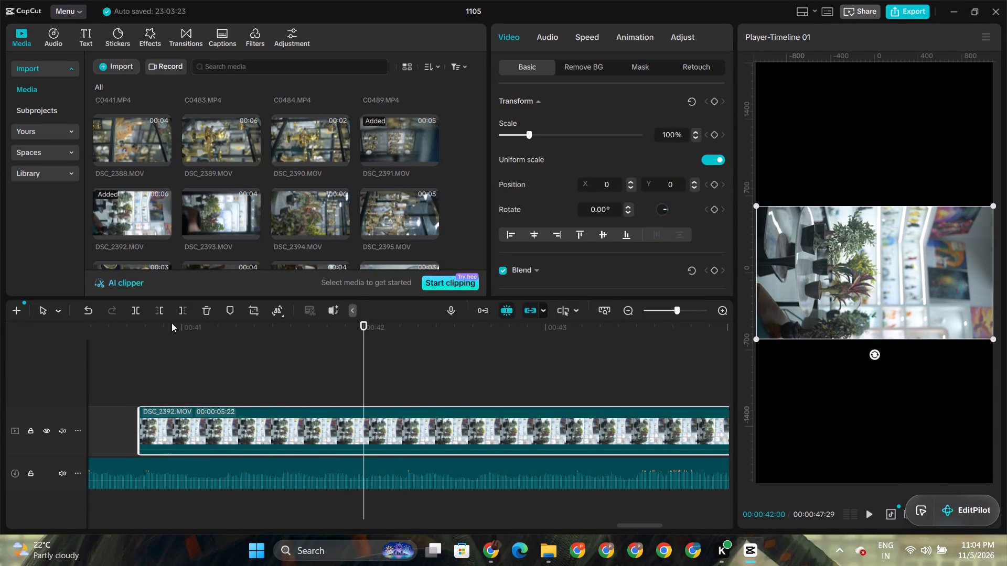
{"action": "left_click", "coordinate": [161, 309]}
Scale the DSC_2392.MOV timeline clip to 177%.
{"action": "left_click", "coordinate": [552, 431]}
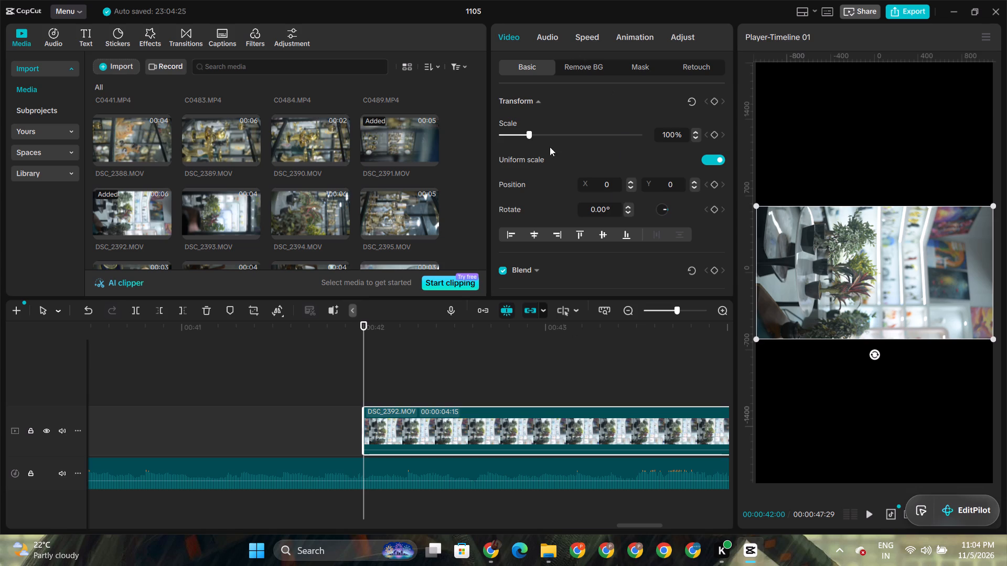
{"action": "left_click", "coordinate": [679, 132]}
{"action": "key", "text": "BackSpace"}
{"action": "key", "text": "BackSpace"}
{"action": "type", "text": "77"}
{"action": "key", "text": "Return"}
Rotate the DSC_2392.MOV clip to 270° so the footage stands upright, and play it to check.
{"action": "left_click_drag", "start_coordinate": [608, 207], "coordinate": [508, 227]}
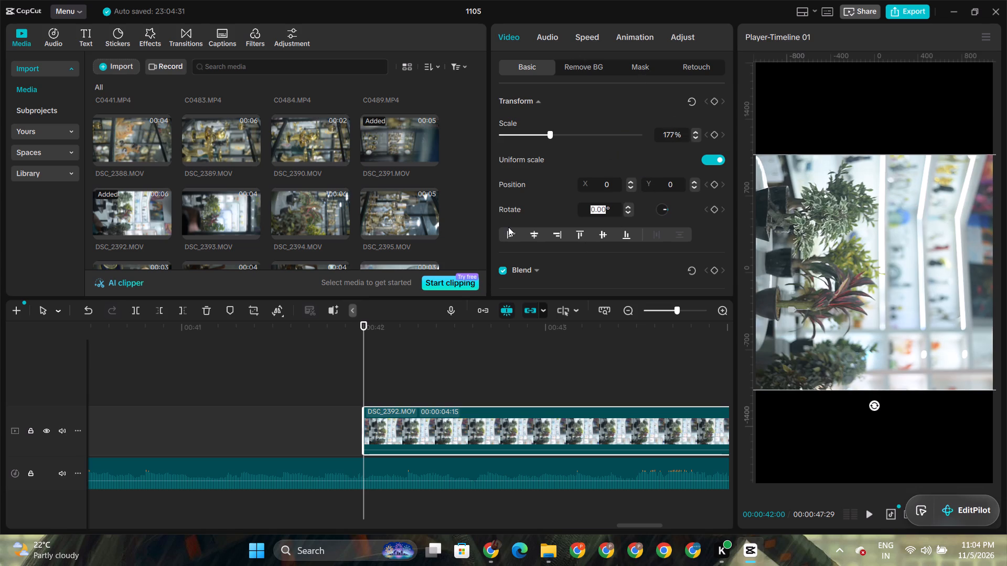
{"action": "key", "text": "2"}
{"action": "key", "text": "7"}
{"action": "key", "text": "0"}
{"action": "key", "text": "space"}
{"action": "key", "text": "space"}
{"action": "key", "text": "space"}
{"action": "key", "text": "Return"}
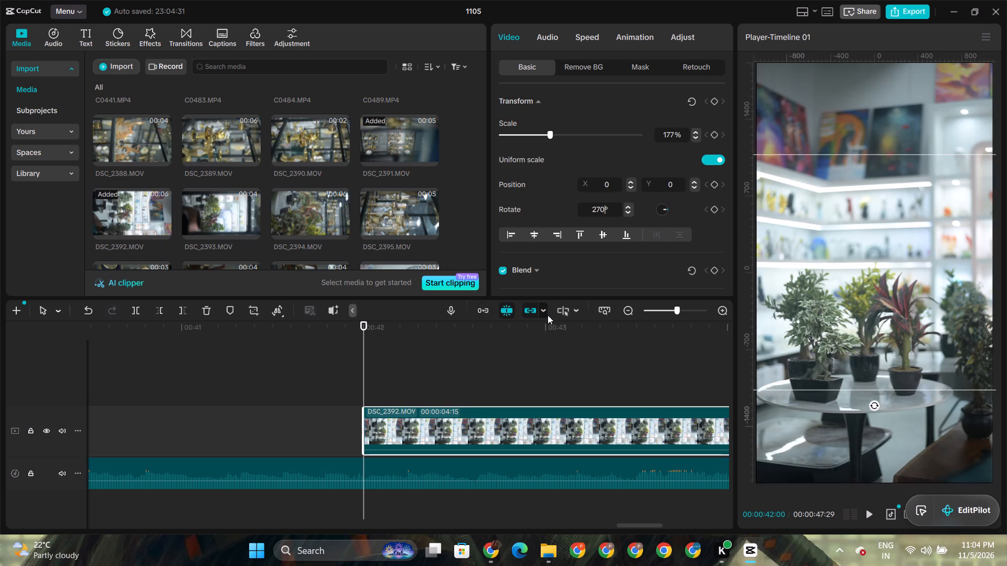
{"action": "key", "text": "space"}
{"action": "key", "text": "space"}
Move the DSC_2392.MOV clip back along the main track so it directly follows DSC_2391.MOV.
{"action": "left_click_drag", "start_coordinate": [435, 418], "coordinate": [165, 429]}
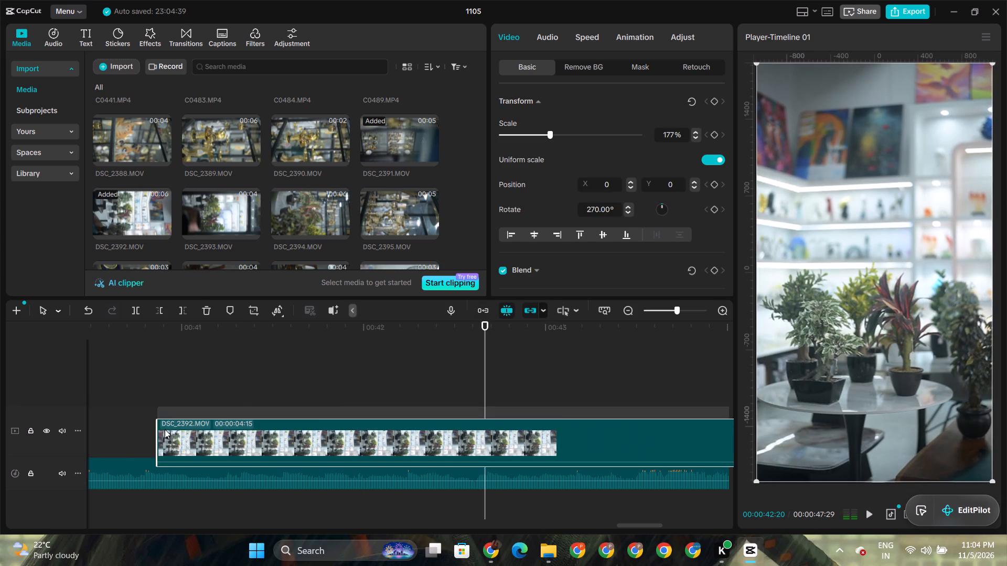
{"action": "left_click_drag", "start_coordinate": [165, 429], "coordinate": [156, 427]}
{"action": "left_click_drag", "start_coordinate": [631, 527], "coordinate": [617, 526]}
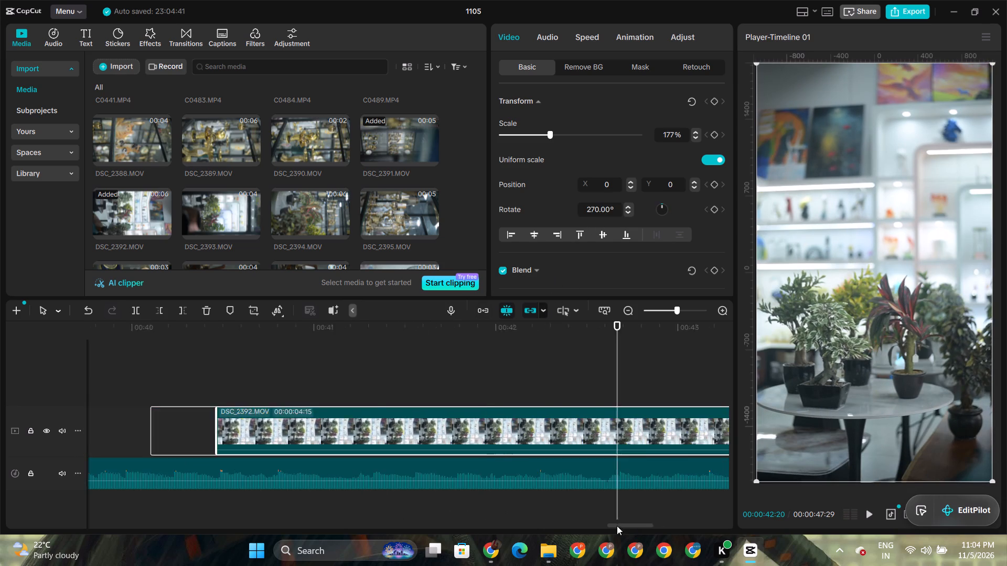
{"action": "left_click_drag", "start_coordinate": [617, 526], "coordinate": [593, 526]}
{"action": "left_click_drag", "start_coordinate": [655, 439], "coordinate": [466, 438]}
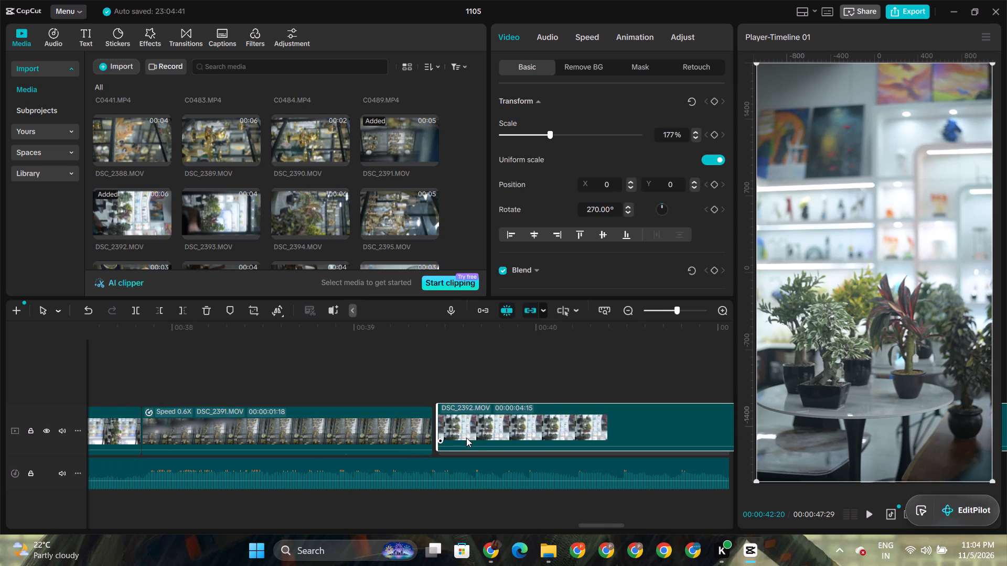
{"action": "left_click_drag", "start_coordinate": [466, 438], "coordinate": [465, 438]}
Play across the cut into DSC_2392.MOV and slow that clip to 0.70x speed.
{"action": "left_click", "coordinate": [402, 342]}
{"action": "key", "text": "space"}
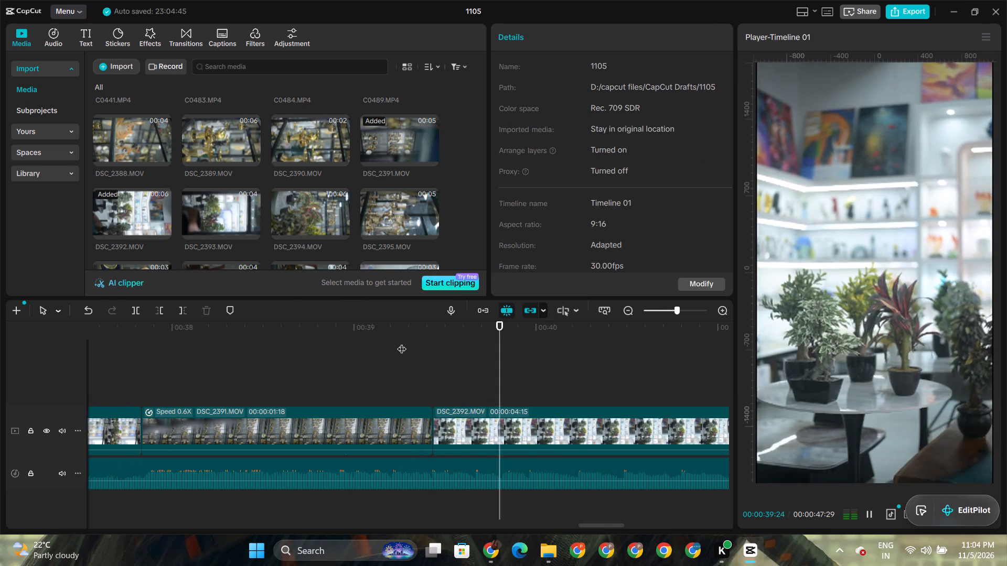
{"action": "key", "text": "space"}
{"action": "left_click", "coordinate": [527, 414]}
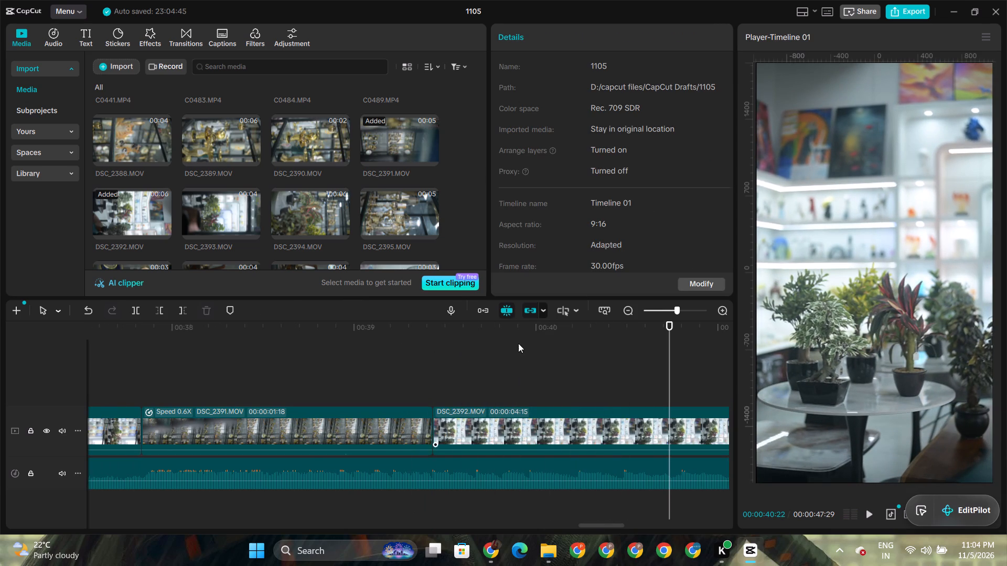
{"action": "left_click", "coordinate": [580, 37]}
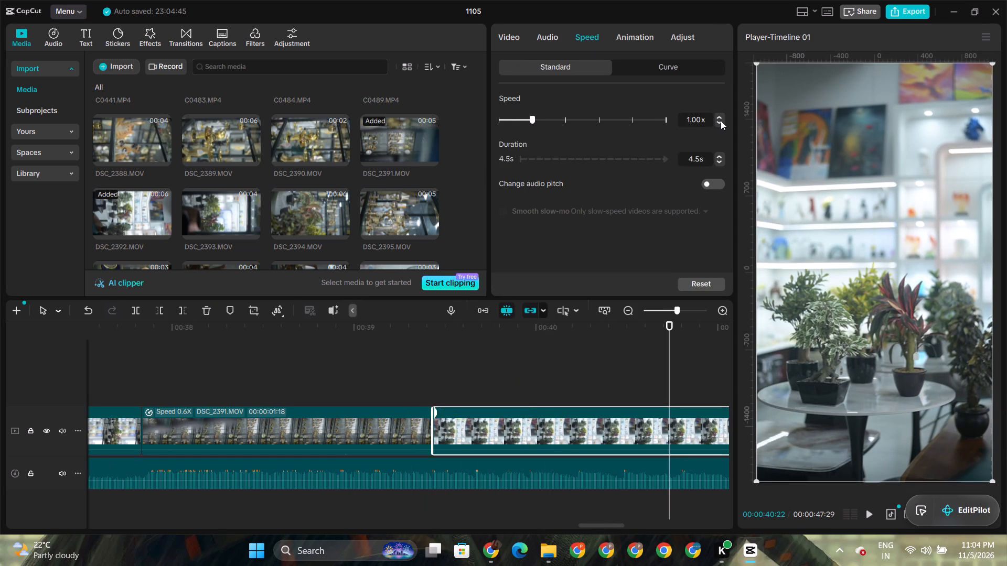
{"action": "double_click", "coordinate": [721, 121]}
{"action": "left_click", "coordinate": [721, 121]}
Play the slowed DSC_2392.MOV clip and trim off its end after 00:00:41:07.
{"action": "left_click", "coordinate": [399, 329]}
{"action": "key", "text": "space"}
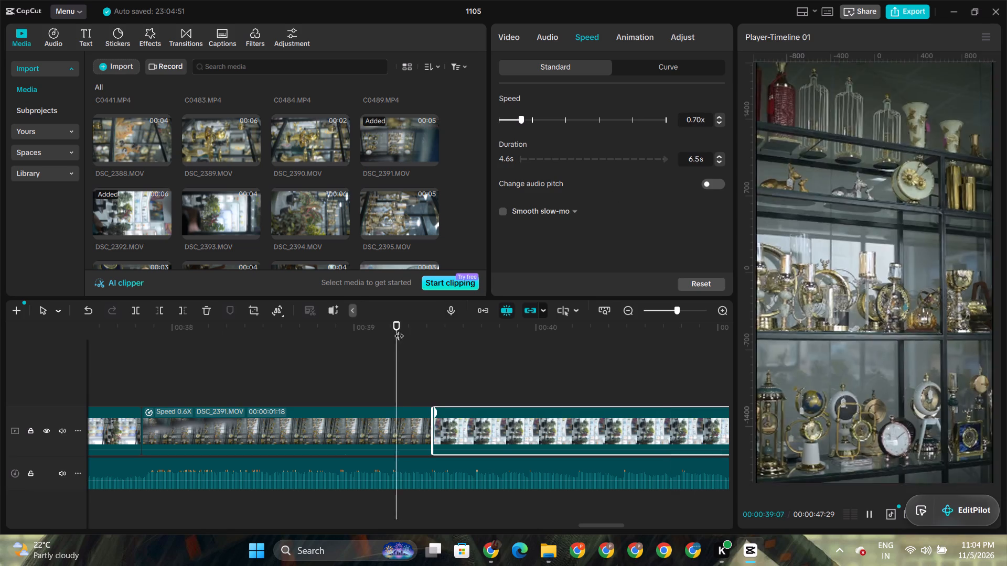
{"action": "key", "text": "space"}
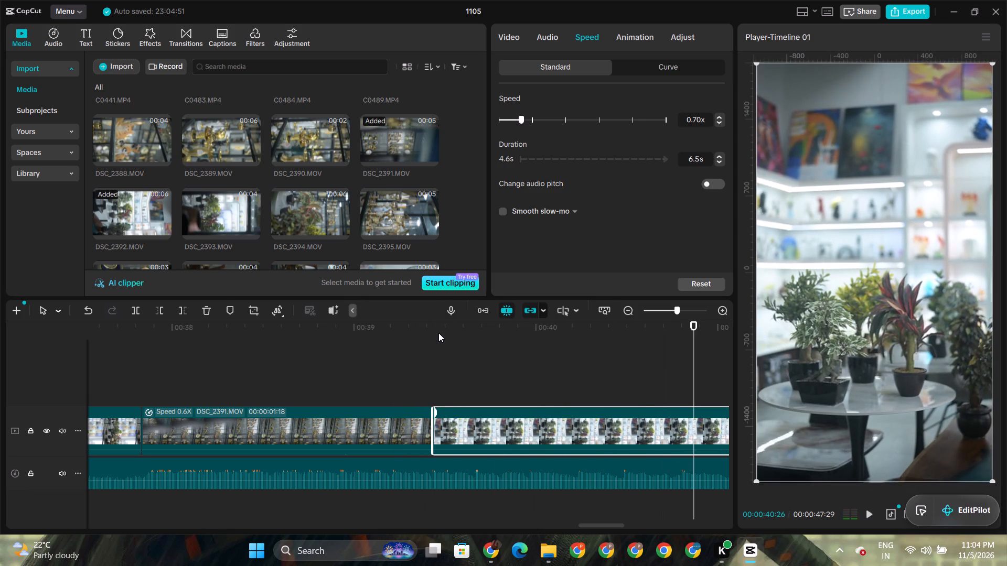
{"action": "key", "text": "space"}
{"action": "key", "text": "space"}
{"action": "key", "text": "space"}
{"action": "key", "text": "space"}
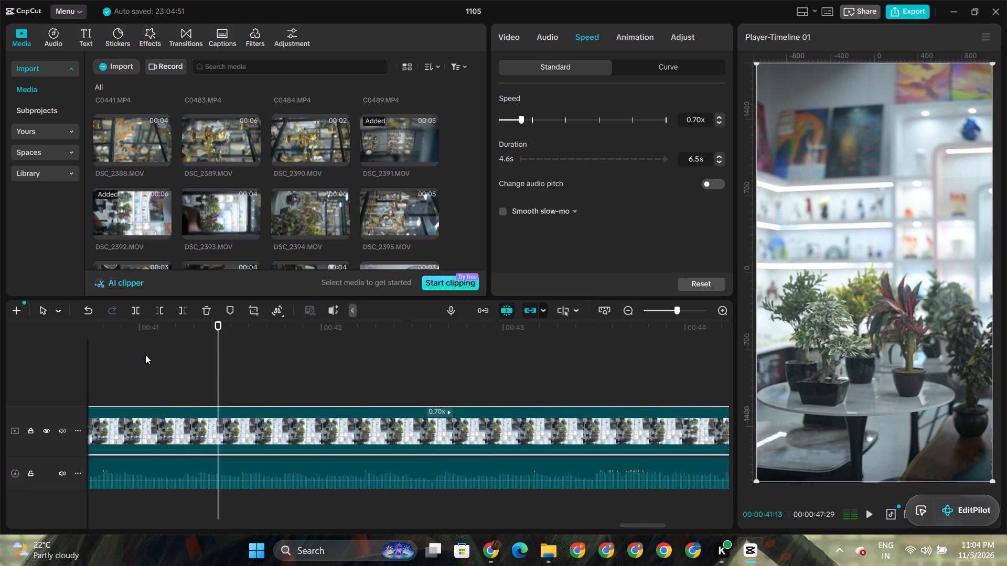
{"action": "left_click", "coordinate": [191, 326]}
{"action": "left_click_drag", "start_coordinate": [191, 326], "coordinate": [180, 330]}
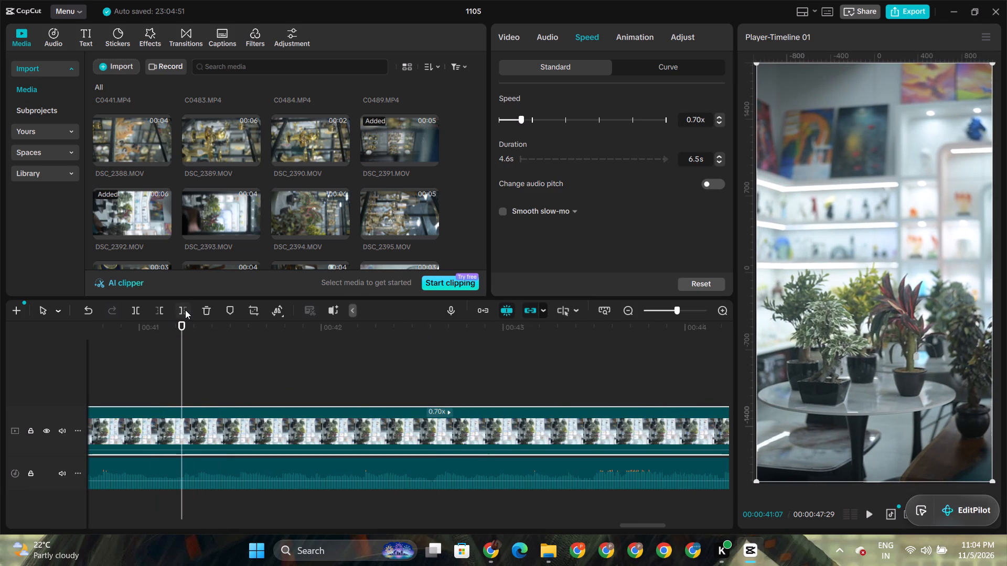
{"action": "left_click", "coordinate": [185, 310]}
Review the assembled sequence from near its beginning, replaying the section with DSC_4140.MOV, DSC_4143.MOV and DSC_4150.MOV.
{"action": "left_click", "coordinate": [149, 333]}
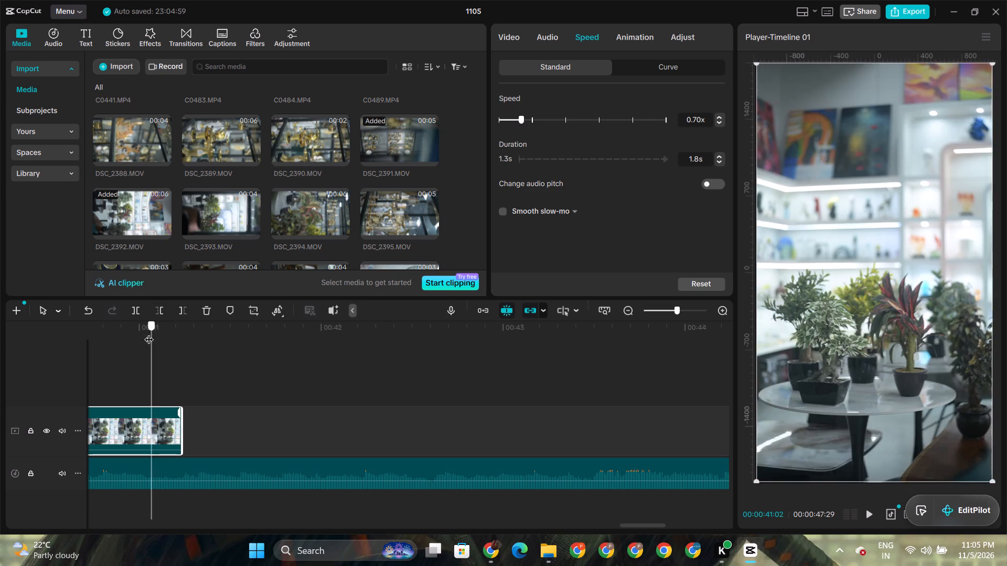
{"action": "left_click_drag", "start_coordinate": [148, 332], "coordinate": [0, 330]}
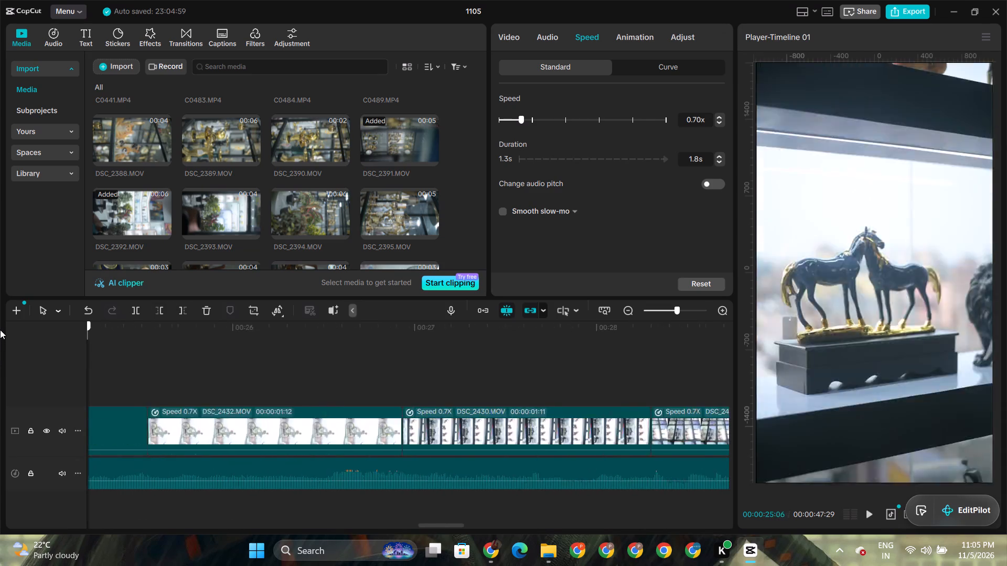
{"action": "left_click_drag", "start_coordinate": [0, 330], "coordinate": [0, 160]}
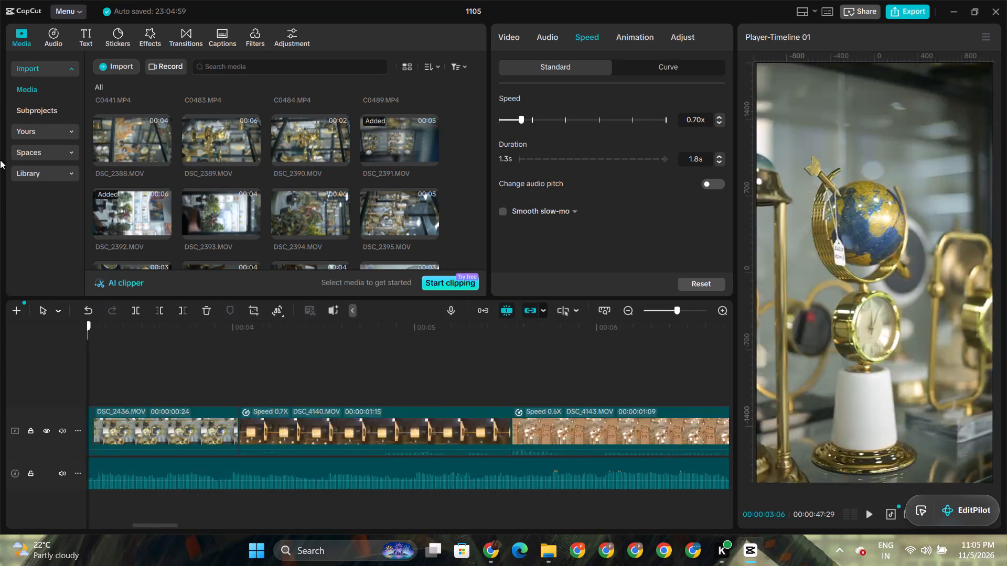
{"action": "left_click_drag", "start_coordinate": [0, 160], "coordinate": [0, 134]}
{"action": "key", "text": "space"}
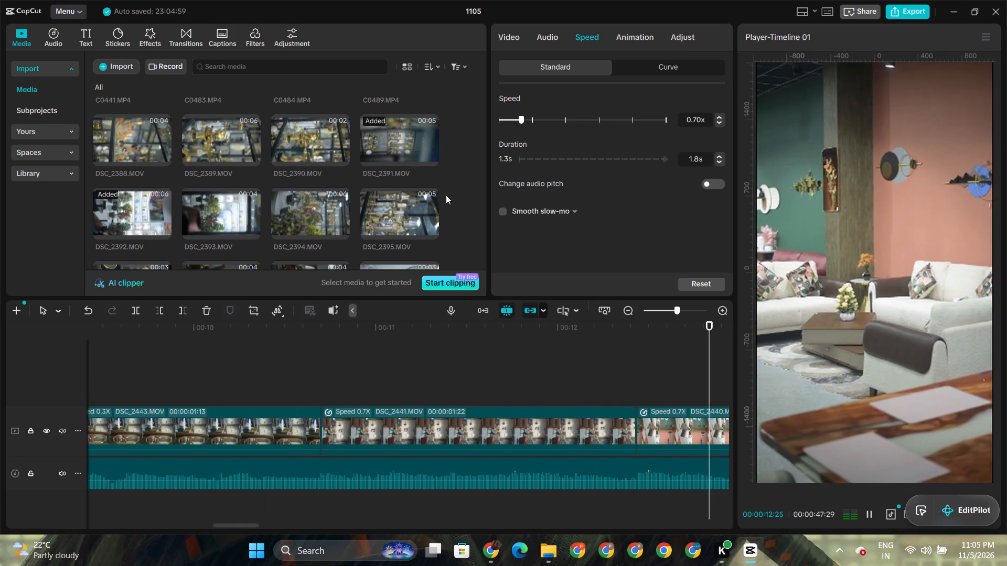
{"action": "key", "text": "space"}
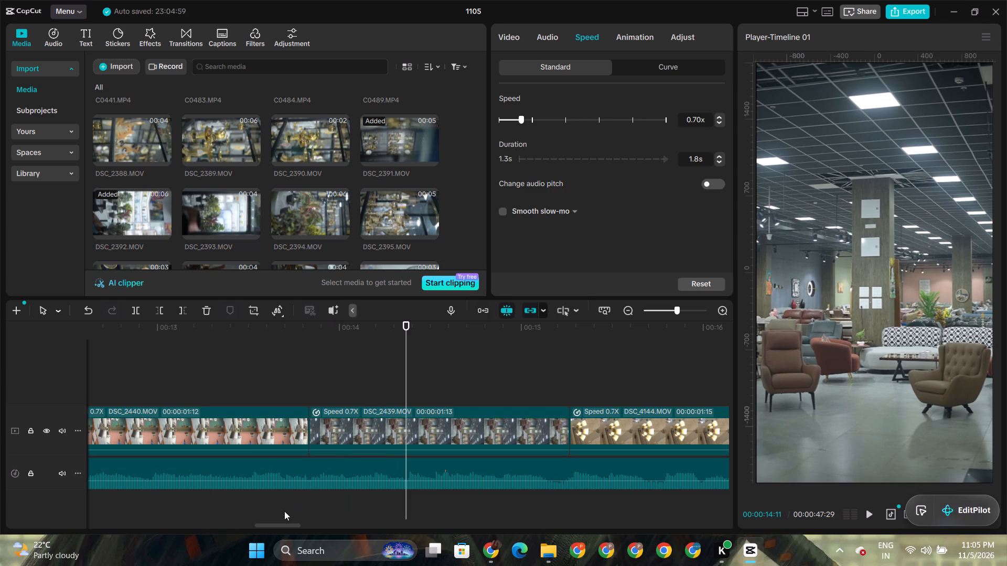
{"action": "left_click_drag", "start_coordinate": [275, 525], "coordinate": [17, 524]}
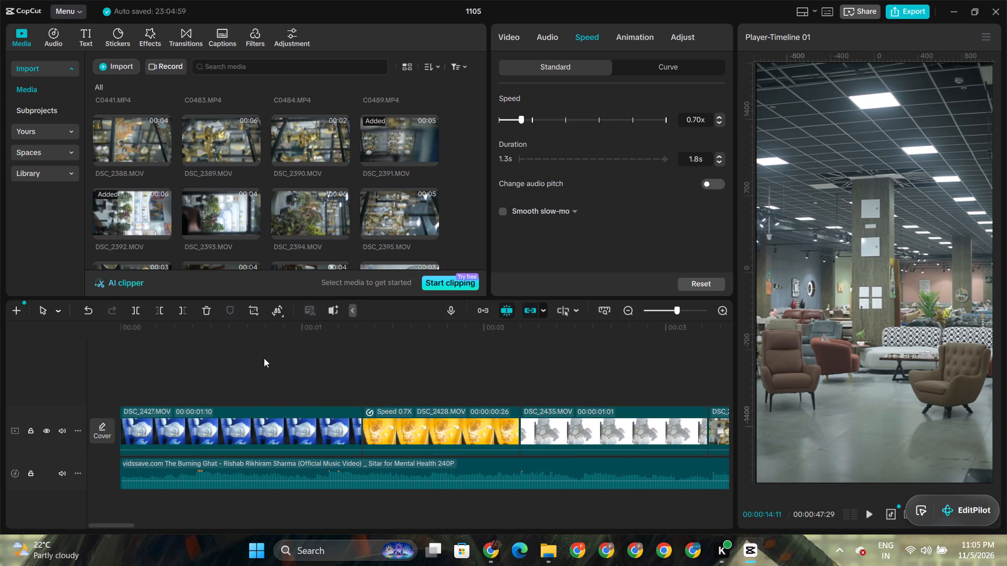
{"action": "left_click", "coordinate": [423, 339]}
{"action": "left_click_drag", "start_coordinate": [423, 339], "coordinate": [755, 335]}
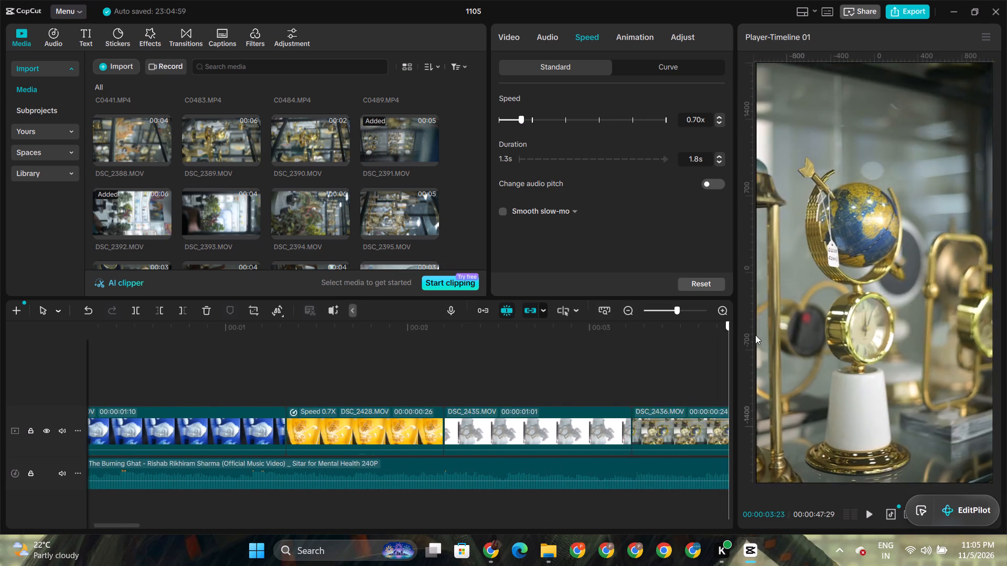
{"action": "left_click_drag", "start_coordinate": [755, 335], "coordinate": [794, 357]}
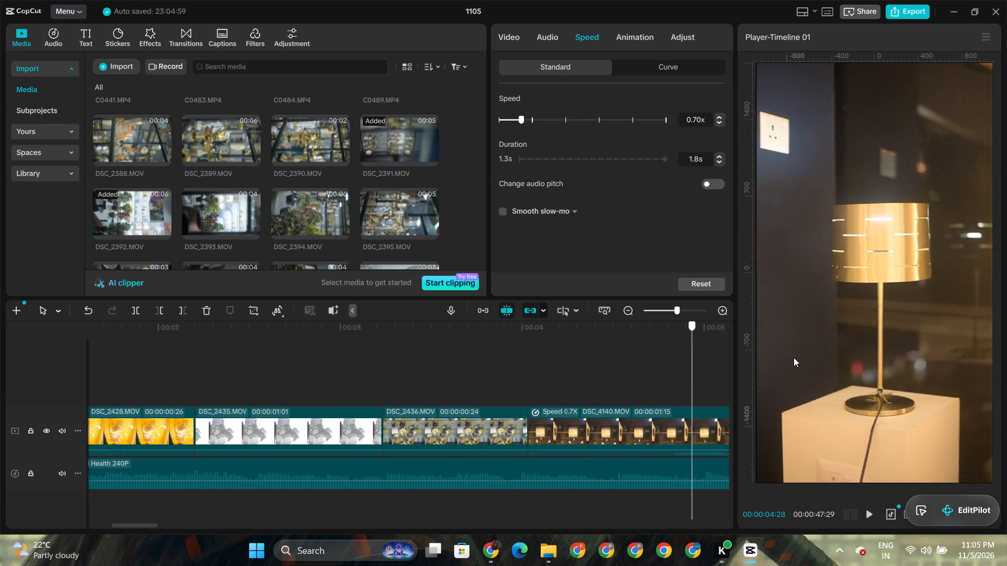
{"action": "left_click_drag", "start_coordinate": [794, 357], "coordinate": [76, 385]}
{"action": "key", "text": "space"}
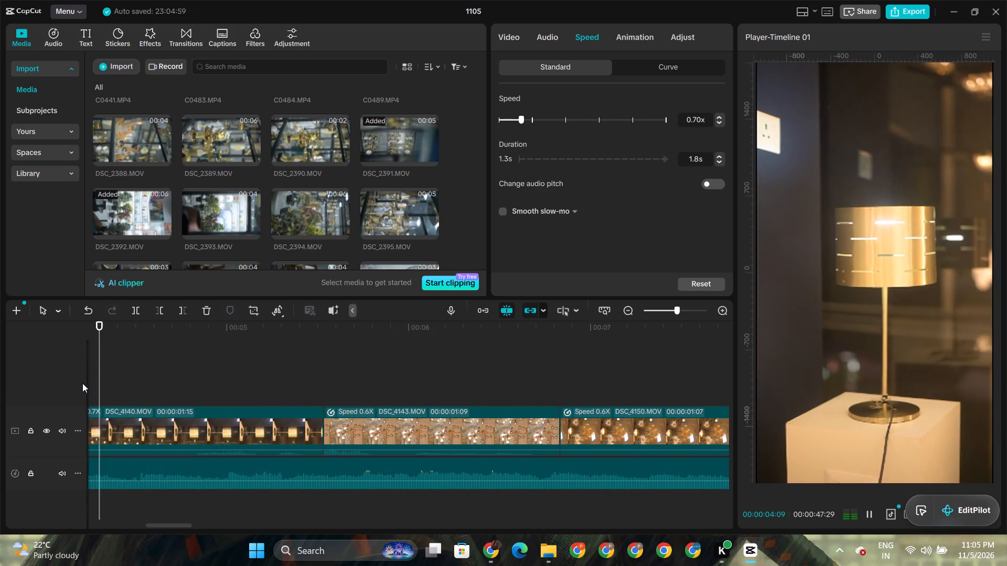
{"action": "key", "text": "space"}
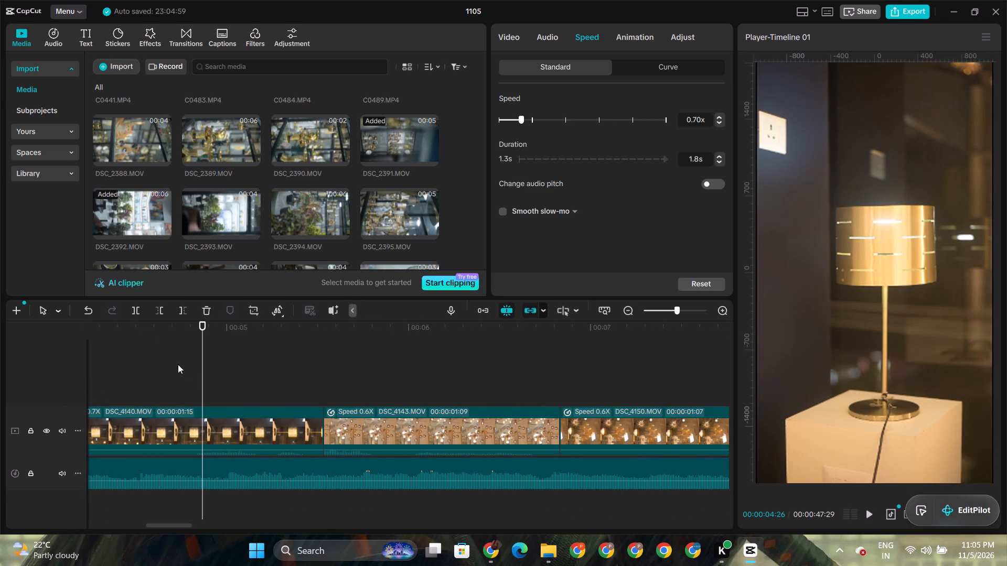
{"action": "left_click", "coordinate": [147, 340]}
{"action": "left_click_drag", "start_coordinate": [147, 340], "coordinate": [156, 346]}
{"action": "key", "text": "space"}
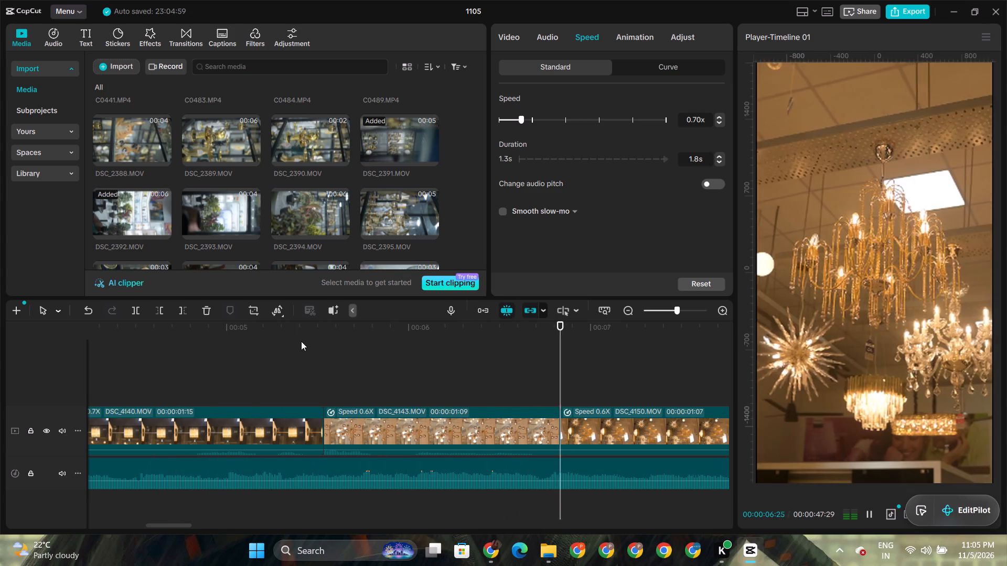
{"action": "key", "text": "space"}
Preview unused showroom clips in the media library from DSC_2388.MOV to DSC_2395.MOV to look for further footage.
{"action": "scroll", "coordinate": [196, 166], "scroll_direction": "up", "scroll_amount": 2}
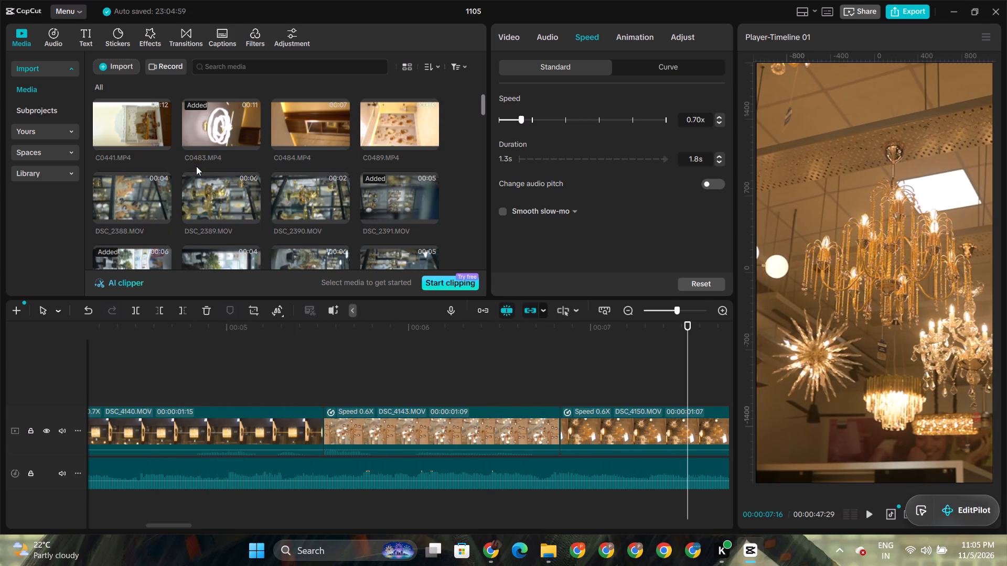
{"action": "scroll", "coordinate": [196, 166], "scroll_direction": "up", "scroll_amount": 1}
{"action": "scroll", "coordinate": [196, 168], "scroll_direction": "down", "scroll_amount": 1}
{"action": "left_click", "coordinate": [212, 127]}
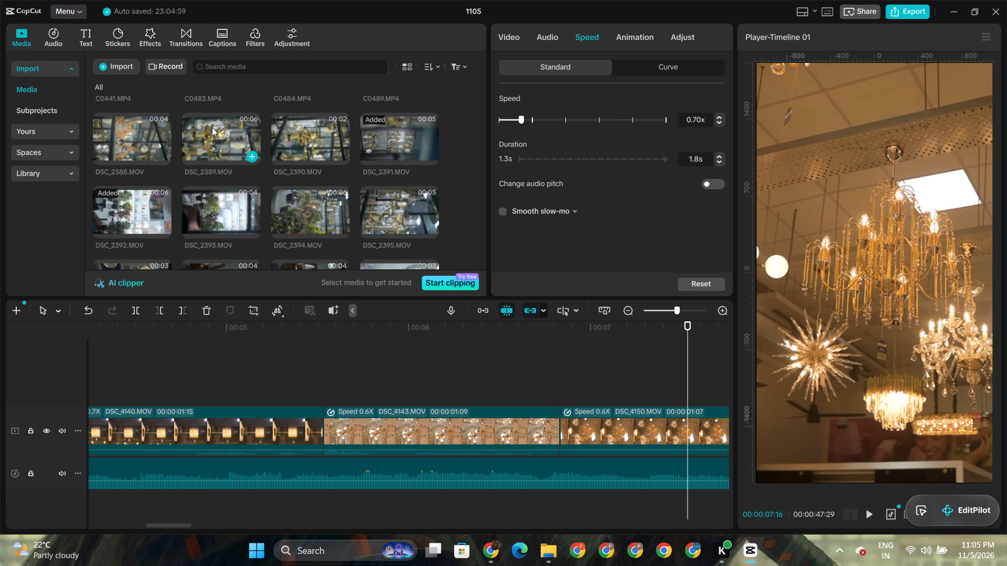
{"action": "left_click", "coordinate": [288, 142]}
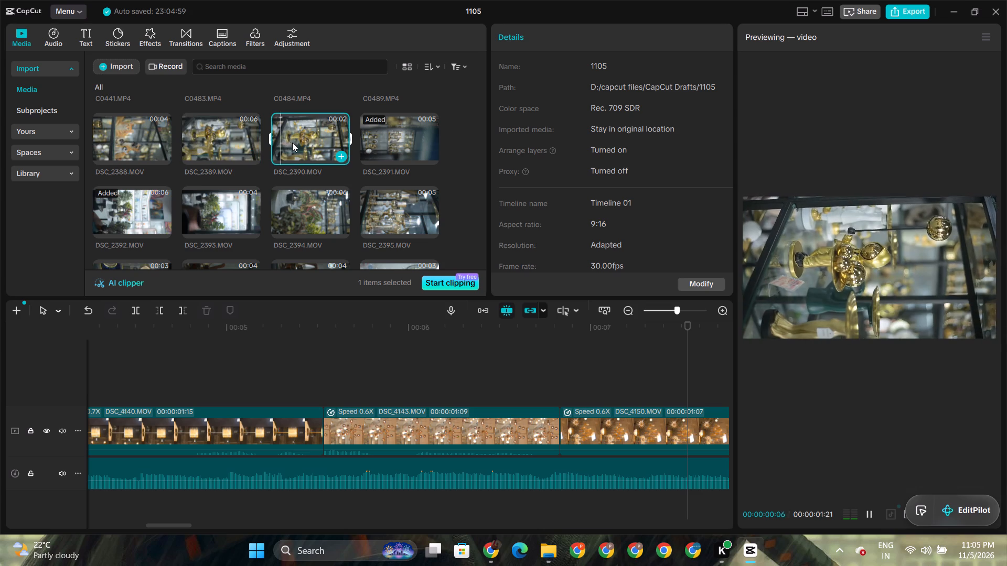
{"action": "key", "text": "space"}
{"action": "left_click", "coordinate": [316, 207]}
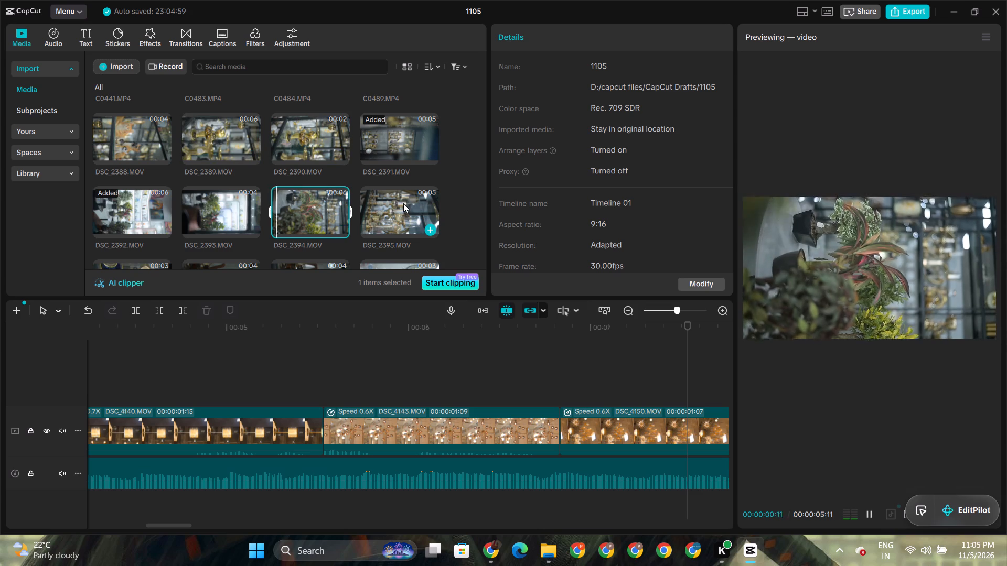
{"action": "left_click", "coordinate": [403, 203]}
{"action": "left_click", "coordinate": [131, 147]}
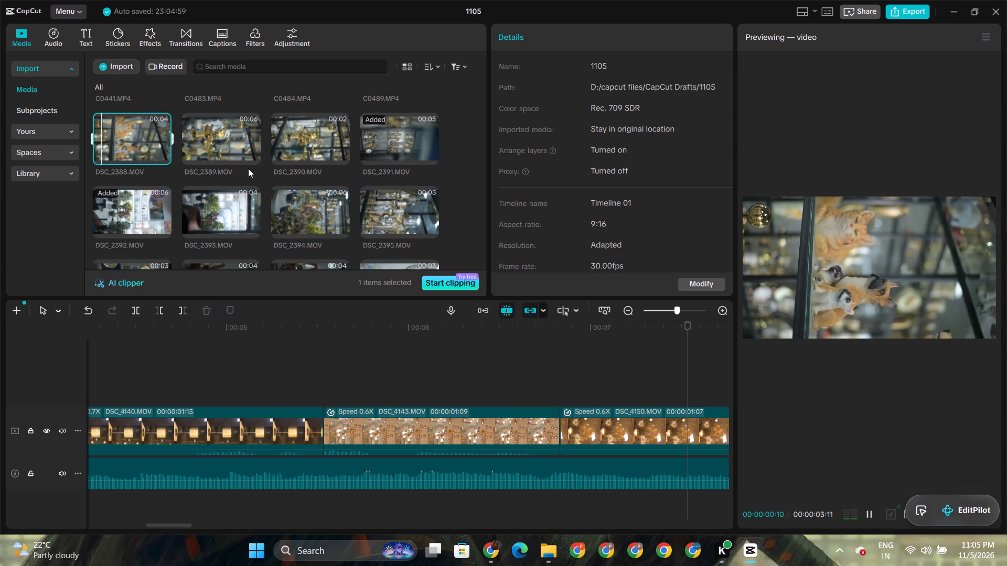
{"action": "scroll", "coordinate": [248, 168], "scroll_direction": "up", "scroll_amount": 1}
{"action": "scroll", "coordinate": [248, 168], "scroll_direction": "down", "scroll_amount": 2}
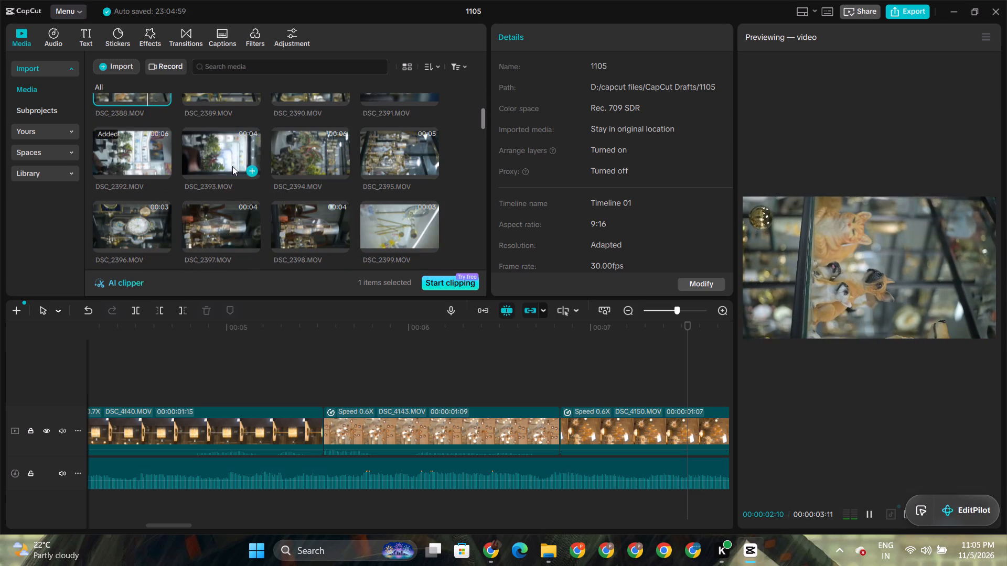
Preview the library clips from DSC_2396.MOV to DSC_2403.MOV, including the clock, glass lamp and figurine shots.
{"action": "double_click", "coordinate": [223, 215]}
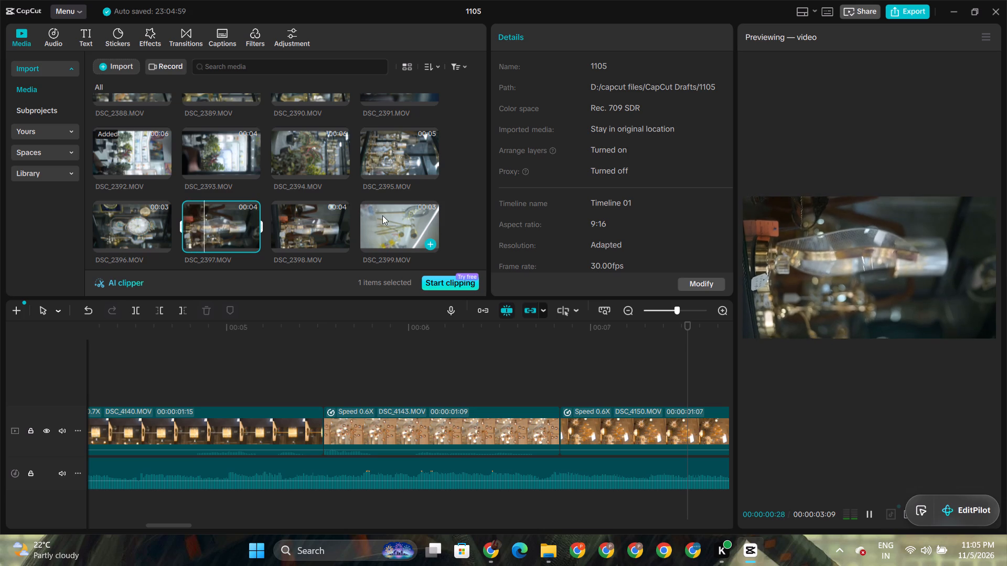
{"action": "left_click", "coordinate": [318, 222]}
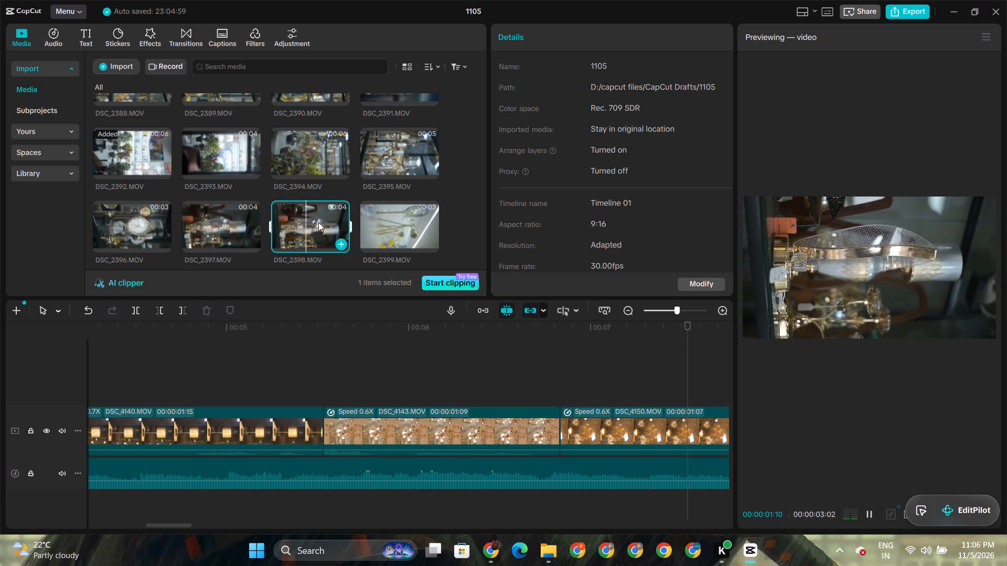
{"action": "key", "text": "space"}
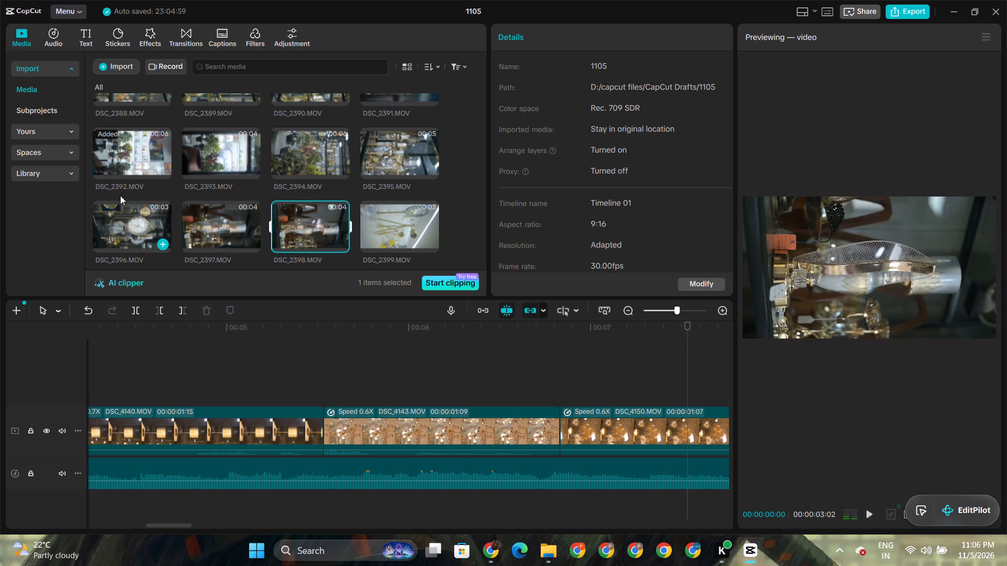
{"action": "left_click", "coordinate": [138, 217]}
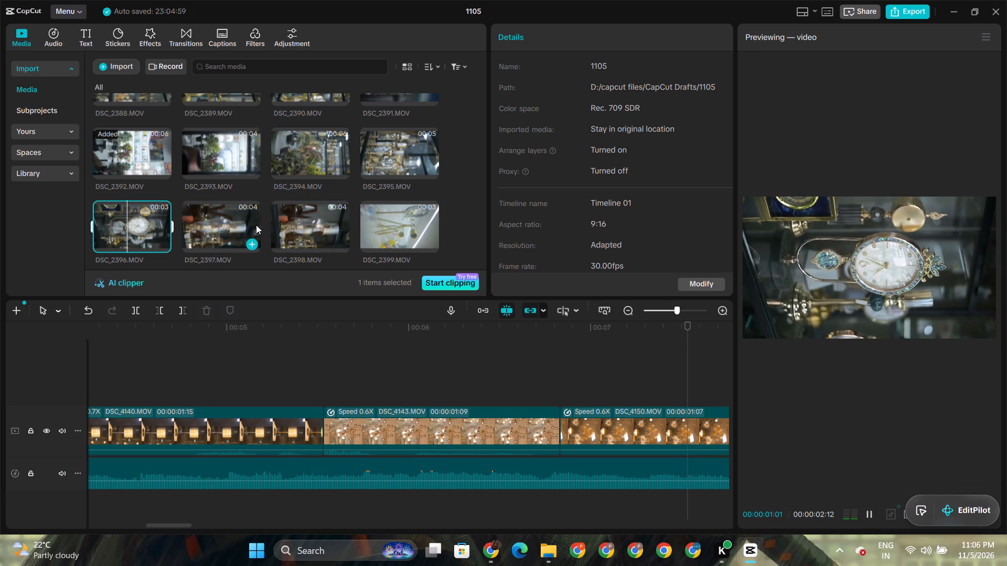
{"action": "key", "text": "space"}
{"action": "left_click", "coordinate": [371, 225]}
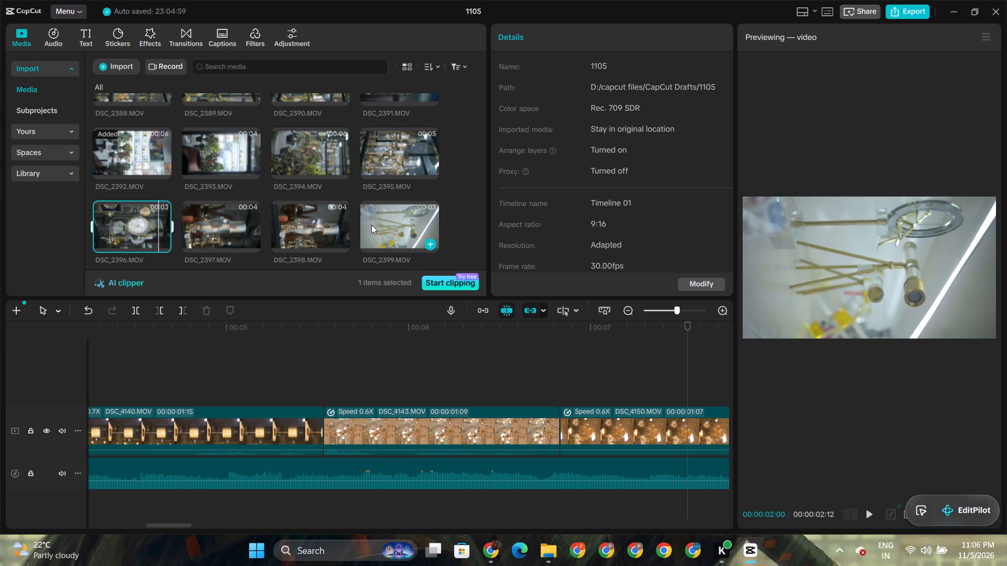
{"action": "scroll", "coordinate": [371, 225], "scroll_direction": "down", "scroll_amount": 2}
{"action": "left_click", "coordinate": [308, 191]}
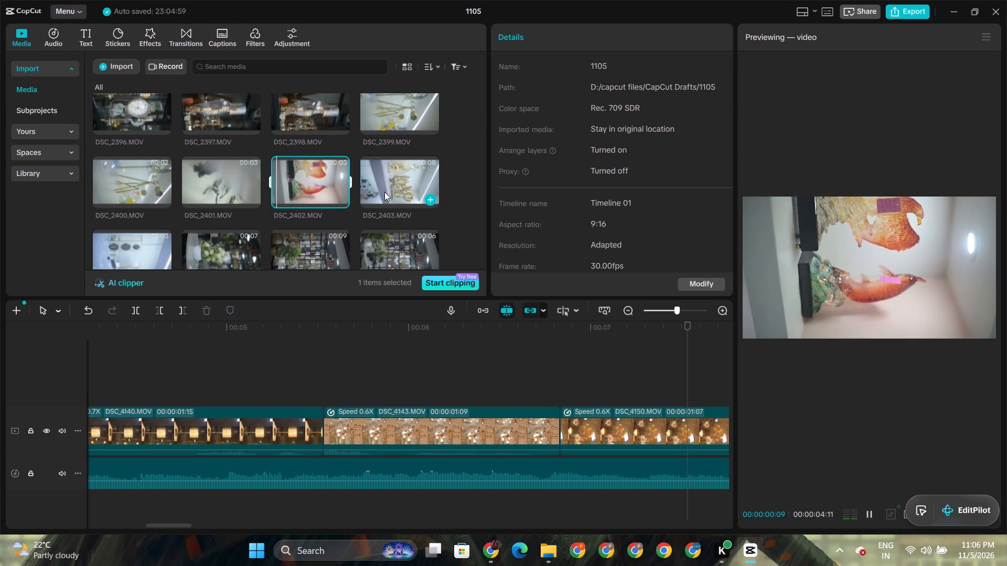
{"action": "left_click", "coordinate": [384, 192]}
{"action": "left_click", "coordinate": [206, 186]}
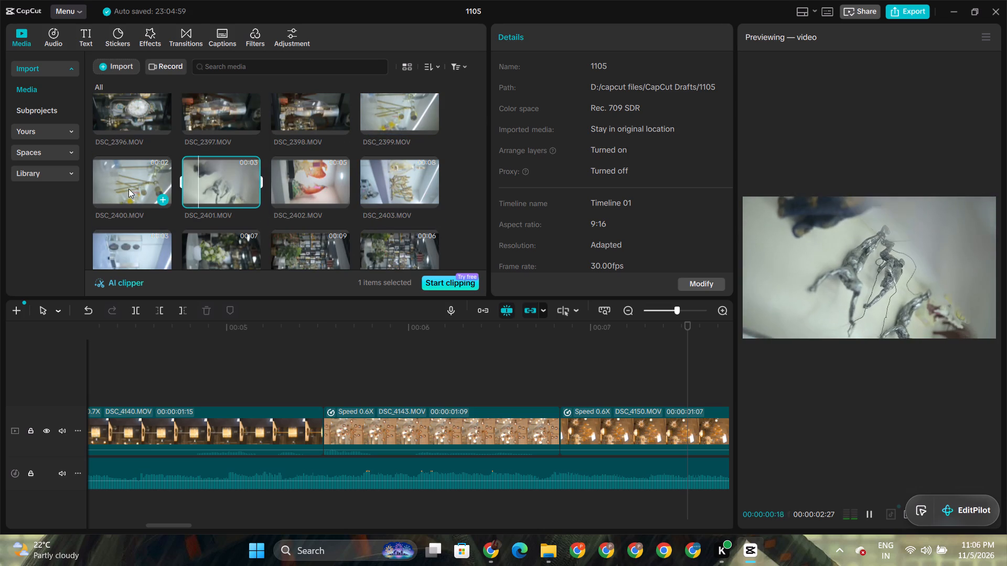
{"action": "left_click", "coordinate": [126, 185]}
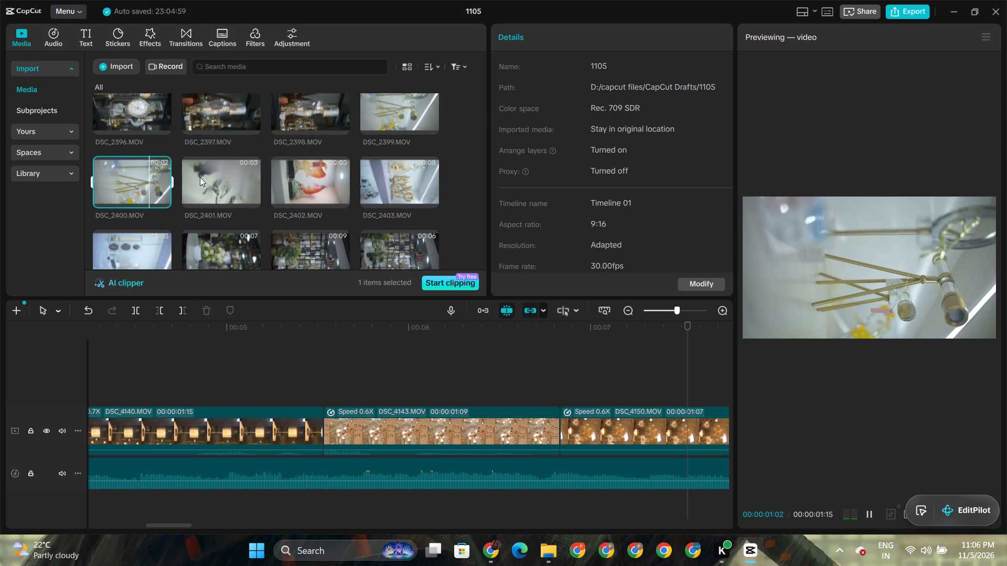
{"action": "scroll", "coordinate": [200, 177], "scroll_direction": "down", "scroll_amount": 1}
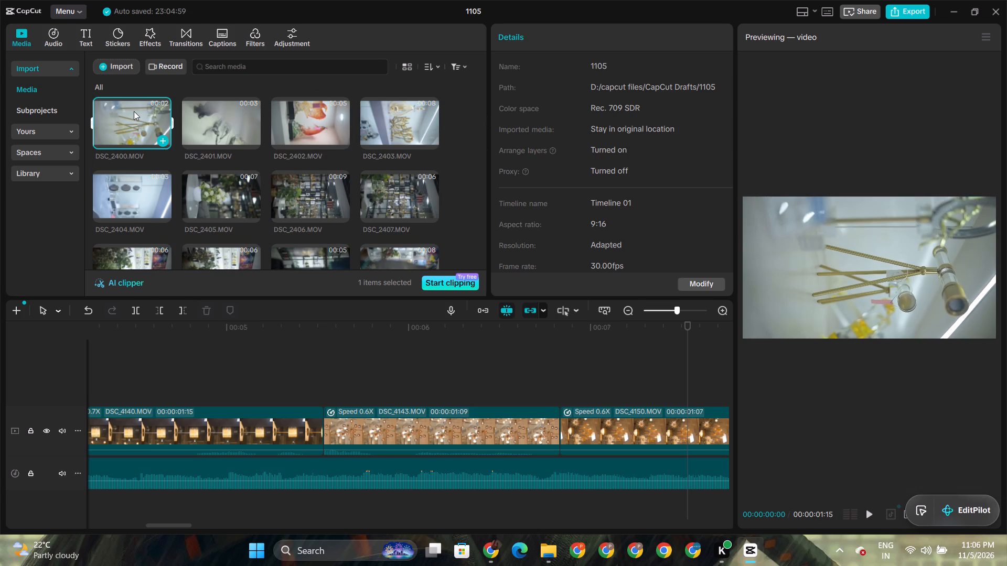
Review the assembled sequence from the DSC_4175.MOV clip through to DSC_4162.MOV.
{"action": "left_click_drag", "start_coordinate": [177, 526], "coordinate": [187, 528]}
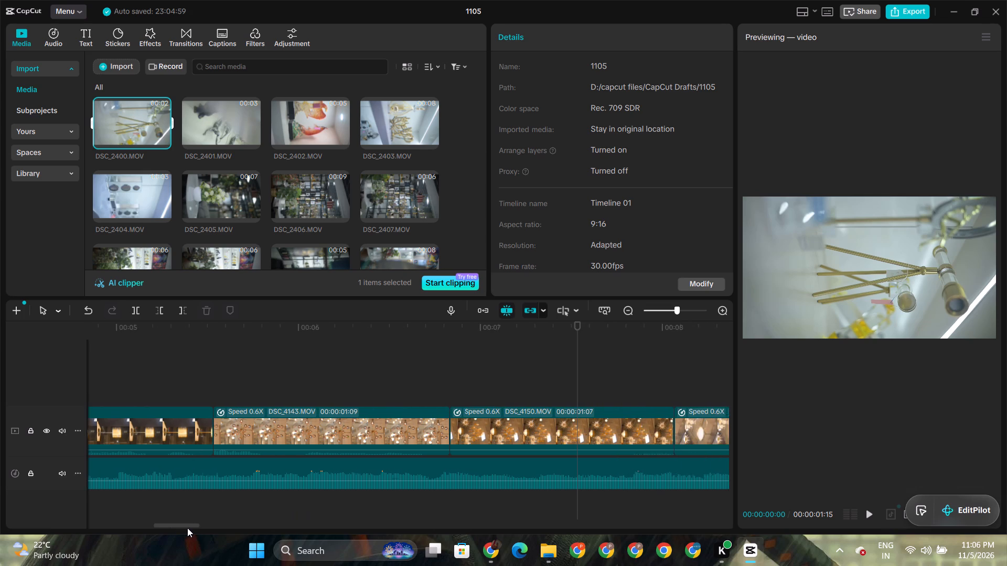
{"action": "left_click_drag", "start_coordinate": [187, 528], "coordinate": [221, 535]}
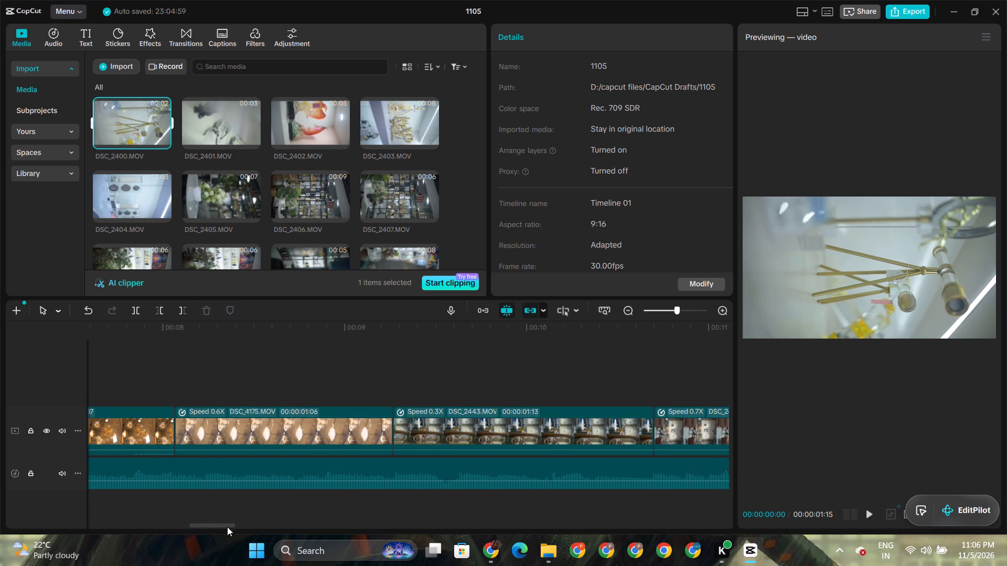
{"action": "left_click", "coordinate": [293, 332]}
{"action": "left_click", "coordinate": [284, 430]}
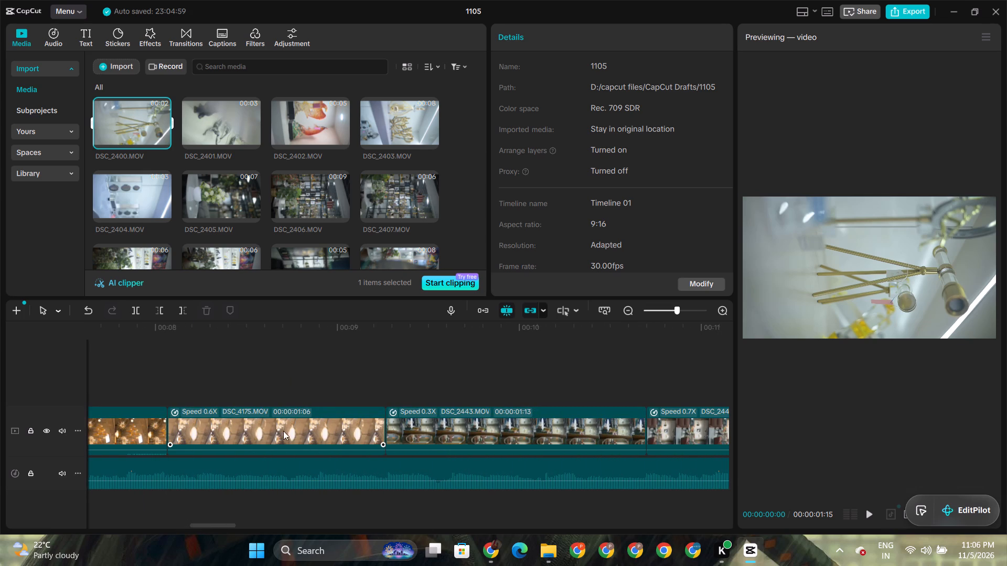
{"action": "left_click", "coordinate": [277, 339]}
{"action": "key", "text": "space"}
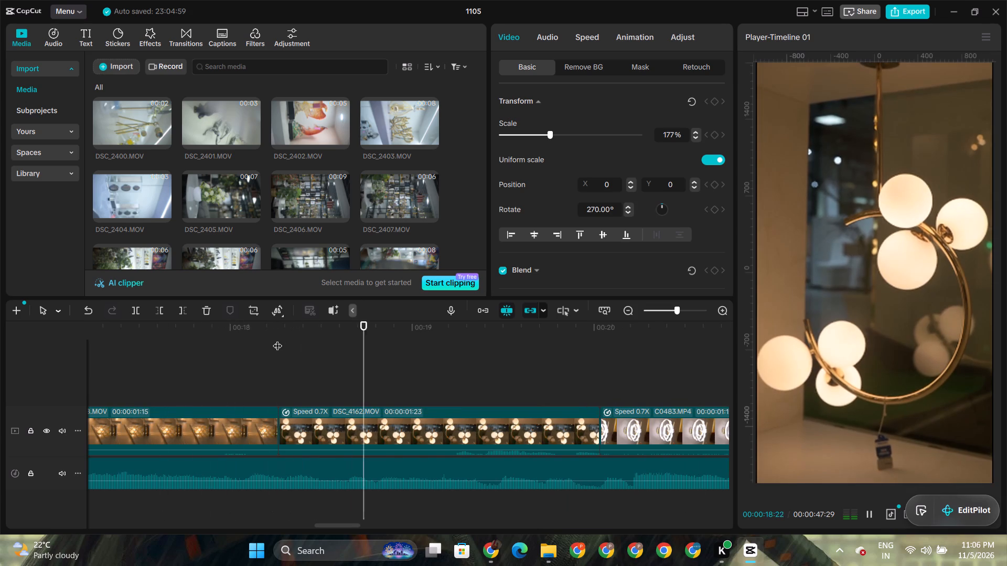
{"action": "key", "text": "space"}
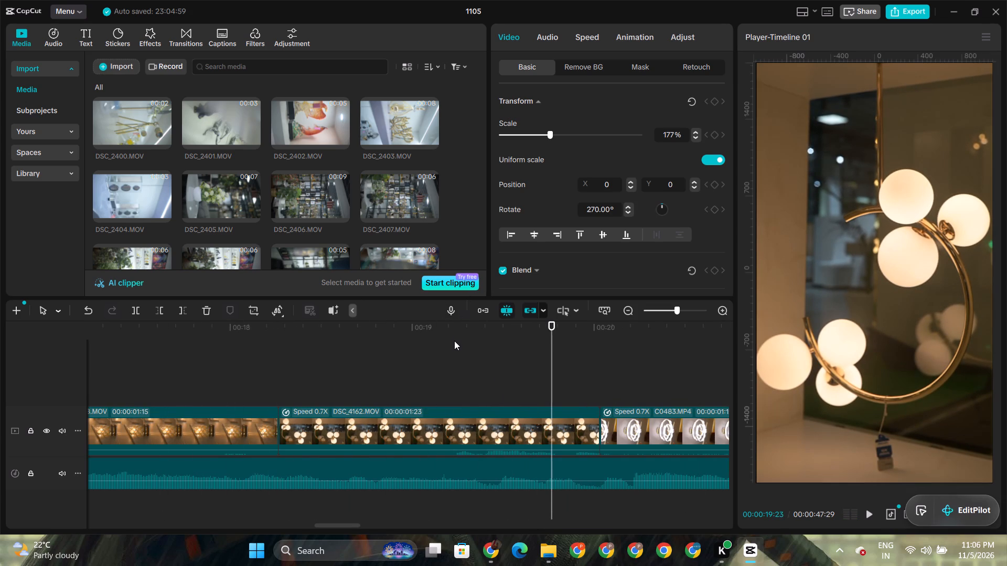
{"action": "right_click_drag", "start_coordinate": [436, 314], "coordinate": [431, 302]}
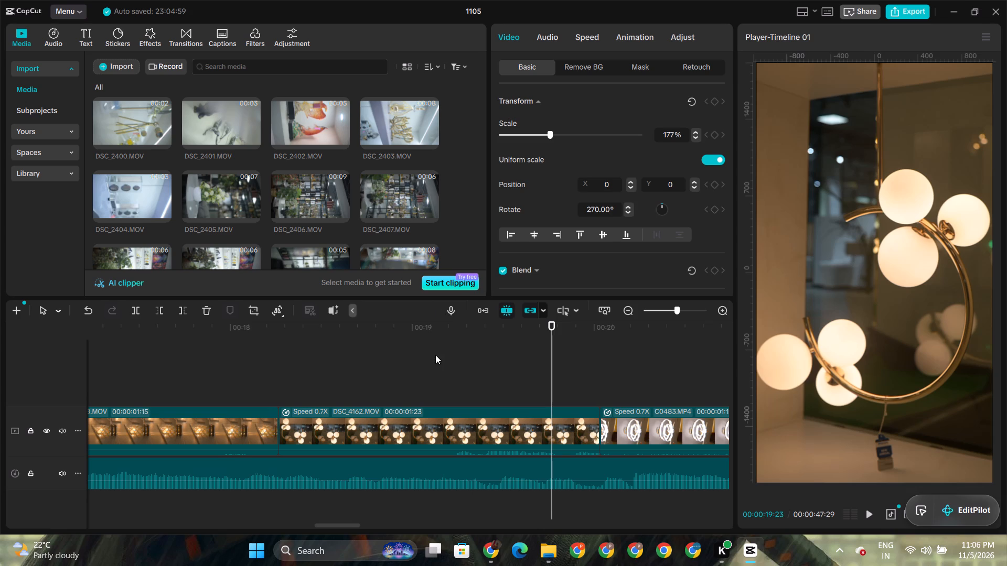
{"action": "left_click", "coordinate": [435, 355]}
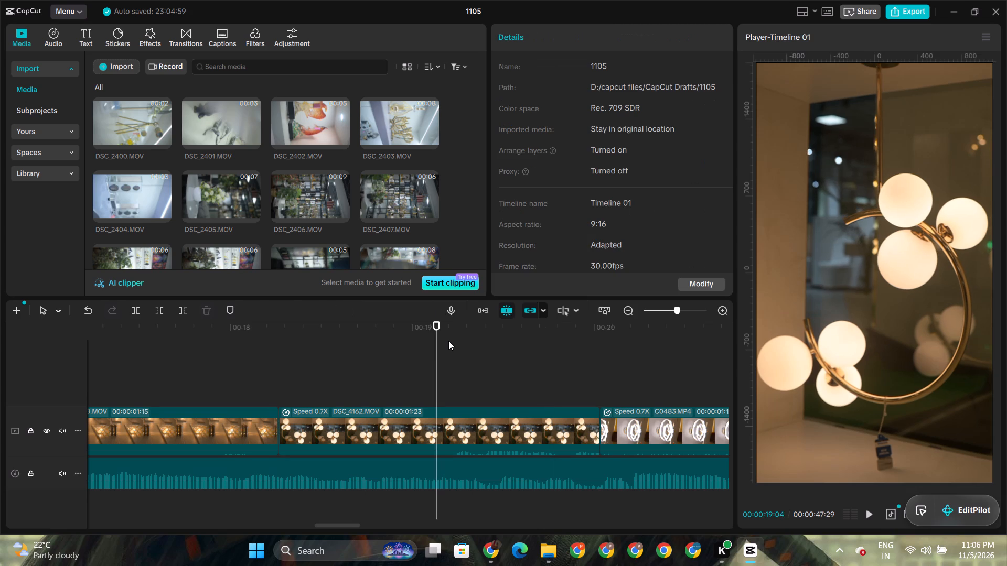
Close all open windows: the 1105 project, the new 5 folder, the CapCut home screen and the Chrome browser.
{"action": "left_click", "coordinate": [986, 13]}
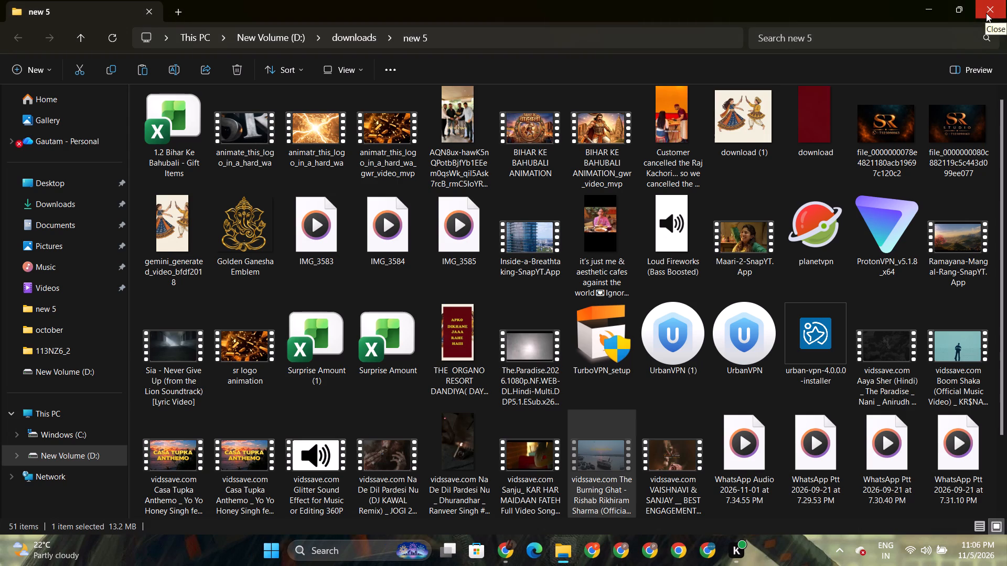
{"action": "left_click", "coordinate": [986, 13]}
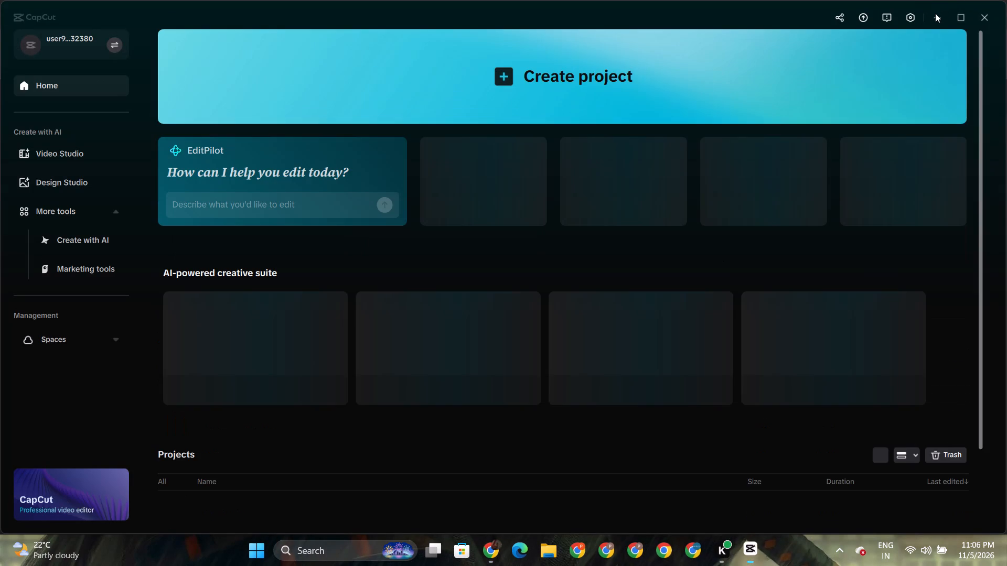
{"action": "left_click", "coordinate": [984, 19]}
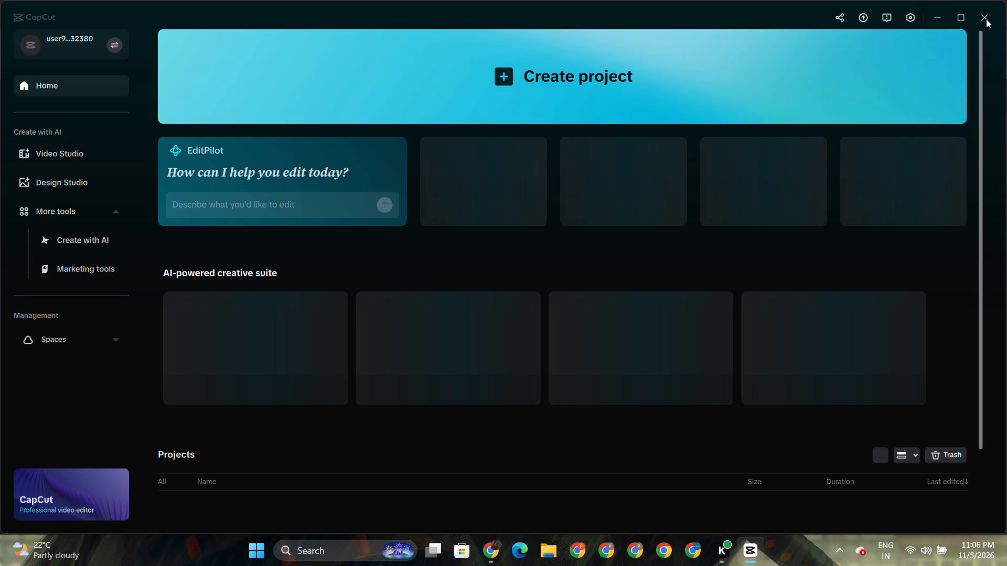
{"action": "left_click", "coordinate": [986, 19]}
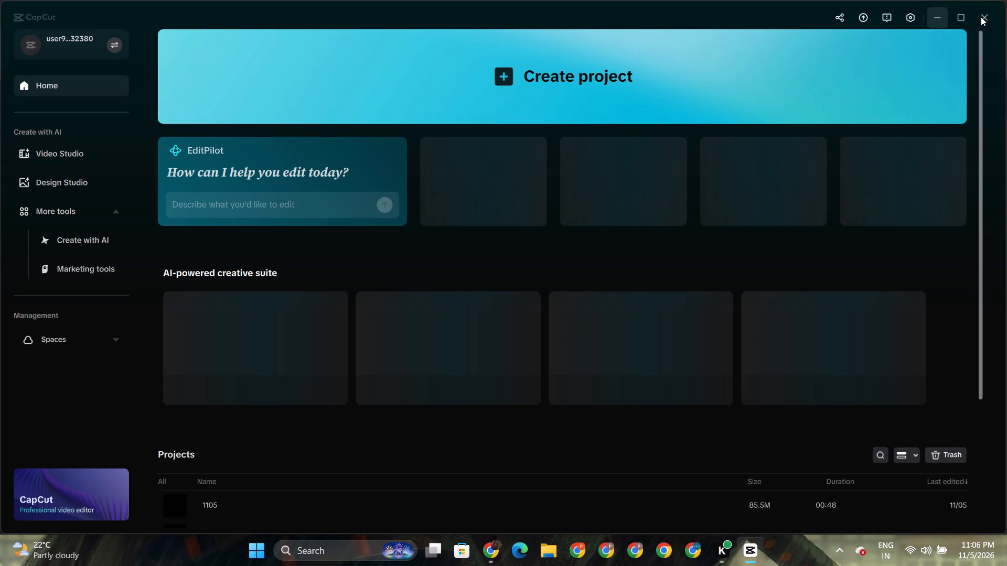
{"action": "left_click", "coordinate": [981, 17]}
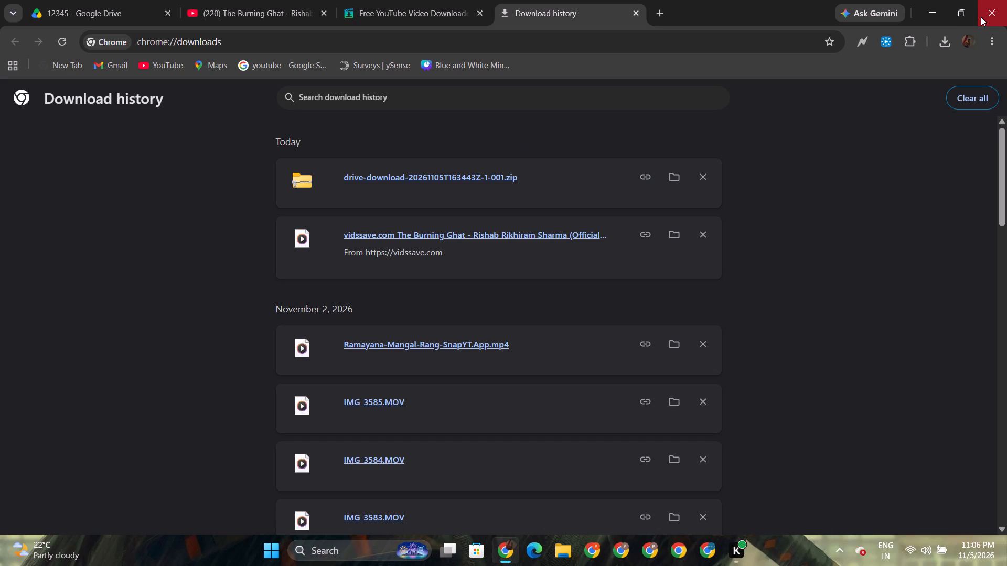
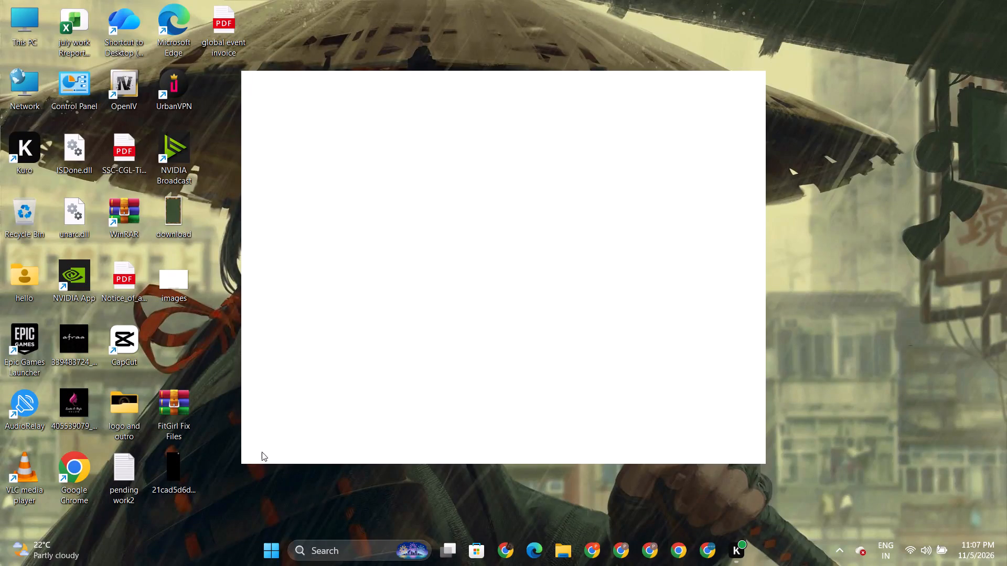
Launch UrbanVPN from the desktop.
{"action": "double_click", "coordinate": [178, 73]}
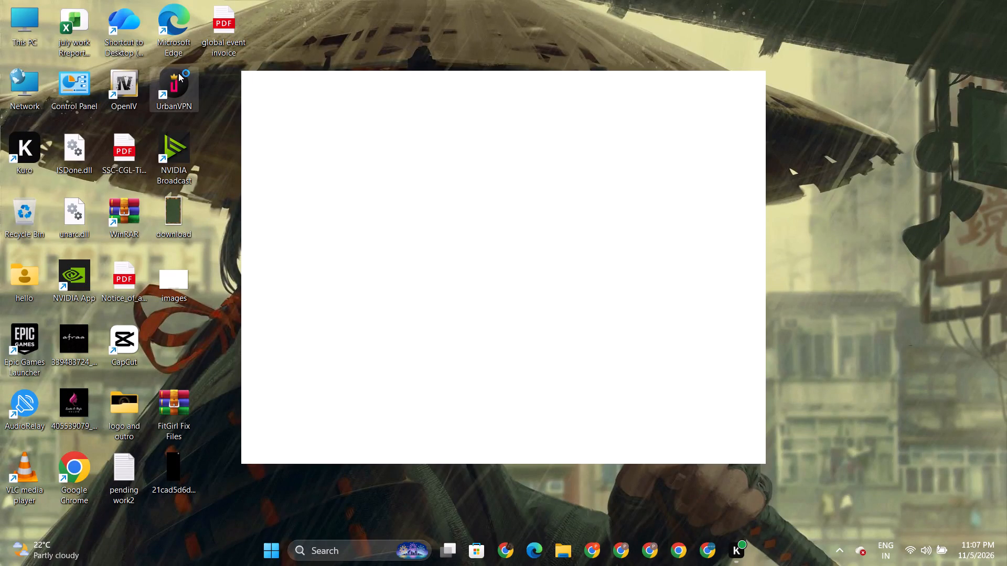
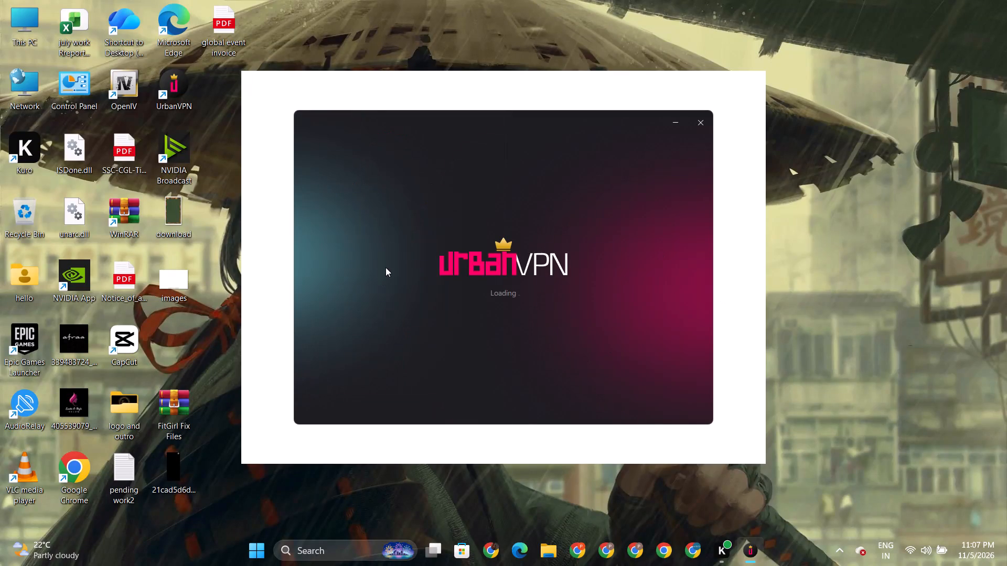
Pick Ukraine from the list of all VPN locations and connect to it.
{"action": "scroll", "coordinate": [566, 208], "scroll_direction": "down", "scroll_amount": 7}
{"action": "scroll", "coordinate": [567, 209], "scroll_direction": "up", "scroll_amount": 7}
{"action": "scroll", "coordinate": [567, 215], "scroll_direction": "down", "scroll_amount": 7}
{"action": "scroll", "coordinate": [575, 294], "scroll_direction": "down", "scroll_amount": 20}
{"action": "scroll", "coordinate": [575, 294], "scroll_direction": "down", "scroll_amount": 3}
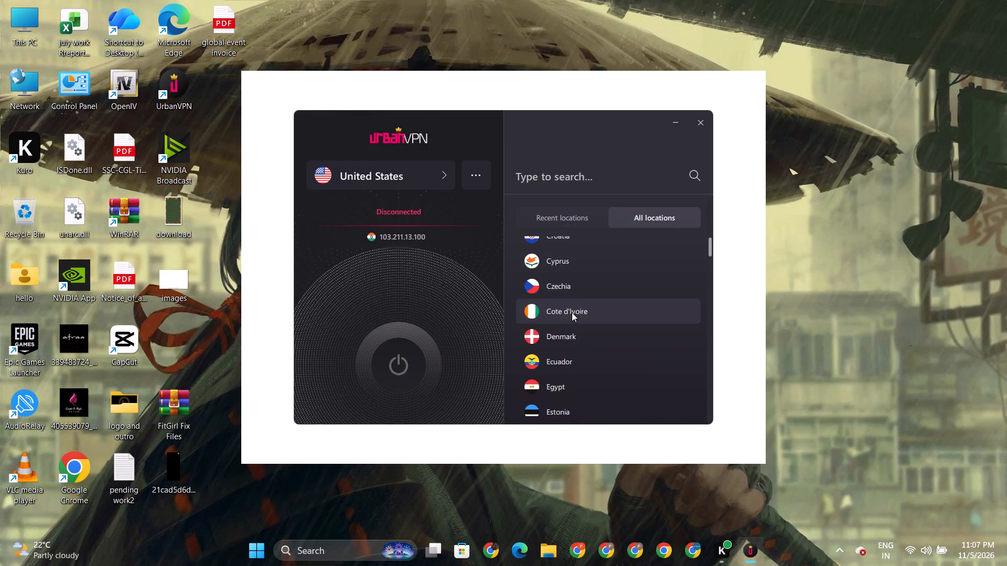
{"action": "scroll", "coordinate": [572, 312], "scroll_direction": "down", "scroll_amount": 16}
{"action": "scroll", "coordinate": [565, 310], "scroll_direction": "up", "scroll_amount": 1}
{"action": "scroll", "coordinate": [565, 310], "scroll_direction": "down", "scroll_amount": 20}
{"action": "scroll", "coordinate": [565, 310], "scroll_direction": "down", "scroll_amount": 8}
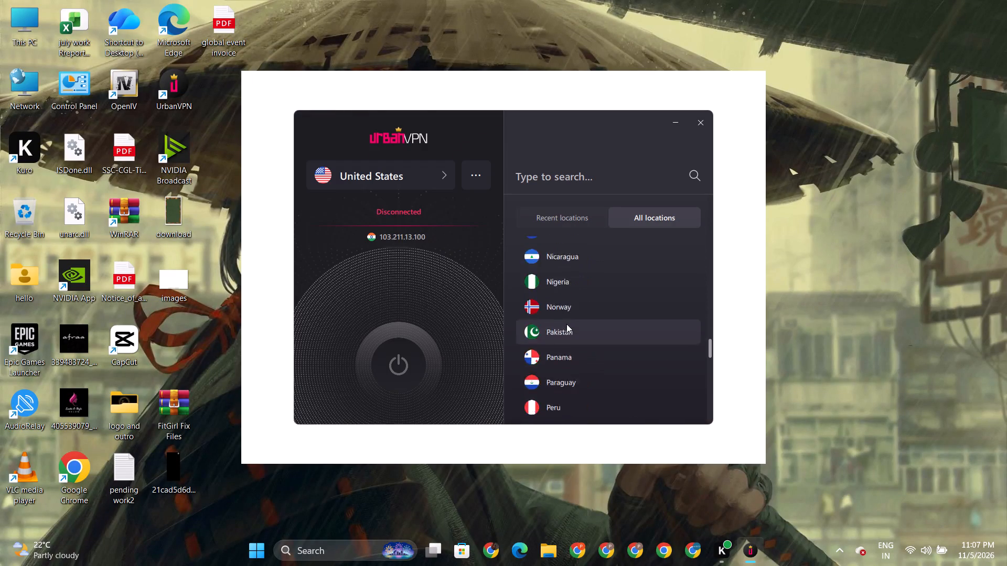
{"action": "scroll", "coordinate": [566, 324], "scroll_direction": "down", "scroll_amount": 20}
{"action": "scroll", "coordinate": [566, 324], "scroll_direction": "down", "scroll_amount": 15}
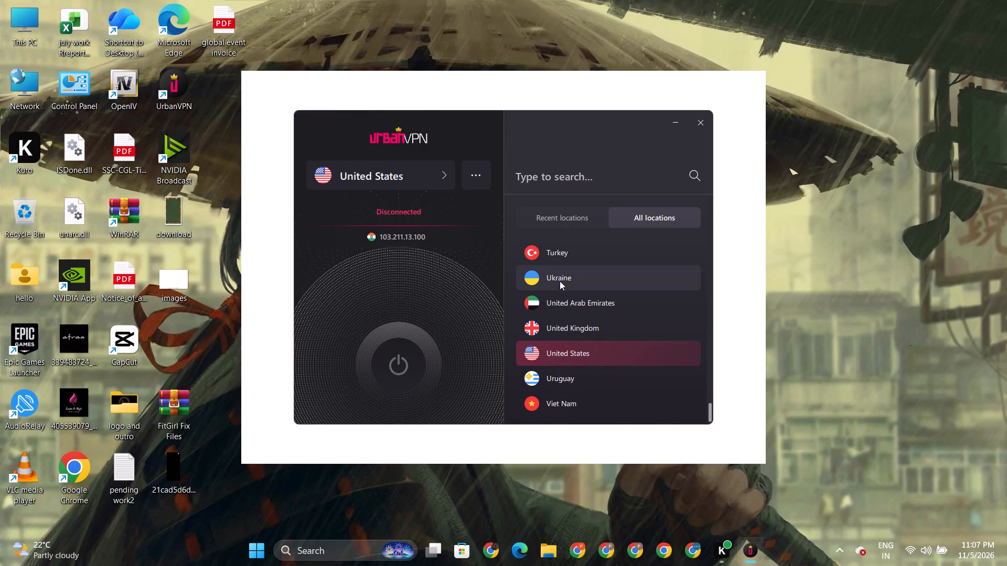
{"action": "left_click", "coordinate": [559, 280]}
{"action": "left_click", "coordinate": [400, 358]}
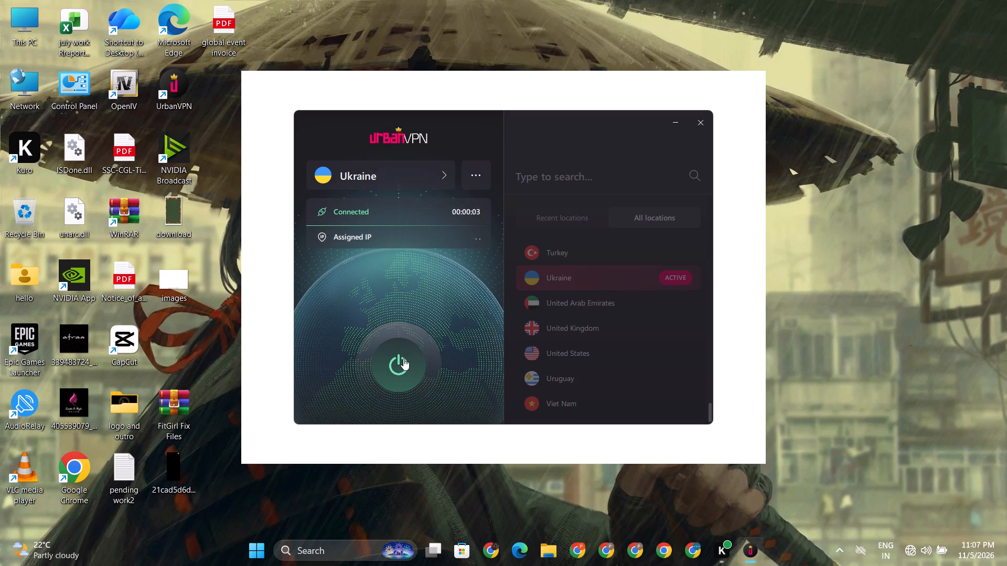
Launch CapCut, confirm the environment test, and open the 1105 project.
{"action": "double_click", "coordinate": [122, 343]}
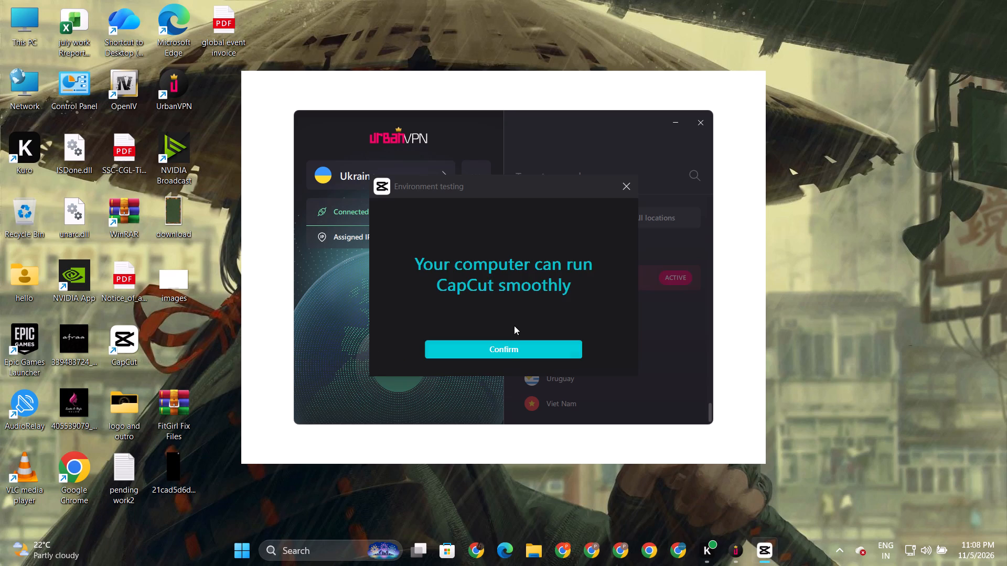
{"action": "left_click", "coordinate": [511, 354]}
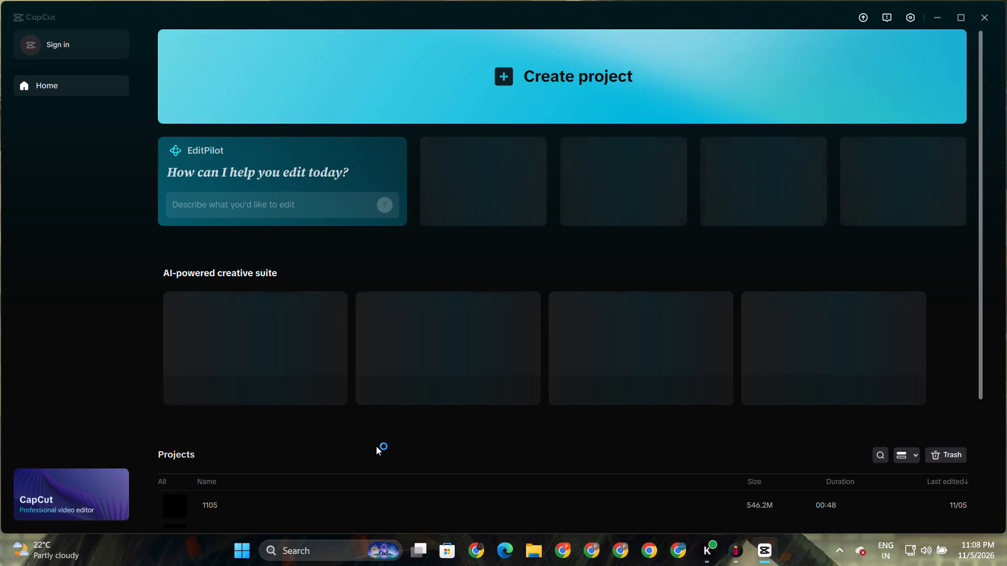
{"action": "left_click", "coordinate": [281, 502]}
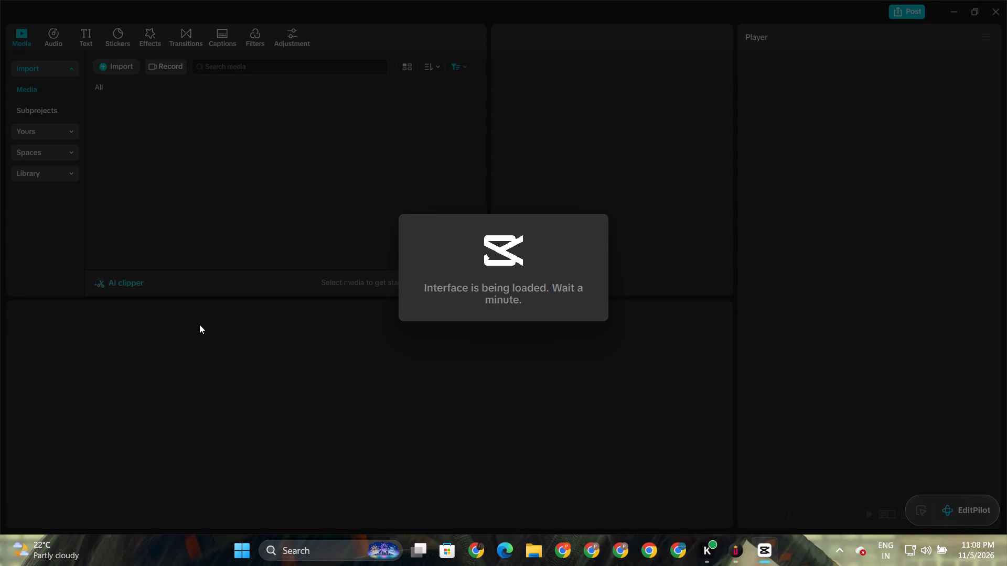
{"action": "left_click", "coordinate": [199, 324]}
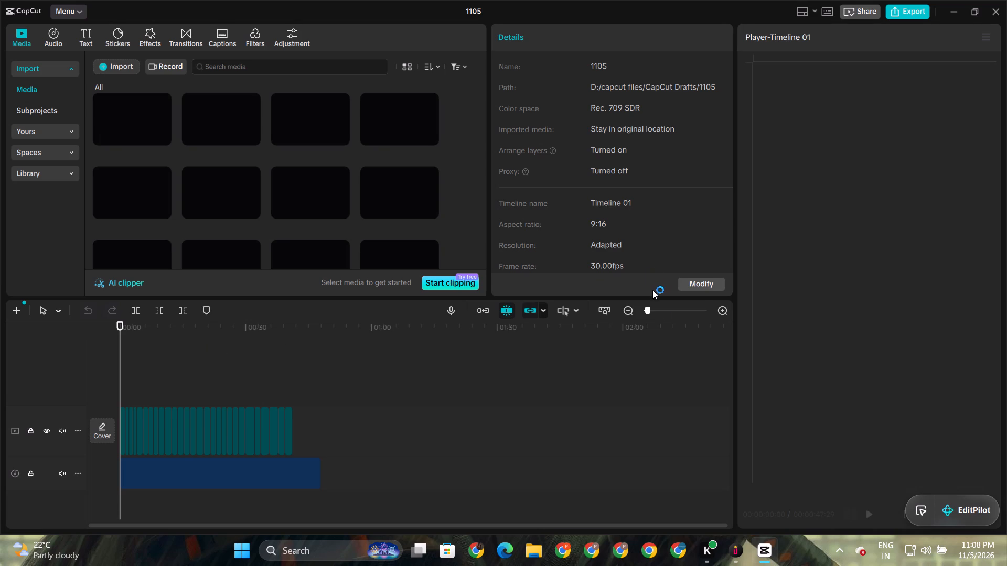
Play back the opening clips of the timeline with the music several times, dismissing the Pro trial offer.
{"action": "left_click", "coordinate": [662, 312]}
{"action": "left_click", "coordinate": [676, 312]}
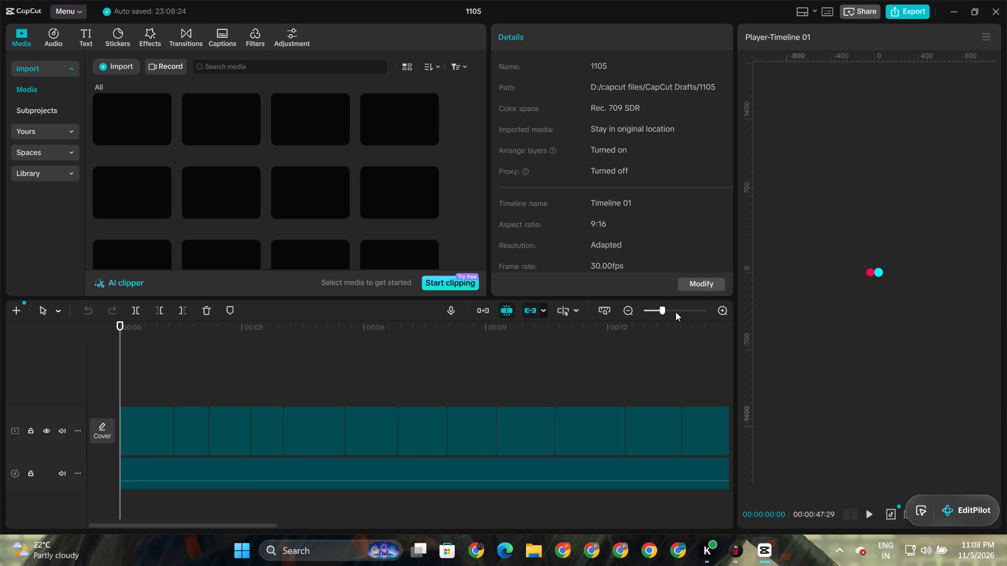
{"action": "key", "text": "space"}
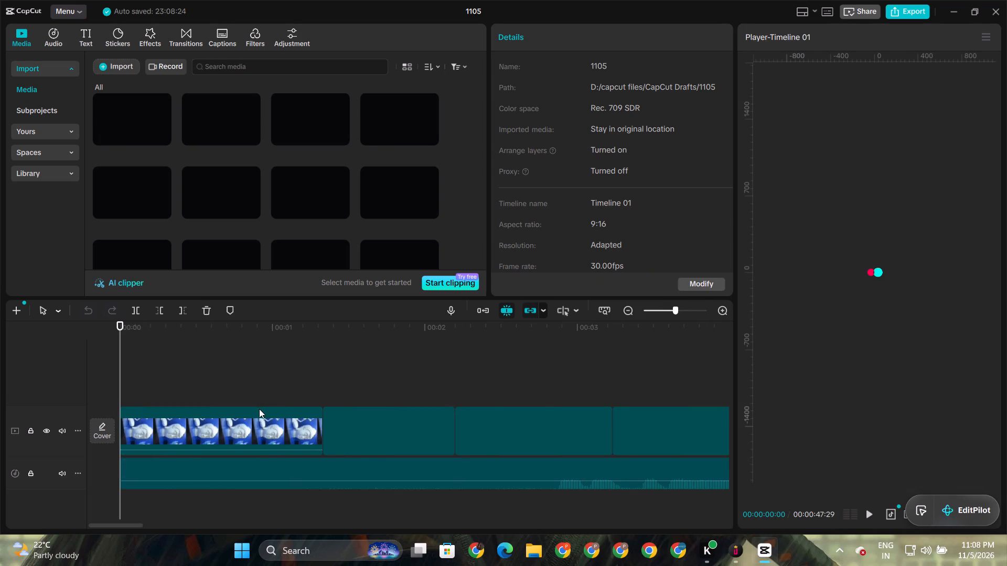
{"action": "key", "text": "space"}
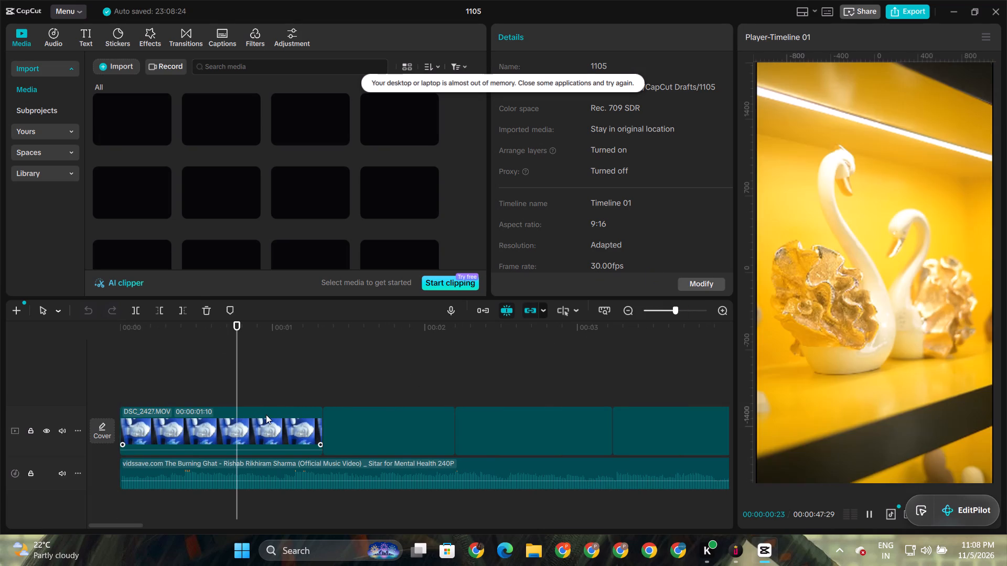
{"action": "key", "text": "space"}
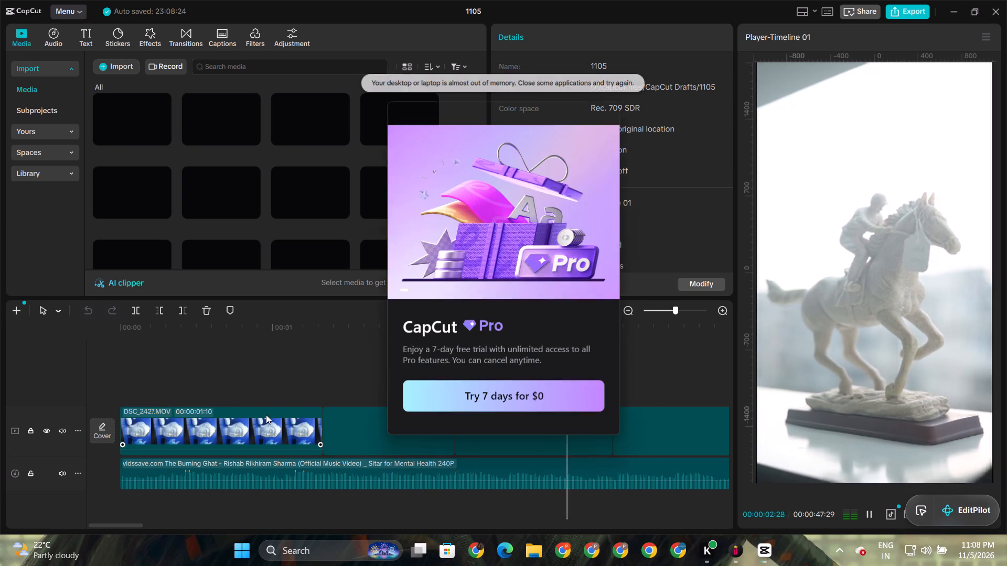
{"action": "left_click", "coordinate": [607, 116]}
{"action": "left_click", "coordinate": [272, 333]}
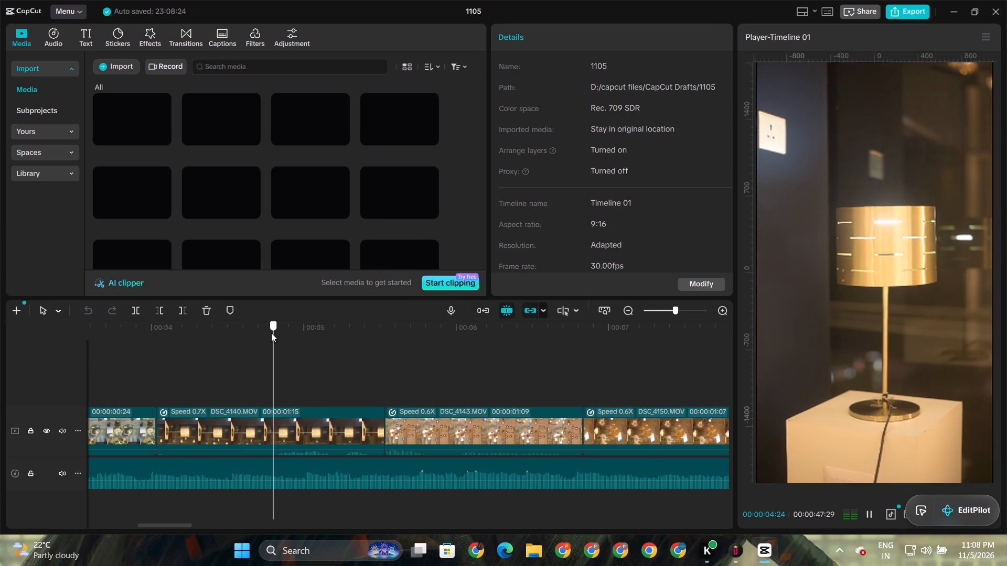
{"action": "left_click_drag", "start_coordinate": [271, 333], "coordinate": [0, 391]}
{"action": "key", "text": "space"}
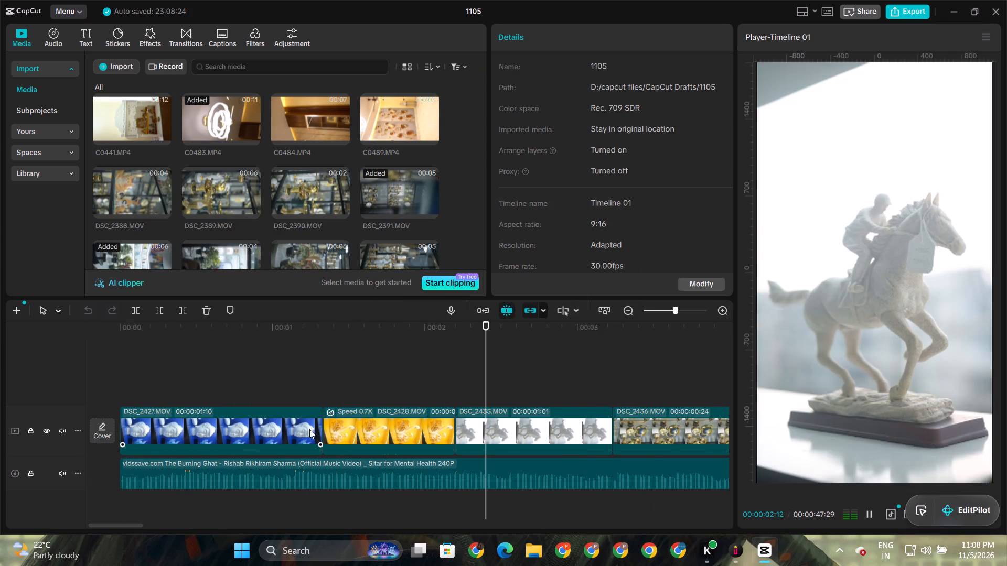
{"action": "key", "text": "space"}
{"action": "left_click", "coordinate": [304, 337]}
{"action": "key", "text": "space"}
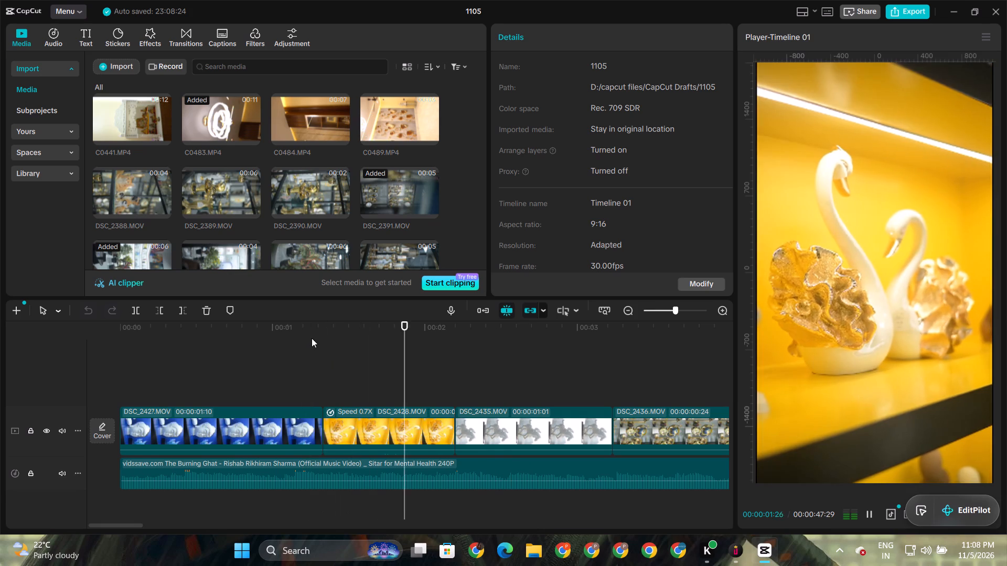
{"action": "key", "text": "space"}
{"action": "left_click", "coordinate": [437, 346]}
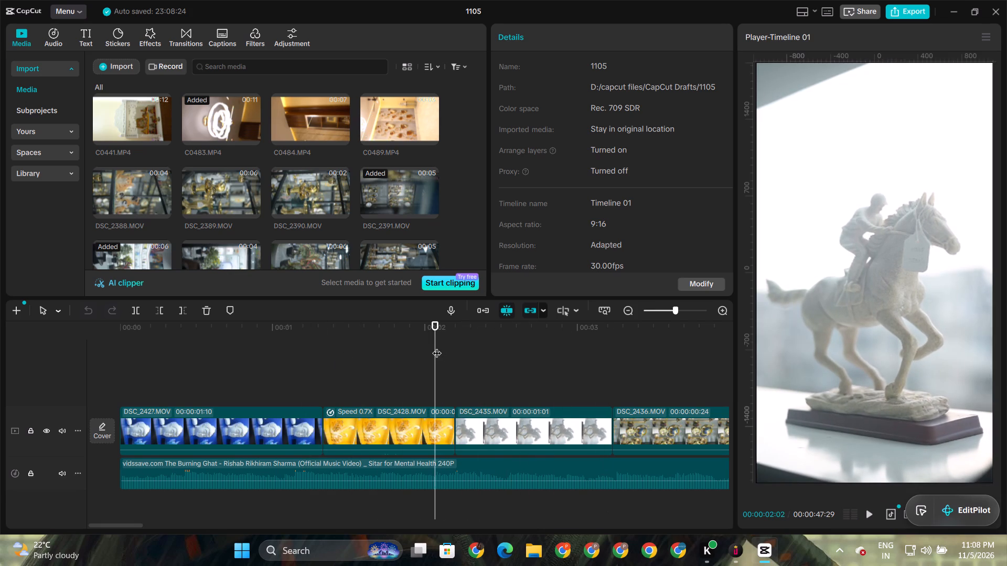
{"action": "left_click_drag", "start_coordinate": [437, 346], "coordinate": [7, 405]}
{"action": "key", "text": "space"}
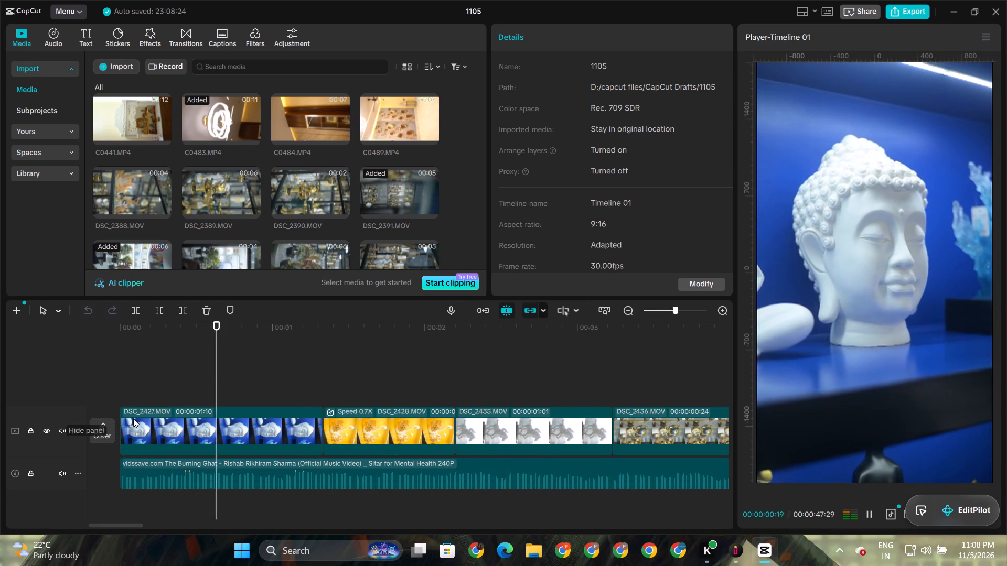
{"action": "key", "text": "space"}
{"action": "left_click", "coordinate": [131, 331]}
Apply the Fade In entrance animation to the opening Buddha clip with a 1.0 s duration and play it back.
{"action": "left_click", "coordinate": [167, 417]}
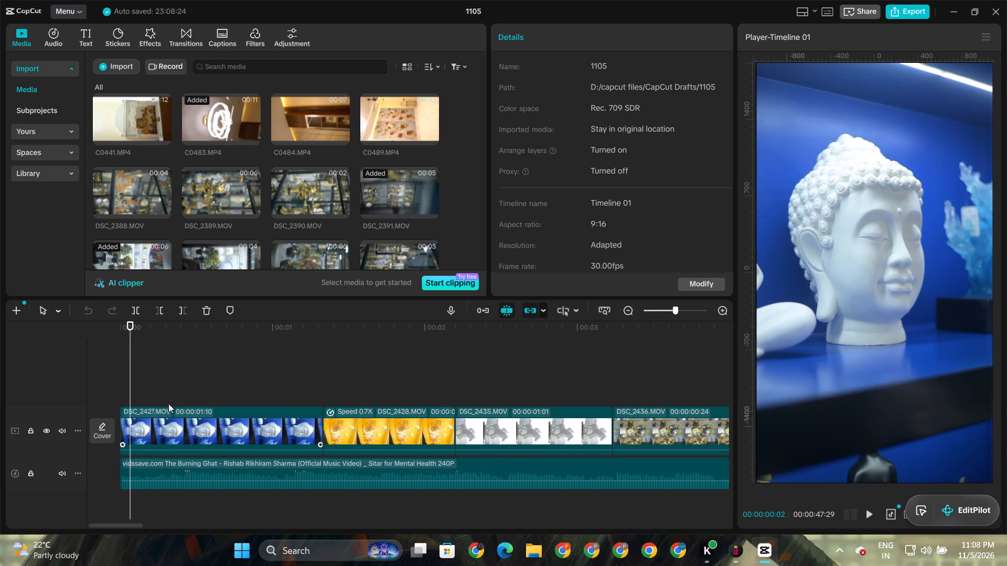
{"action": "left_click", "coordinate": [639, 35]}
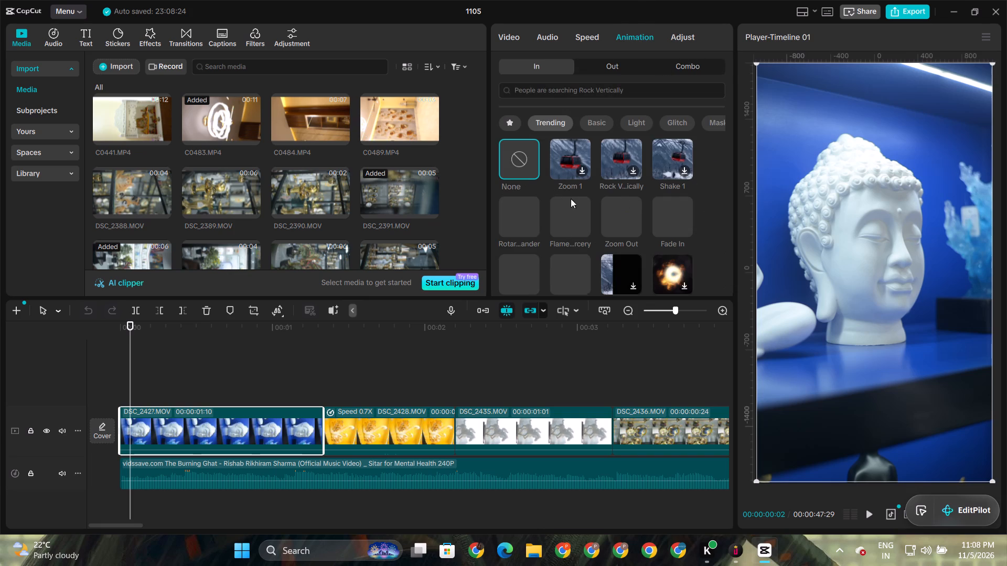
{"action": "left_click", "coordinate": [672, 213]}
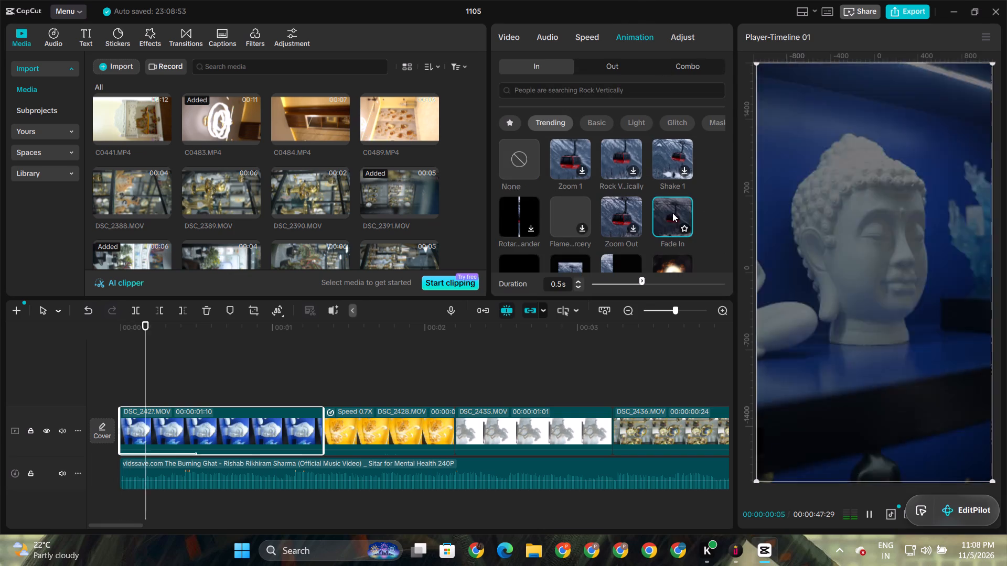
{"action": "key", "text": "space"}
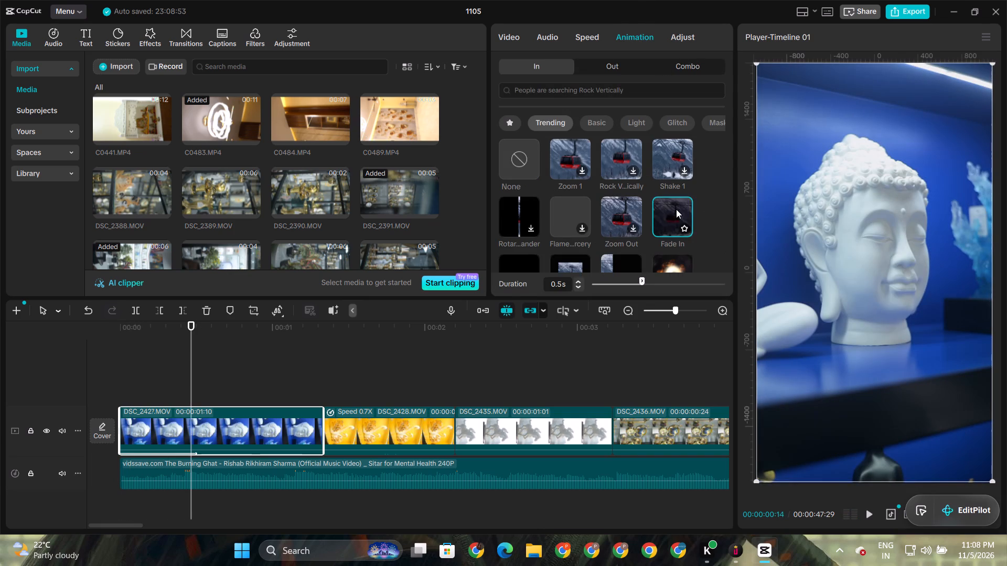
{"action": "left_click", "coordinate": [658, 281]}
{"action": "left_click", "coordinate": [683, 276]}
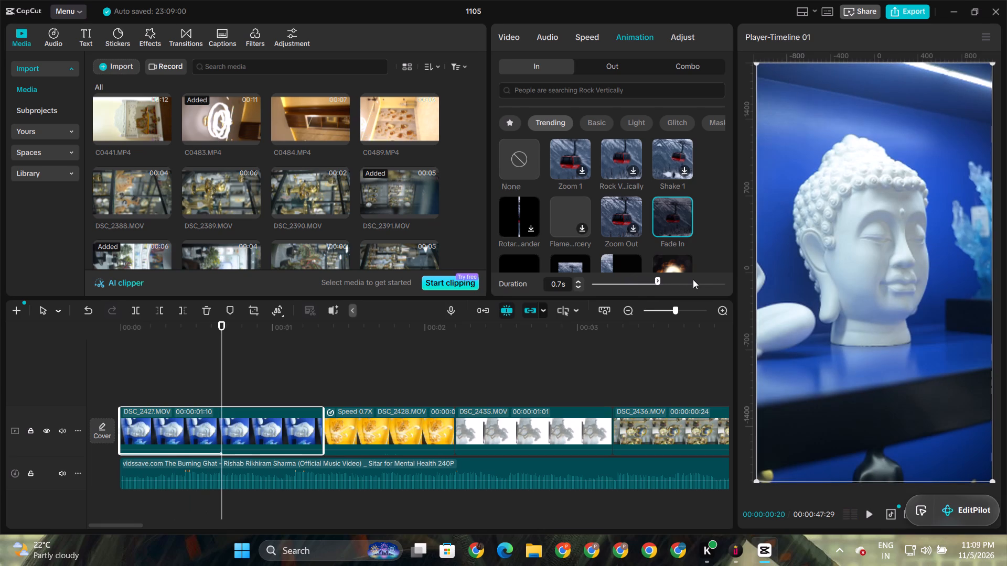
{"action": "left_click", "coordinate": [693, 279]}
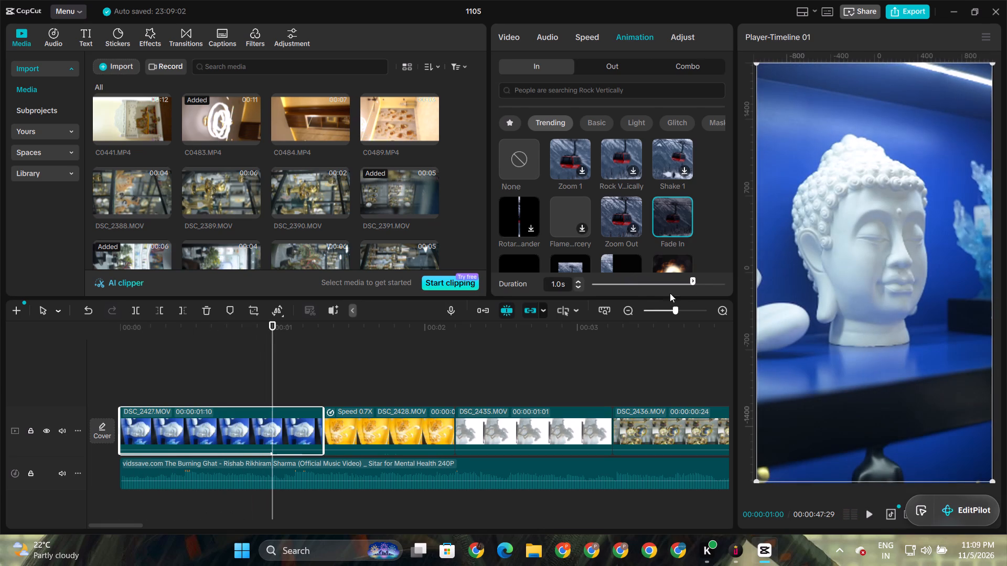
{"action": "left_click", "coordinate": [173, 337]}
{"action": "left_click_drag", "start_coordinate": [135, 334], "coordinate": [61, 340]}
{"action": "key", "text": "space"}
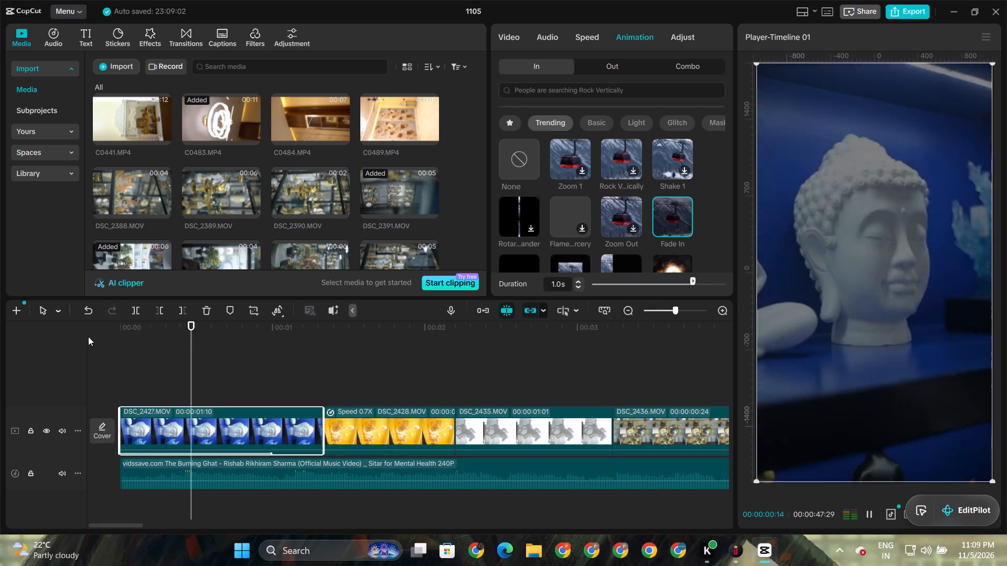
{"action": "key", "text": "space"}
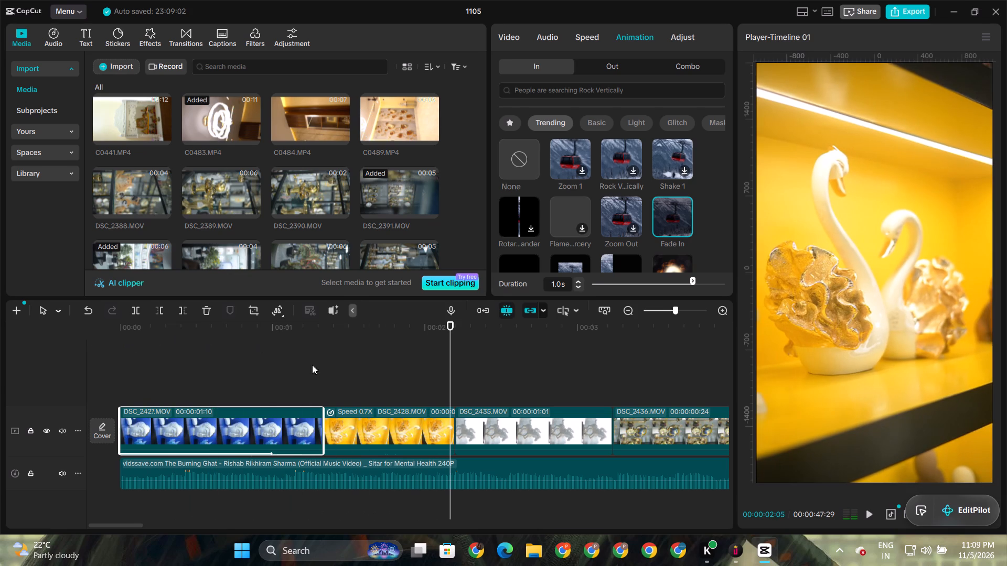
Stabilize the golden swan clip DSC_2428.MOV and play back the result.
{"action": "left_click", "coordinate": [405, 398]}
{"action": "left_click", "coordinate": [391, 420]}
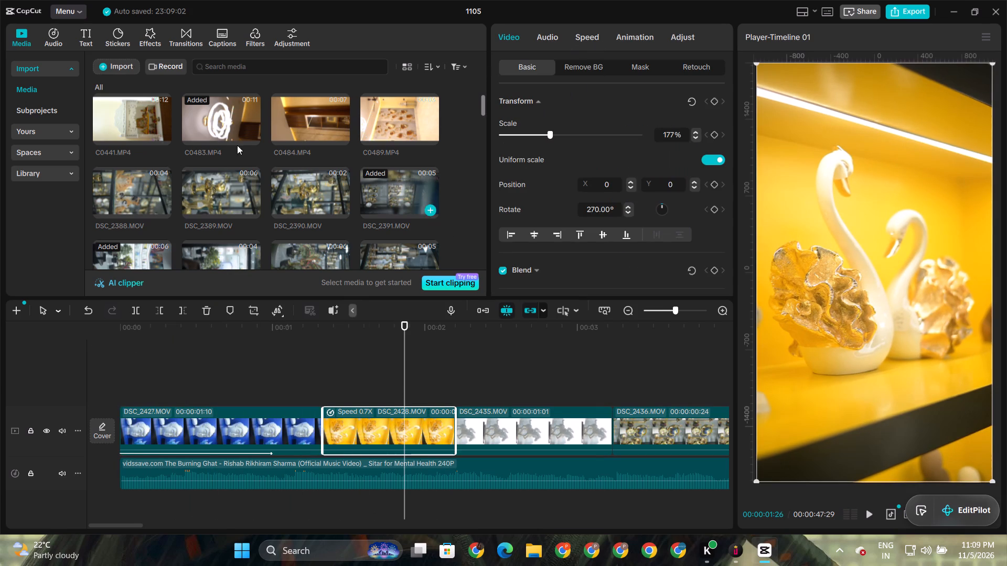
{"action": "left_click", "coordinate": [351, 309]}
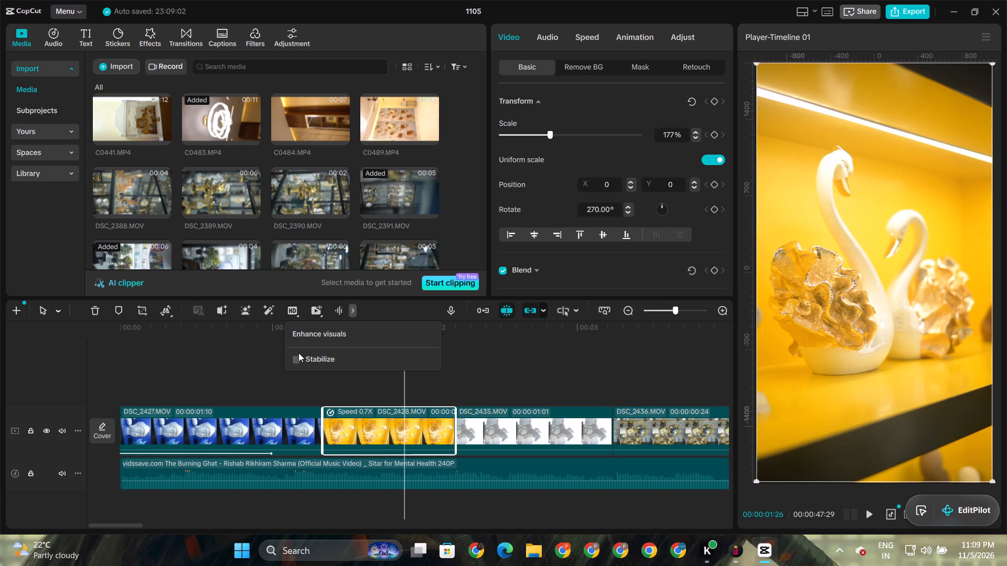
{"action": "left_click", "coordinate": [297, 356]}
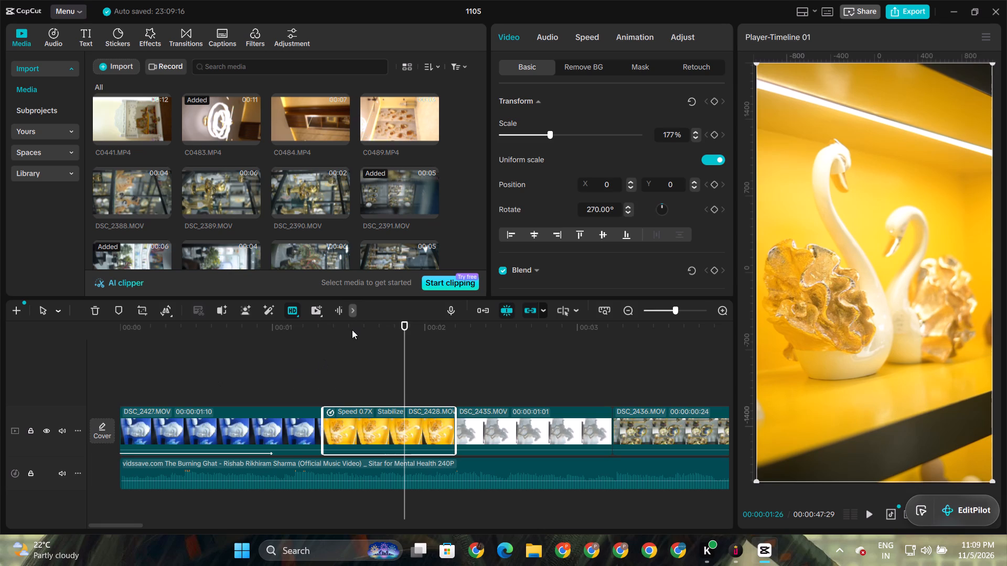
{"action": "left_click", "coordinate": [353, 329]}
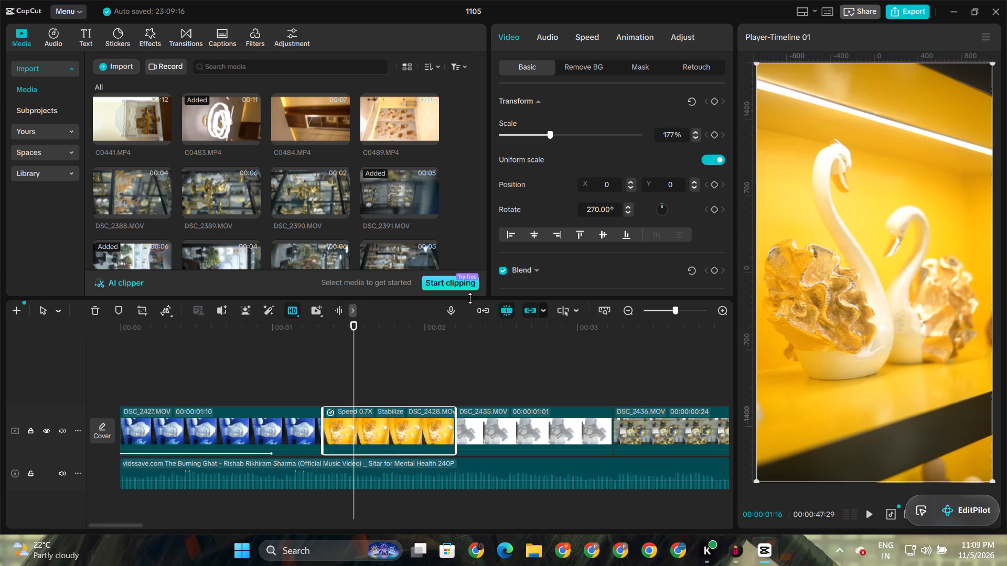
{"action": "key", "text": "space"}
{"action": "key", "text": "space"}
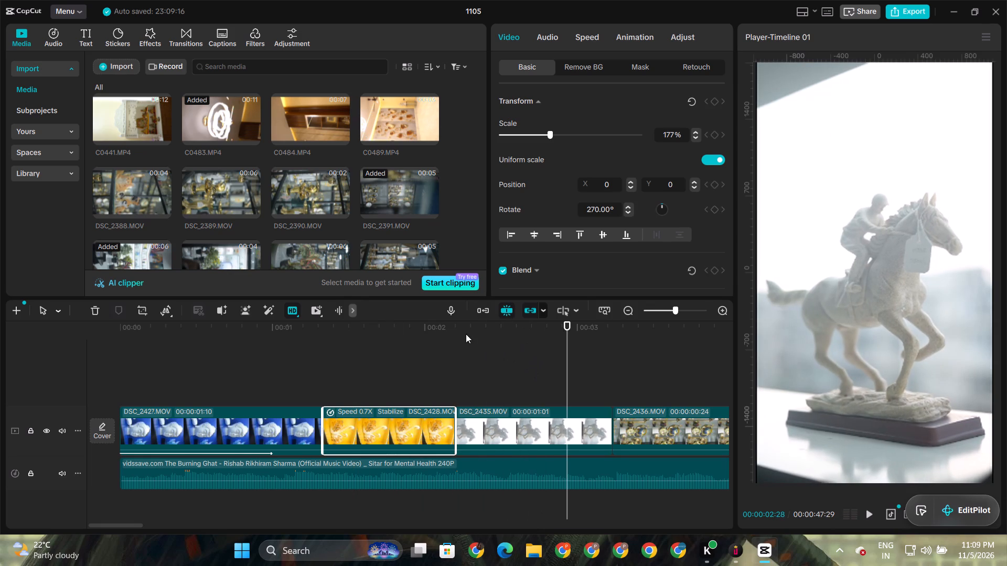
Keyframe the horse clip DSC_2435.MOV's scale from 177% at its first frame to 189% at its last frame.
{"action": "left_click", "coordinate": [465, 331]}
{"action": "left_click_drag", "start_coordinate": [465, 331], "coordinate": [456, 335]}
{"action": "left_click", "coordinate": [530, 432]}
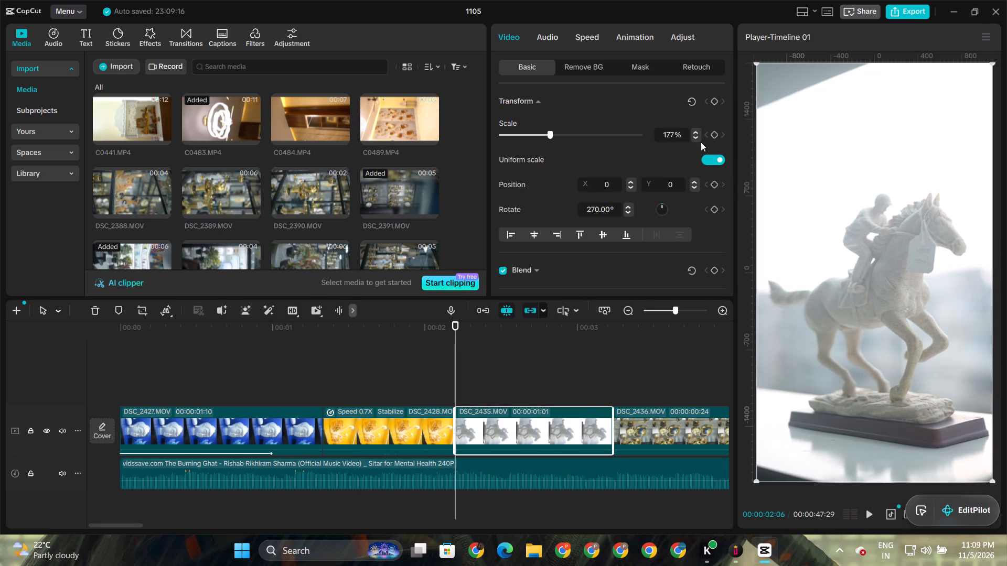
{"action": "left_click", "coordinate": [714, 134]}
{"action": "left_click", "coordinate": [615, 330]}
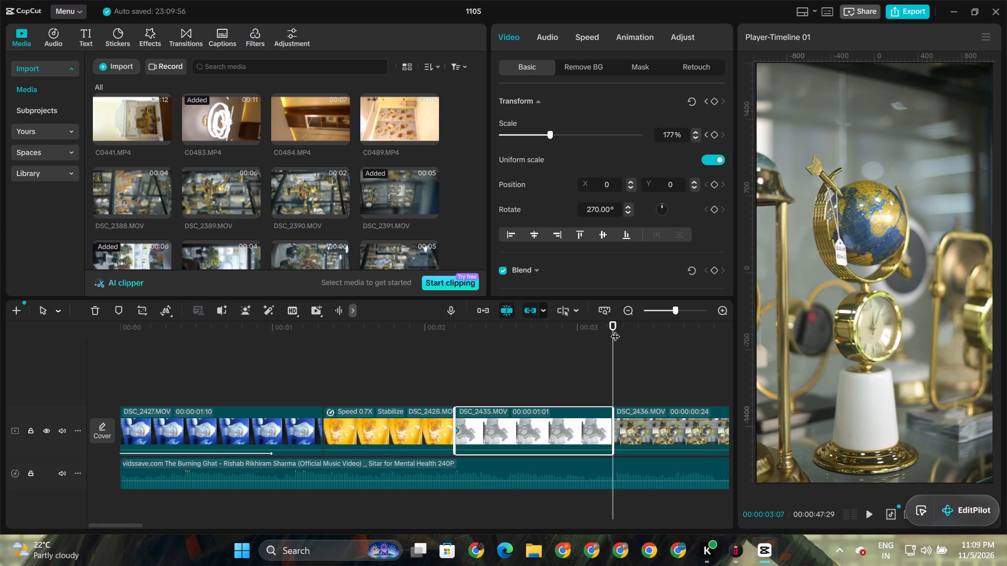
{"action": "key", "text": "Left"}
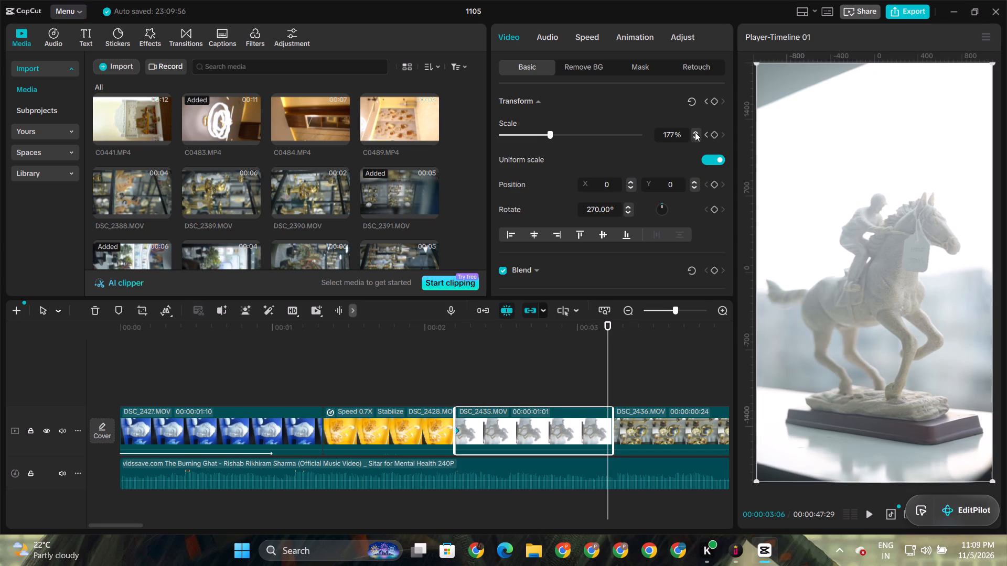
{"action": "triple_click", "coordinate": [695, 132]}
{"action": "triple_click", "coordinate": [695, 132]}
{"action": "triple_click", "coordinate": [695, 132]}
{"action": "triple_click", "coordinate": [695, 132]}
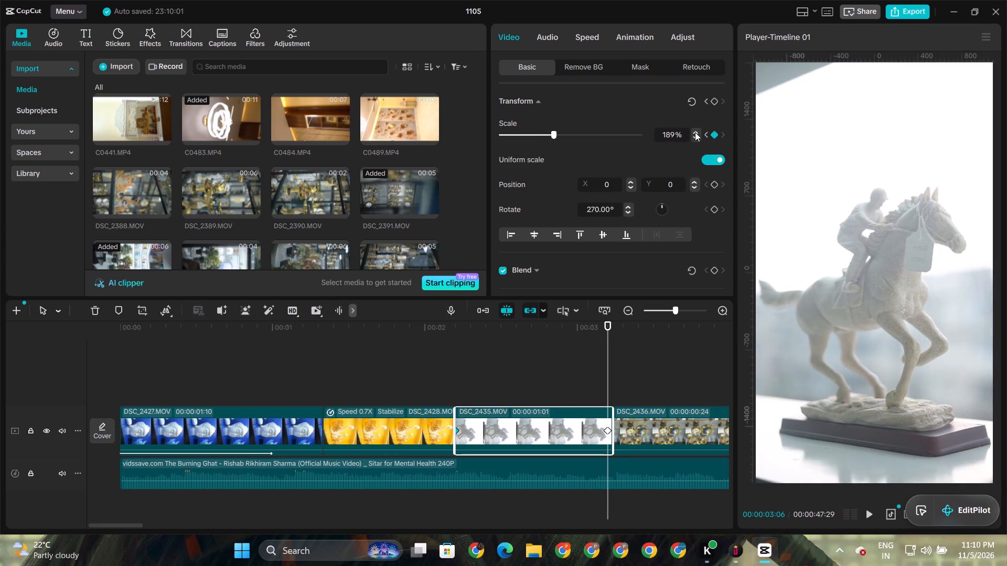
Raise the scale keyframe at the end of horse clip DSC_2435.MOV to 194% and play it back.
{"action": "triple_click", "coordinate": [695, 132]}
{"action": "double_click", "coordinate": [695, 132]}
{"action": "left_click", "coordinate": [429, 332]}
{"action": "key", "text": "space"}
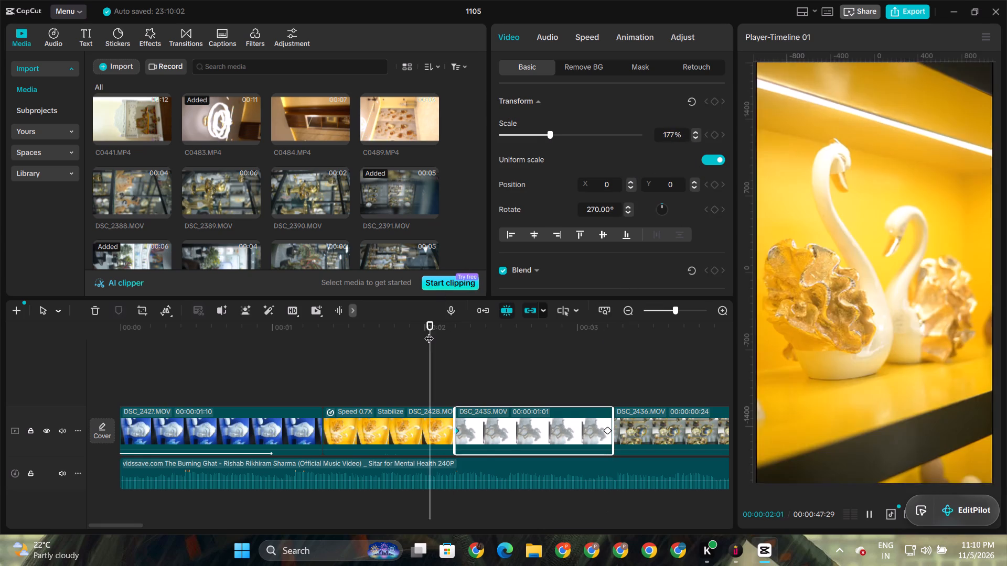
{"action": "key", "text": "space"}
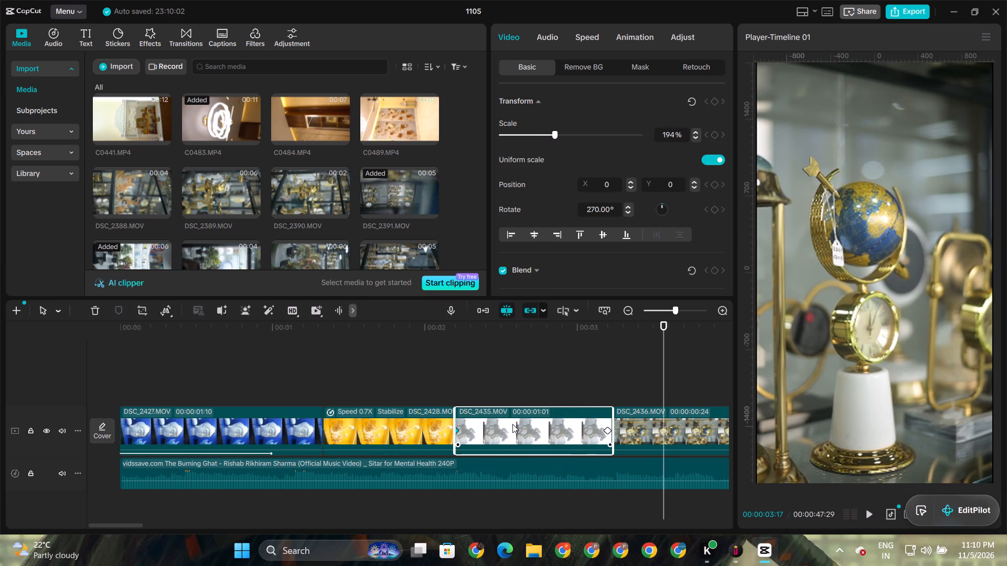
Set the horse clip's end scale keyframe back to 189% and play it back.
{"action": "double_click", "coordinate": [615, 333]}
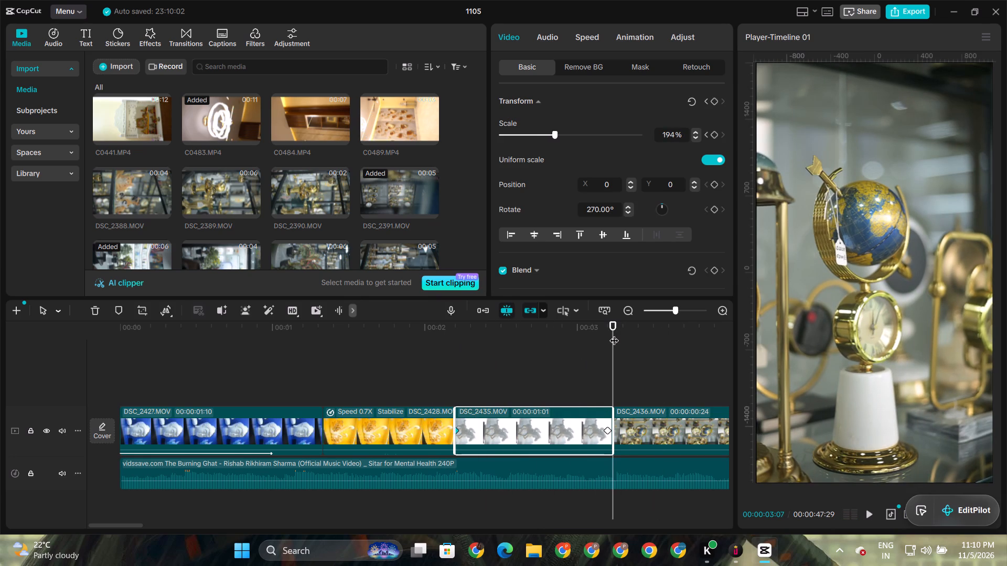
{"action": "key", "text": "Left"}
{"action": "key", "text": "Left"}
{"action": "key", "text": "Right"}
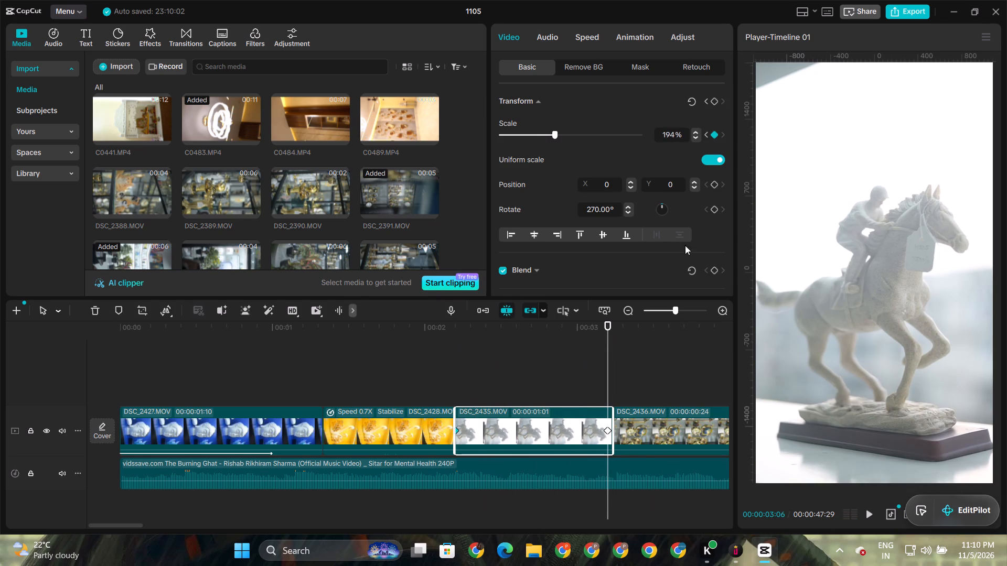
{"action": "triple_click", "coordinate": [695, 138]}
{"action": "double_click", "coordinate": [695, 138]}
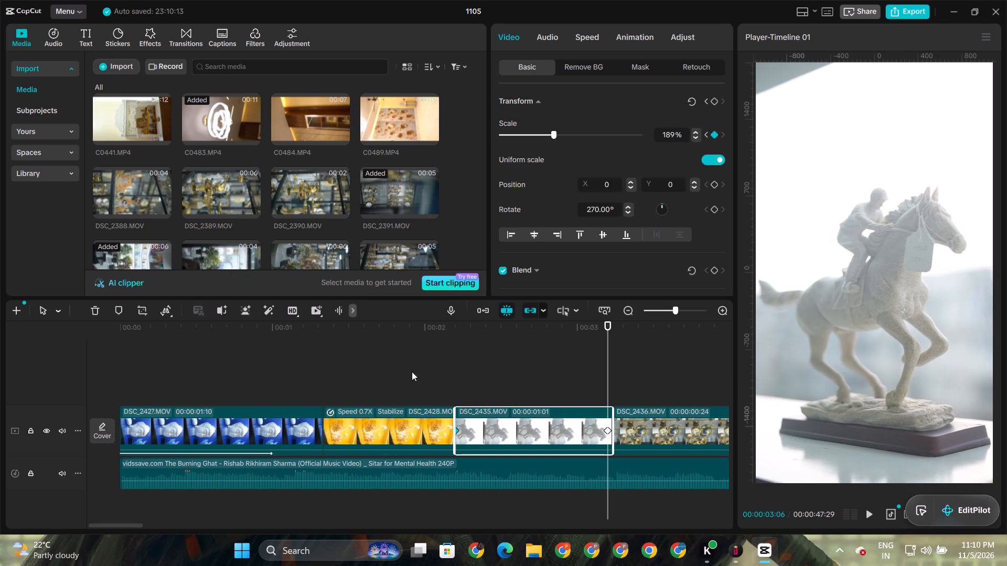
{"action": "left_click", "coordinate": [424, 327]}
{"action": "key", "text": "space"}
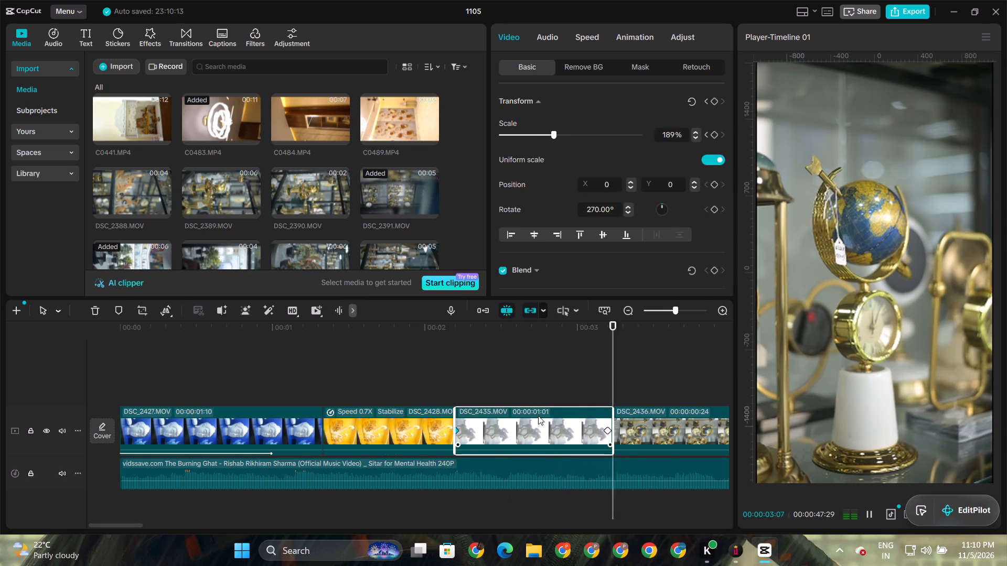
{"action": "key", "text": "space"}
Stabilize the horse clip DSC_2435.MOV and play back the result with its neighbouring clips.
{"action": "left_click", "coordinate": [535, 420]}
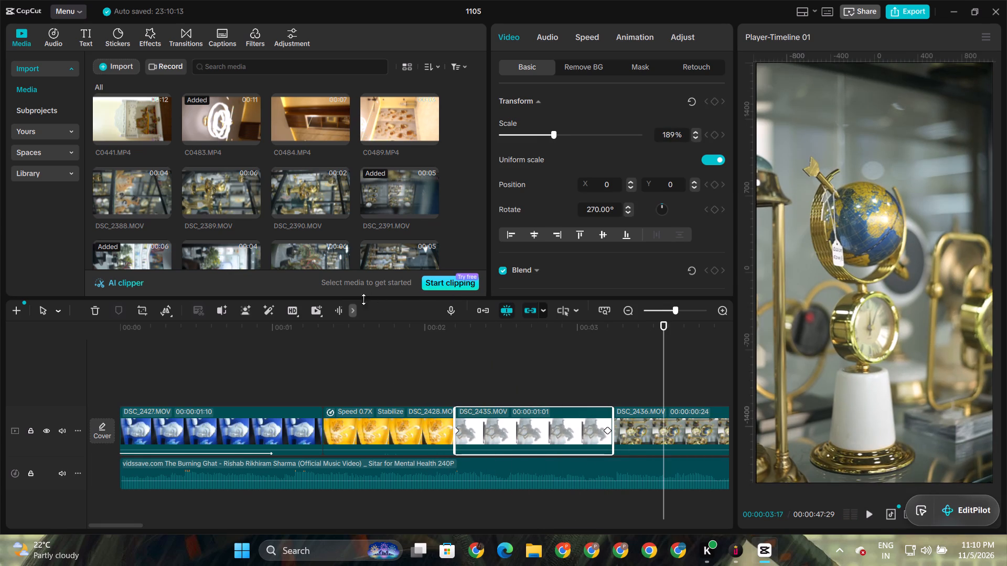
{"action": "left_click", "coordinate": [293, 307]}
{"action": "left_click", "coordinate": [455, 343]}
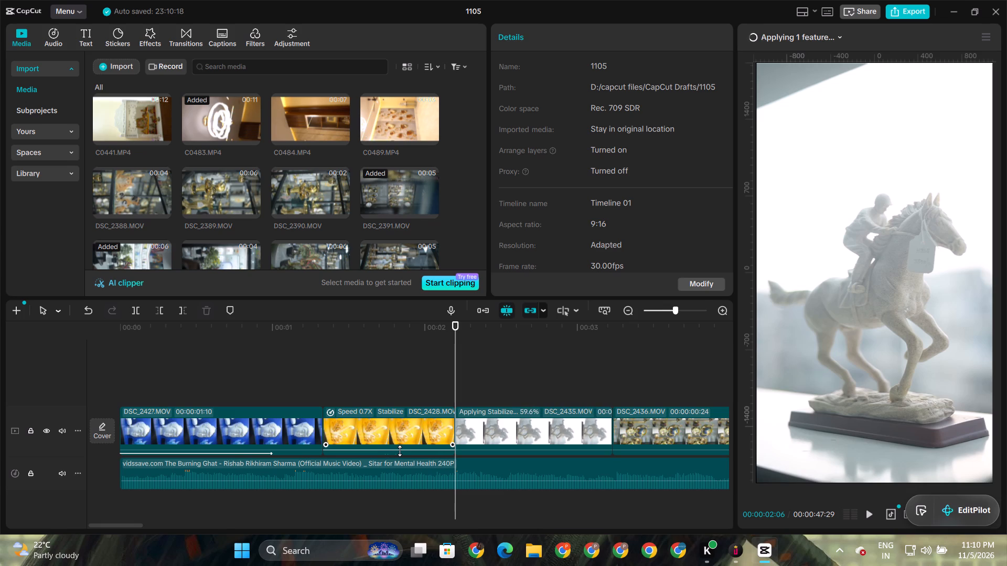
{"action": "left_click", "coordinate": [403, 353]}
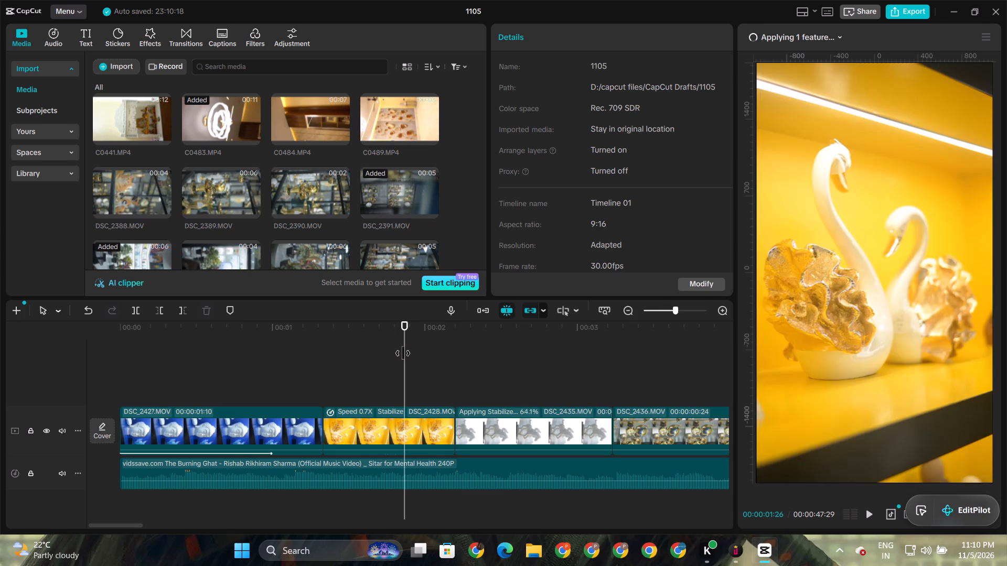
{"action": "key", "text": "space"}
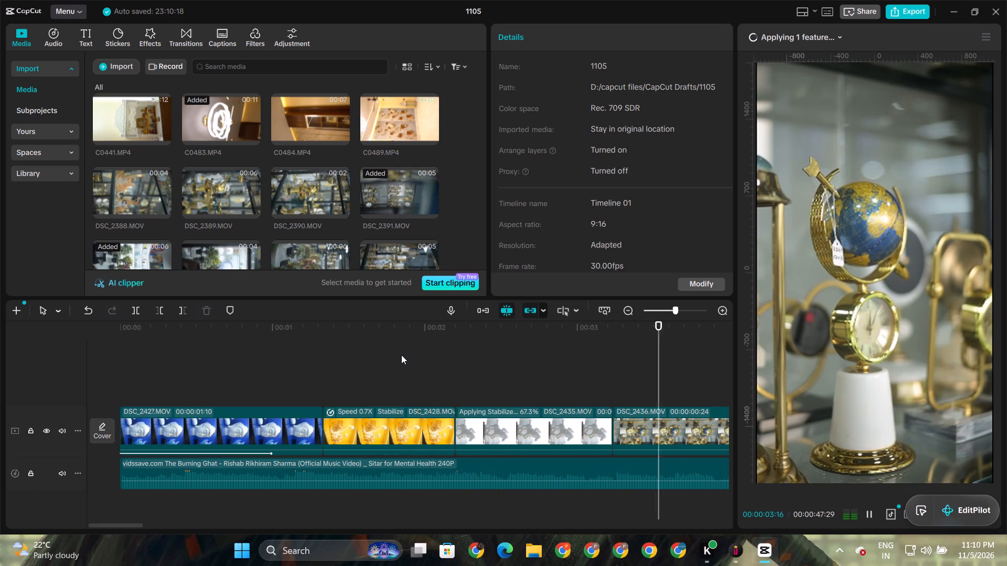
{"action": "key", "text": "space"}
{"action": "left_click", "coordinate": [512, 340]}
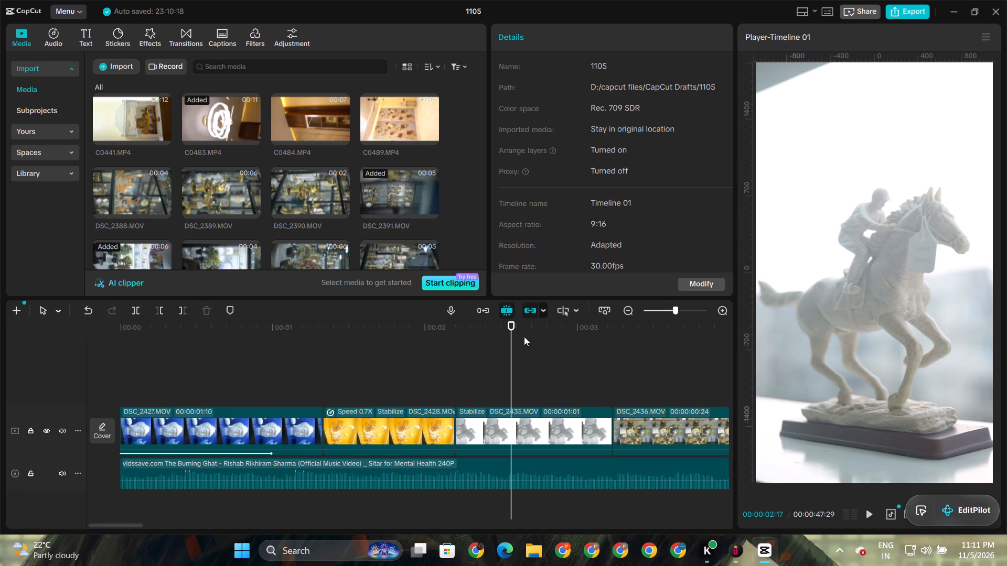
{"action": "left_click", "coordinate": [424, 334]}
{"action": "key", "text": "space"}
{"action": "key", "text": "space"}
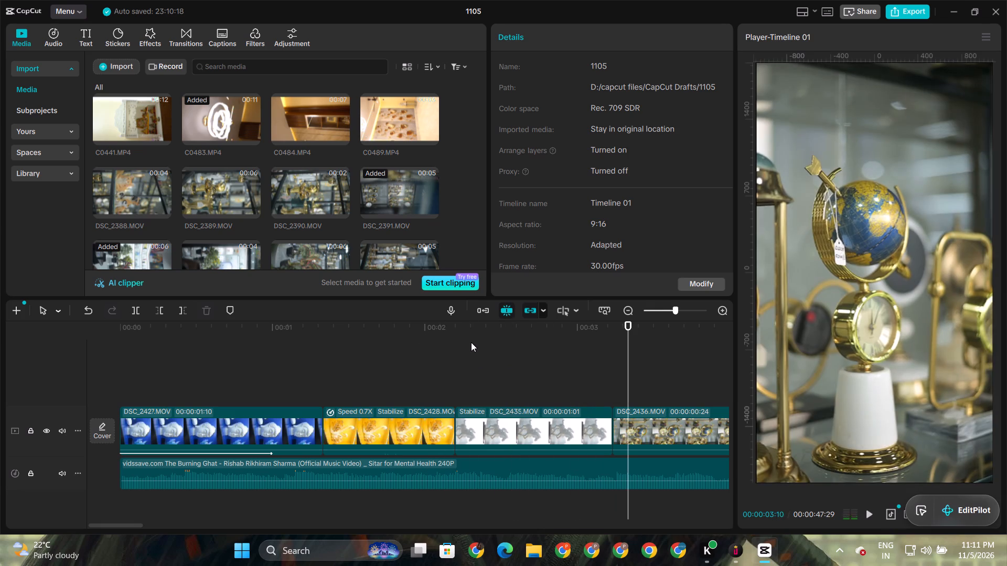
{"action": "key", "text": "space"}
{"action": "key", "text": "space"}
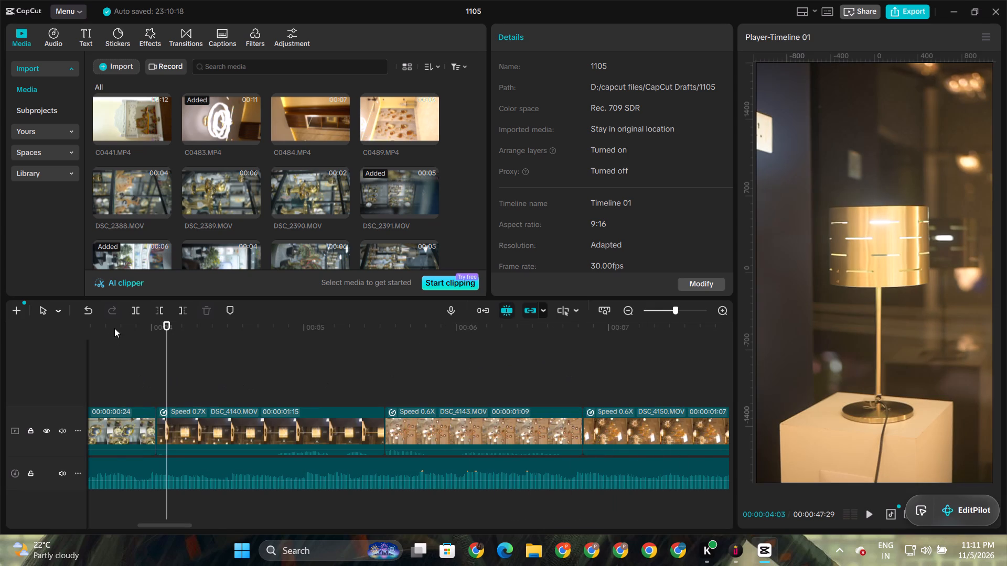
Add a scale keyframe of 185% at the first frame of the globe clock clip DSC_2436.MOV.
{"action": "left_click", "coordinate": [114, 328]}
{"action": "left_click_drag", "start_coordinate": [114, 328], "coordinate": [88, 338]}
{"action": "left_click", "coordinate": [163, 339]}
{"action": "left_click_drag", "start_coordinate": [162, 339], "coordinate": [161, 339]}
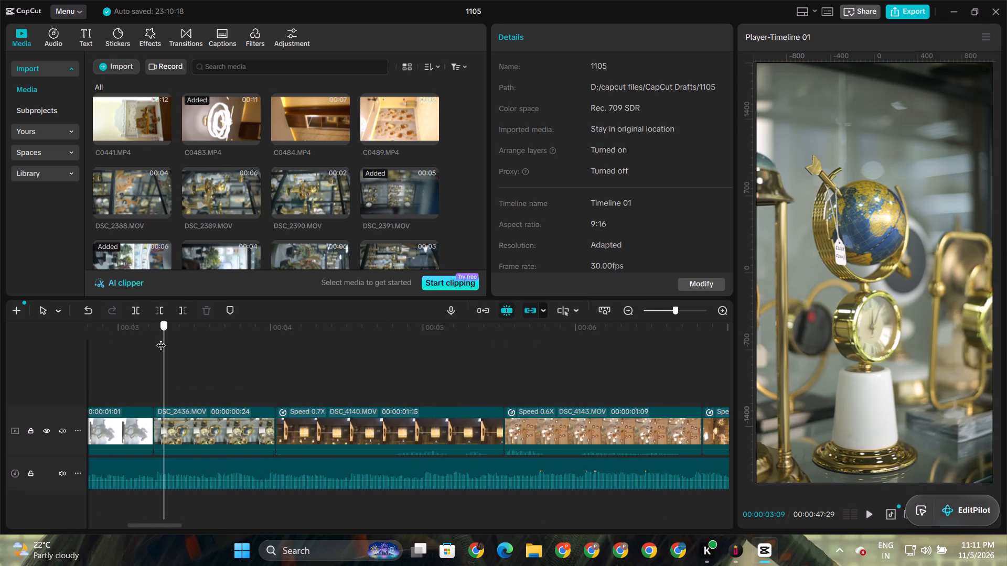
{"action": "left_click_drag", "start_coordinate": [161, 339], "coordinate": [157, 341]}
{"action": "left_click", "coordinate": [208, 429]}
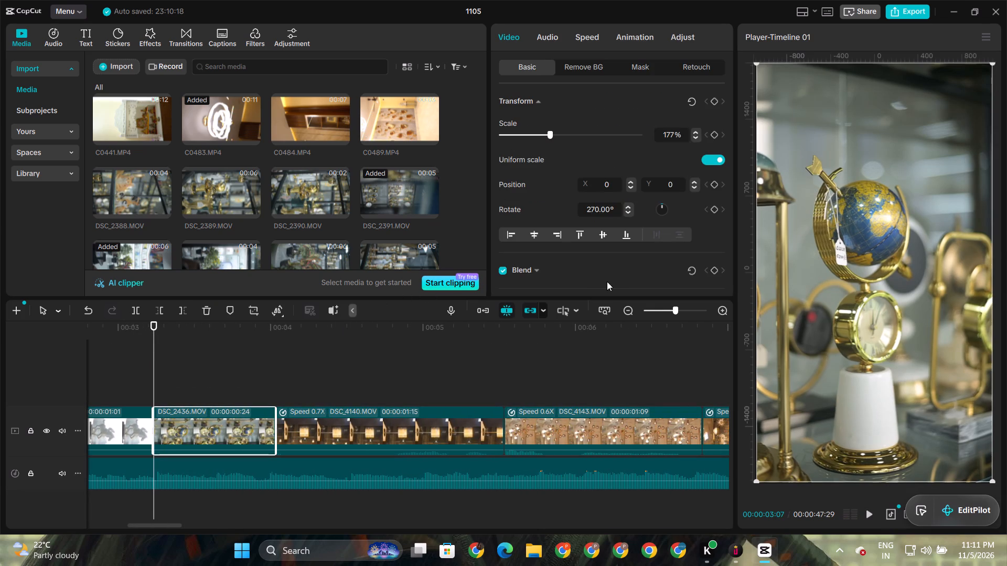
{"action": "left_click", "coordinate": [717, 134]}
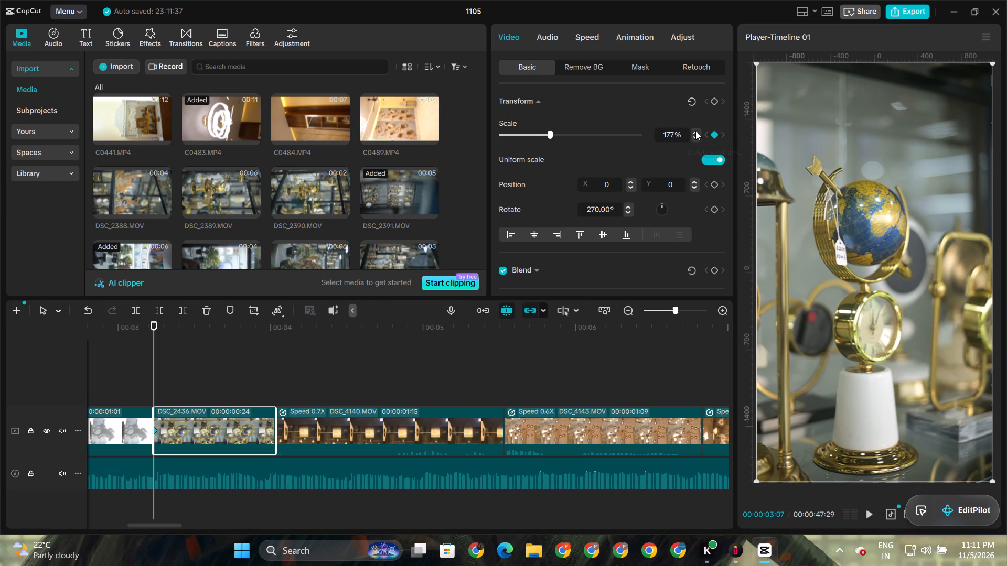
{"action": "triple_click", "coordinate": [695, 131]}
{"action": "triple_click", "coordinate": [695, 131]}
{"action": "double_click", "coordinate": [695, 131]}
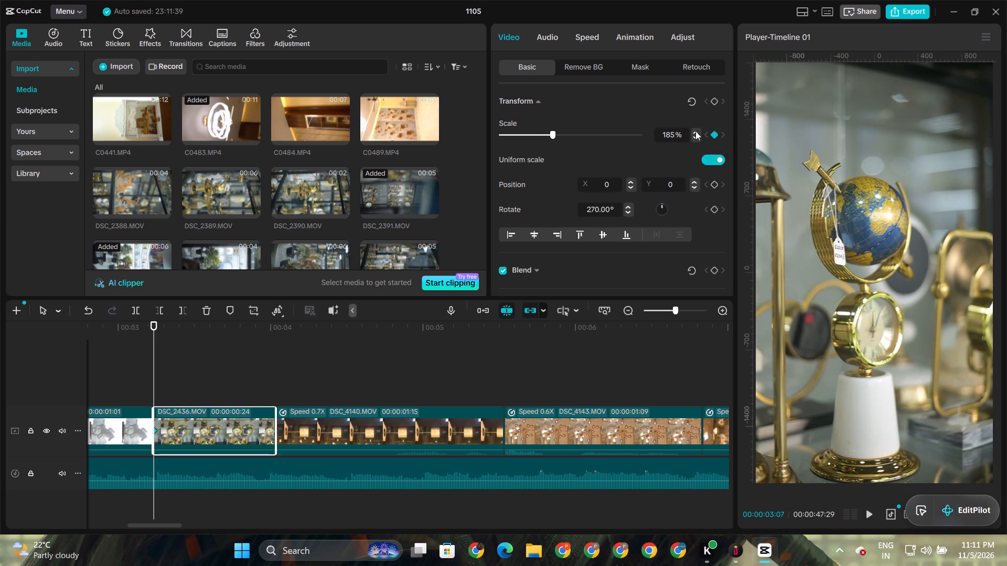
Add a 177% scale keyframe at the last frame of globe clock clip DSC_2436.MOV and play it back.
{"action": "left_click", "coordinate": [269, 339]}
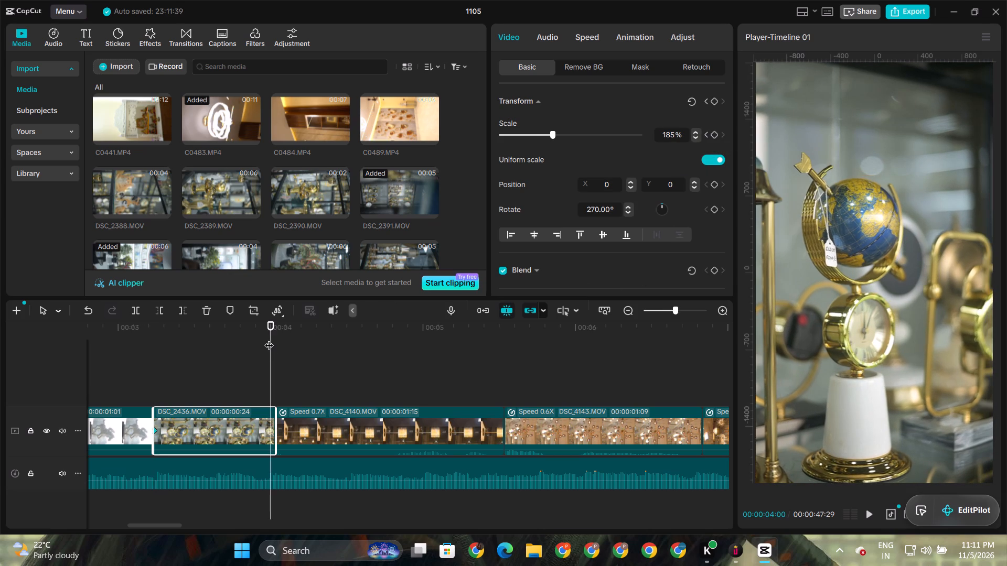
{"action": "key", "text": "Right"}
{"action": "key", "text": "Left"}
{"action": "triple_click", "coordinate": [694, 136]}
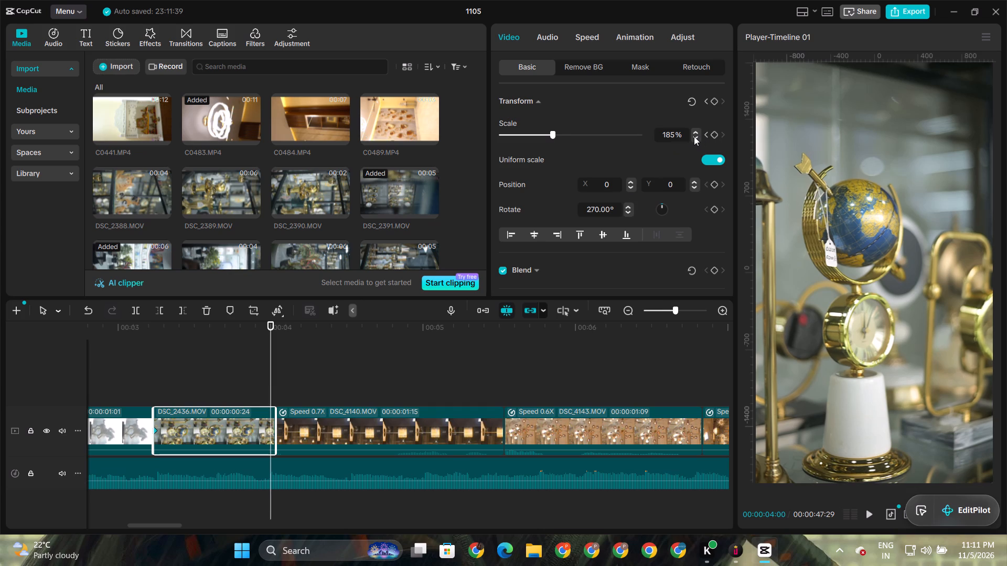
{"action": "left_click", "coordinate": [694, 138]}
{"action": "left_click_drag", "start_coordinate": [694, 138], "coordinate": [695, 143]}
{"action": "left_click", "coordinate": [695, 143]}
{"action": "double_click", "coordinate": [696, 136]}
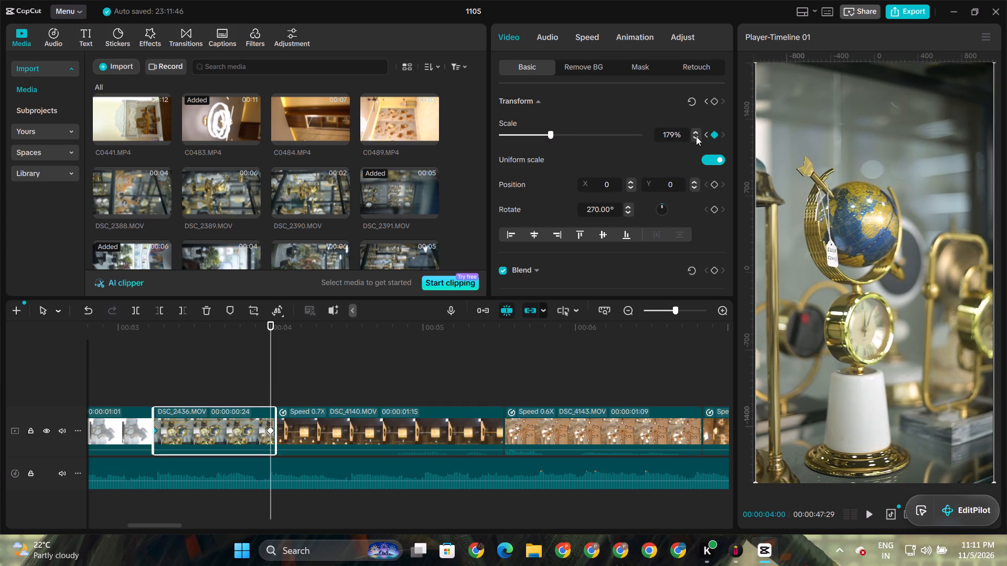
{"action": "left_click", "coordinate": [696, 136]}
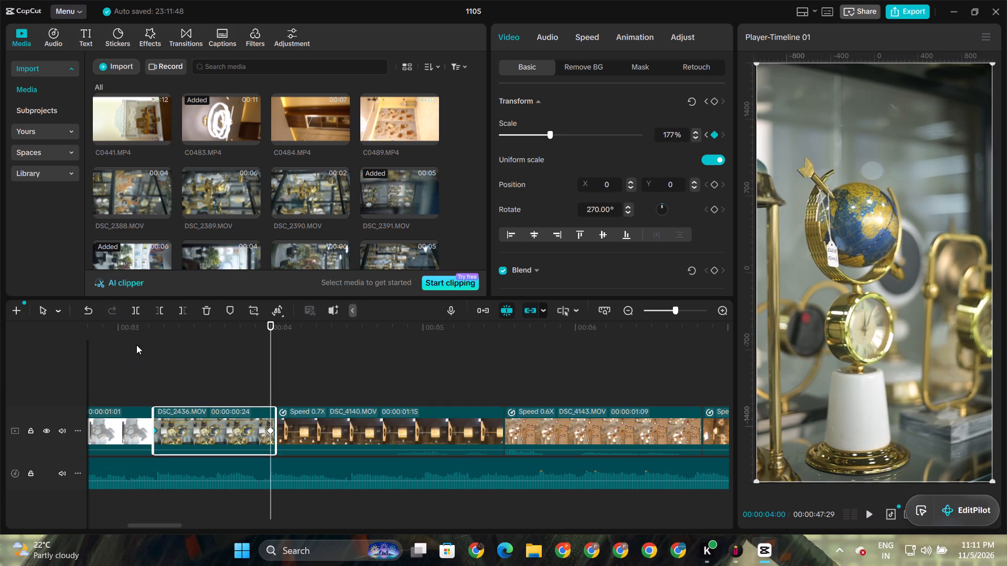
{"action": "left_click", "coordinate": [136, 341]}
{"action": "key", "text": "space"}
{"action": "key", "text": "space"}
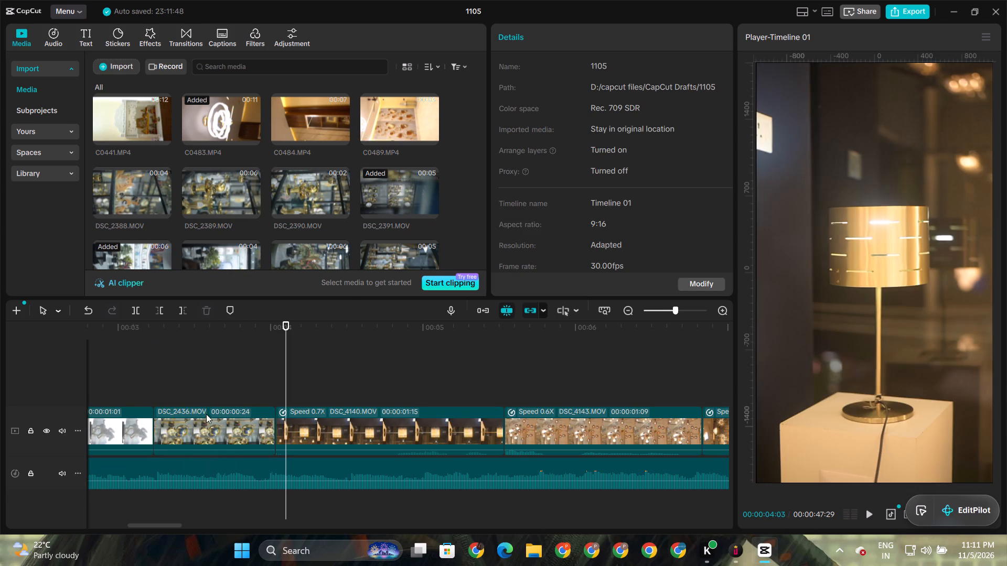
Stabilize the globe clock clip DSC_2436.MOV and briefly play back its end.
{"action": "left_click", "coordinate": [206, 415]}
{"action": "left_click", "coordinate": [350, 307]}
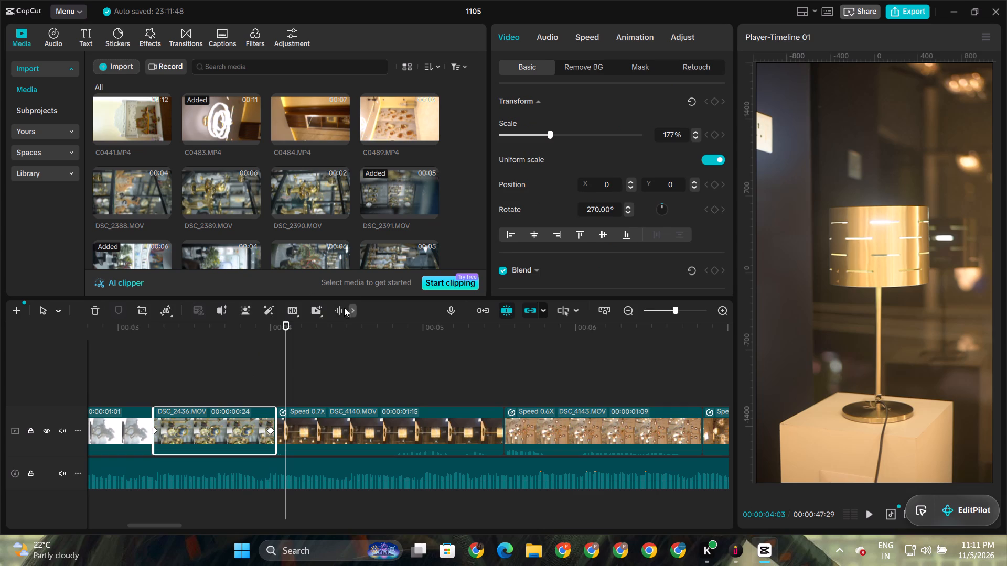
{"action": "left_click", "coordinate": [294, 305]}
{"action": "left_click", "coordinate": [250, 343]}
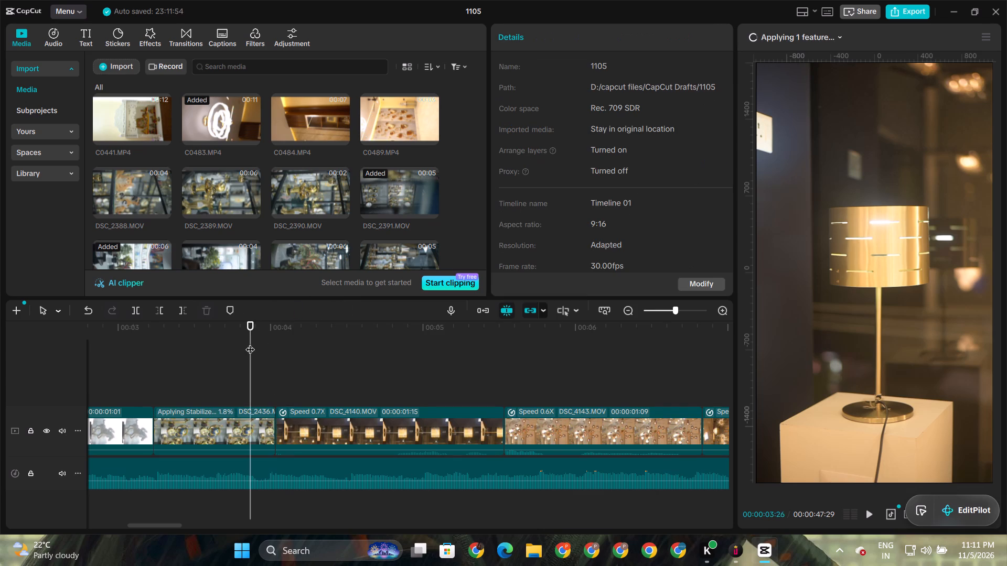
{"action": "key", "text": "space"}
{"action": "key", "text": "space"}
Keyframe the lamp clip DSC_4140.MOV's scale from 177% at its first frame to 185% at its last frame.
{"action": "left_click", "coordinate": [309, 330]}
{"action": "left_click_drag", "start_coordinate": [309, 330], "coordinate": [278, 343]}
{"action": "left_click", "coordinate": [301, 421]}
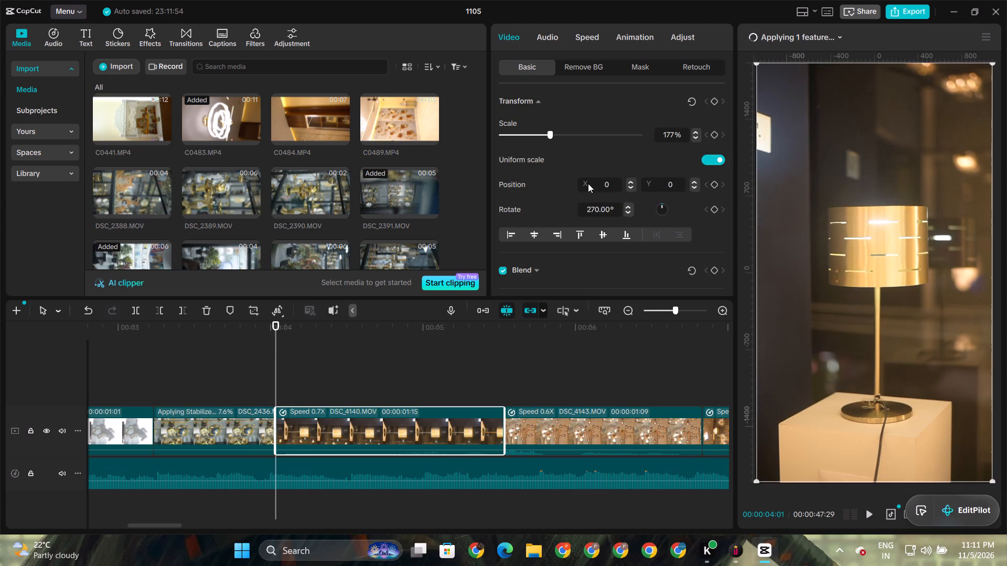
{"action": "left_click", "coordinate": [714, 134]}
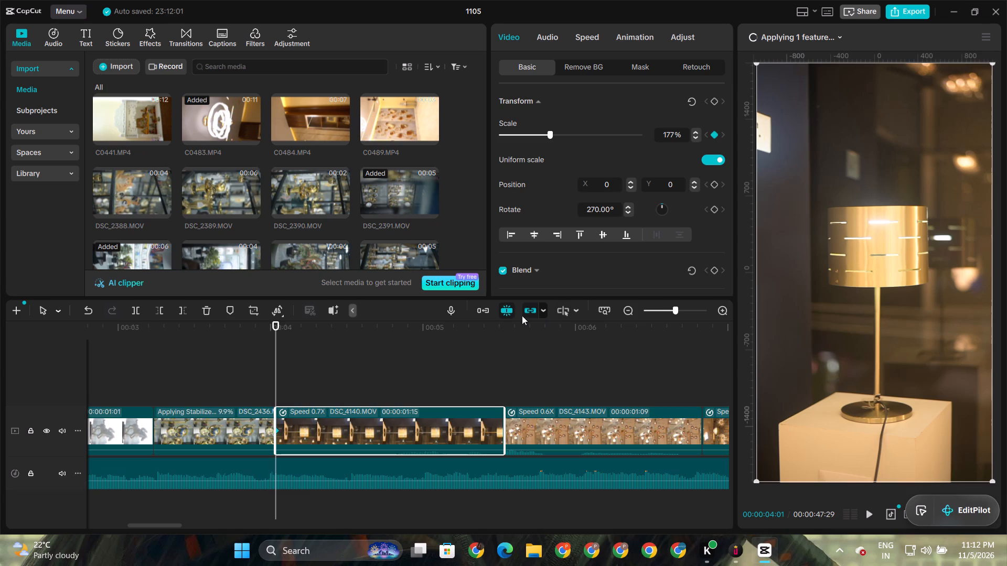
{"action": "left_click", "coordinate": [498, 324]}
{"action": "key", "text": "Right"}
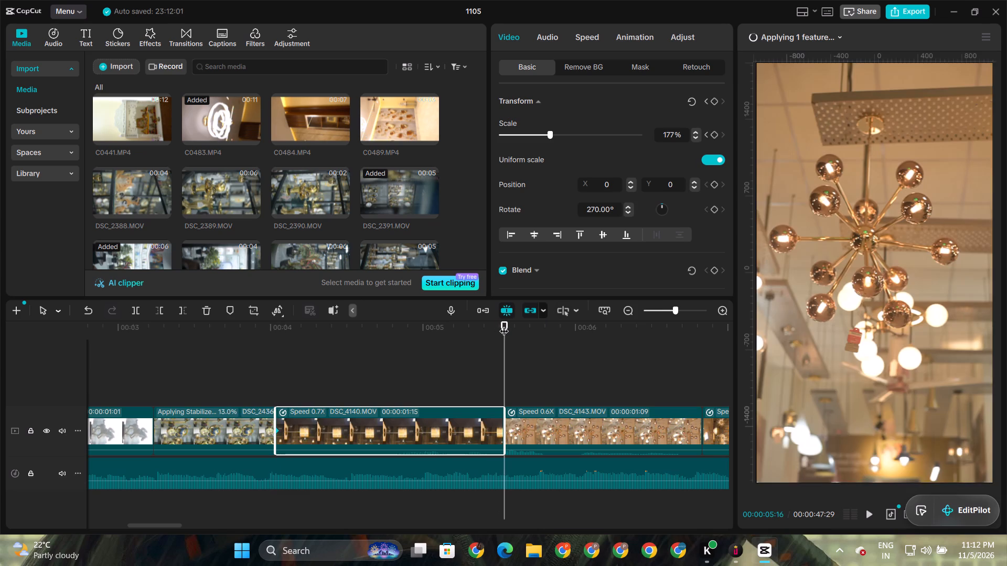
{"action": "key", "text": "Left"}
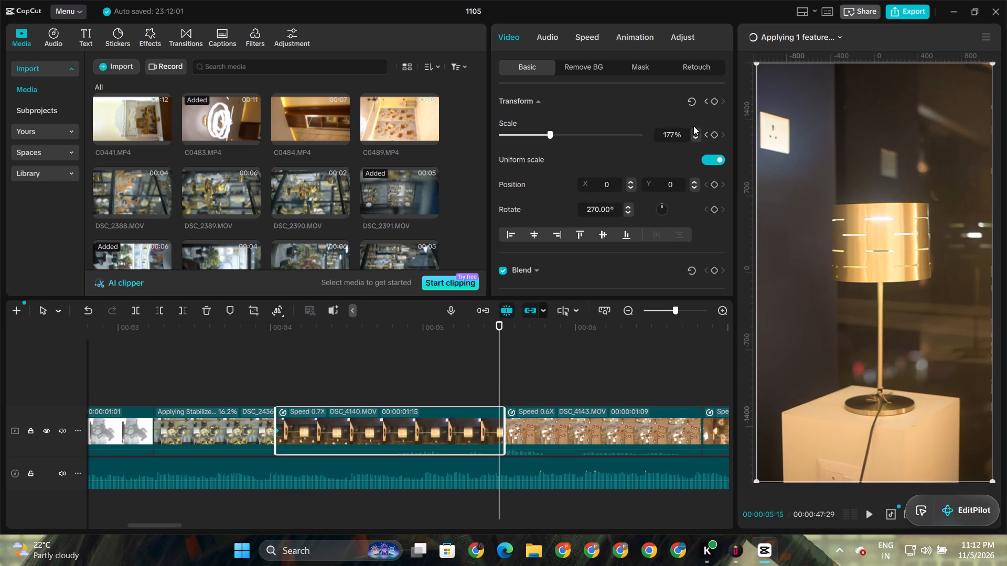
{"action": "triple_click", "coordinate": [697, 132]}
{"action": "triple_click", "coordinate": [697, 132]}
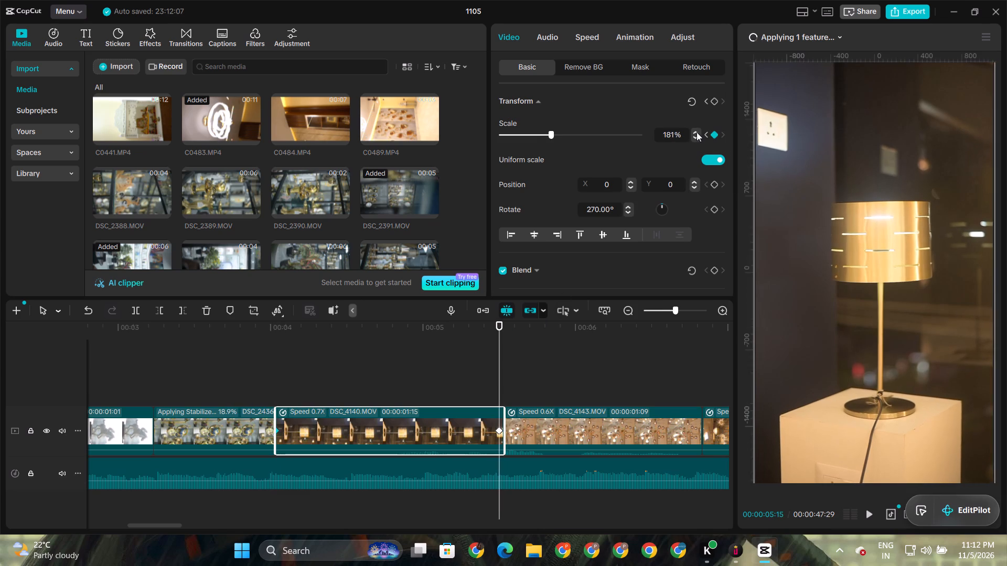
{"action": "left_click", "coordinate": [697, 132]}
{"action": "left_click", "coordinate": [697, 132]}
{"action": "left_click", "coordinate": [697, 132]}
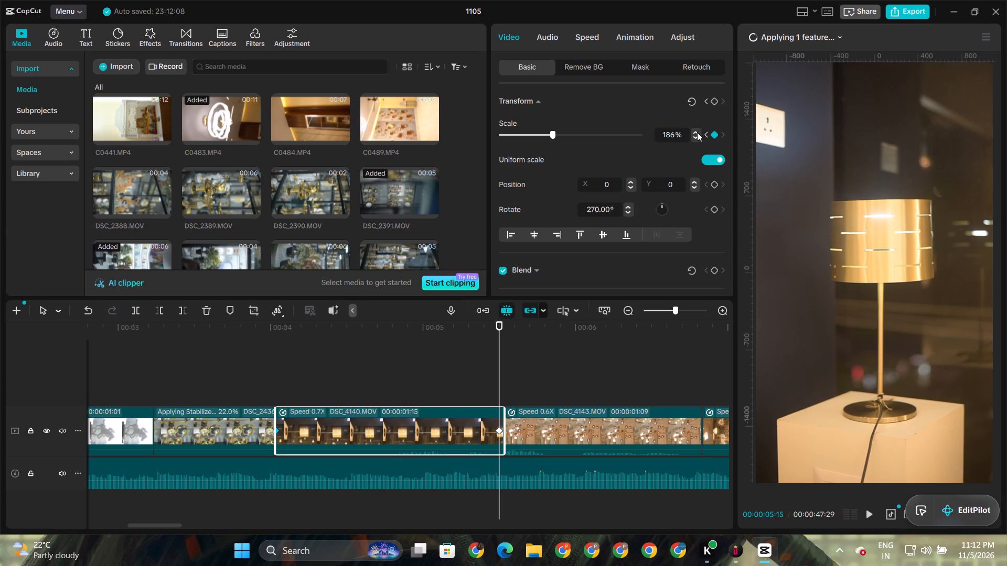
{"action": "left_click", "coordinate": [697, 137]}
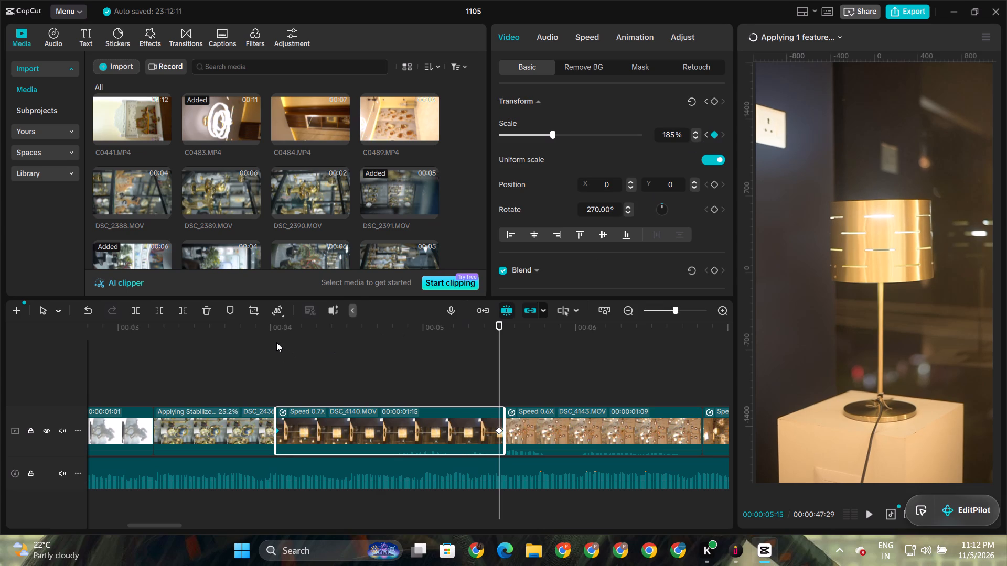
Stabilize the lamp clip DSC_4140.MOV and play the timeline from the end of the globe clock clip.
{"action": "left_click", "coordinate": [354, 309]}
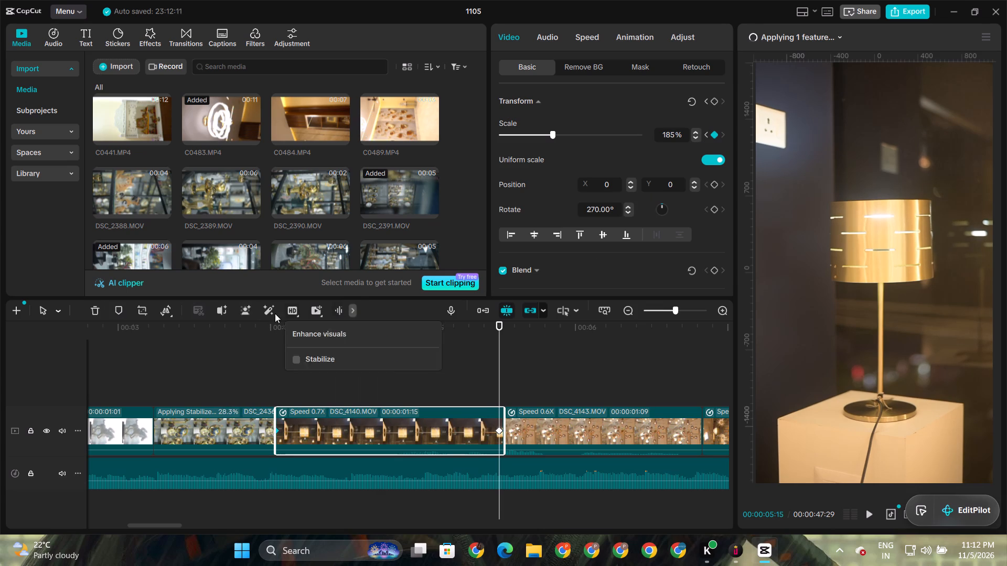
{"action": "left_click", "coordinate": [295, 310]}
{"action": "left_click", "coordinate": [244, 339]}
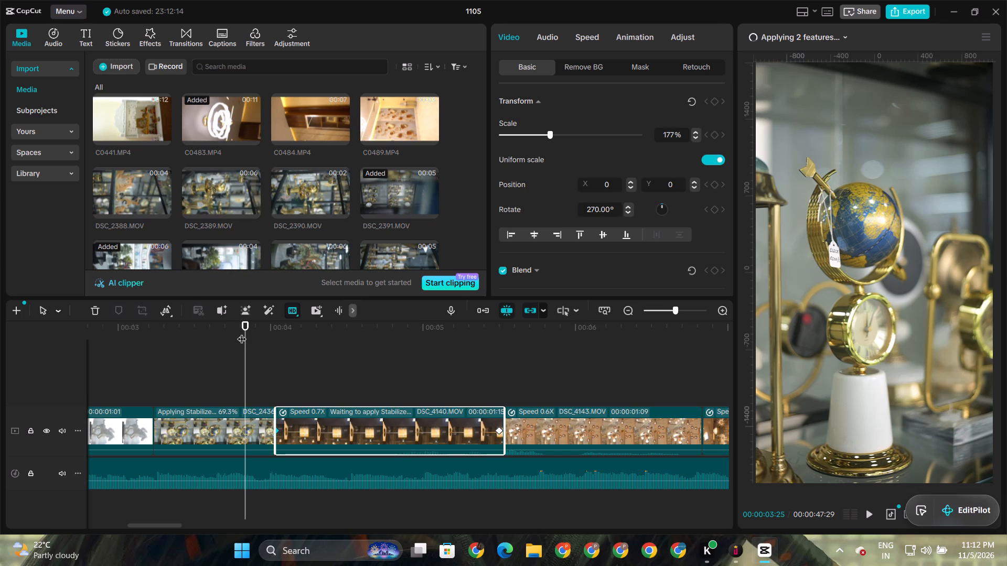
{"action": "key", "text": "space"}
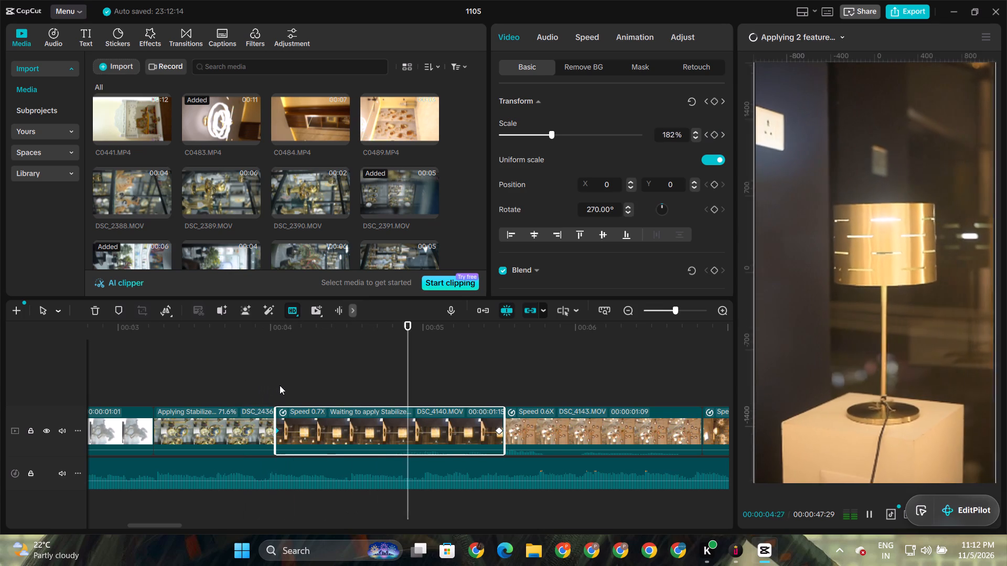
Play the timeline from hanging-globe chandelier clip DSC_4143.MOV to the start of ceiling light clip DSC_4175.MOV to review the clips.
{"action": "key", "text": "space"}
{"action": "left_click", "coordinate": [559, 437]}
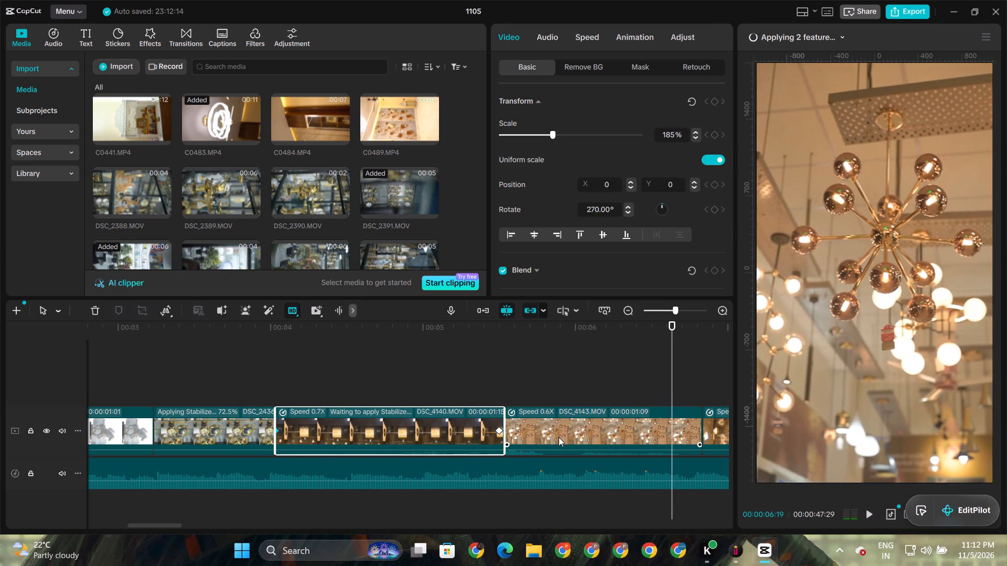
{"action": "left_click", "coordinate": [499, 335]}
{"action": "key", "text": "space"}
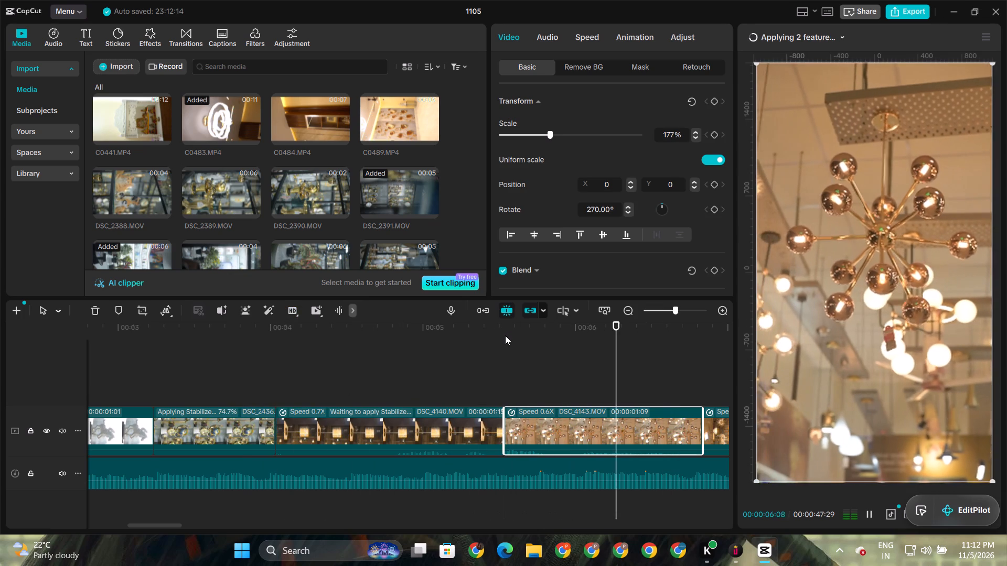
{"action": "key", "text": "space"}
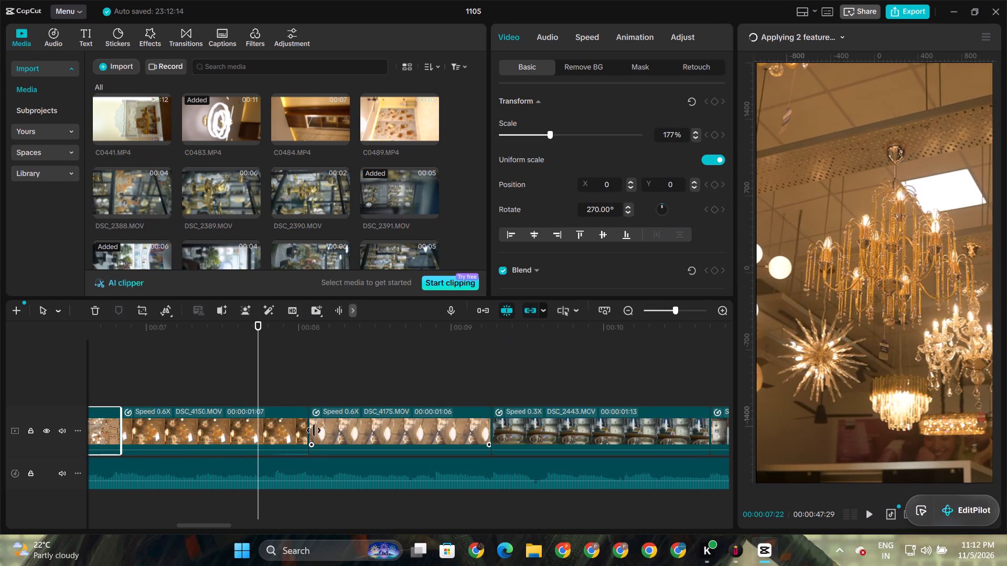
{"action": "key", "text": "space"}
{"action": "key", "text": "space"}
{"action": "key", "text": "space"}
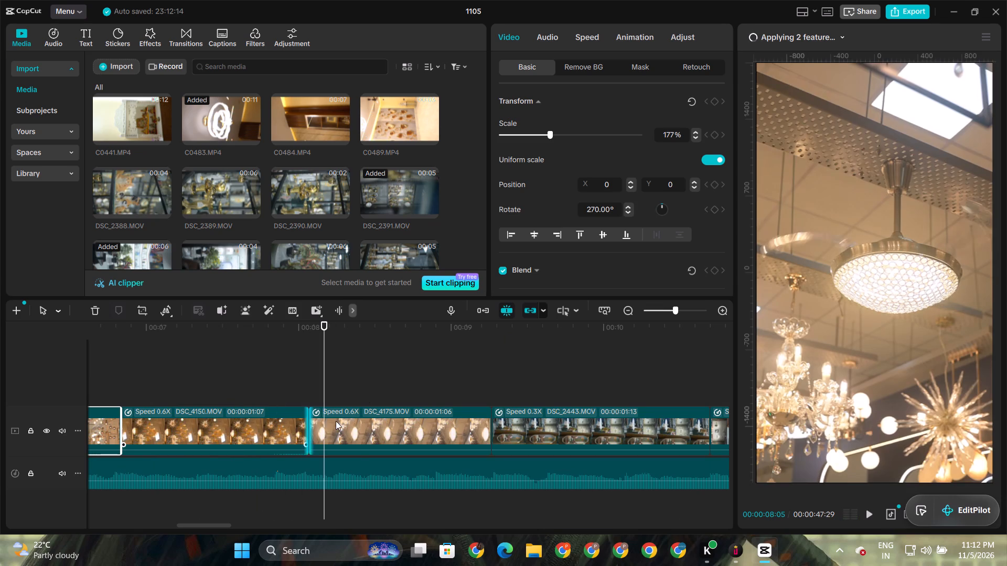
{"action": "key", "text": "space"}
Keyframe ceiling light clip DSC_4175.MOV's scale from 177% at its first frame to 185% at its last frame and play it back.
{"action": "double_click", "coordinate": [319, 347]}
{"action": "left_click", "coordinate": [353, 417]}
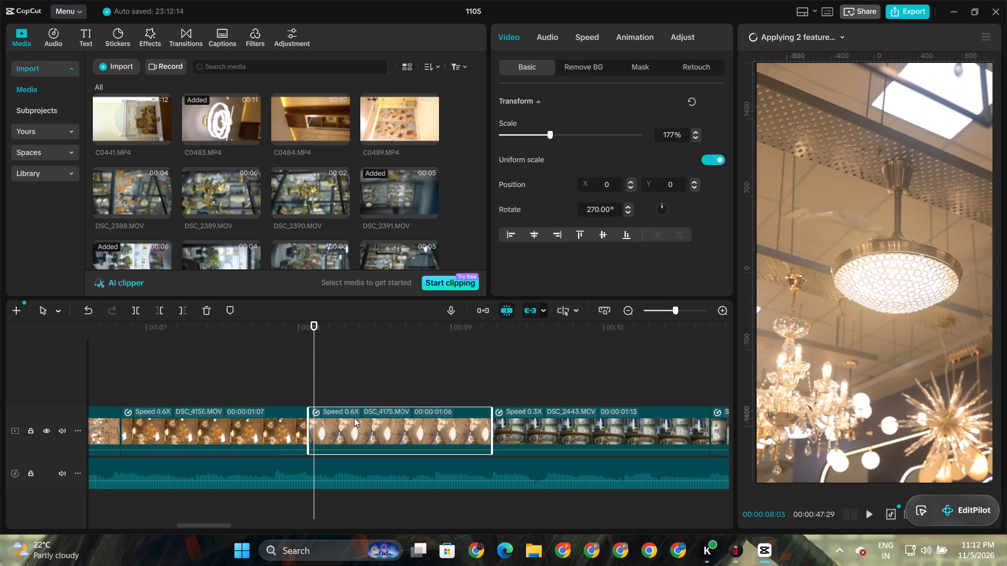
{"action": "key", "text": "Left"}
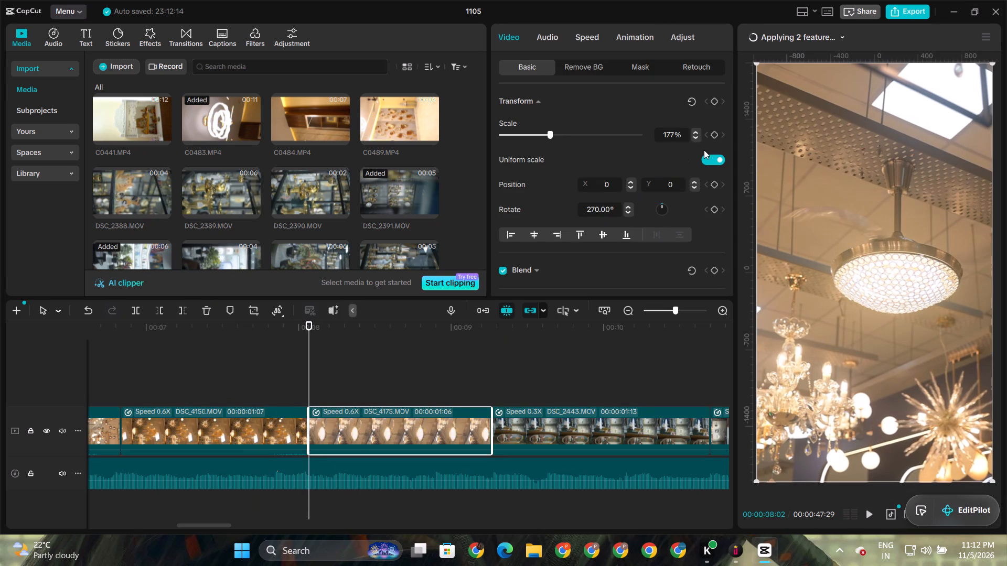
{"action": "left_click", "coordinate": [716, 136]}
{"action": "left_click", "coordinate": [491, 333]}
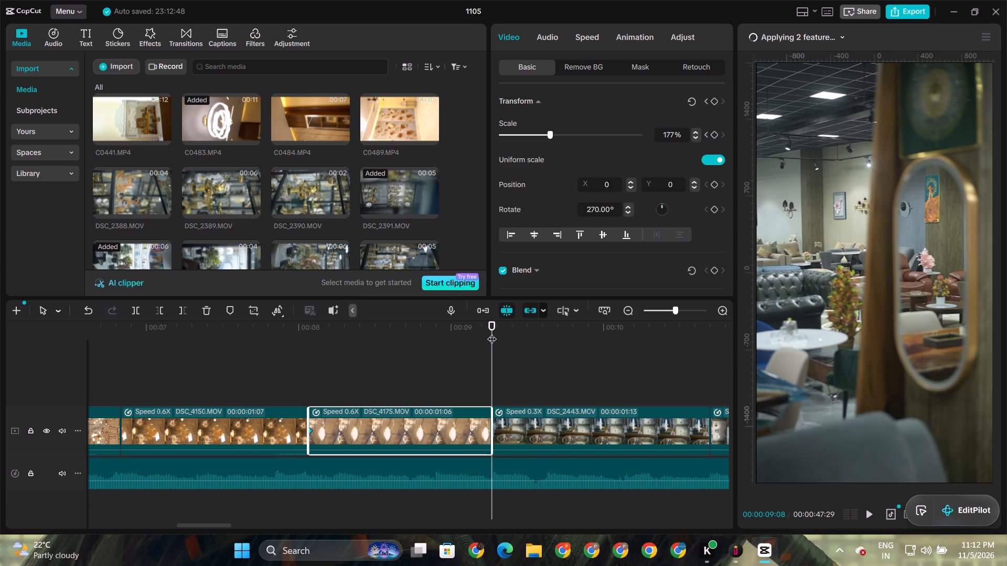
{"action": "key", "text": "Left"}
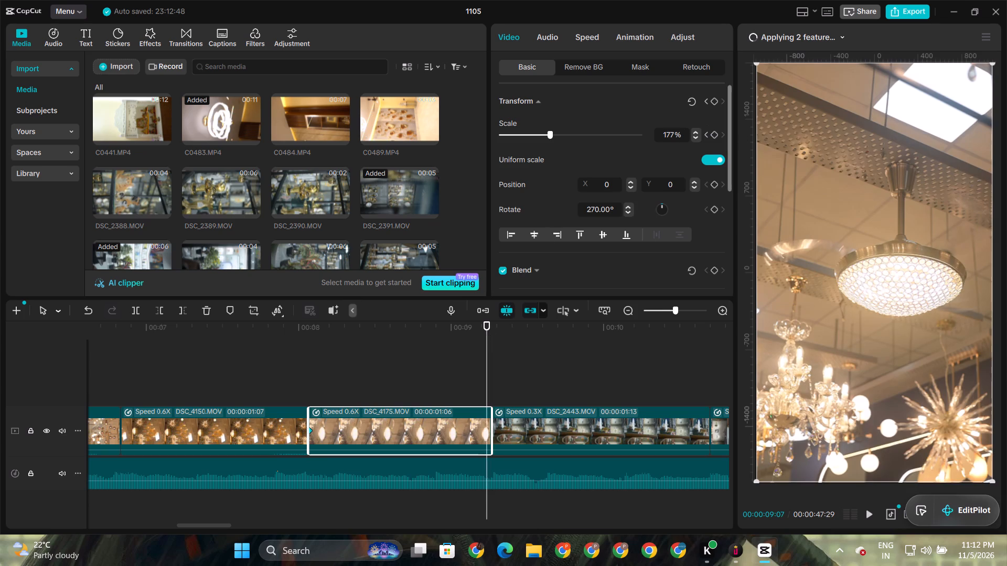
{"action": "triple_click", "coordinate": [695, 134]}
{"action": "double_click", "coordinate": [695, 134]}
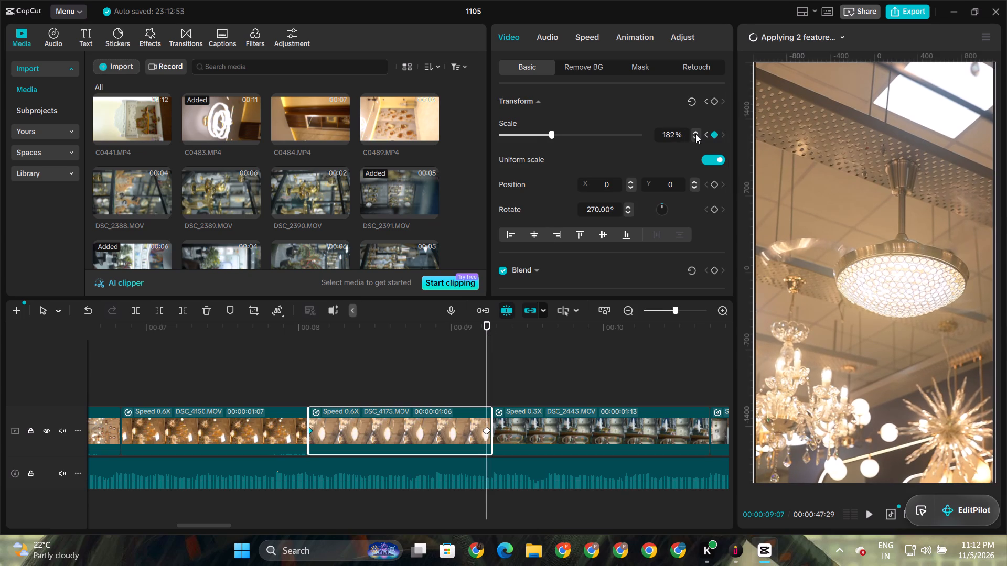
{"action": "double_click", "coordinate": [695, 134]}
{"action": "left_click", "coordinate": [695, 134]}
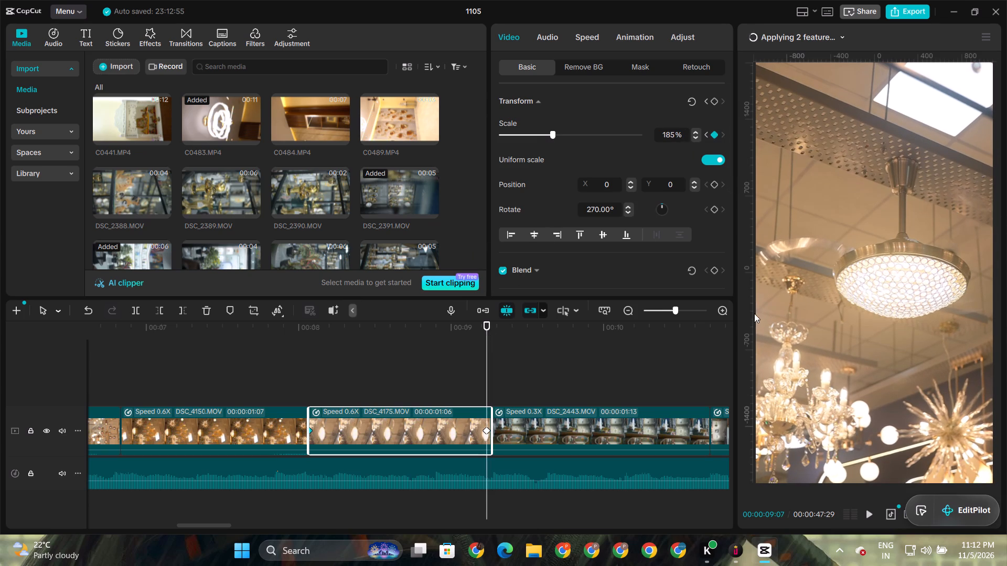
{"action": "left_click", "coordinate": [286, 324]}
{"action": "key", "text": "space"}
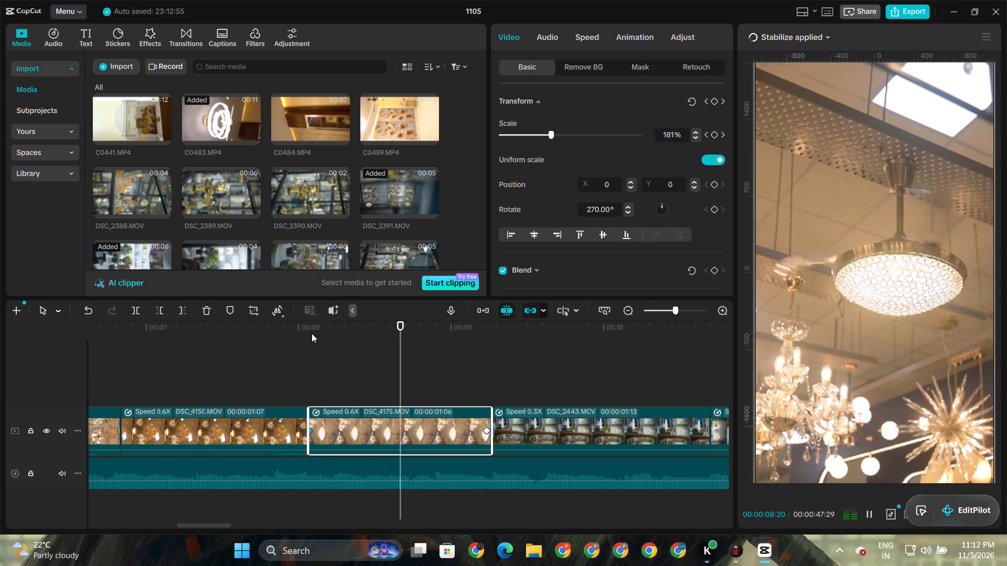
{"action": "key", "text": "space"}
Keyframe position and rotation at DSC_4175.MOV's first frame, shift the picture to X -44 at its last frame, and play it back.
{"action": "left_click", "coordinate": [305, 347]}
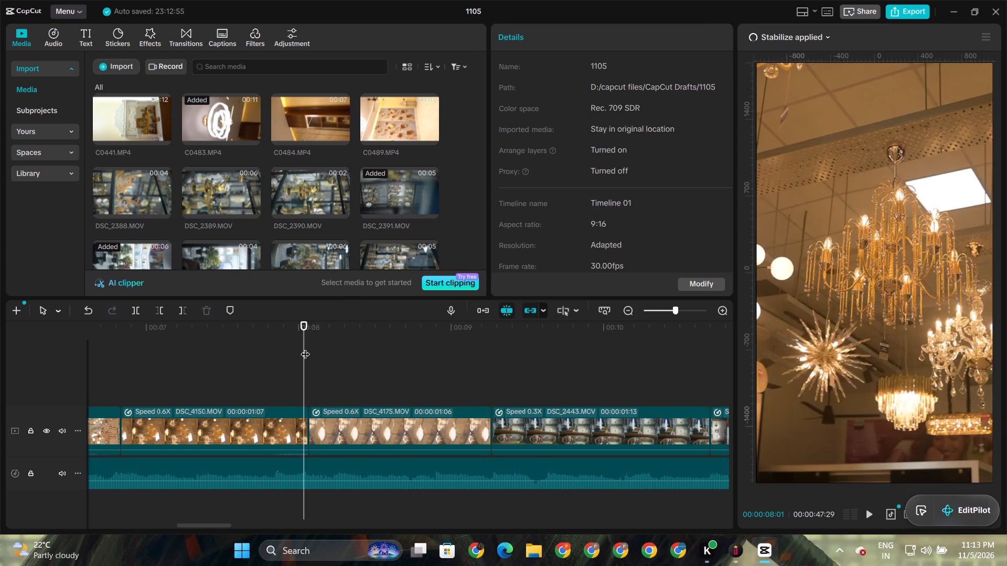
{"action": "left_click_drag", "start_coordinate": [305, 347], "coordinate": [312, 352]}
{"action": "left_click", "coordinate": [349, 417]}
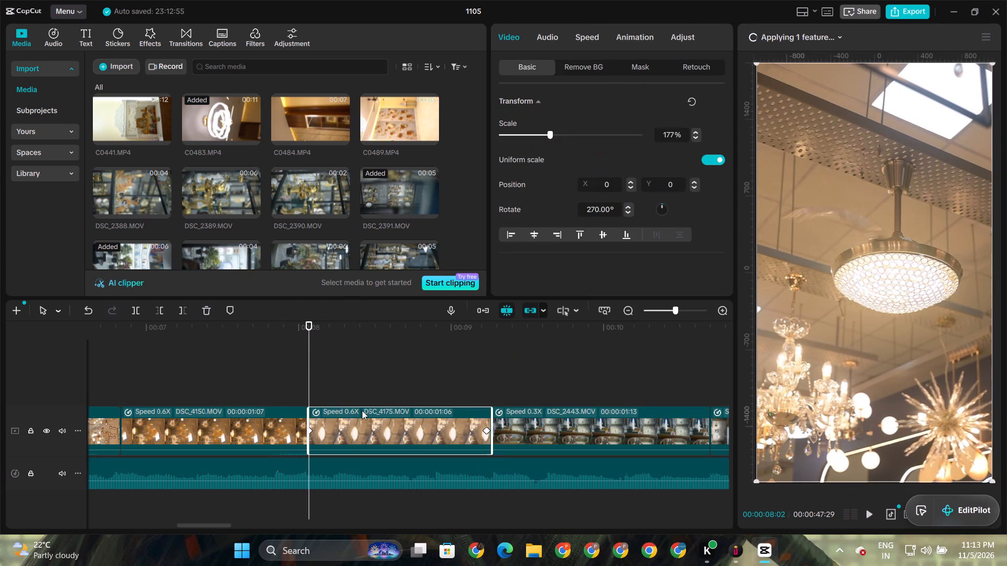
{"action": "left_click", "coordinate": [715, 186]}
{"action": "left_click", "coordinate": [715, 215]}
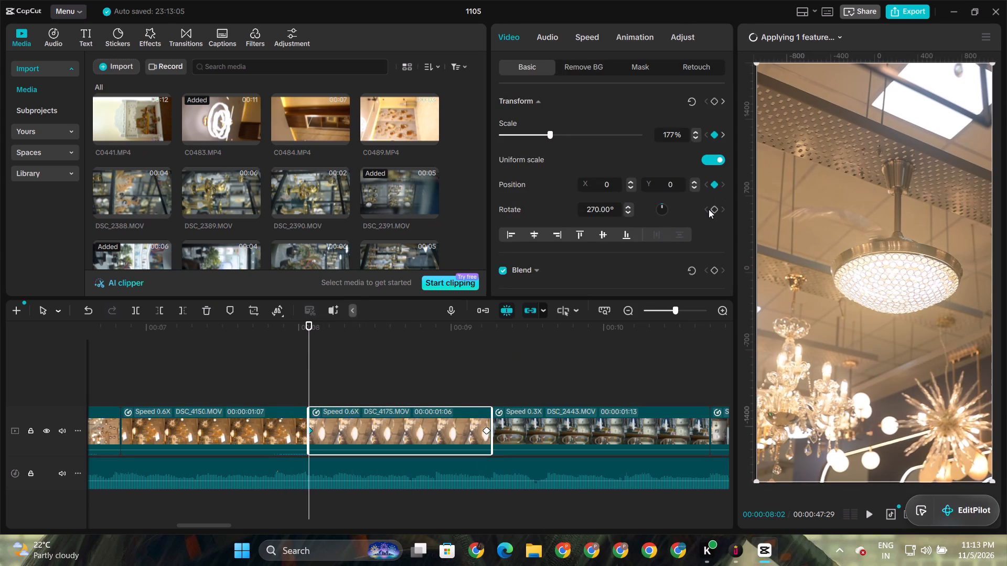
{"action": "left_click", "coordinate": [709, 209]}
{"action": "left_click", "coordinate": [715, 211]}
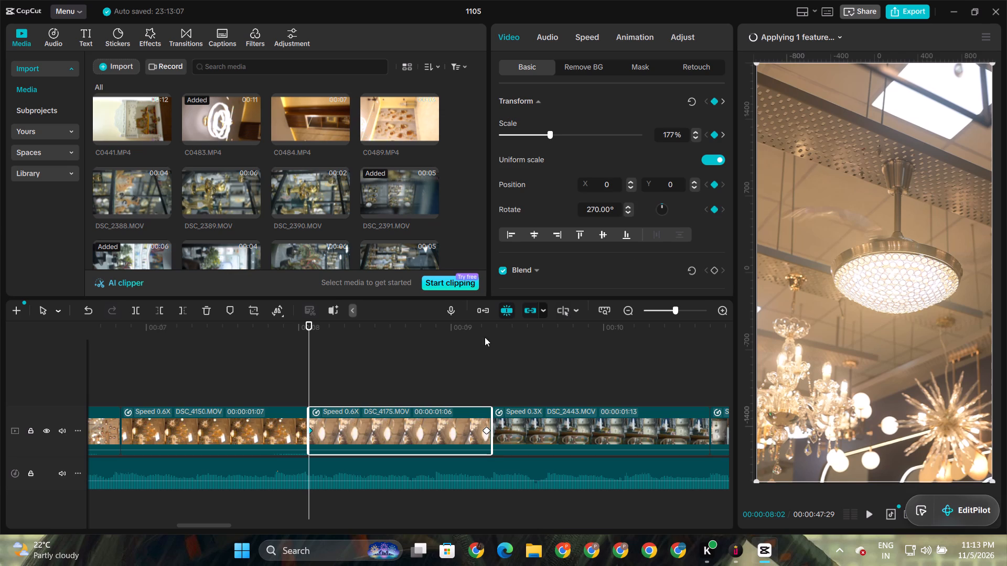
{"action": "left_click", "coordinate": [482, 331]}
{"action": "key", "text": "Right"}
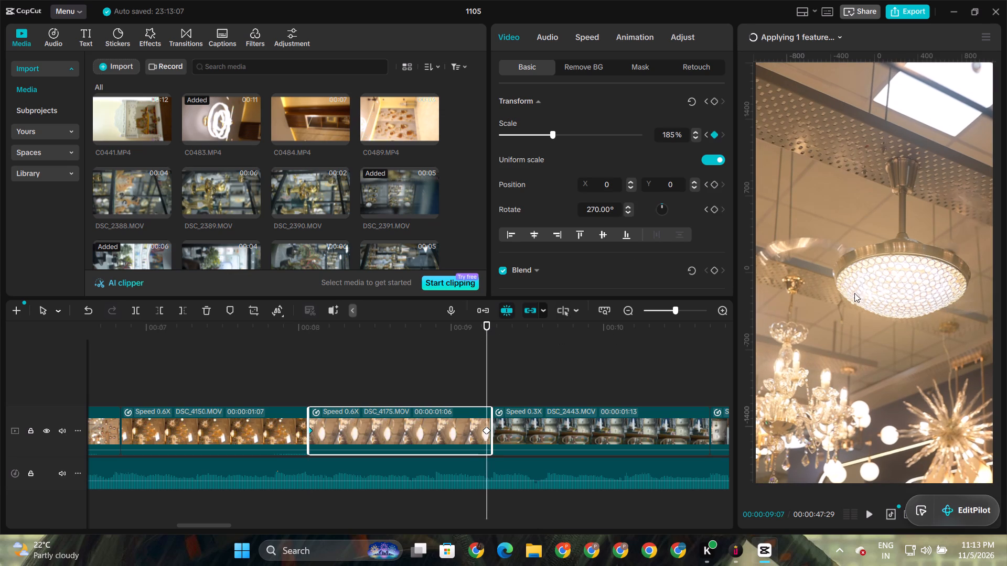
{"action": "left_click_drag", "start_coordinate": [862, 290], "coordinate": [855, 290]}
{"action": "left_click", "coordinate": [302, 333]}
{"action": "key", "text": "space"}
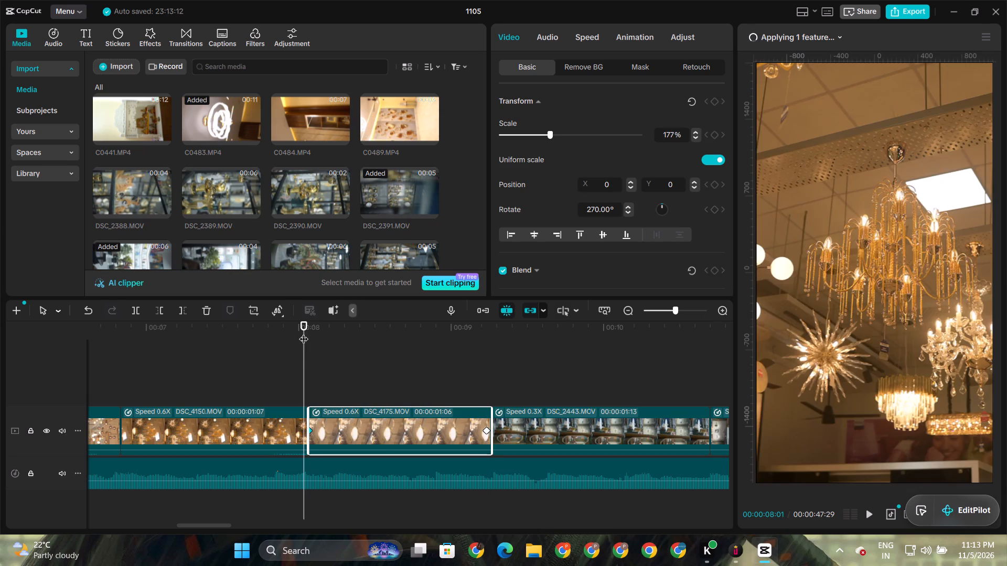
{"action": "key", "text": "space"}
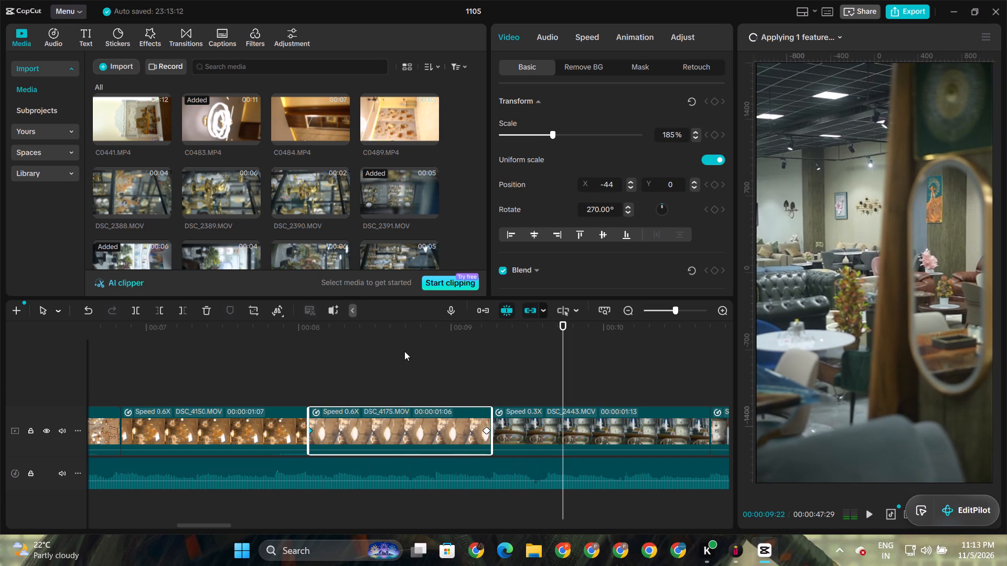
Stabilize the ceiling light clip DSC_4175.MOV and play the timeline on into the armchair clip DSC_2441.MOV.
{"action": "left_click", "coordinate": [357, 310]}
{"action": "left_click", "coordinate": [297, 310]}
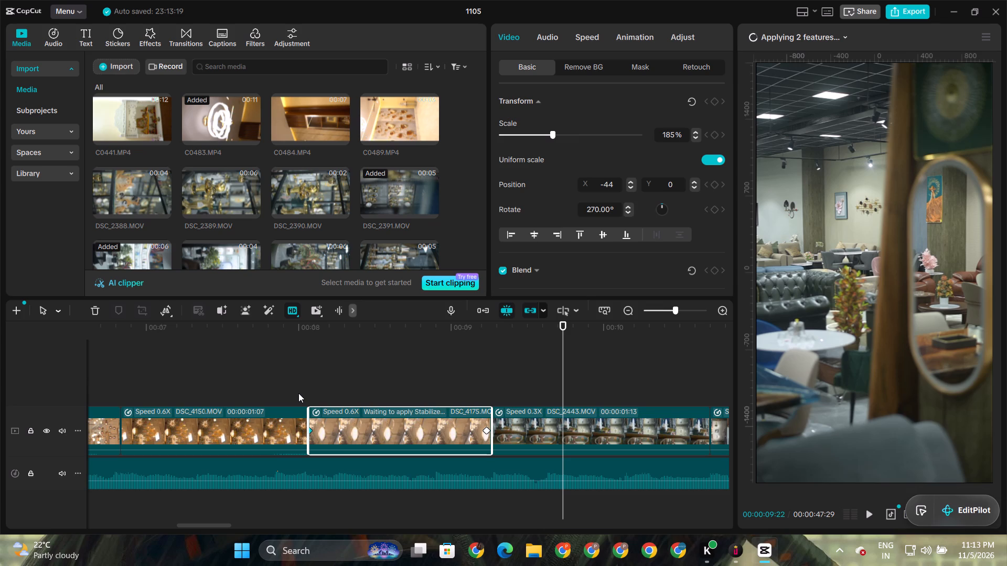
{"action": "key", "text": "space"}
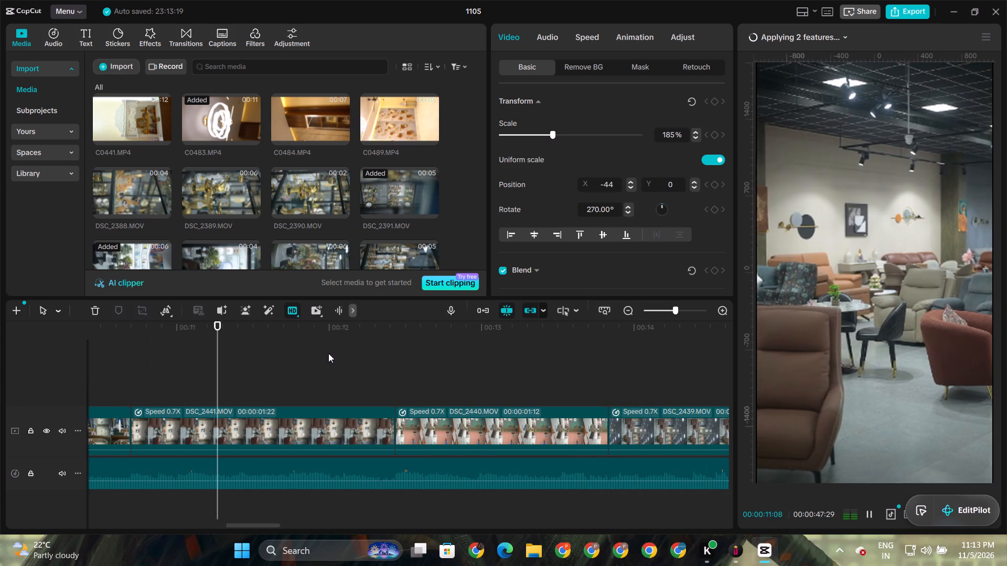
{"action": "key", "text": "space"}
Keyframe the armchair clip DSC_2441.MOV's scale from 177% at its first frame to 185% at its last frame.
{"action": "left_click", "coordinate": [136, 343]}
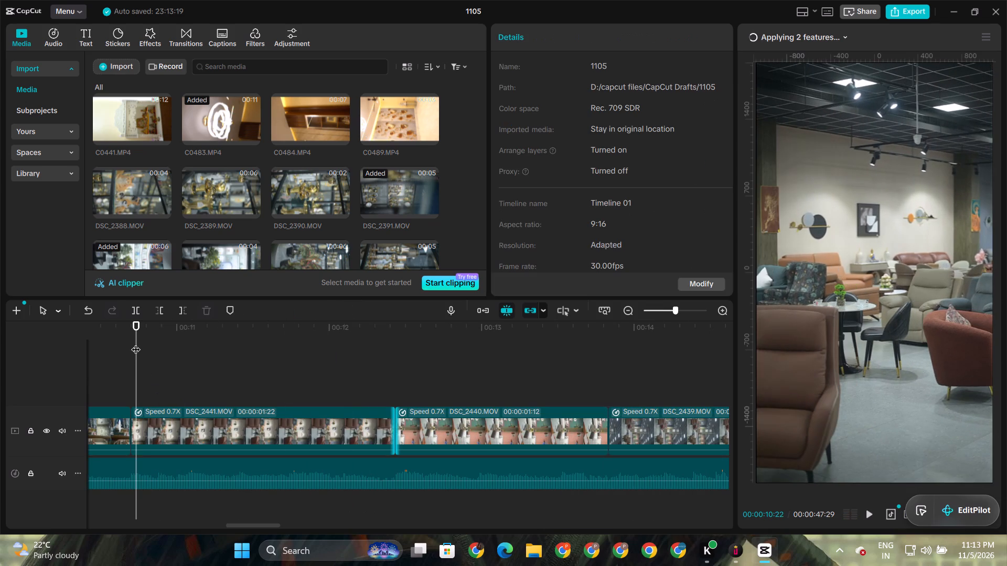
{"action": "left_click", "coordinate": [155, 417]}
{"action": "key", "text": "Left"}
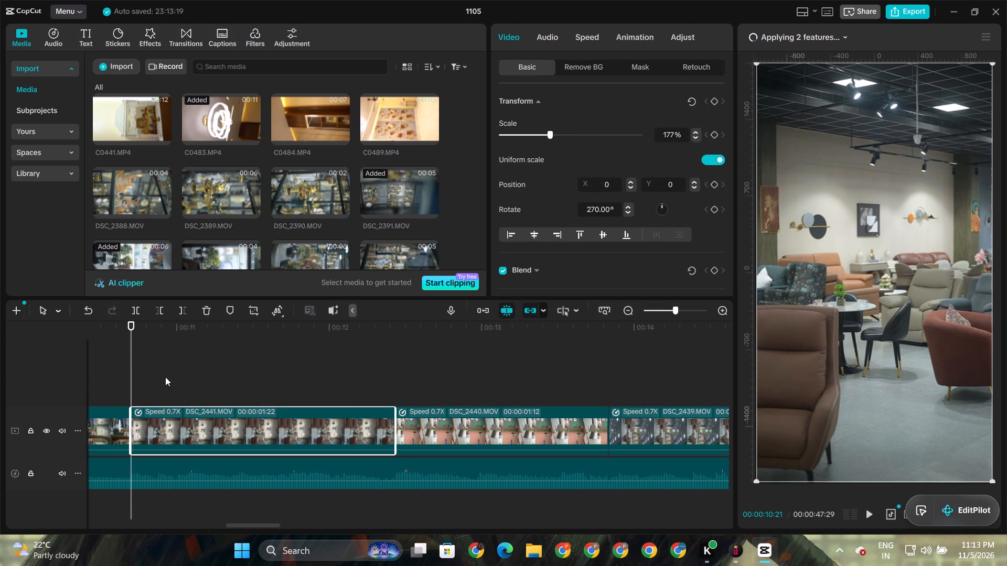
{"action": "left_click", "coordinate": [715, 135]}
{"action": "left_click", "coordinate": [398, 323]}
{"action": "key", "text": "Left"}
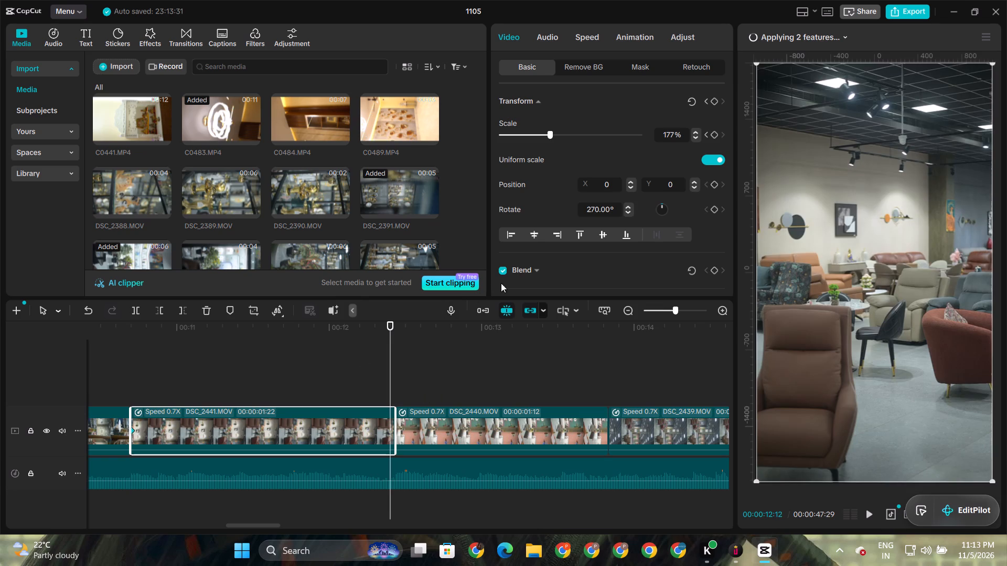
{"action": "triple_click", "coordinate": [699, 130]}
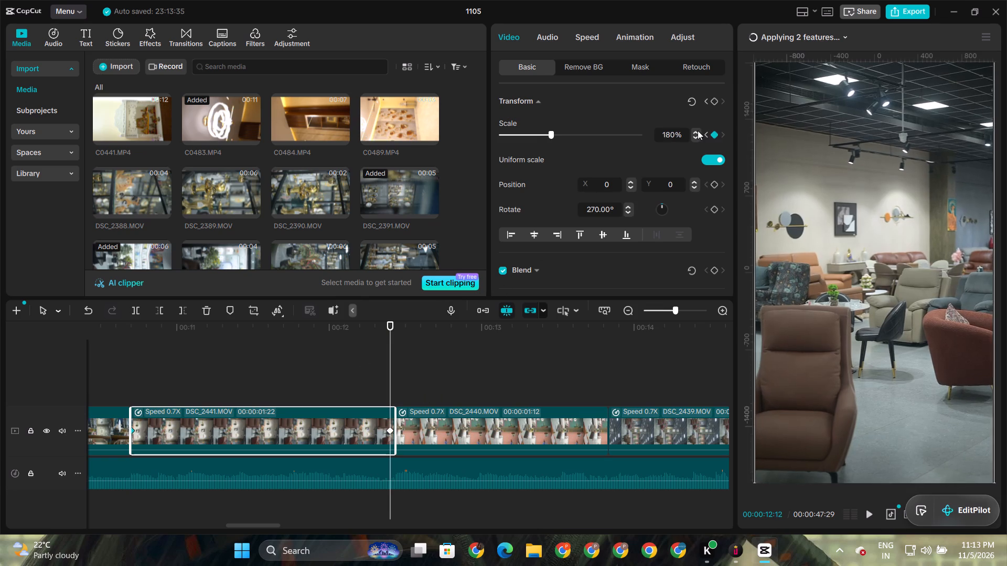
{"action": "double_click", "coordinate": [698, 130]}
{"action": "double_click", "coordinate": [698, 130]}
{"action": "left_click", "coordinate": [698, 130]}
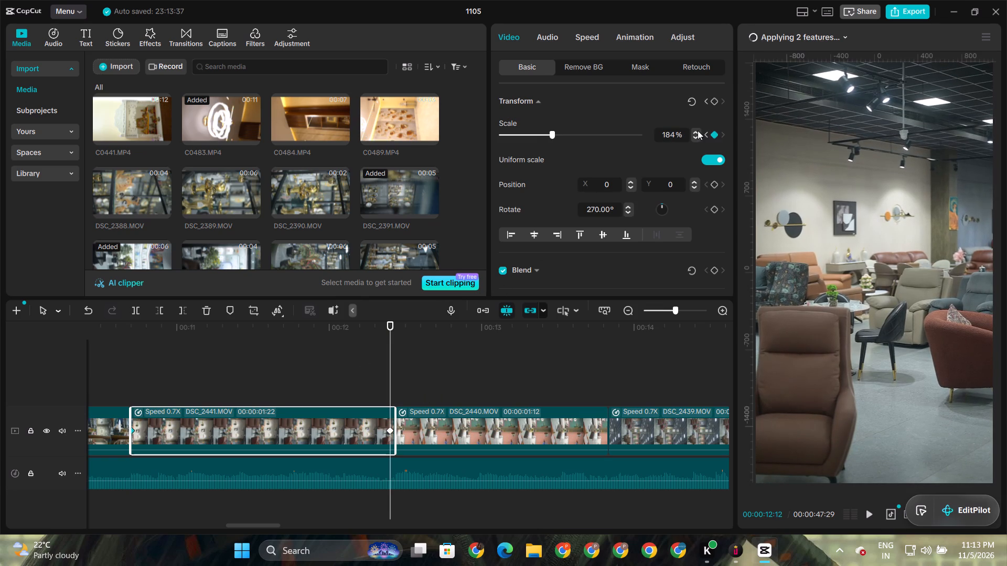
Stabilize the armchair clip DSC_2441.MOV and play the timeline on into the furniture hall clip DSC_2439.MOV.
{"action": "left_click", "coordinate": [349, 308]}
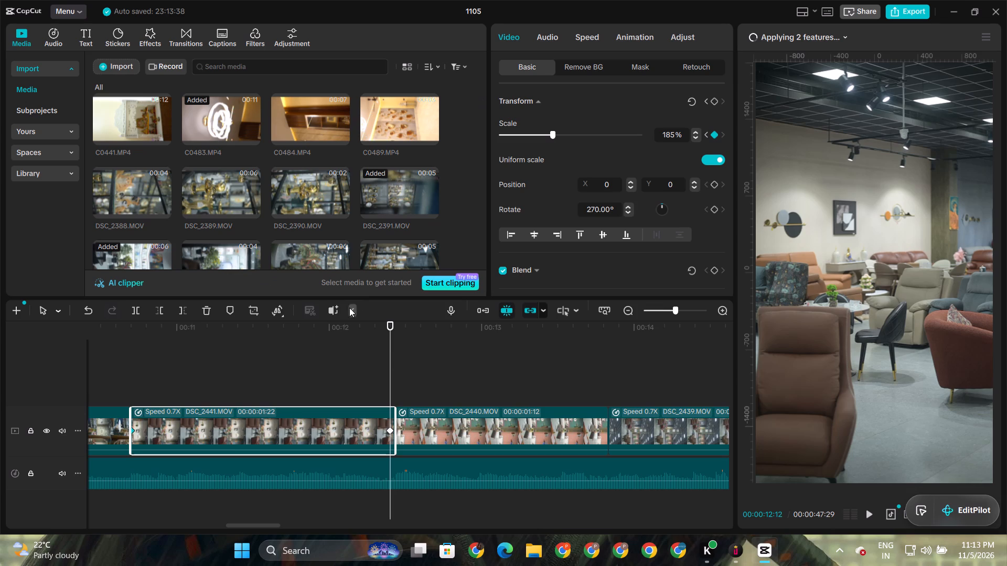
{"action": "left_click", "coordinate": [296, 306]}
{"action": "key", "text": "space"}
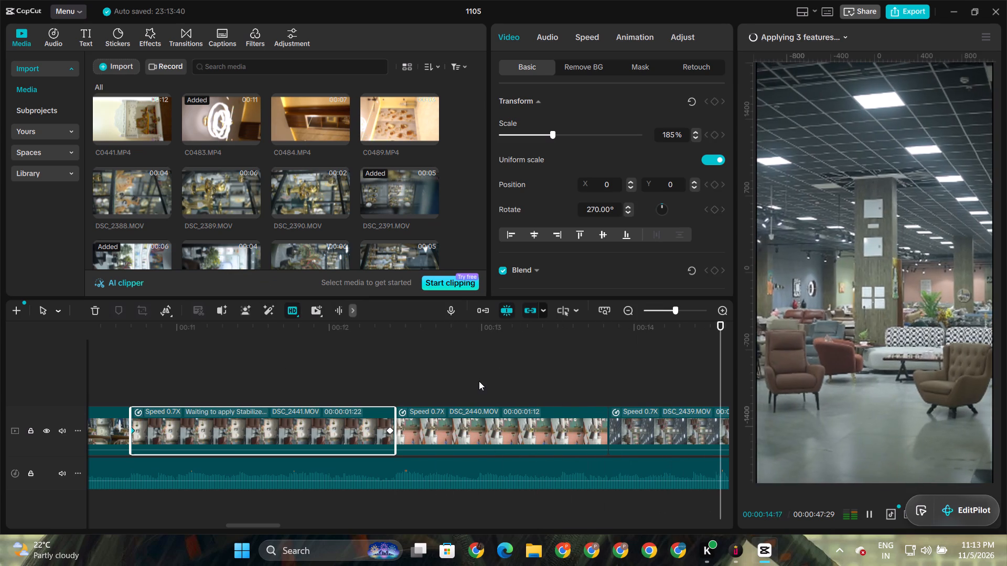
{"action": "key", "text": "space"}
Add a 185% scale keyframe at the first frame of the furniture hall clip DSC_2439.MOV.
{"action": "left_click", "coordinate": [116, 327]}
{"action": "left_click_drag", "start_coordinate": [116, 327], "coordinate": [91, 334]}
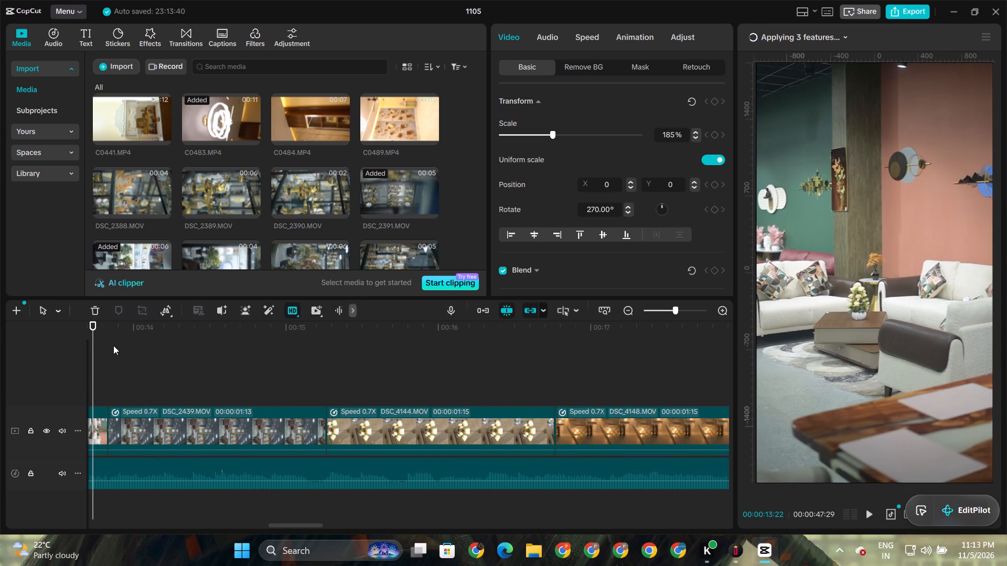
{"action": "key", "text": "Right"}
{"action": "key", "text": "Right"}
{"action": "key", "text": "Right"}
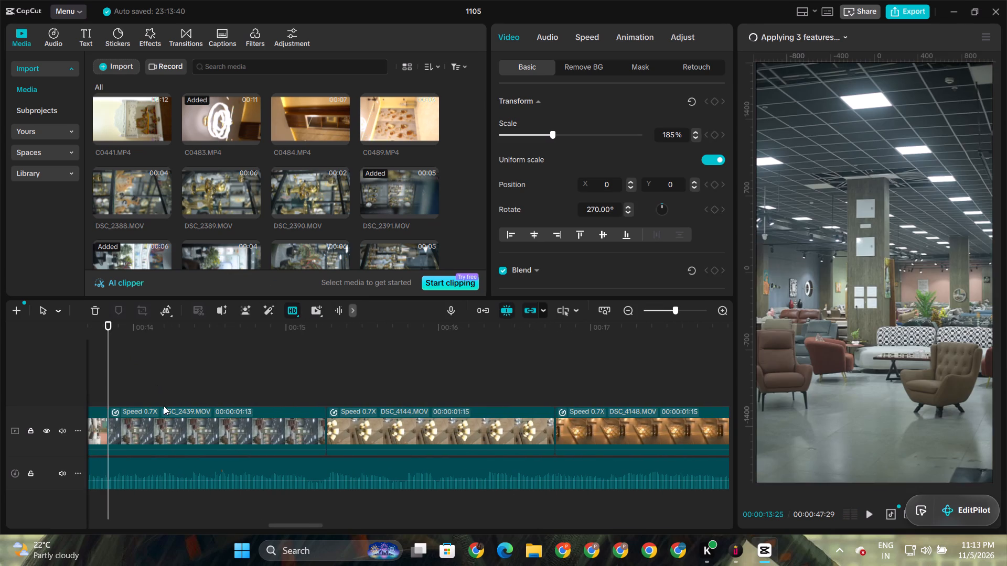
{"action": "left_click", "coordinate": [163, 425]}
{"action": "left_click", "coordinate": [712, 136]}
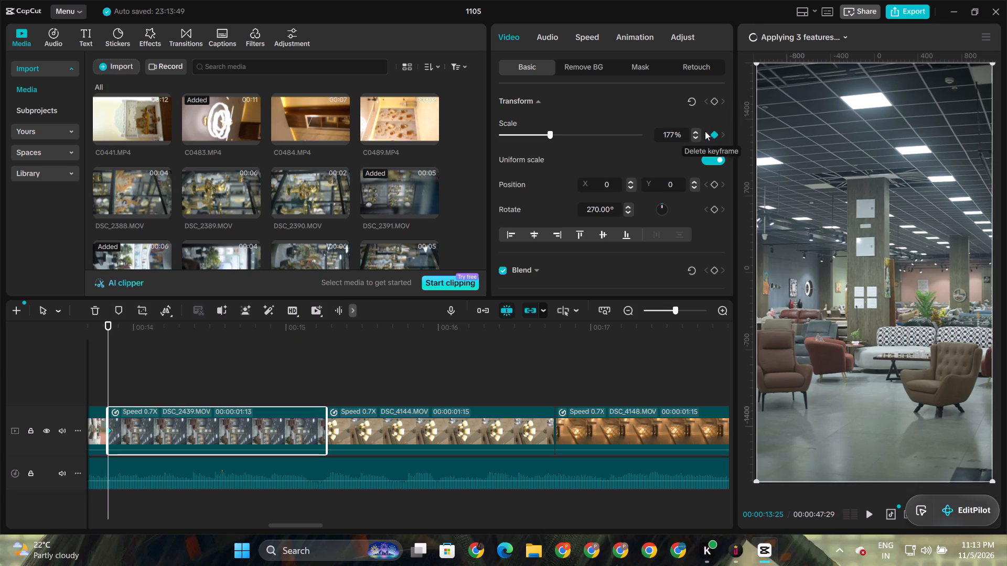
{"action": "triple_click", "coordinate": [694, 130]}
{"action": "triple_click", "coordinate": [694, 130]}
{"action": "left_click", "coordinate": [694, 130]}
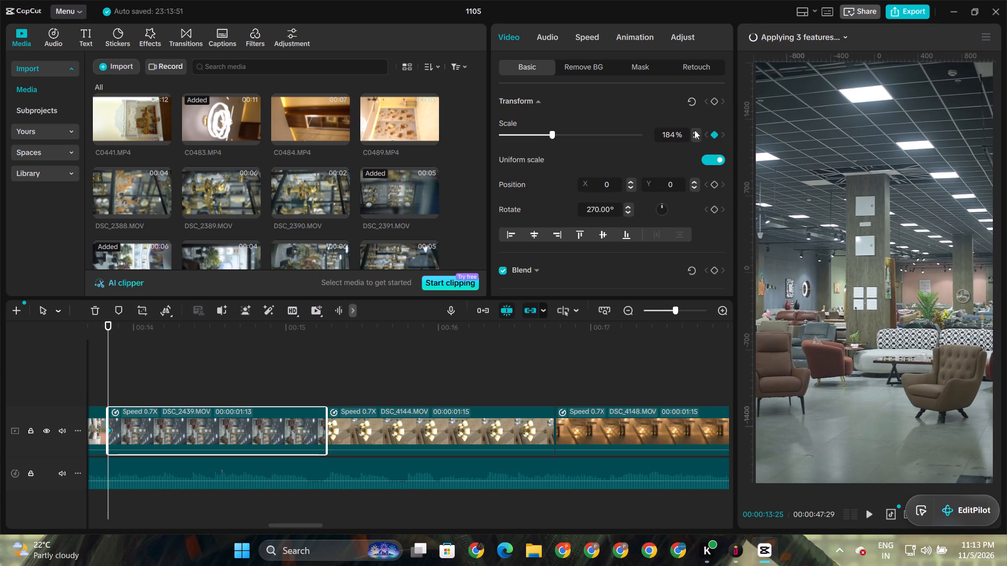
{"action": "left_click", "coordinate": [694, 130]}
Add a 177% scale keyframe at the last frame of the furniture hall clip DSC_2439.MOV.
{"action": "left_click", "coordinate": [324, 344]}
{"action": "key", "text": "Left"}
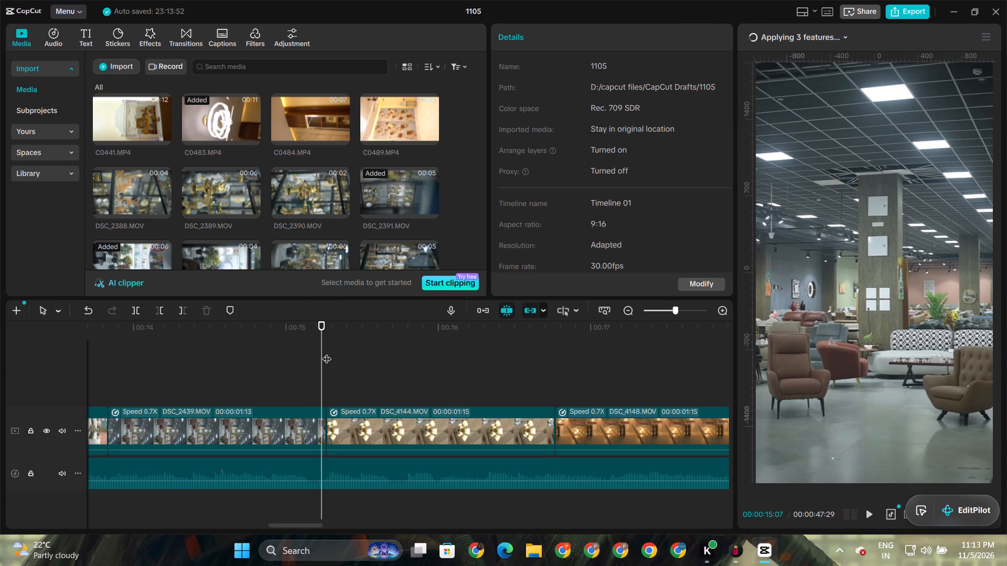
{"action": "left_click", "coordinate": [231, 432]}
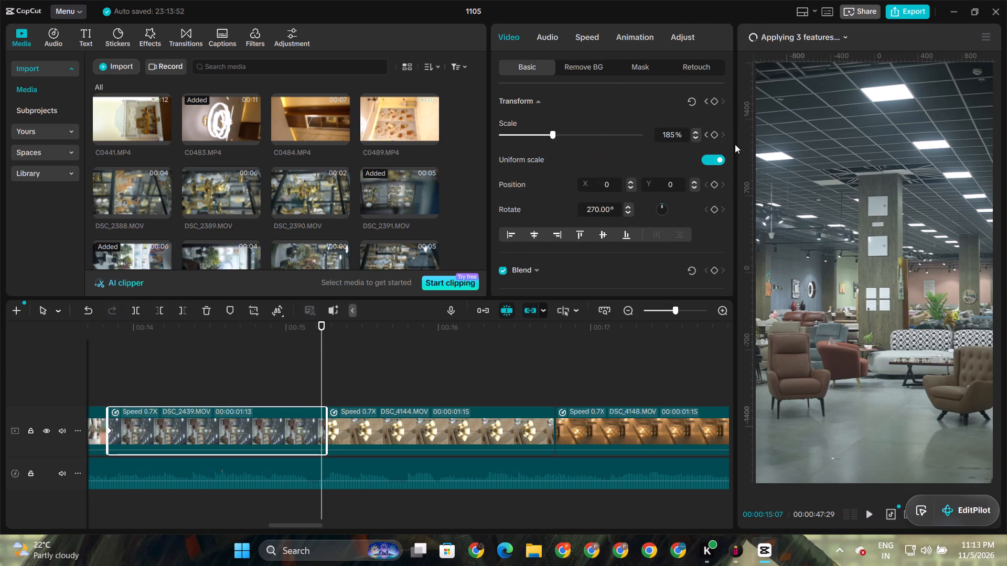
{"action": "triple_click", "coordinate": [695, 137]}
{"action": "double_click", "coordinate": [695, 137]}
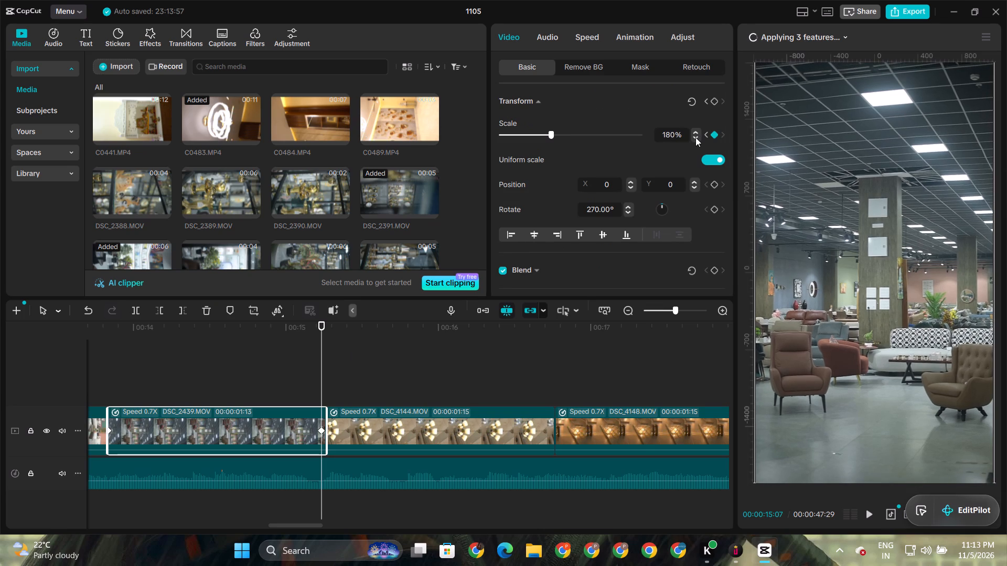
{"action": "double_click", "coordinate": [695, 137]}
{"action": "left_click", "coordinate": [695, 137]}
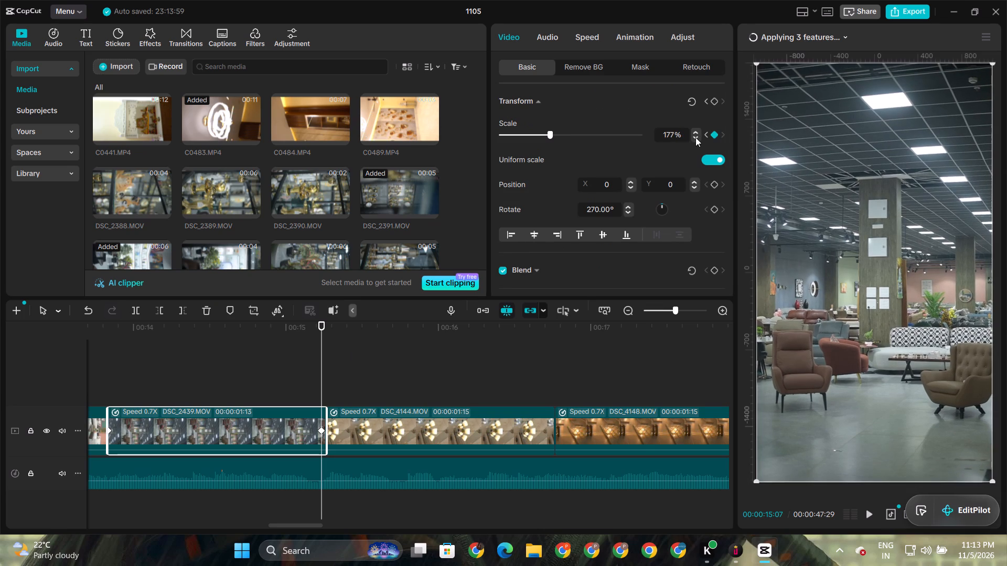
Stabilize the furniture hall clip DSC_2439.MOV and briefly play the timeline on from its last frame.
{"action": "left_click", "coordinate": [353, 310]}
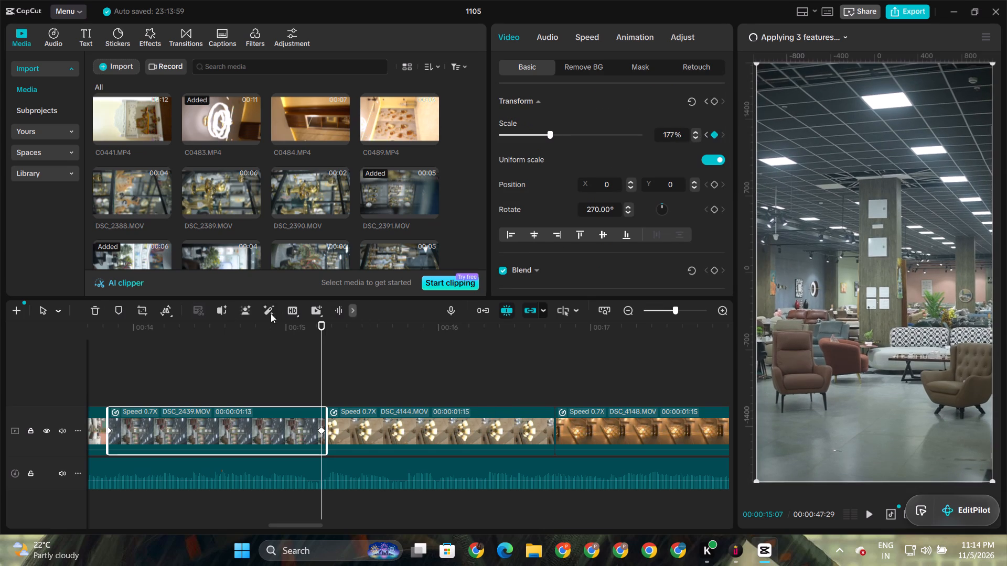
{"action": "left_click", "coordinate": [295, 310]}
{"action": "key", "text": "space"}
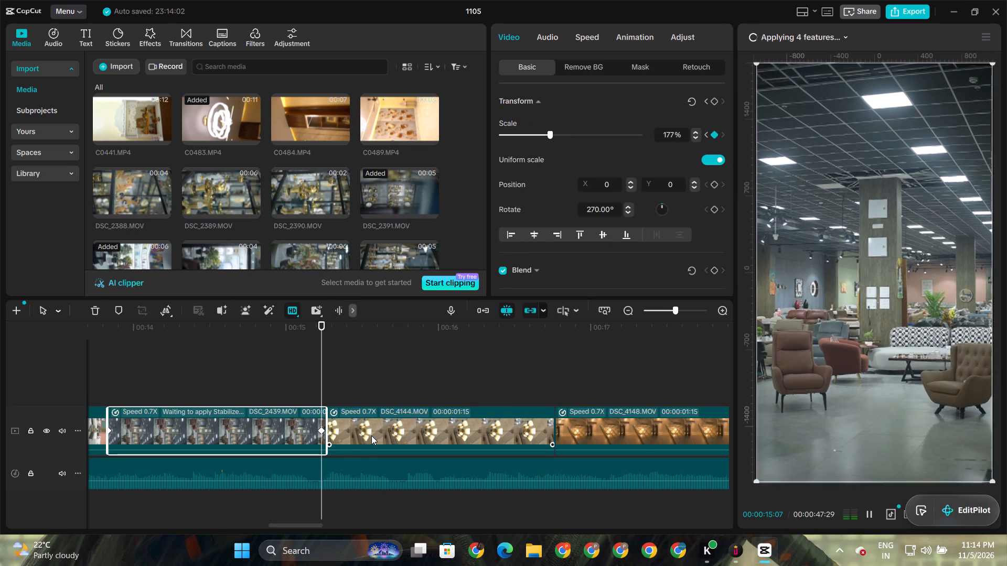
{"action": "key", "text": "space"}
Keyframe the five-shade chandelier clip DSC_4144.MOV's scale from 177% at its first frame to 185% at its last frame.
{"action": "left_click", "coordinate": [328, 337]}
{"action": "left_click", "coordinate": [358, 429]}
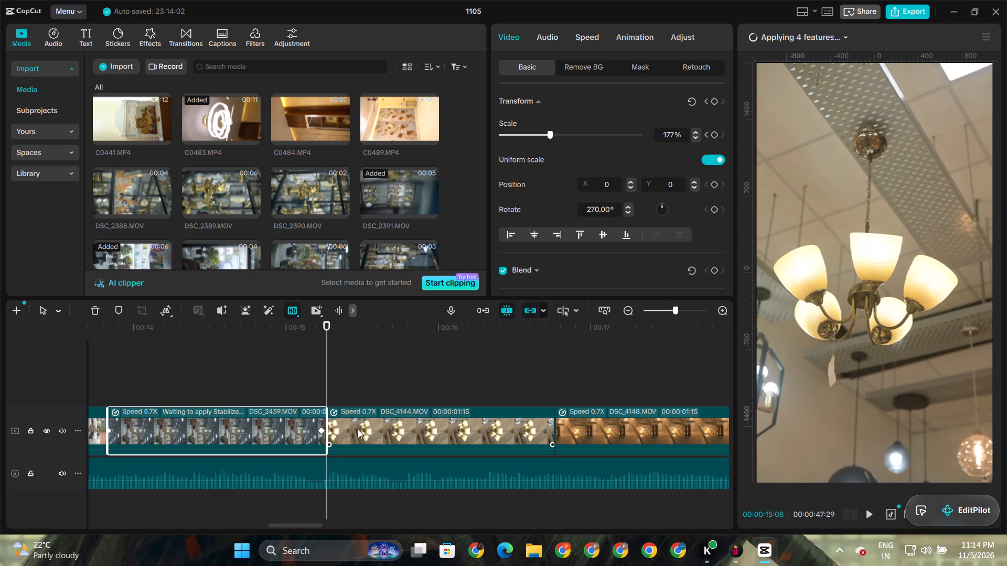
{"action": "left_click", "coordinate": [713, 135]}
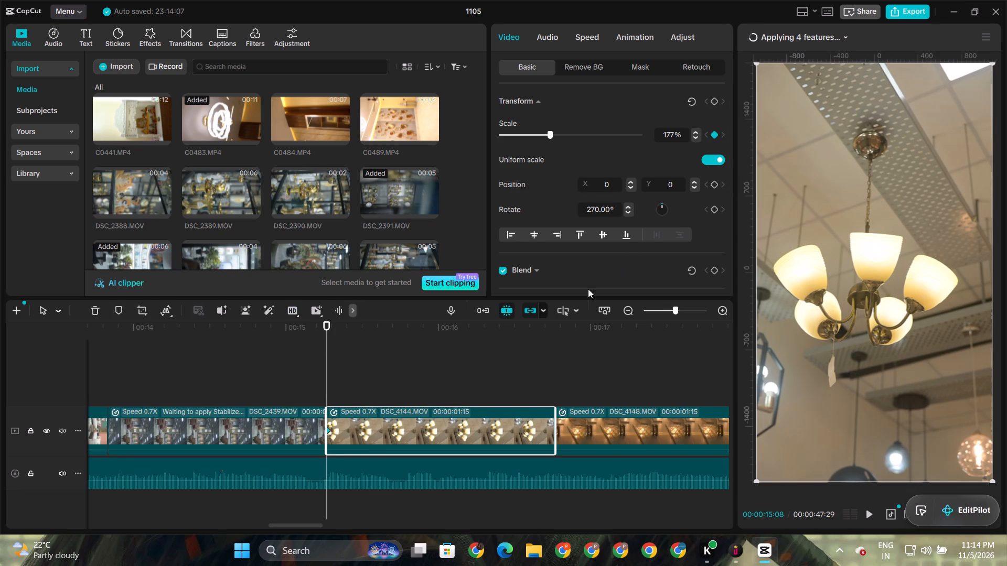
{"action": "left_click", "coordinate": [552, 335]}
{"action": "key", "text": "Left"}
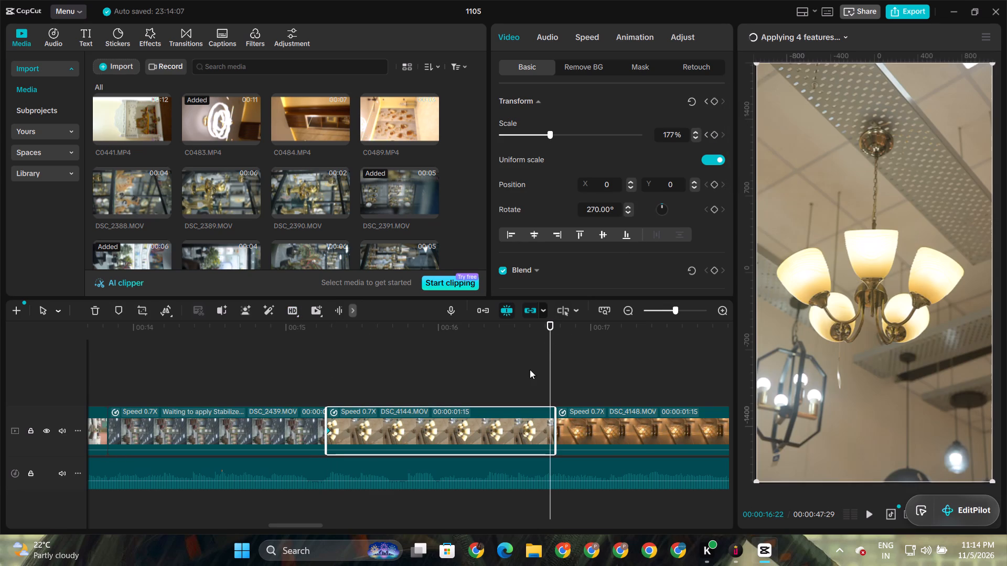
{"action": "triple_click", "coordinate": [698, 131]}
{"action": "double_click", "coordinate": [698, 131]}
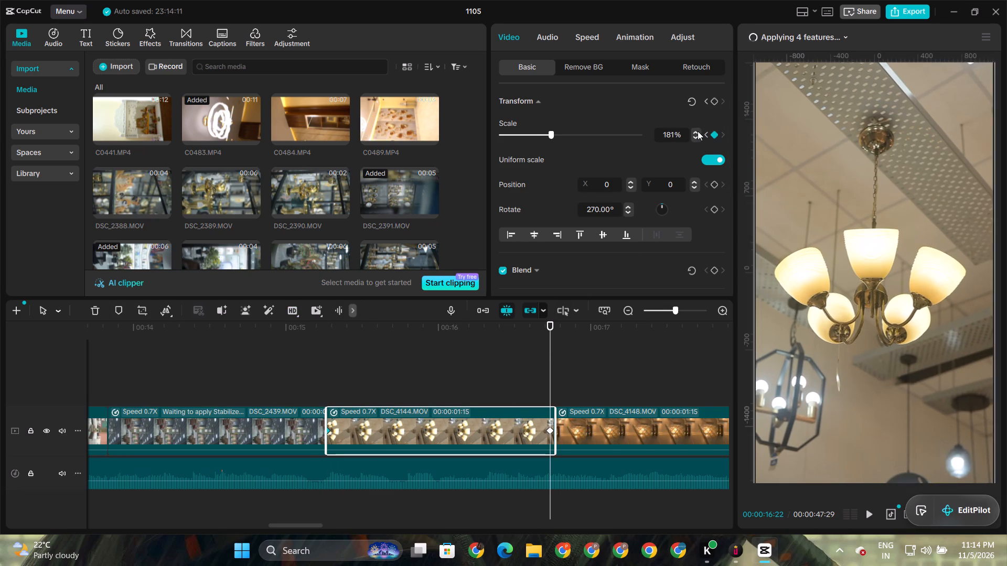
{"action": "double_click", "coordinate": [698, 131]}
{"action": "left_click", "coordinate": [698, 131]}
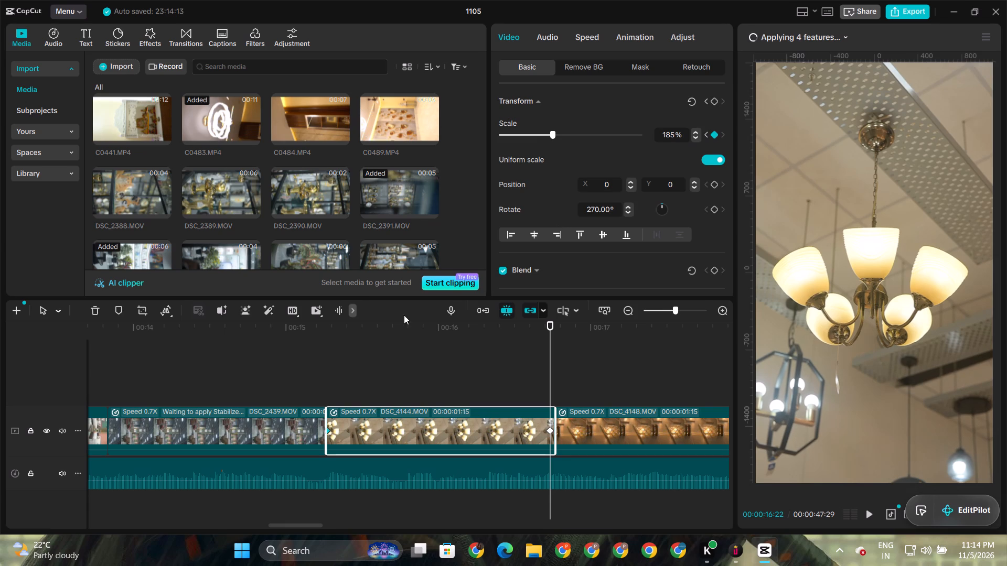
Stabilize the chandelier clip DSC_4144.MOV and play the timeline on into the crystal wall light clip DSC_4148.MOV.
{"action": "left_click", "coordinate": [289, 309]}
{"action": "left_click", "coordinate": [297, 330]}
{"action": "key", "text": "space"}
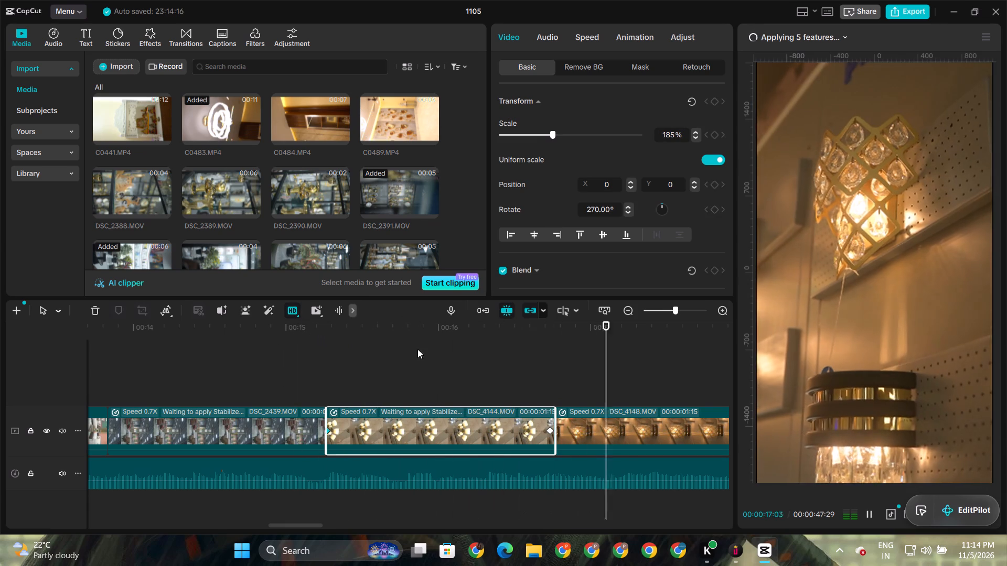
{"action": "key", "text": "space"}
Add a 187% scale keyframe at the first frame of the crystal wall light clip DSC_4148.MOV.
{"action": "left_click", "coordinate": [569, 345]}
{"action": "left_click_drag", "start_coordinate": [568, 344], "coordinate": [560, 347]}
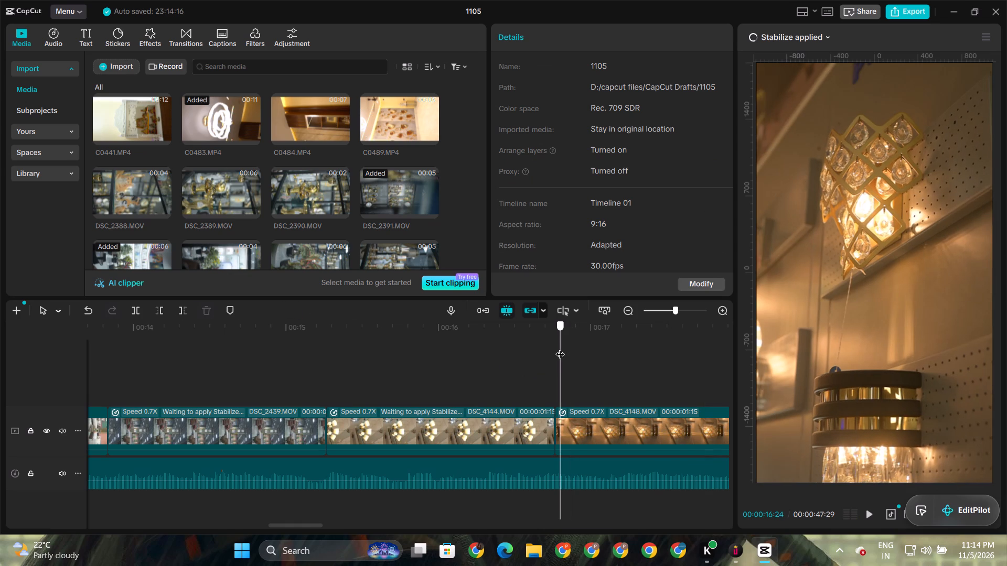
{"action": "left_click_drag", "start_coordinate": [560, 347], "coordinate": [555, 350]}
{"action": "left_click", "coordinate": [600, 441]}
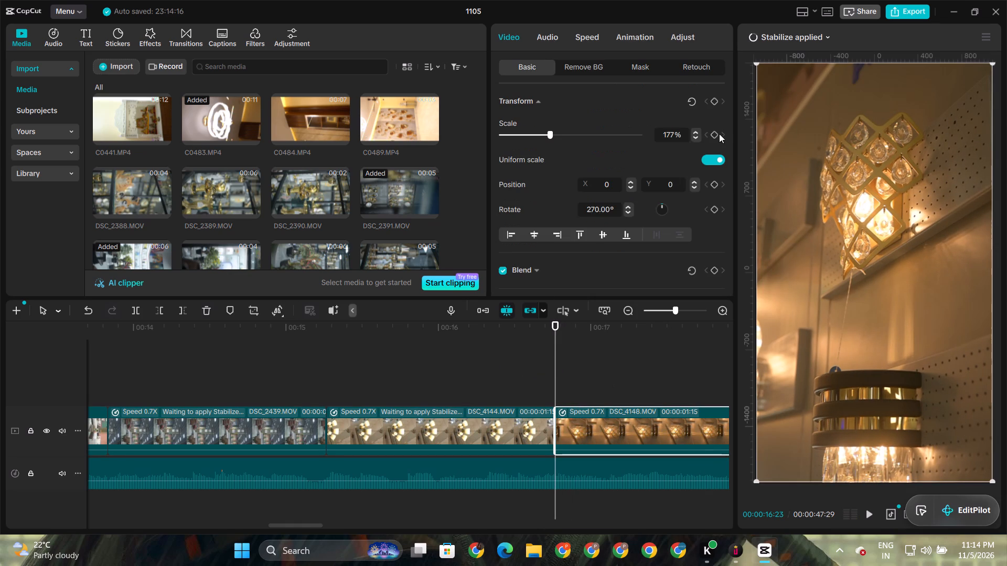
{"action": "left_click", "coordinate": [713, 133]}
{"action": "triple_click", "coordinate": [694, 134]}
{"action": "triple_click", "coordinate": [694, 134]}
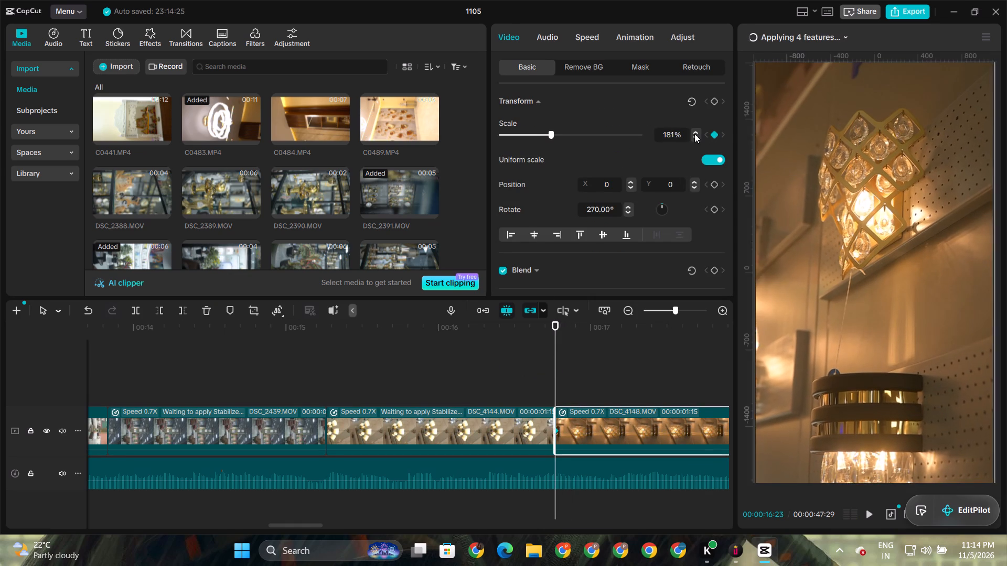
{"action": "double_click", "coordinate": [694, 134]}
{"action": "double_click", "coordinate": [694, 134]}
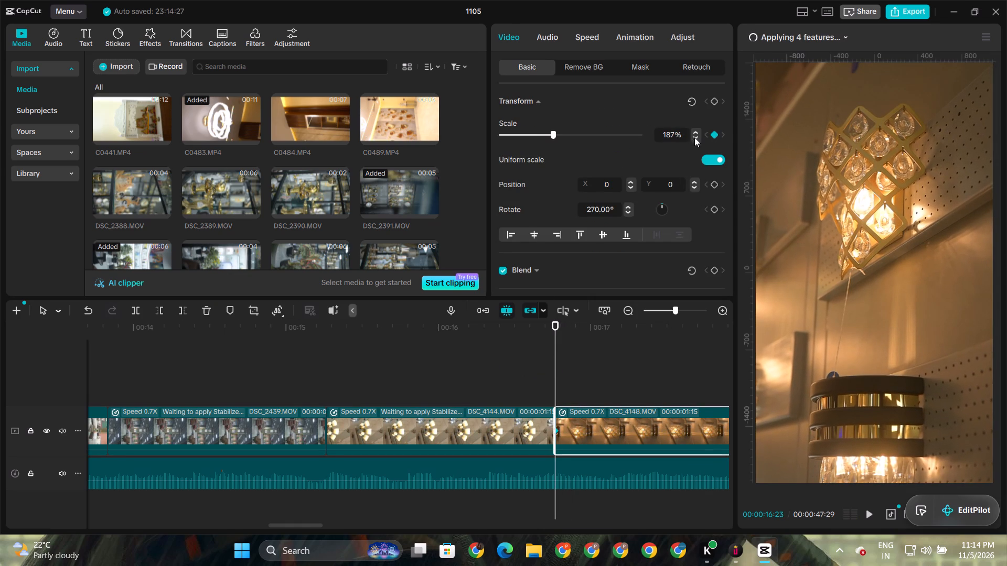
Add a 177% scale keyframe at the last frame of the crystal wall light clip DSC_4148.MOV and play back its zoom.
{"action": "left_click_drag", "start_coordinate": [292, 525], "coordinate": [311, 528]}
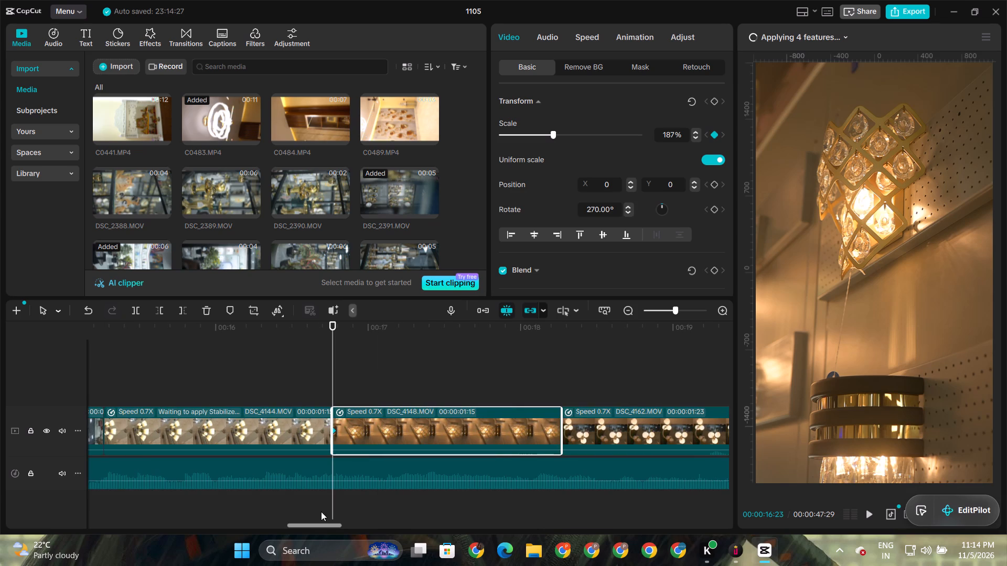
{"action": "left_click", "coordinate": [560, 334]}
{"action": "key", "text": "Left"}
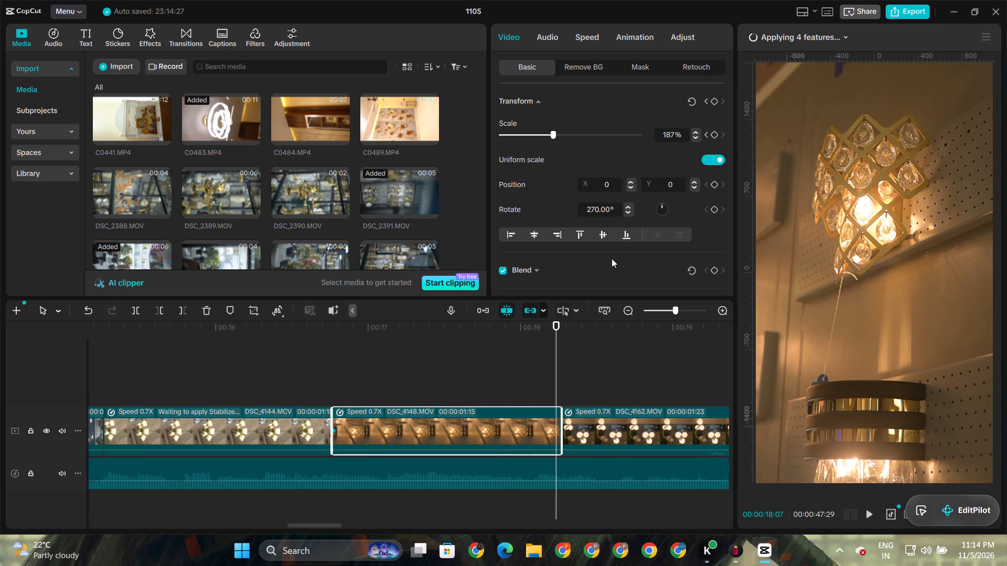
{"action": "left_click", "coordinate": [669, 135]}
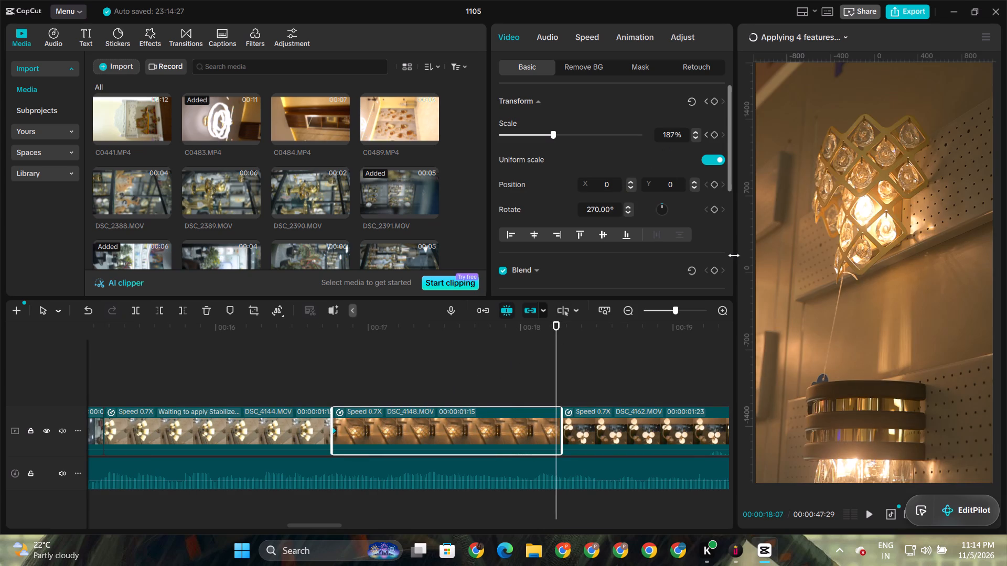
{"action": "key", "text": "BackSpace"}
{"action": "key", "text": "7"}
{"action": "key", "text": "Return"}
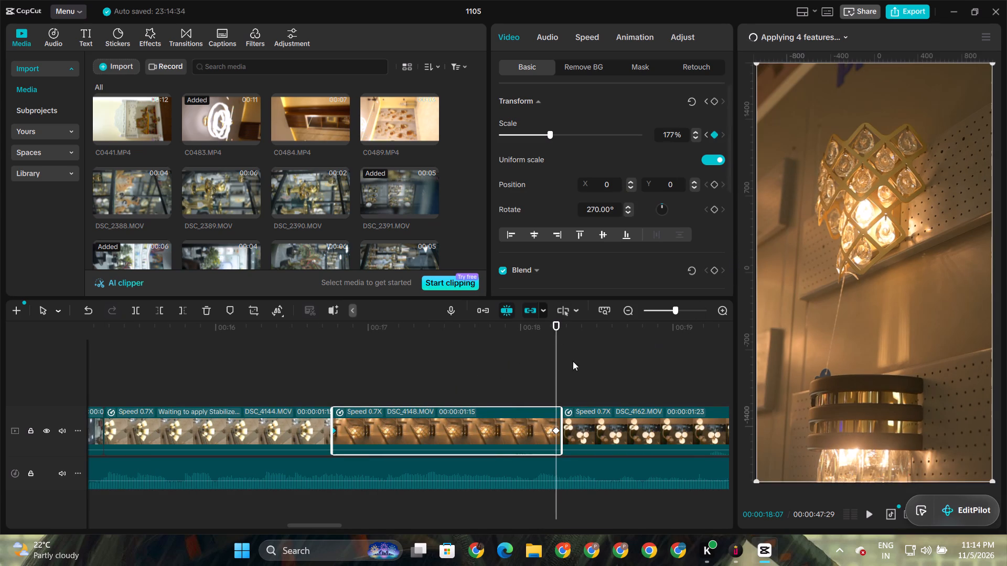
{"action": "left_click", "coordinate": [323, 320]}
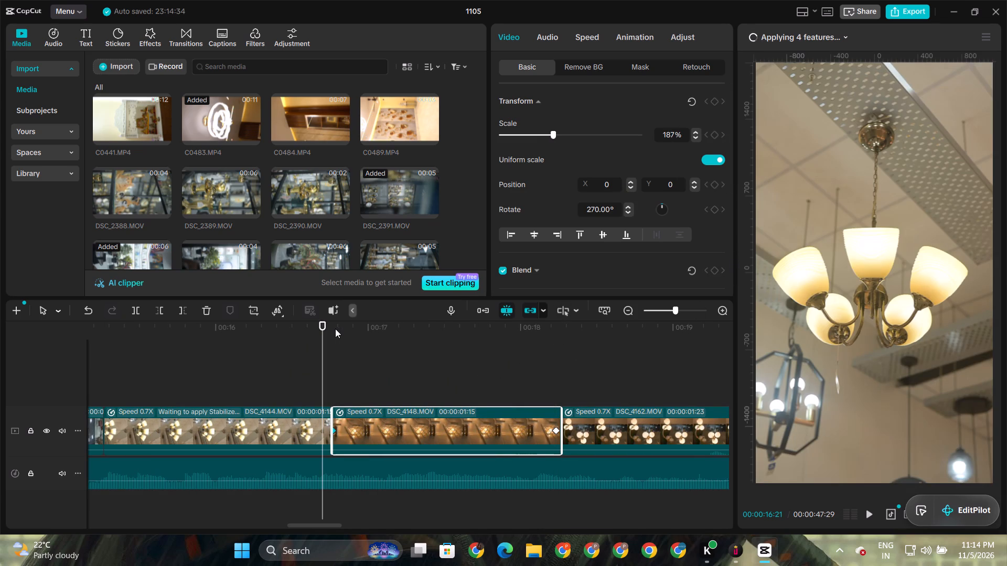
{"action": "key", "text": "space"}
{"action": "key", "text": "space"}
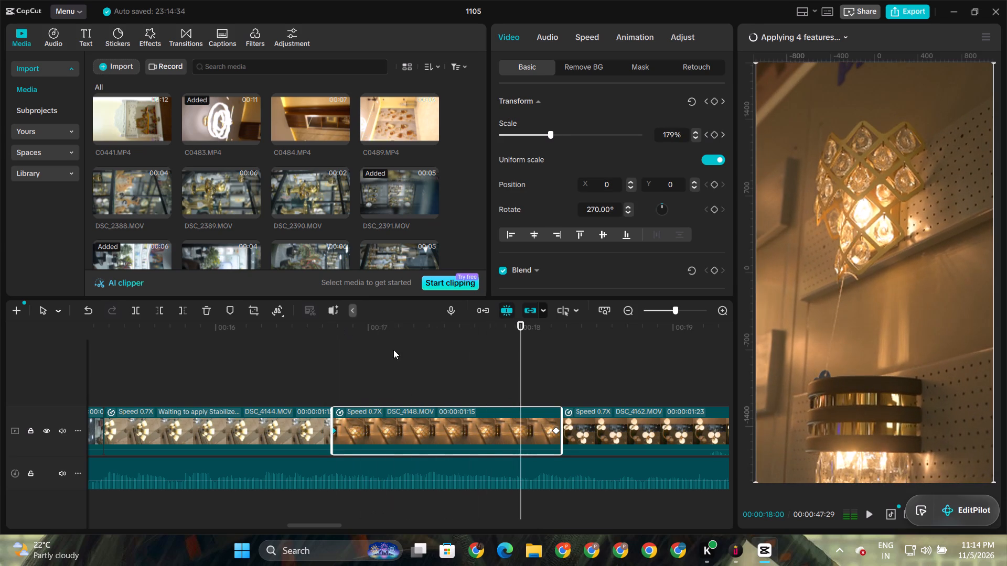
{"action": "key", "text": "space"}
{"action": "key", "text": "space"}
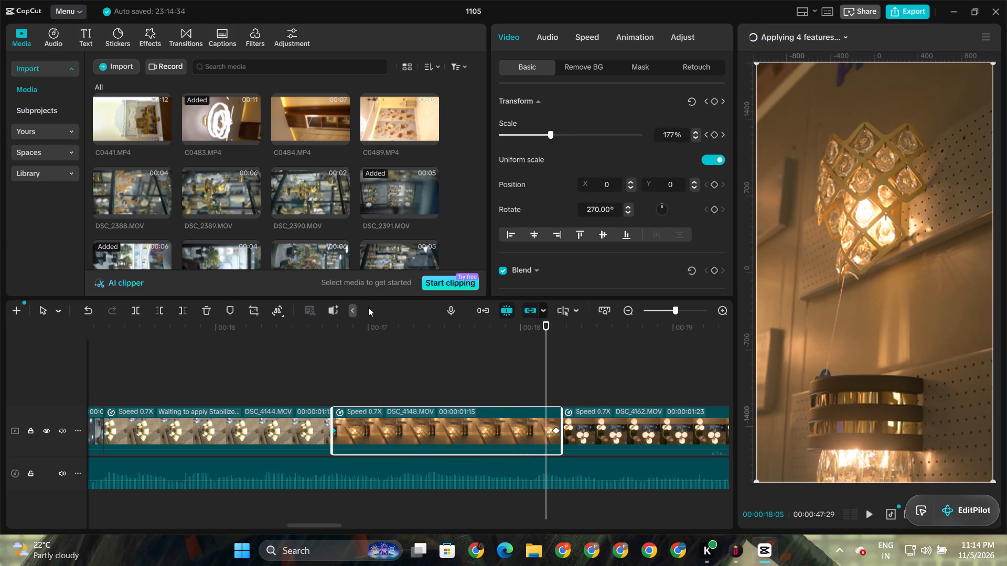
Stabilize the crystal wall light clip DSC_4148.MOV and play the timeline on into the globe pendant clip DSC_4162.MOV.
{"action": "left_click", "coordinate": [356, 309]}
{"action": "left_click", "coordinate": [290, 311]}
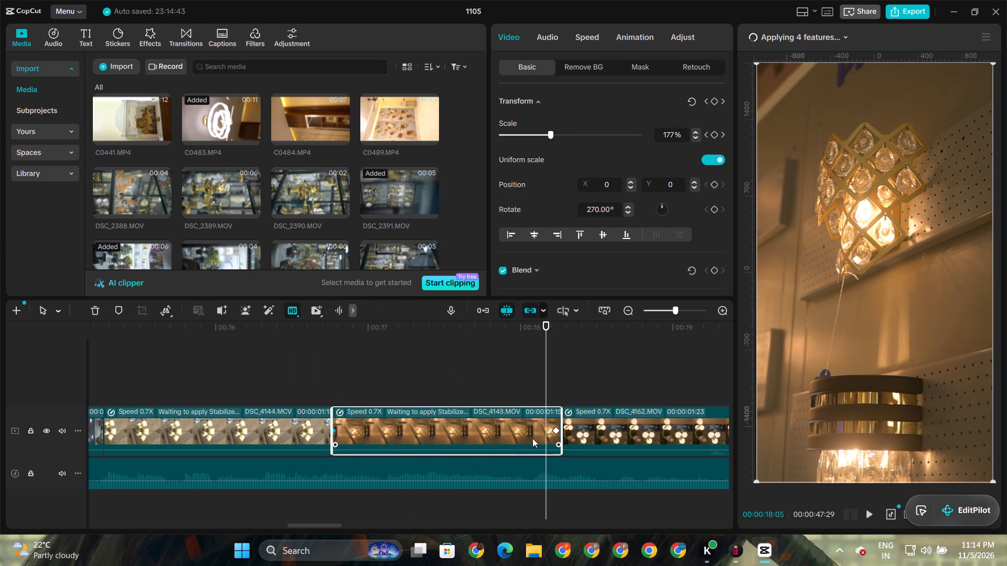
{"action": "left_click_drag", "start_coordinate": [322, 526], "coordinate": [334, 530]}
{"action": "key", "text": "space"}
{"action": "key", "text": "space"}
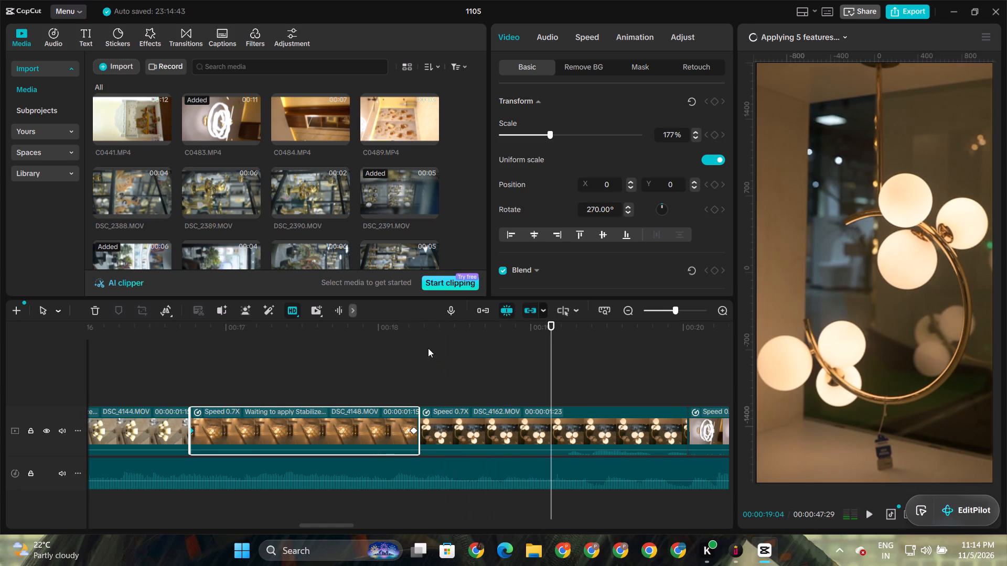
Keyframe the globe pendant clip DSC_4162.MOV's scale from 177% at its first frame to 187% near its end, and play back the zoom.
{"action": "double_click", "coordinate": [426, 336]}
{"action": "left_click", "coordinate": [455, 431]}
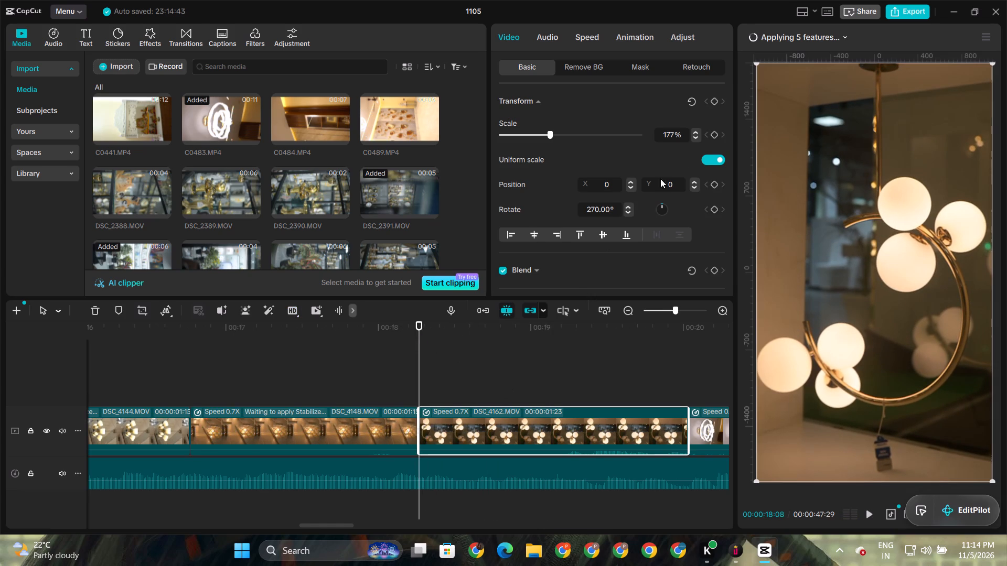
{"action": "left_click", "coordinate": [713, 139]}
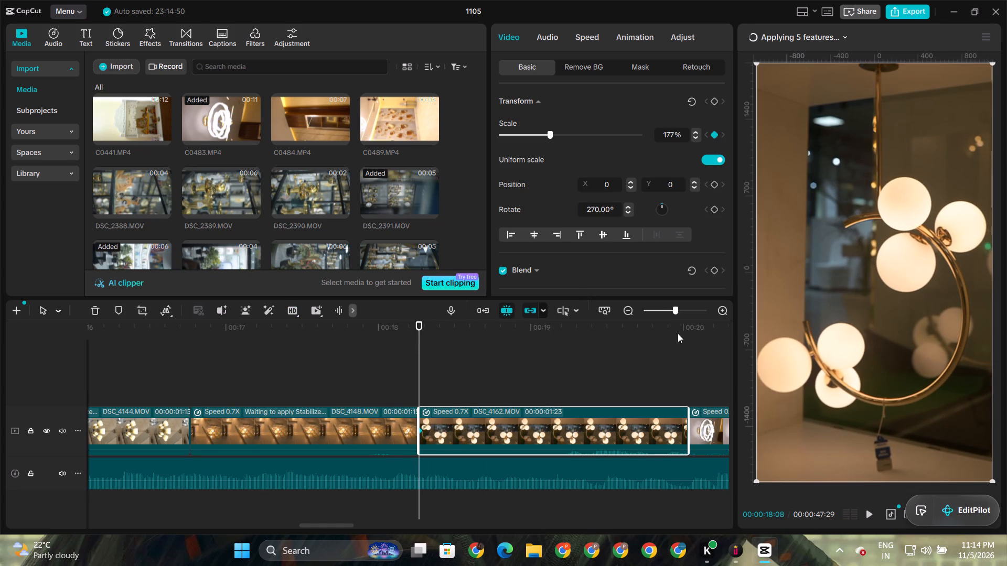
{"action": "left_click", "coordinate": [680, 343]}
{"action": "key", "text": "Right"}
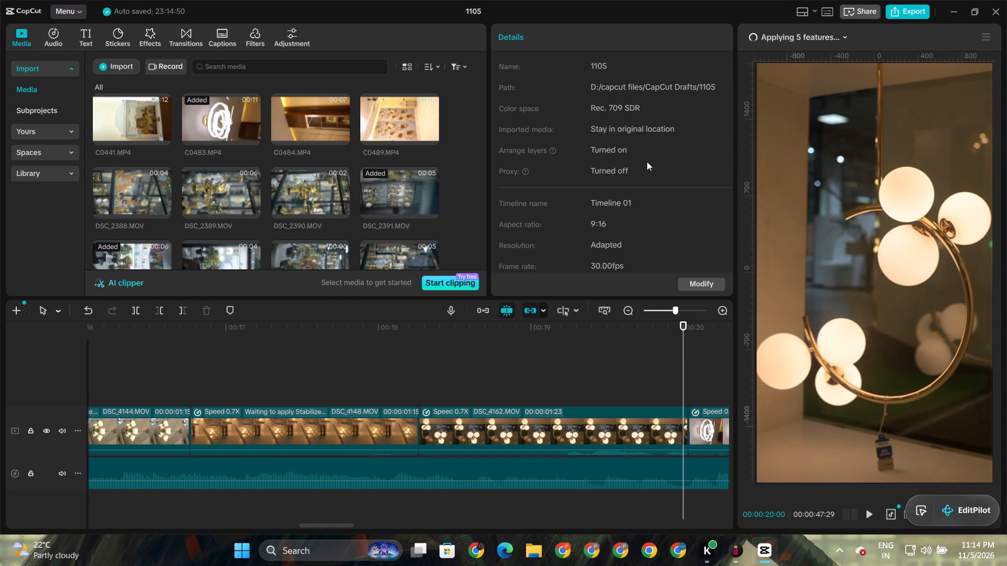
{"action": "left_click", "coordinate": [596, 417]}
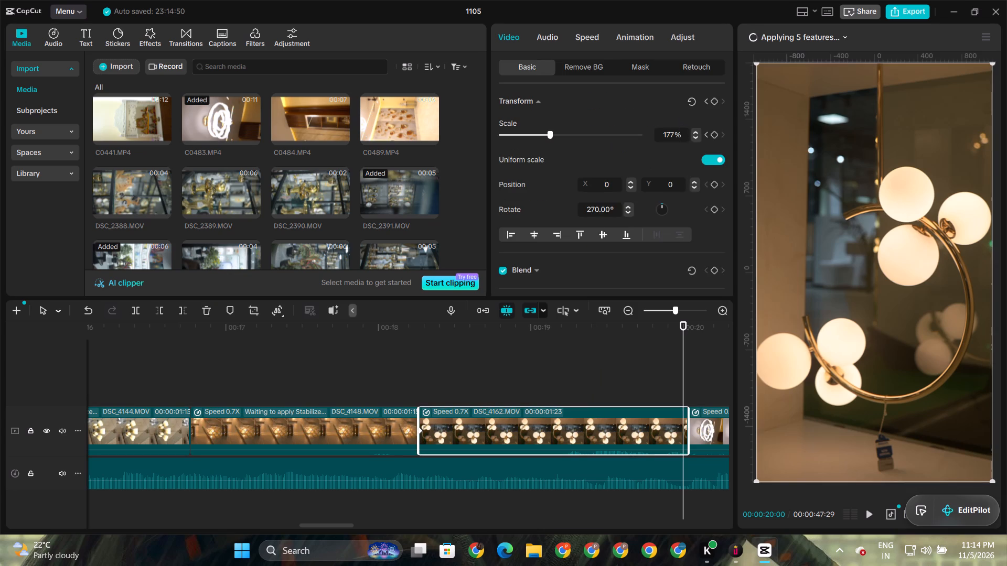
{"action": "left_click", "coordinate": [673, 136]}
{"action": "key", "text": "BackSpace"}
{"action": "key", "text": "BackSpace"}
{"action": "type", "text": "87"}
{"action": "key", "text": "Return"}
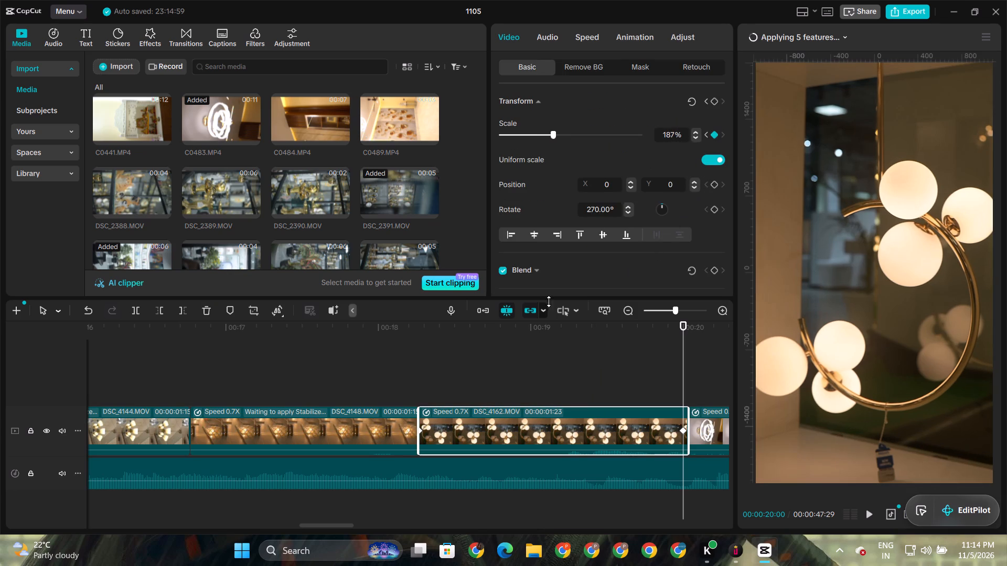
{"action": "left_click", "coordinate": [424, 338]}
{"action": "key", "text": "space"}
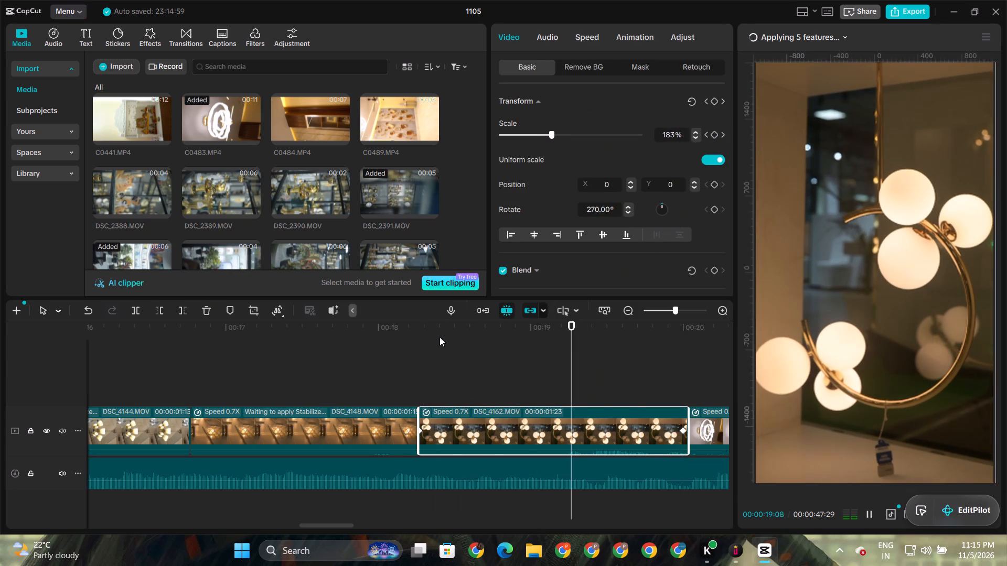
{"action": "key", "text": "space"}
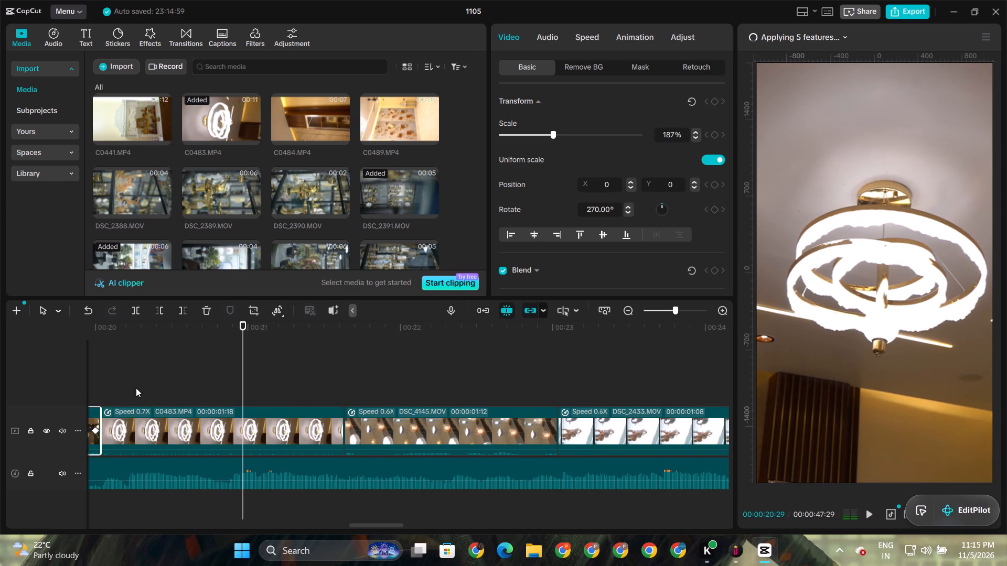
Add scale, position and rotation keyframes at the first frame of the ring chandelier clip C0483.MP4, with the scale at 187%.
{"action": "left_click", "coordinate": [116, 336]}
{"action": "left_click_drag", "start_coordinate": [116, 335], "coordinate": [220, 352]}
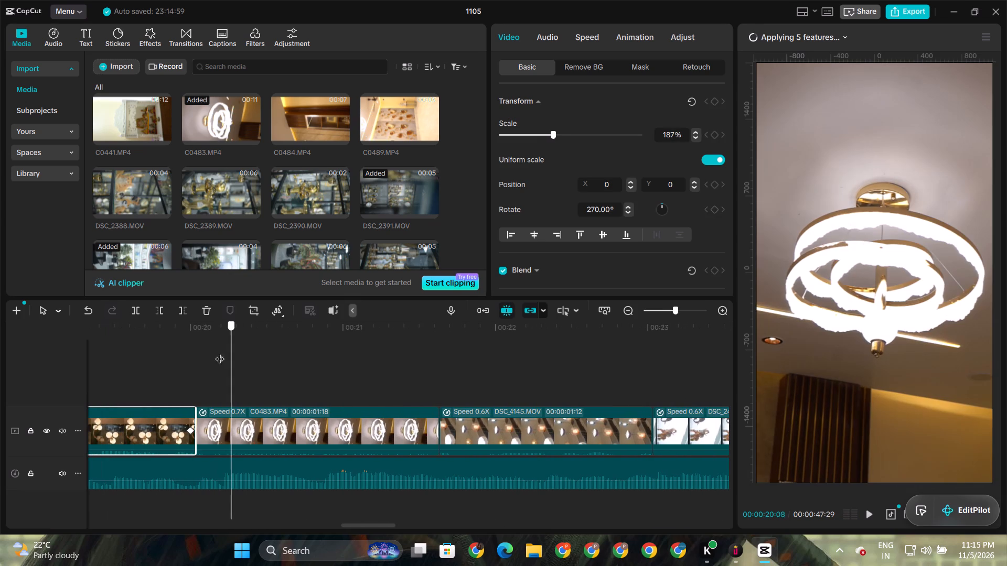
{"action": "left_click_drag", "start_coordinate": [220, 352], "coordinate": [202, 357]}
{"action": "left_click", "coordinate": [252, 421]}
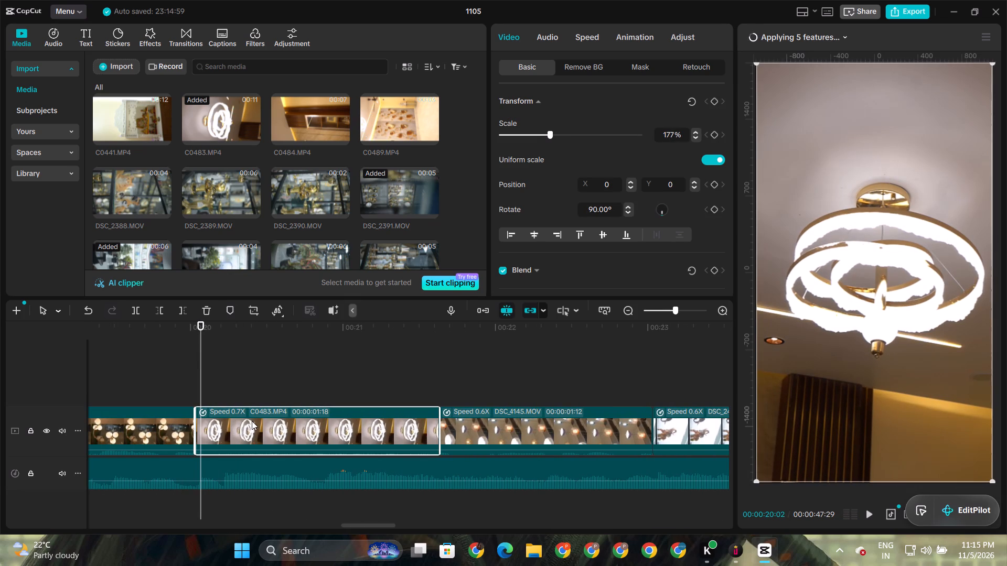
{"action": "key", "text": "Left"}
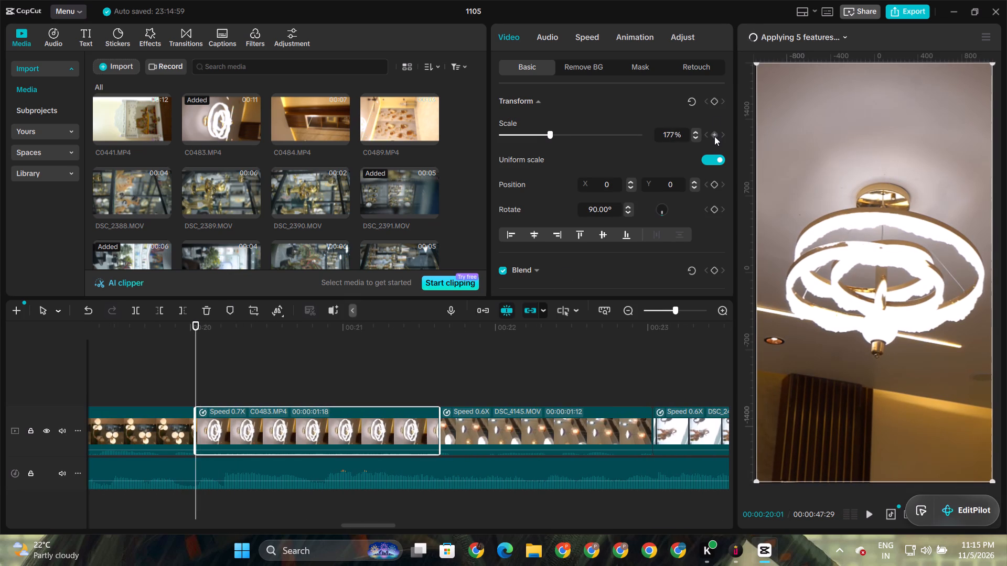
{"action": "left_click", "coordinate": [715, 136]}
{"action": "left_click", "coordinate": [714, 182]}
{"action": "left_click", "coordinate": [711, 210]}
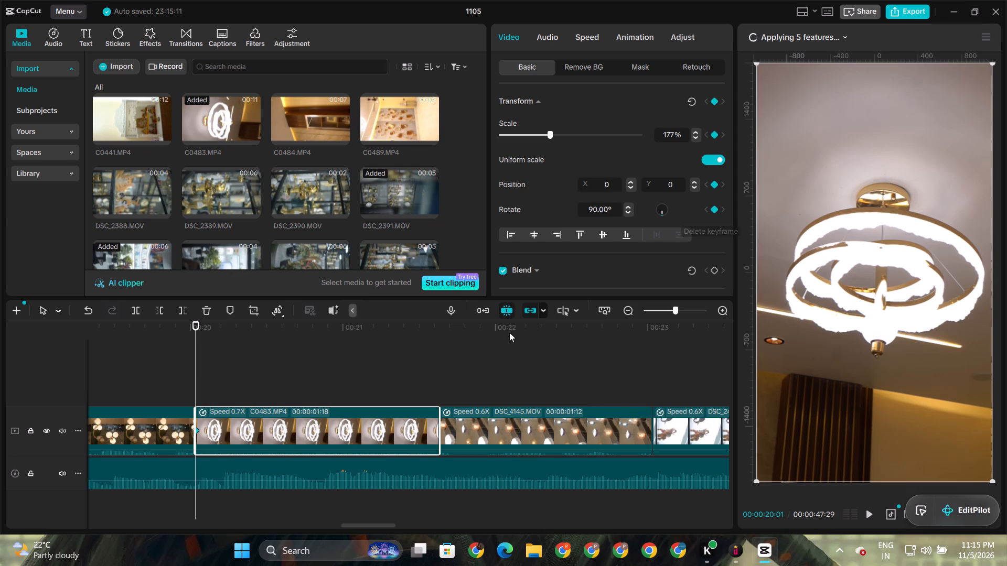
{"action": "triple_click", "coordinate": [695, 133]}
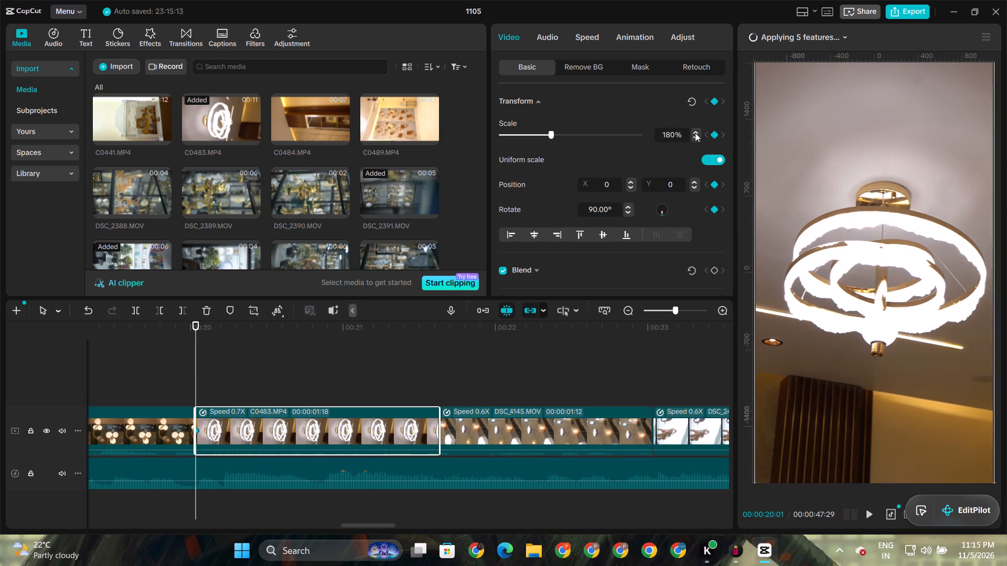
{"action": "triple_click", "coordinate": [695, 133]}
{"action": "left_click", "coordinate": [695, 133]}
{"action": "left_click", "coordinate": [693, 137]}
{"action": "triple_click", "coordinate": [693, 132]}
{"action": "left_click", "coordinate": [693, 132]}
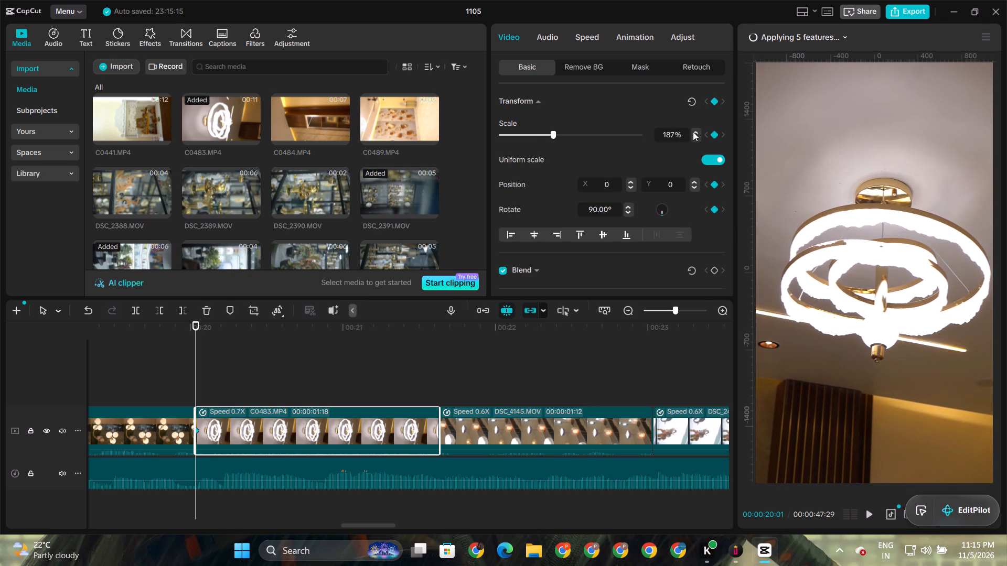
Add a 177% scale keyframe at the last frame of the ring chandelier clip C0483.MP4 and play back its zoom.
{"action": "left_click", "coordinate": [446, 330]}
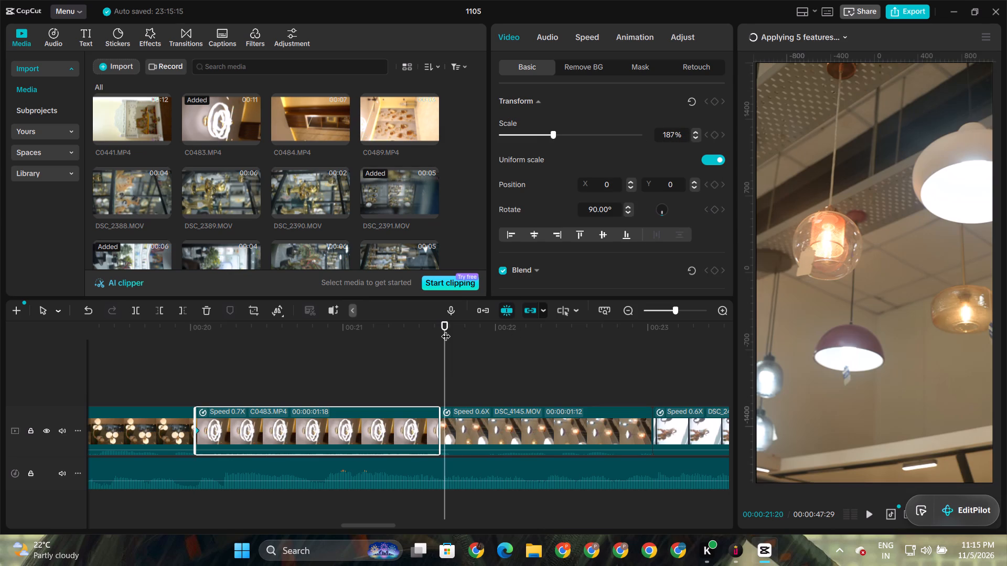
{"action": "key", "text": "Left"}
{"action": "key", "text": "Left"}
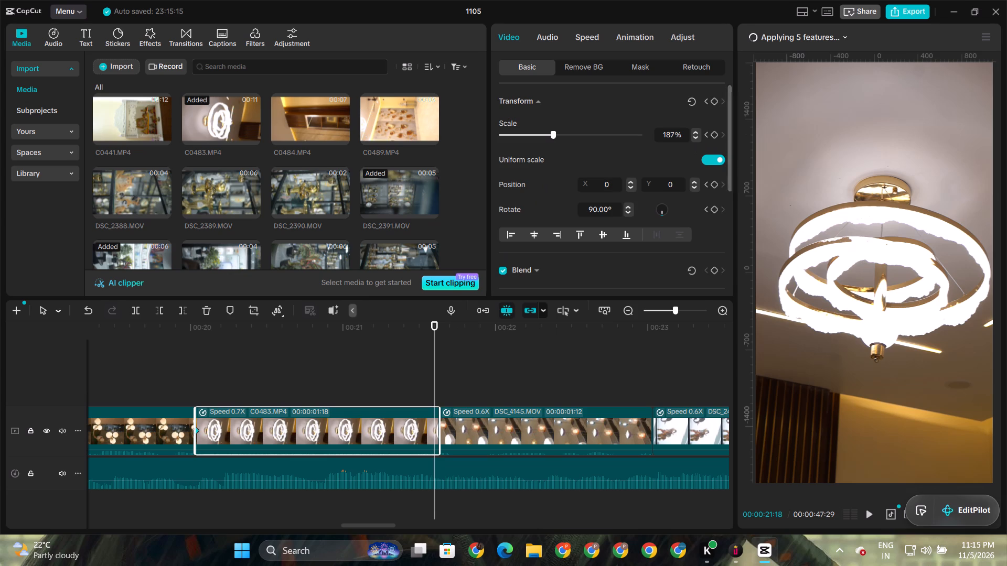
{"action": "left_click", "coordinate": [671, 135]}
{"action": "key", "text": "BackSpace"}
{"action": "key", "text": "7"}
{"action": "key", "text": "Return"}
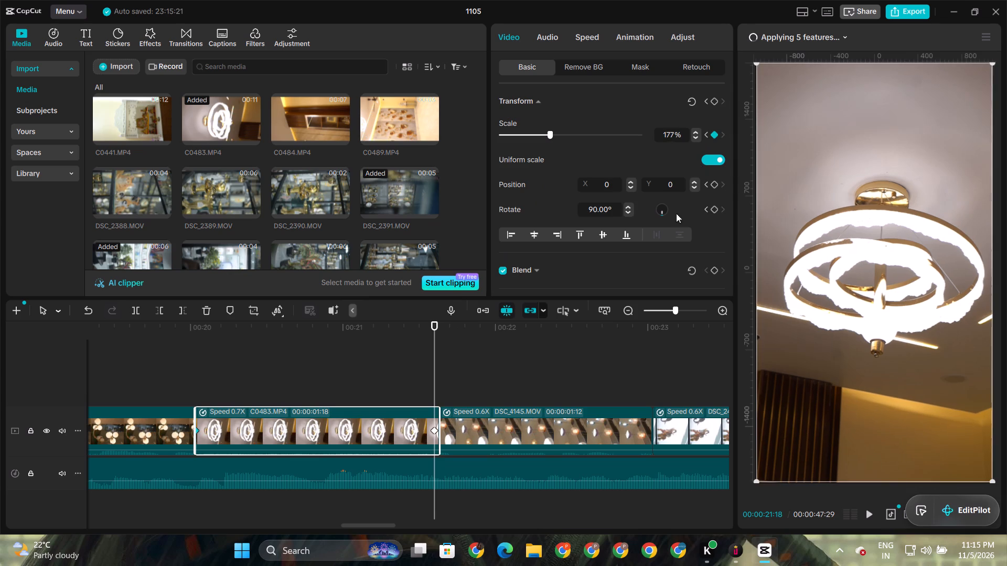
{"action": "left_click", "coordinate": [186, 338]}
{"action": "key", "text": "space"}
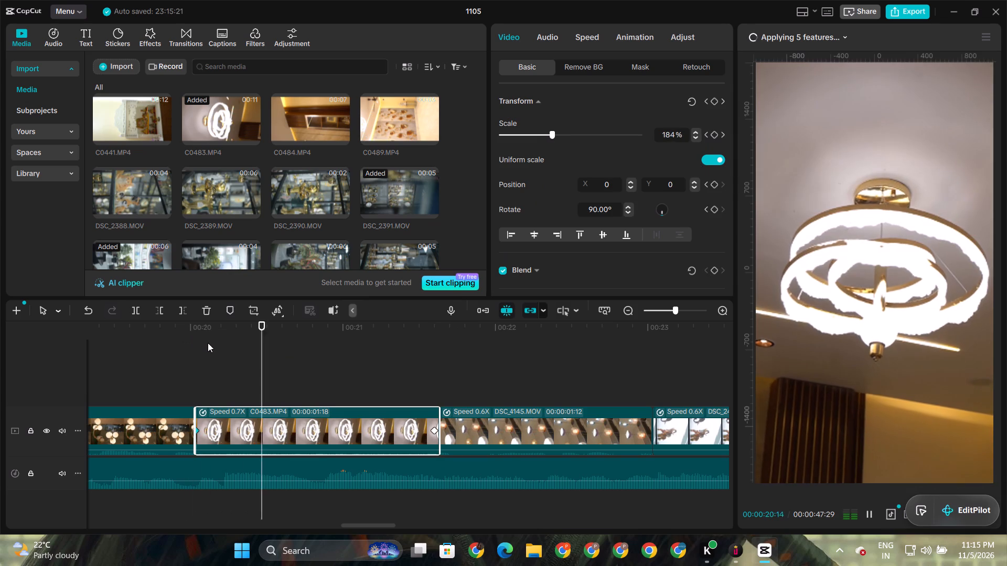
{"action": "key", "text": "space"}
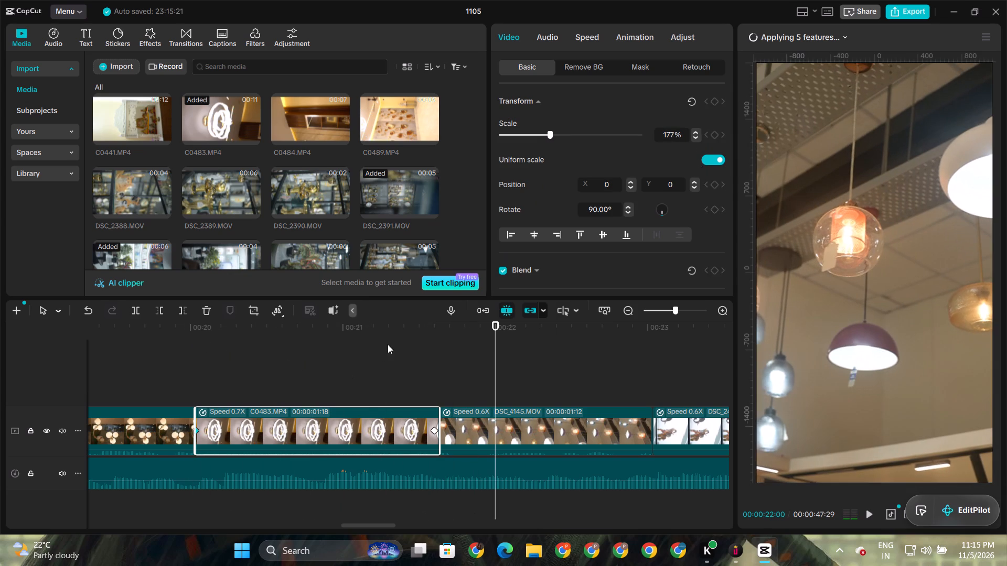
Play the timeline on through the pendant lamps clip DSC_4145.MOV and stabilize that clip.
{"action": "left_click", "coordinate": [437, 332]}
{"action": "left_click_drag", "start_coordinate": [437, 332], "coordinate": [432, 334]}
{"action": "key", "text": "space"}
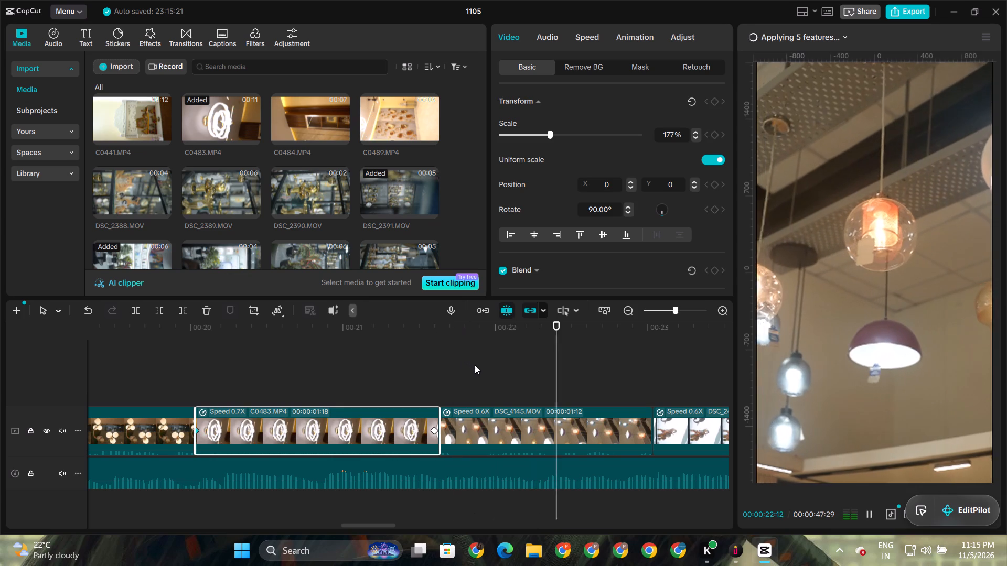
{"action": "key", "text": "space"}
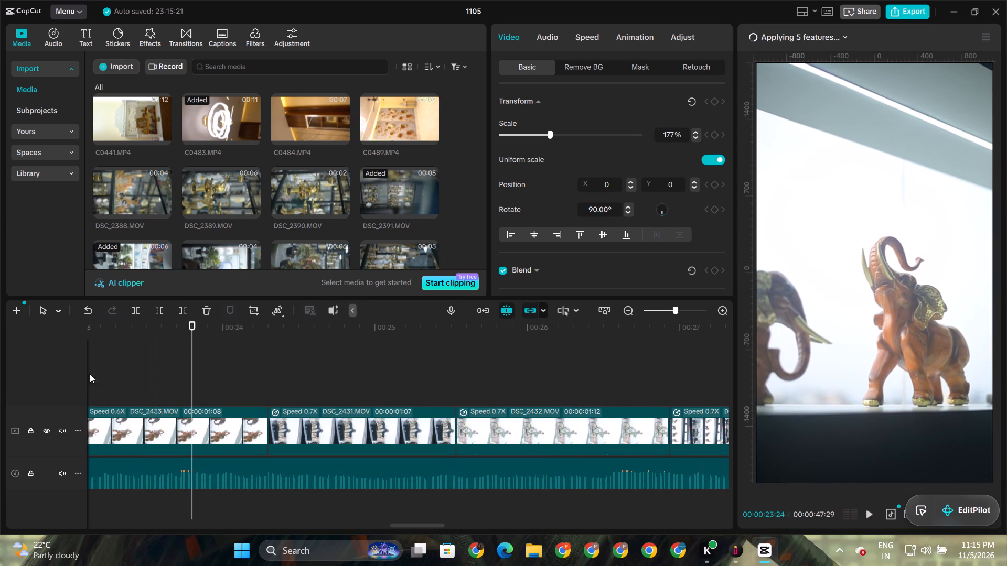
{"action": "left_click", "coordinate": [112, 325]}
{"action": "left_click_drag", "start_coordinate": [112, 325], "coordinate": [87, 331]}
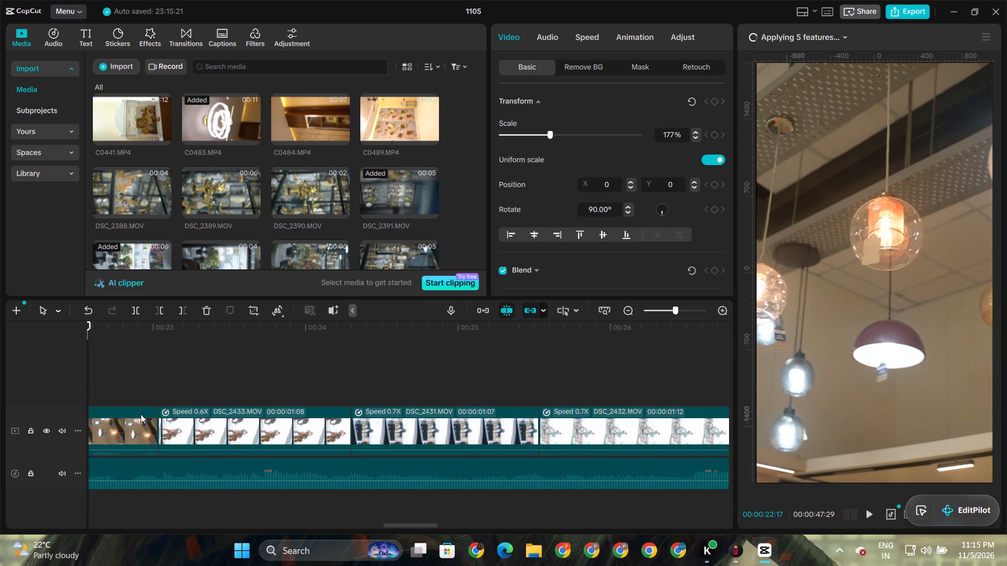
{"action": "left_click", "coordinate": [141, 416]}
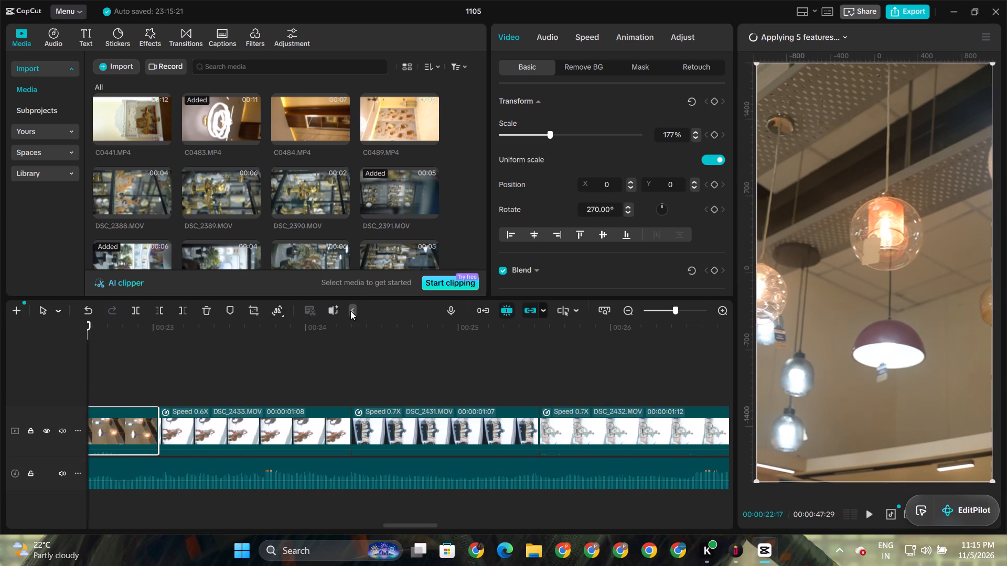
{"action": "left_click", "coordinate": [350, 311]}
{"action": "left_click", "coordinate": [287, 309]}
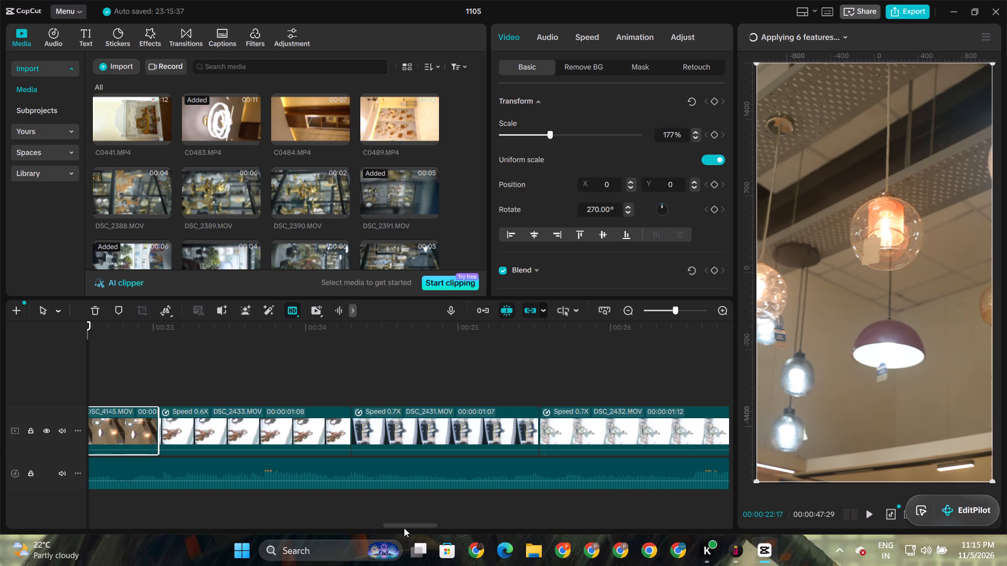
Stabilize the ring chandelier clip C0483.MP4.
{"action": "left_click_drag", "start_coordinate": [404, 526], "coordinate": [369, 526]}
{"action": "left_click", "coordinate": [277, 429]}
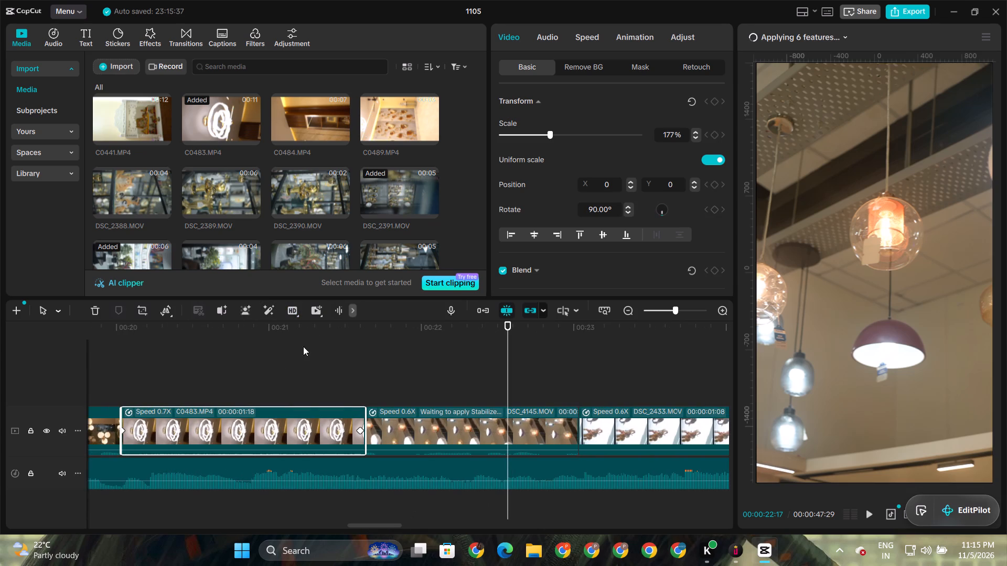
{"action": "left_click", "coordinate": [292, 309]}
Add scale, position and rotation keyframes at the first frame of the elephant figurines clip DSC_2433.MOV, keeping the scale at 177%.
{"action": "left_click_drag", "start_coordinate": [386, 527], "coordinate": [402, 529]}
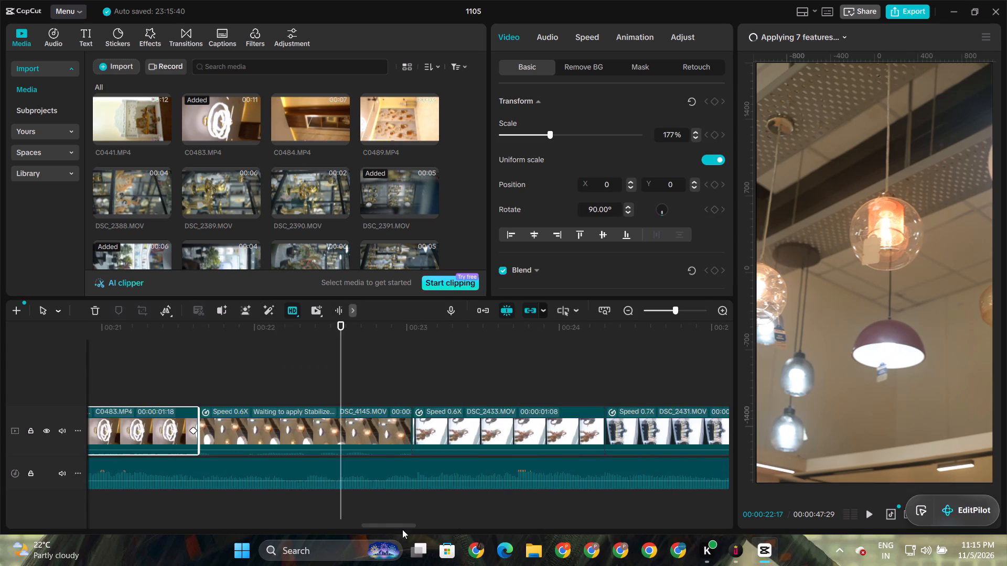
{"action": "left_click_drag", "start_coordinate": [402, 529], "coordinate": [404, 530]}
{"action": "left_click", "coordinate": [374, 331]}
{"action": "left_click_drag", "start_coordinate": [374, 331], "coordinate": [365, 334]}
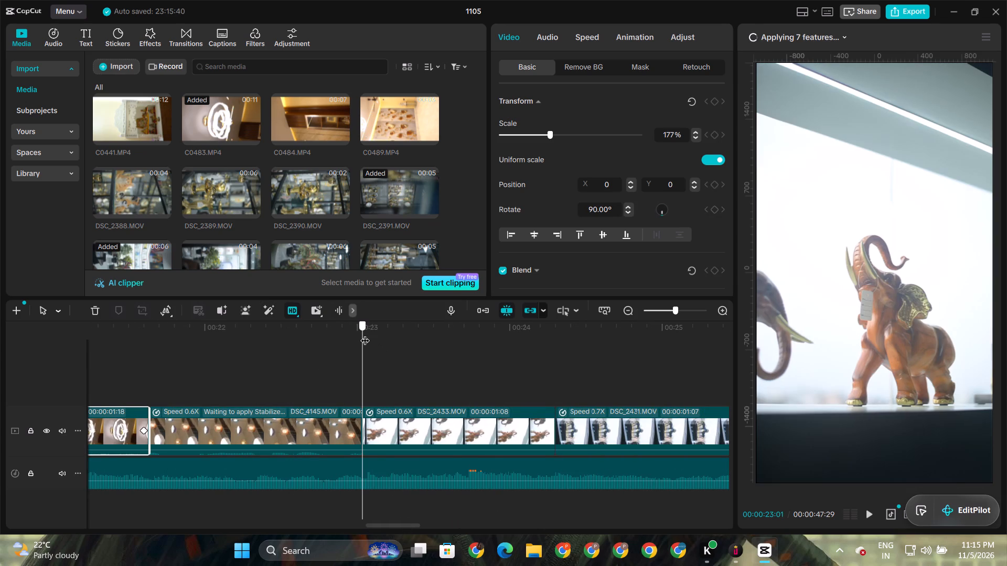
{"action": "left_click", "coordinate": [405, 436]}
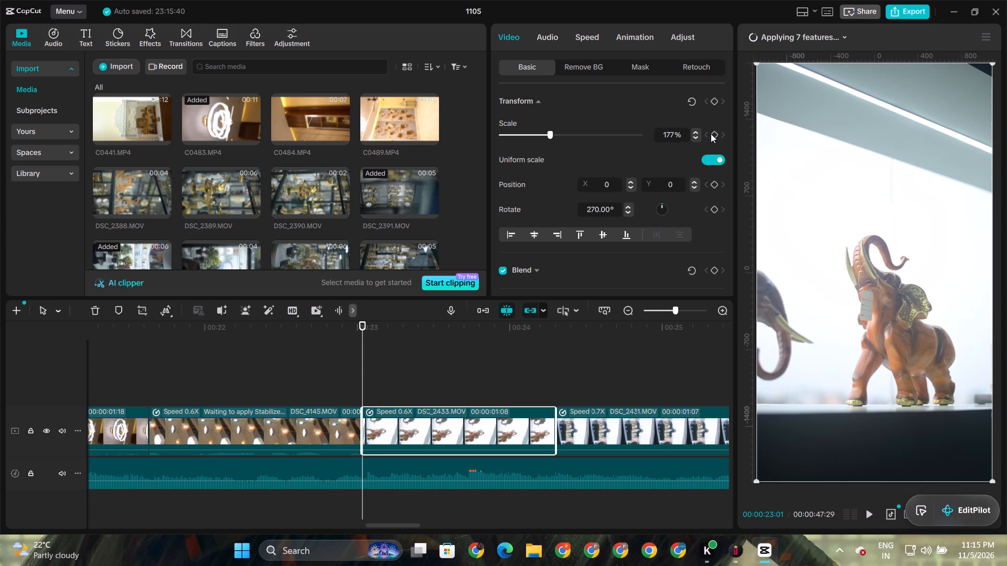
{"action": "left_click", "coordinate": [711, 133]}
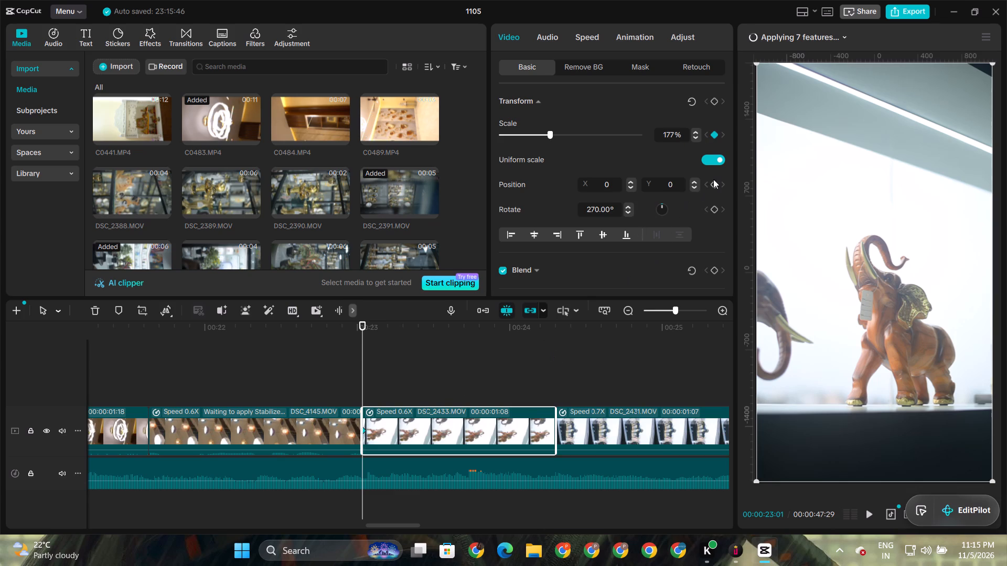
{"action": "left_click", "coordinate": [712, 184]}
{"action": "left_click", "coordinate": [713, 211]}
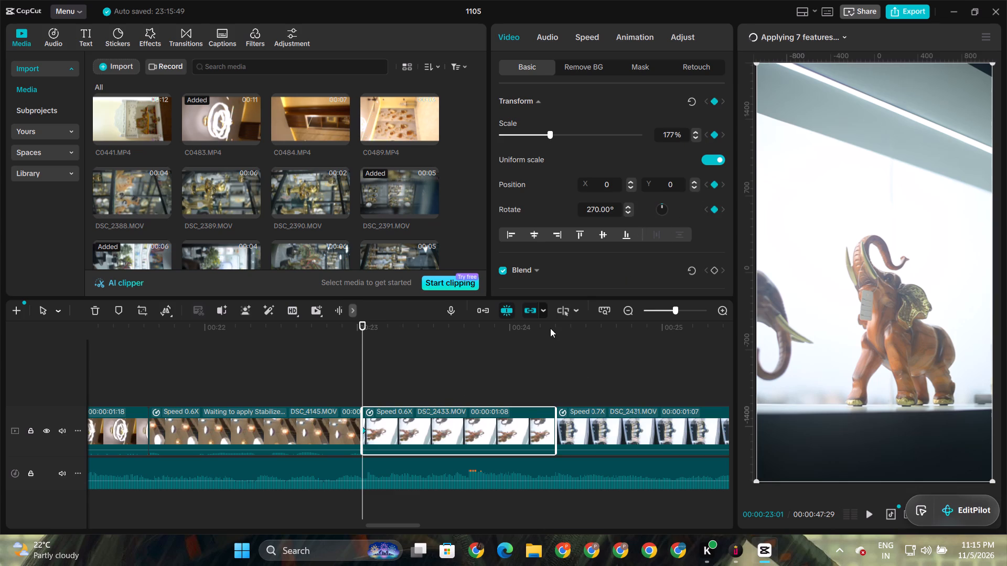
At the last frame of the elephant clip DSC_2433.MOV, keyframe the scale at 187% and shift the picture slightly to the left.
{"action": "left_click", "coordinate": [550, 328]}
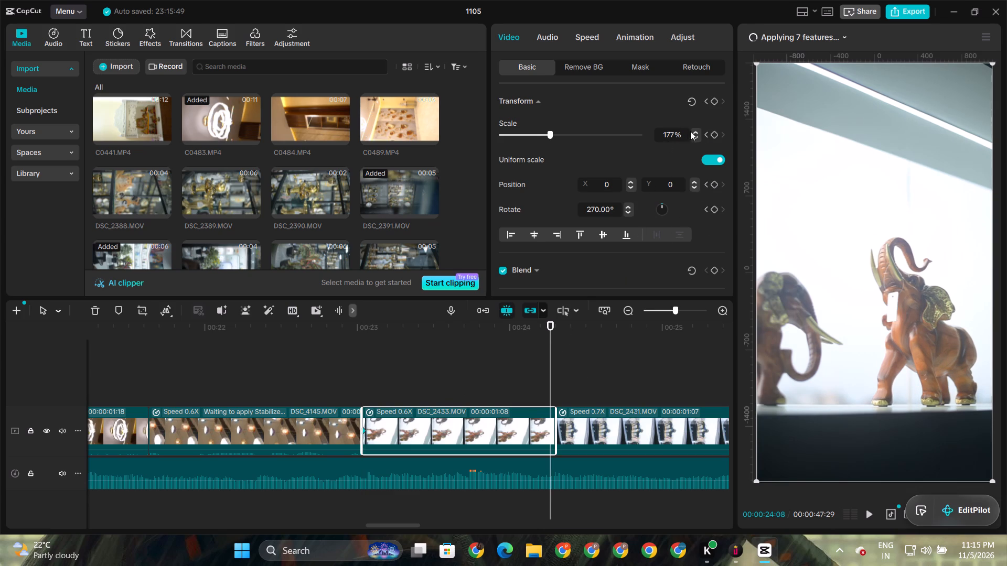
{"action": "triple_click", "coordinate": [695, 133]}
{"action": "triple_click", "coordinate": [695, 133]}
{"action": "double_click", "coordinate": [697, 132]}
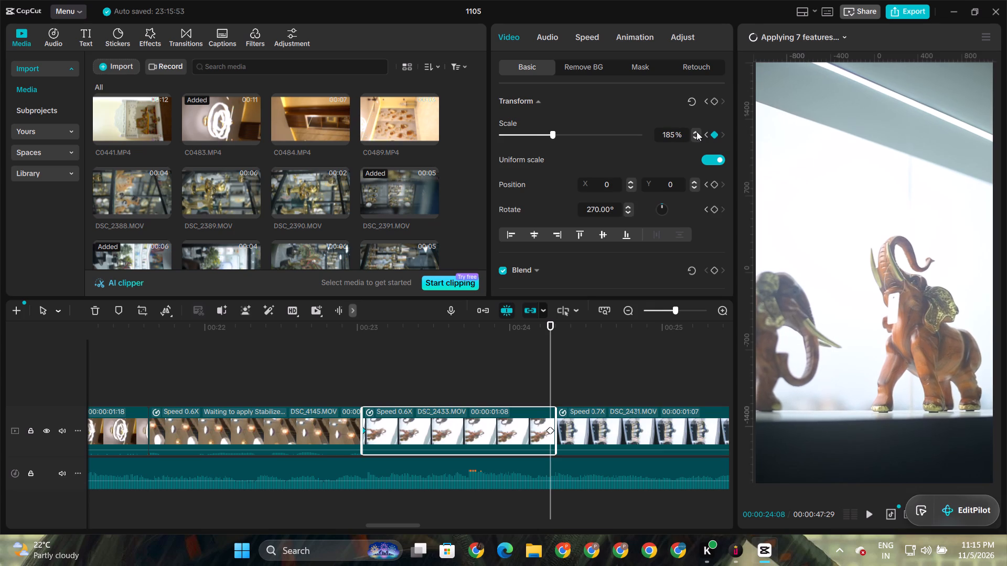
{"action": "double_click", "coordinate": [697, 132]}
{"action": "left_click_drag", "start_coordinate": [884, 219], "coordinate": [875, 217]}
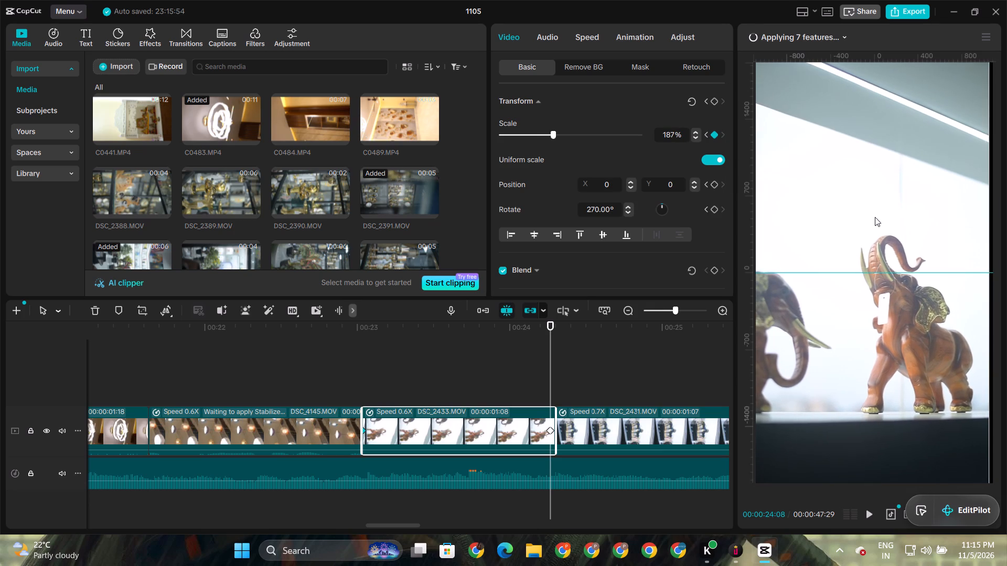
{"action": "left_click_drag", "start_coordinate": [875, 217], "coordinate": [877, 215]}
Stabilize the elephant figurines clip DSC_2433.MOV.
{"action": "left_click", "coordinate": [350, 333]}
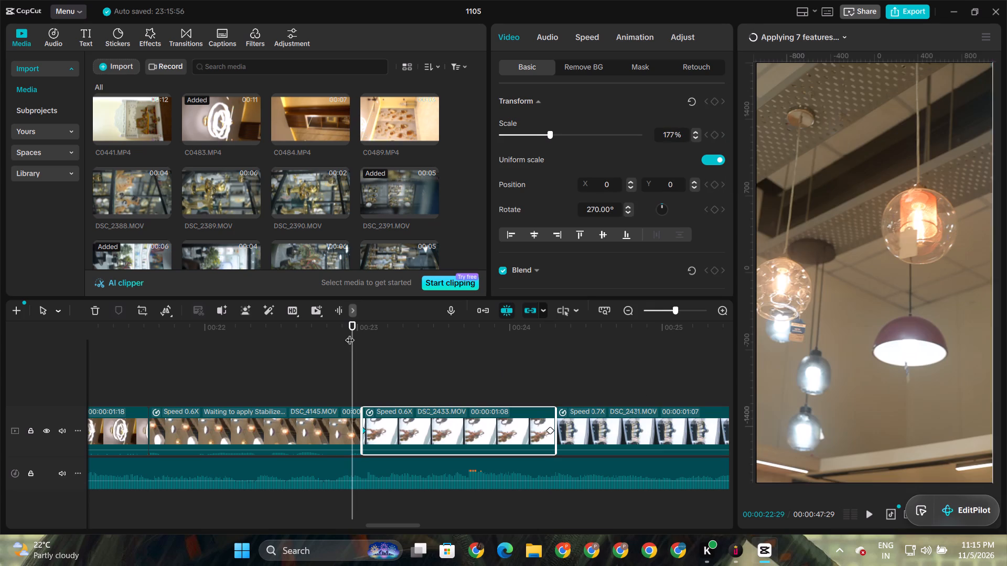
{"action": "left_click", "coordinate": [300, 312]}
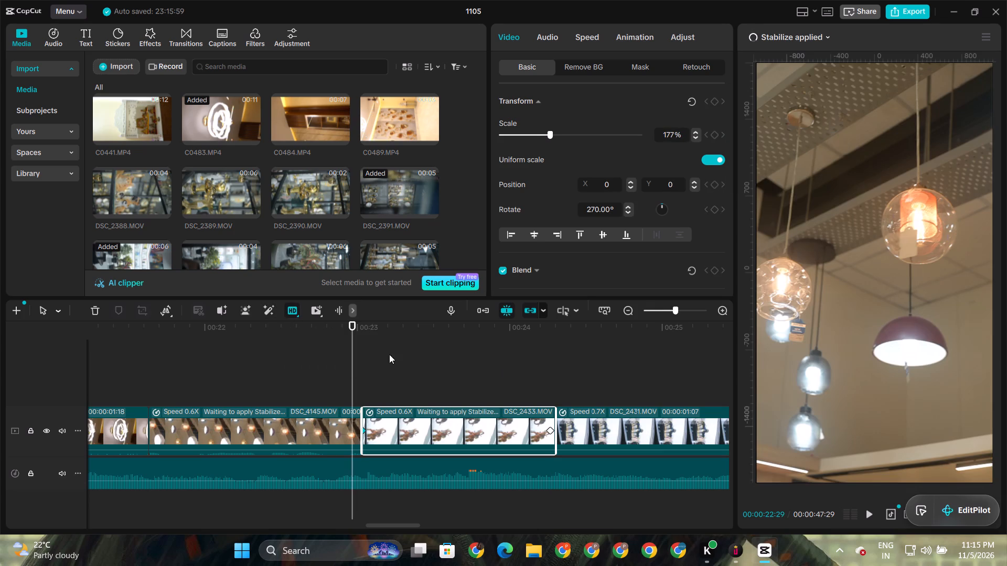
Stabilize the horse statue clip DSC_2431.MOV, with the playhead at its first frame.
{"action": "left_click", "coordinate": [590, 347]}
{"action": "left_click", "coordinate": [551, 343]}
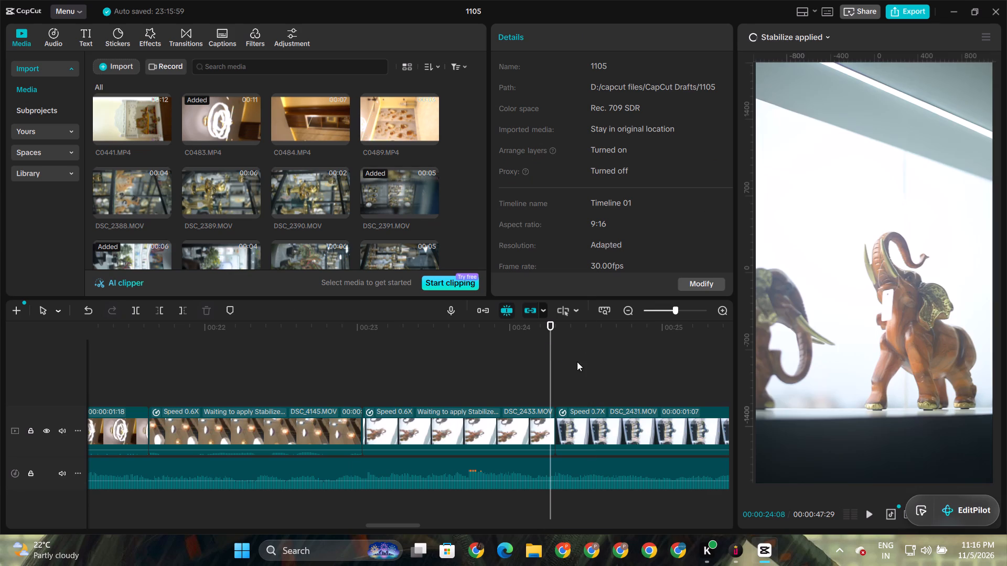
{"action": "left_click_drag", "start_coordinate": [548, 322], "coordinate": [554, 325]}
{"action": "left_click", "coordinate": [600, 420]}
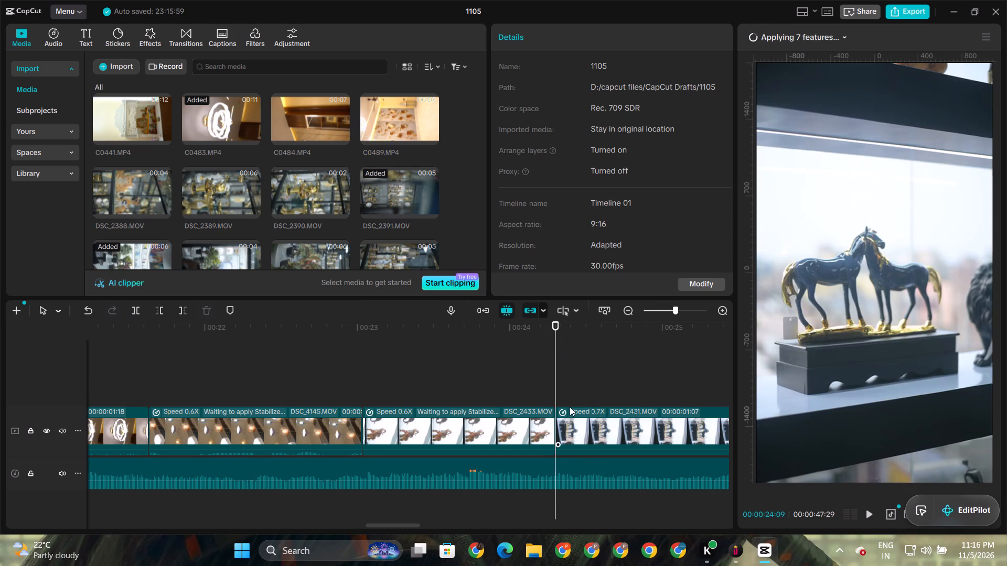
{"action": "left_click", "coordinate": [350, 312]}
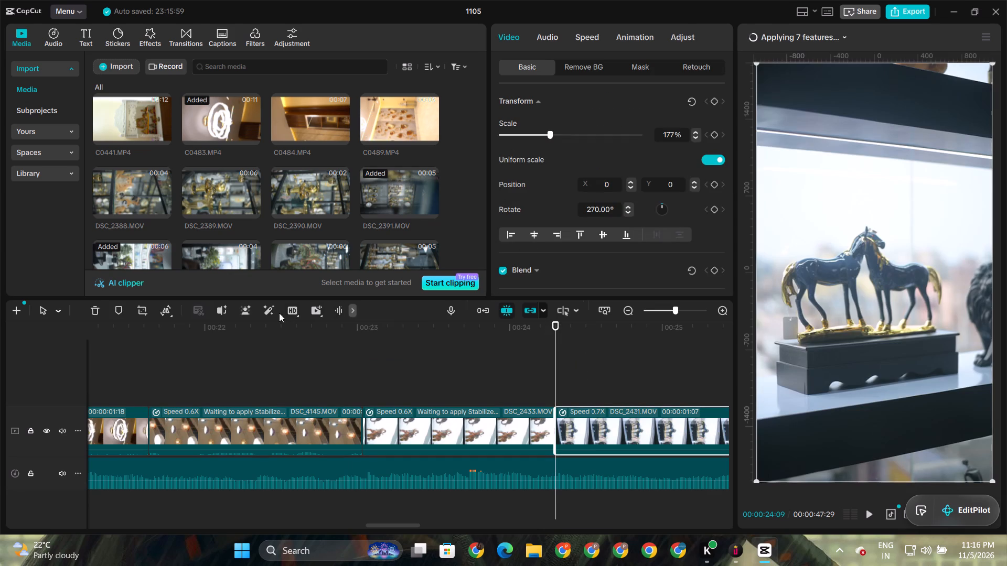
{"action": "left_click", "coordinate": [299, 313]}
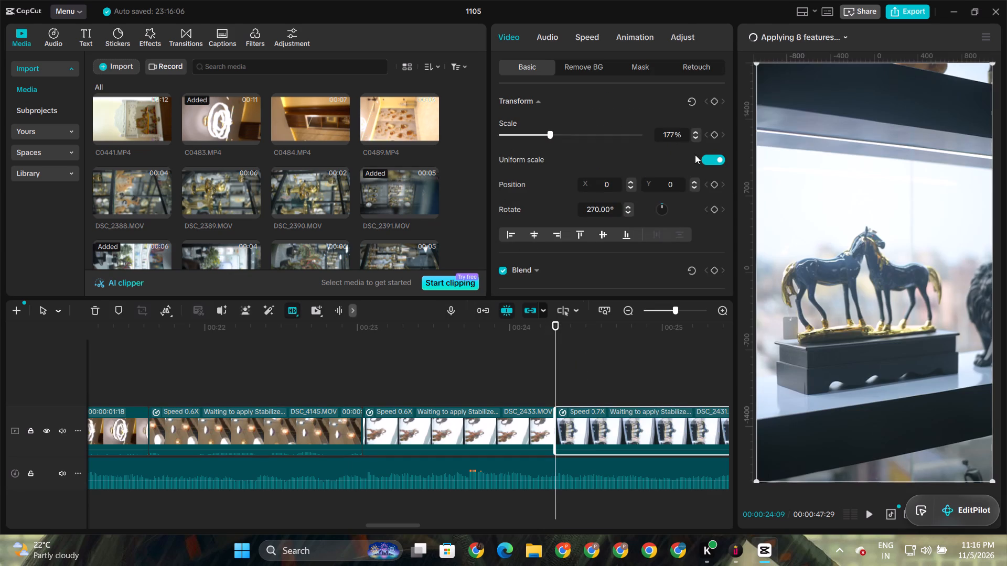
Scale the horse statue clip DSC_2431.MOV to 186% and shift it horizontally to position X 50.
{"action": "double_click", "coordinate": [700, 133]}
{"action": "left_click", "coordinate": [693, 137]}
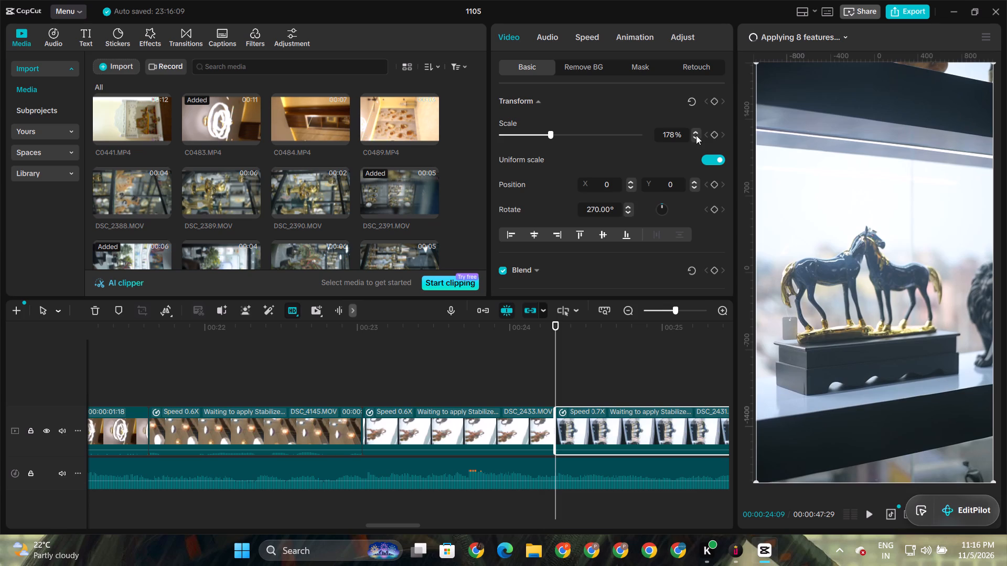
{"action": "triple_click", "coordinate": [693, 133]}
{"action": "triple_click", "coordinate": [694, 133]}
{"action": "left_click", "coordinate": [694, 133]}
{"action": "left_click", "coordinate": [694, 133]}
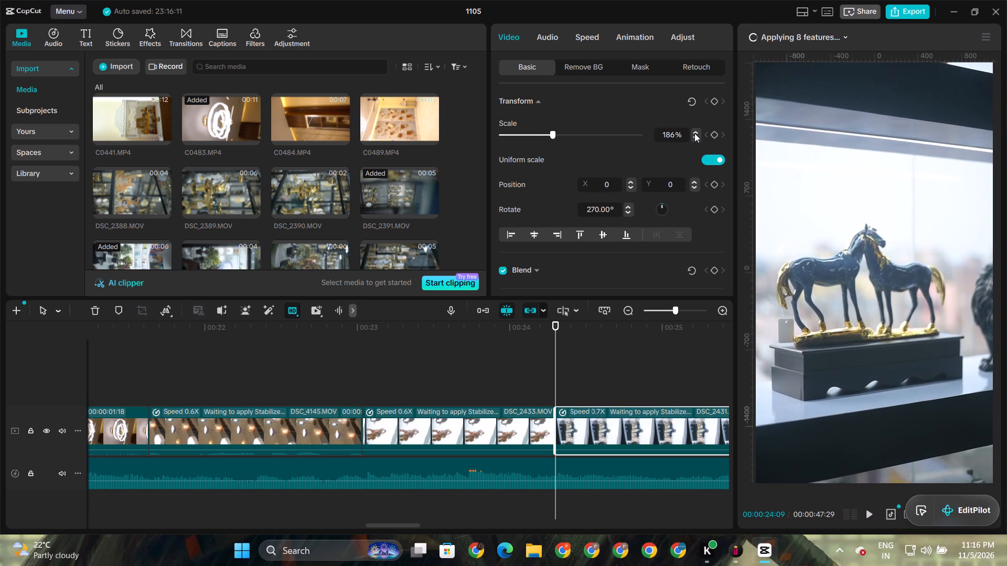
{"action": "left_click_drag", "start_coordinate": [833, 258], "coordinate": [839, 255]}
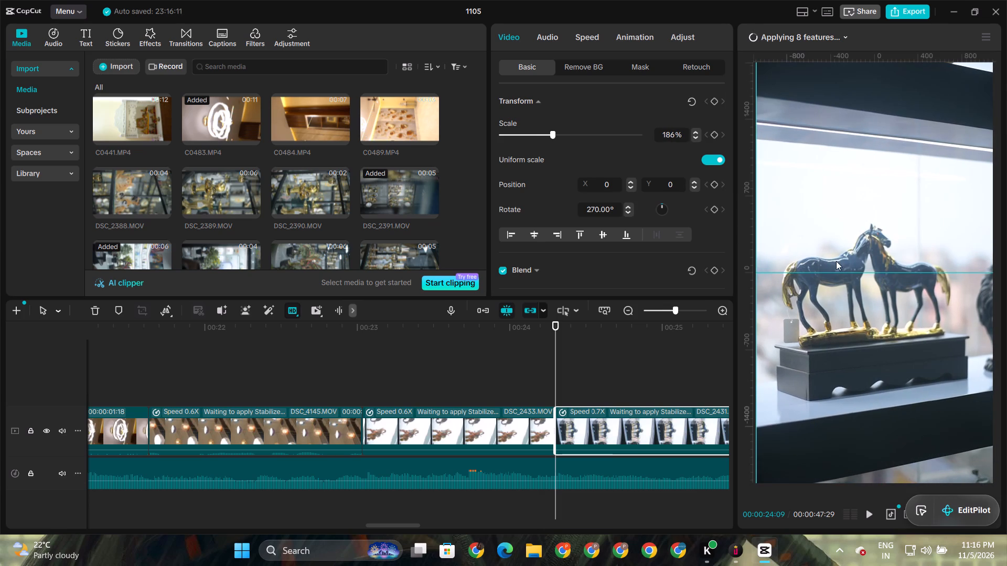
At the last frame of the horse statue clip DSC_2431.MOV, set scale 177% and position X 0, and keyframe scale and position.
{"action": "left_click_drag", "start_coordinate": [405, 523], "coordinate": [433, 527]}
{"action": "left_click", "coordinate": [417, 335]}
{"action": "key", "text": "Left"}
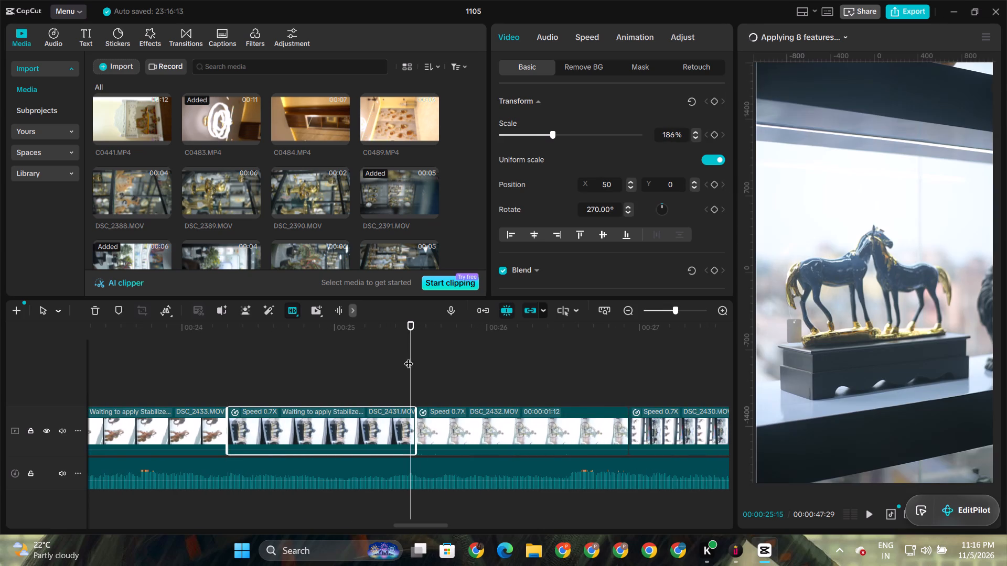
{"action": "triple_click", "coordinate": [696, 135]}
{"action": "triple_click", "coordinate": [696, 135]}
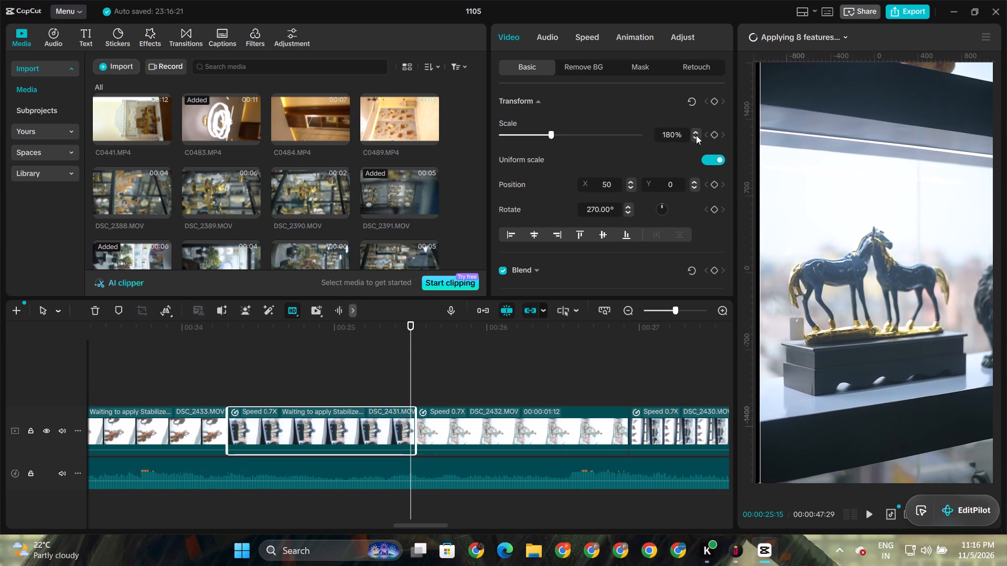
{"action": "triple_click", "coordinate": [696, 135]}
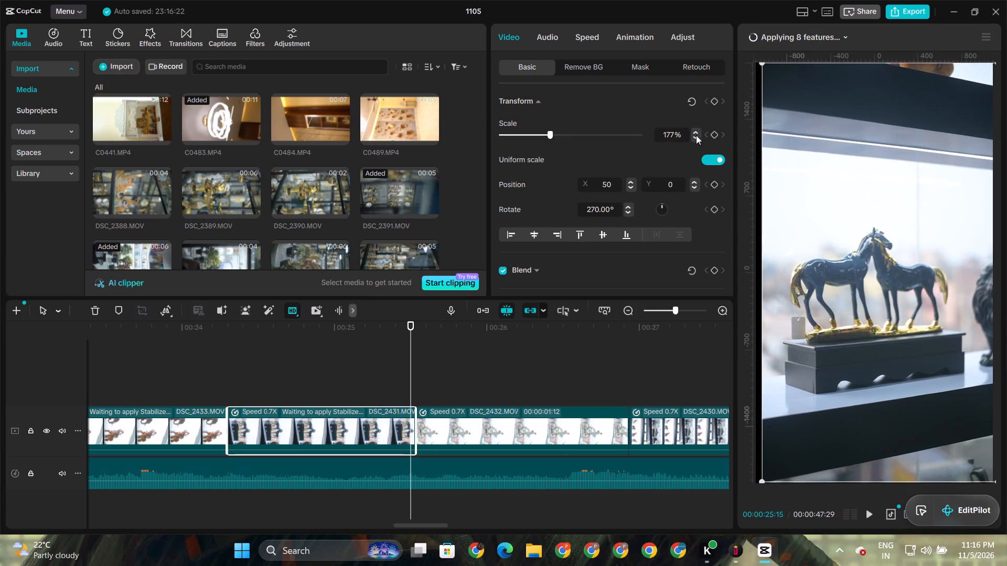
{"action": "left_click_drag", "start_coordinate": [848, 202], "coordinate": [830, 203]}
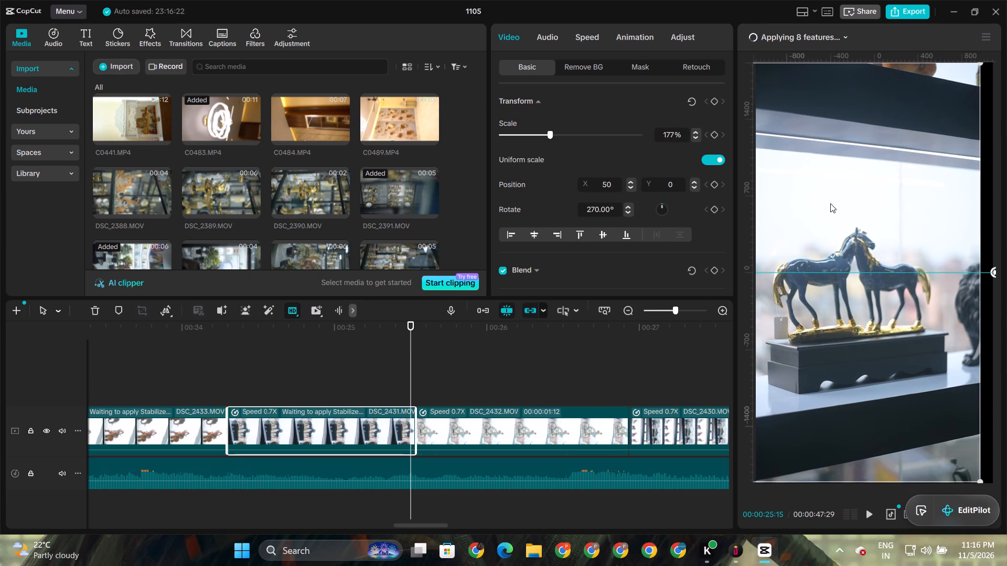
{"action": "left_click_drag", "start_coordinate": [830, 203], "coordinate": [839, 202]}
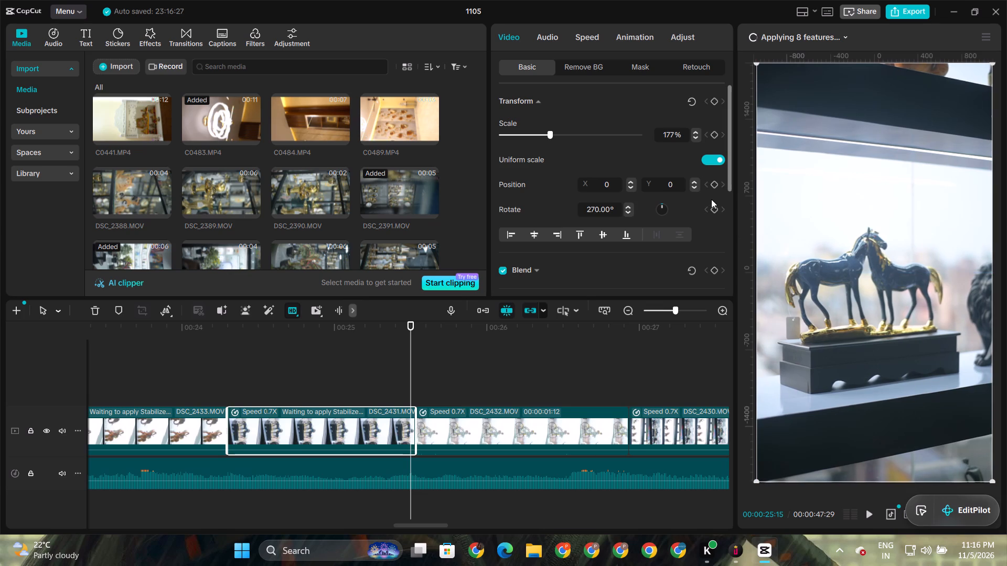
{"action": "left_click", "coordinate": [714, 136]}
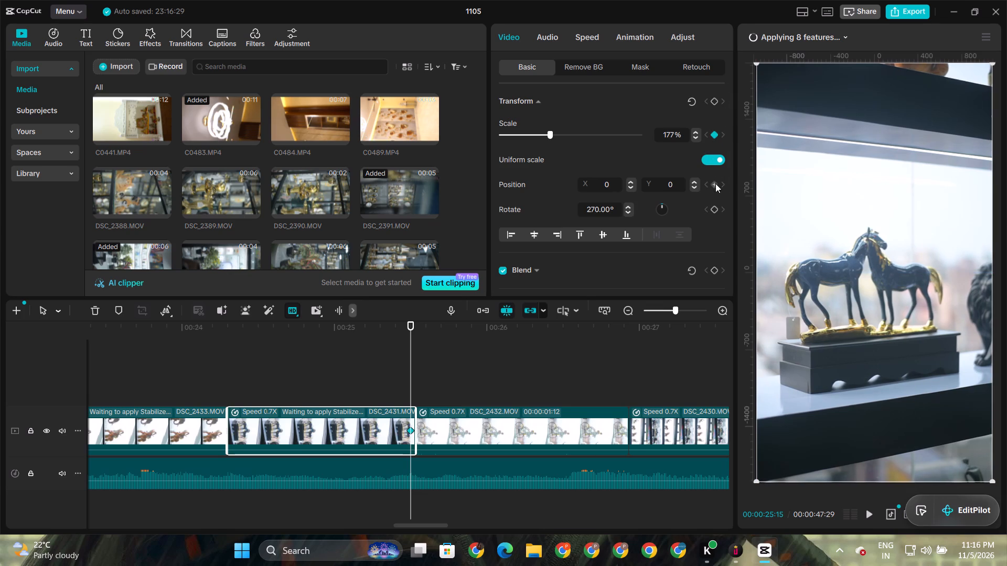
{"action": "left_click", "coordinate": [715, 183]}
At the first frame of the horse statue clip DSC_2431.MOV, keyframe the scale at 187% and play the clip back.
{"action": "left_click", "coordinate": [243, 341]}
{"action": "left_click_drag", "start_coordinate": [243, 341], "coordinate": [238, 341]}
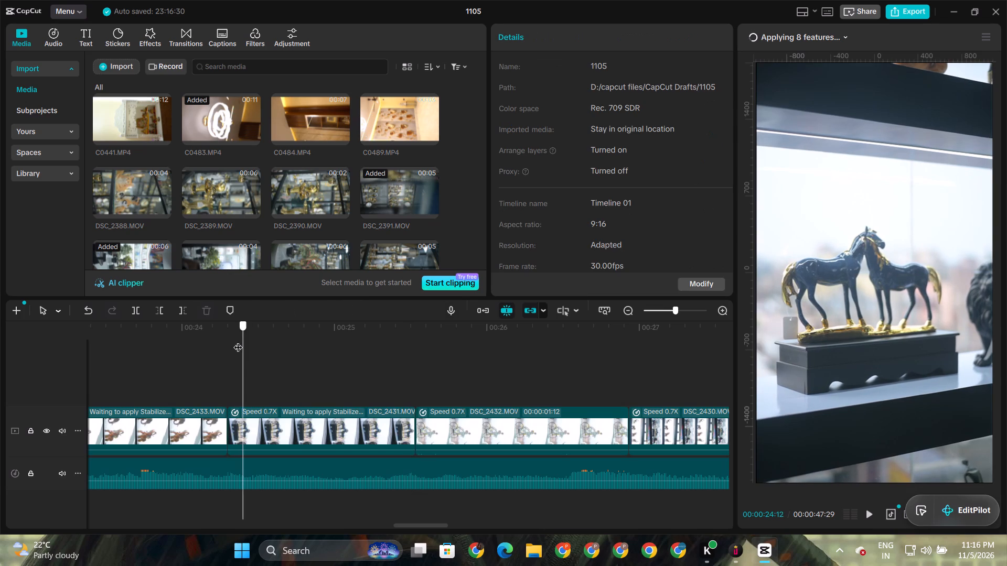
{"action": "left_click_drag", "start_coordinate": [238, 341], "coordinate": [226, 342]}
{"action": "left_click", "coordinate": [295, 429]}
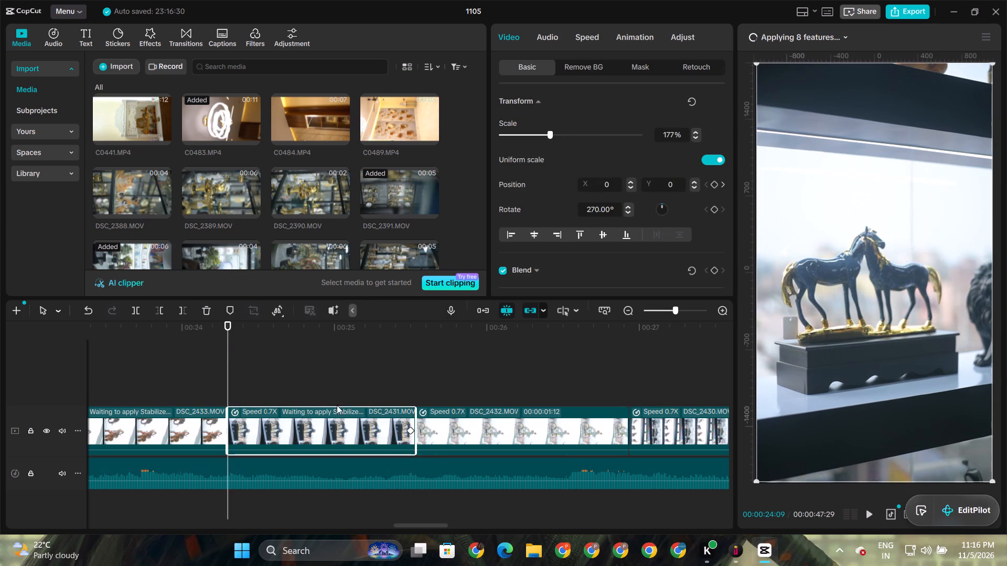
{"action": "triple_click", "coordinate": [695, 131]}
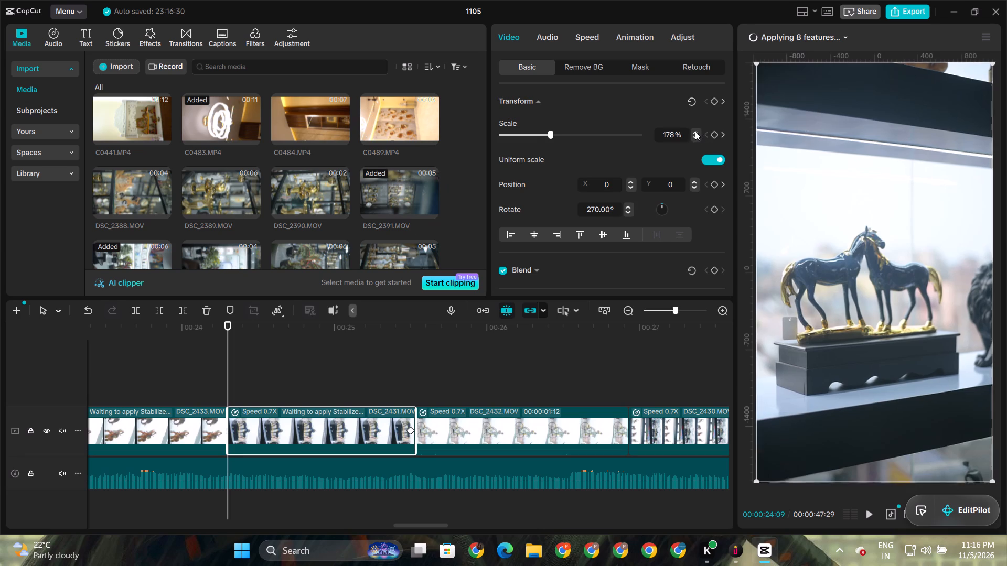
{"action": "triple_click", "coordinate": [695, 131]}
{"action": "triple_click", "coordinate": [695, 131]}
{"action": "left_click", "coordinate": [695, 131]}
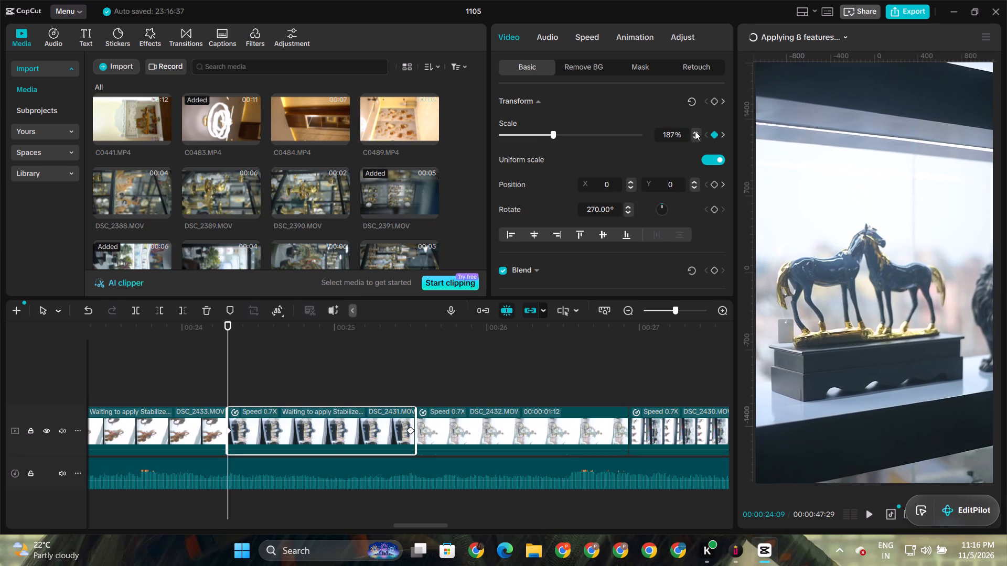
{"action": "key", "text": "space"}
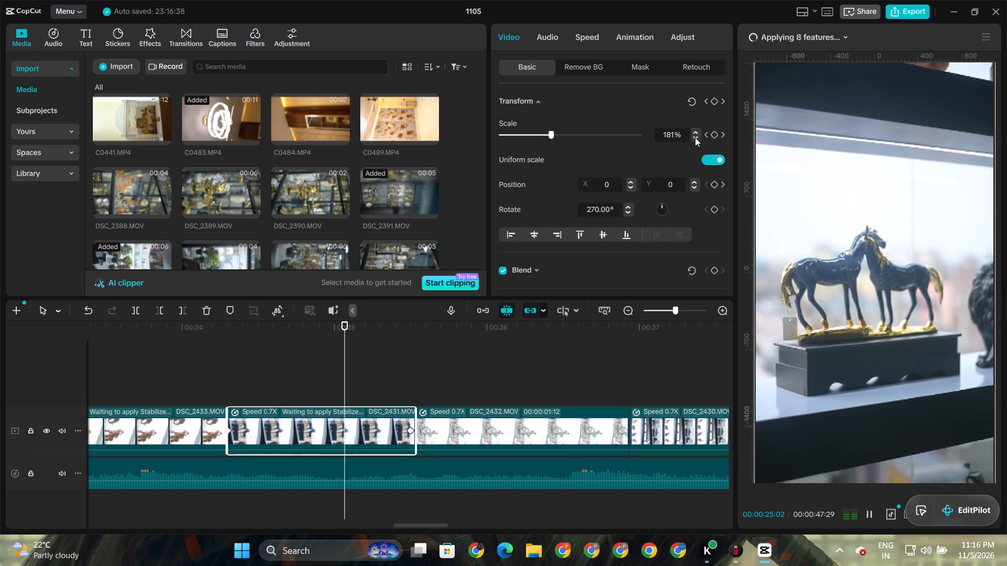
{"action": "key", "text": "space"}
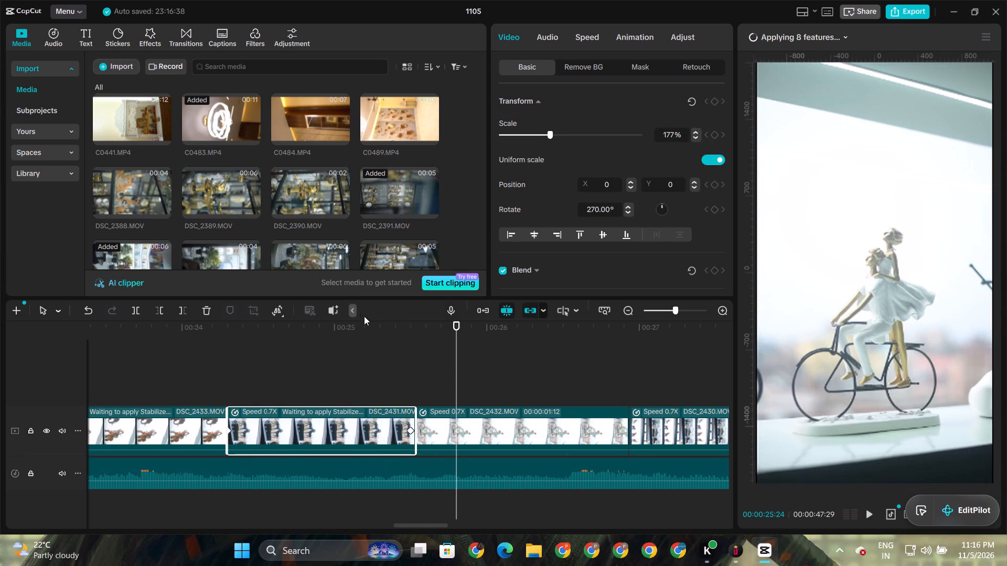
Add scale and position keyframes at the first frame of the bicycle figurine clip DSC_2432.MOV.
{"action": "left_click", "coordinate": [352, 309]}
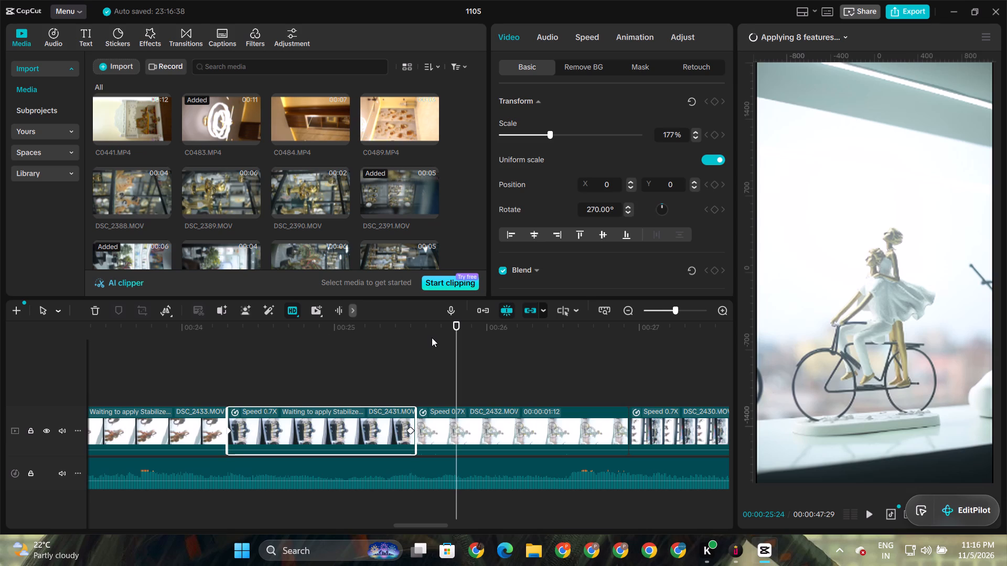
{"action": "left_click", "coordinate": [427, 336]}
{"action": "key", "text": "space"}
{"action": "key", "text": "space"}
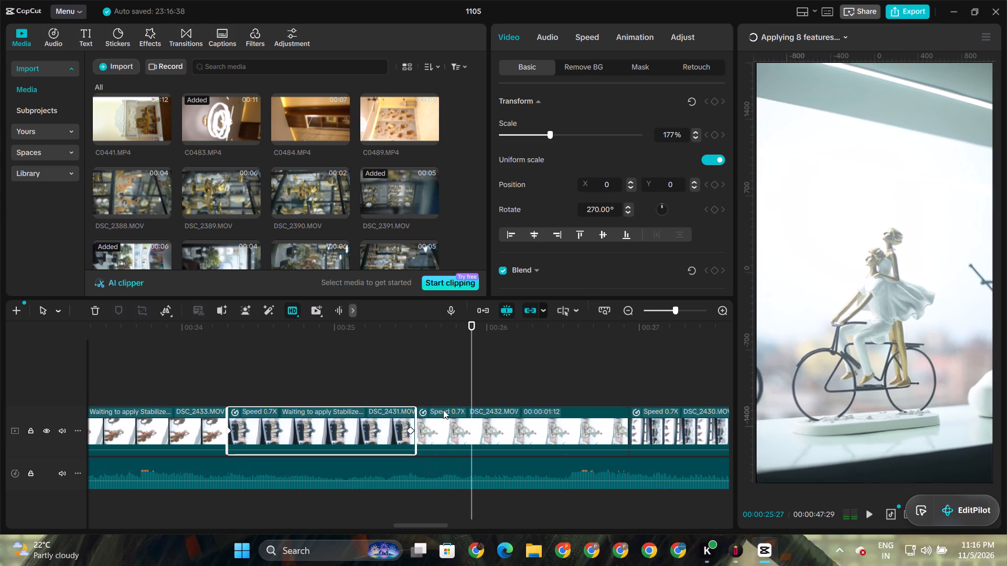
{"action": "left_click", "coordinate": [442, 410]}
{"action": "double_click", "coordinate": [413, 329]}
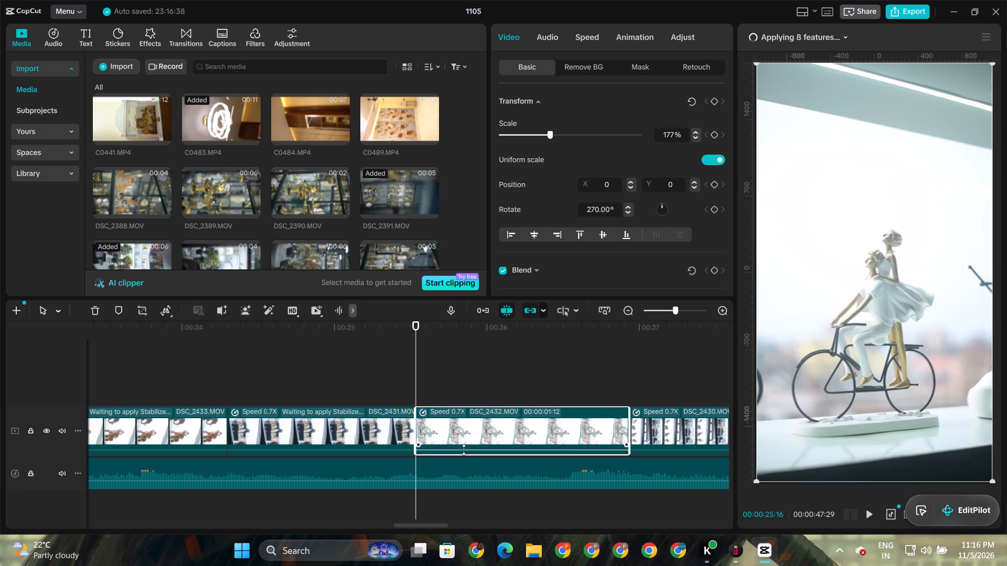
{"action": "left_click", "coordinate": [464, 450]}
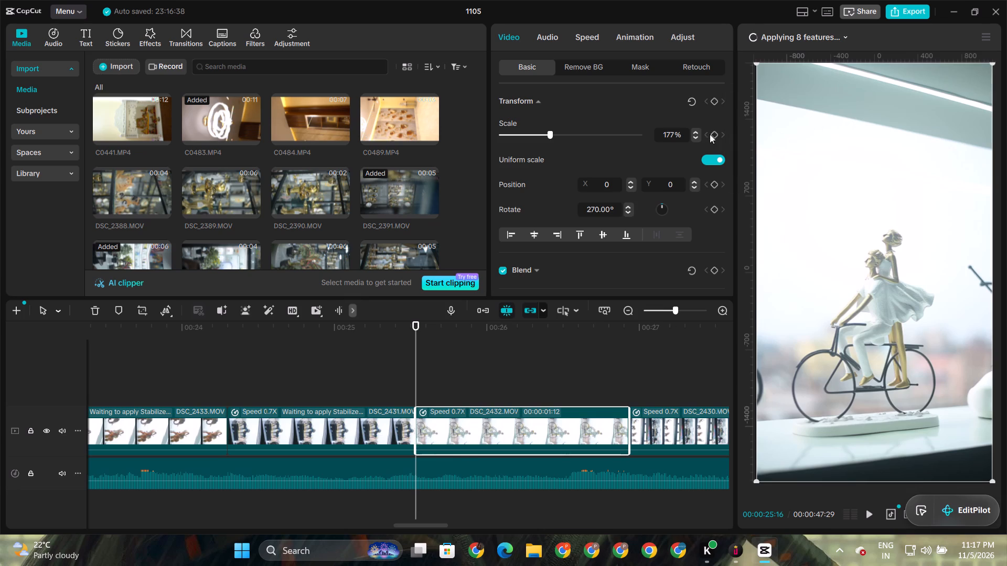
{"action": "left_click", "coordinate": [710, 134]}
{"action": "left_click", "coordinate": [713, 189]}
{"action": "left_click", "coordinate": [713, 136]}
At the last frame of the bicycle figurine clip DSC_2432.MOV, keyframe the scale at 185% and play on from there.
{"action": "left_click", "coordinate": [624, 335]}
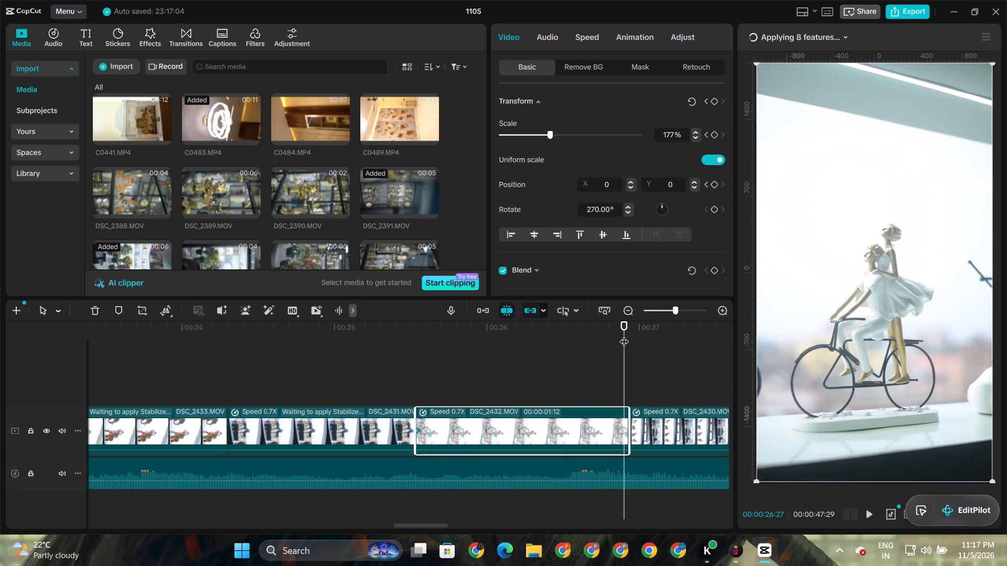
{"action": "key", "text": "Right"}
{"action": "key", "text": "Left"}
{"action": "triple_click", "coordinate": [698, 133]}
{"action": "triple_click", "coordinate": [698, 133]}
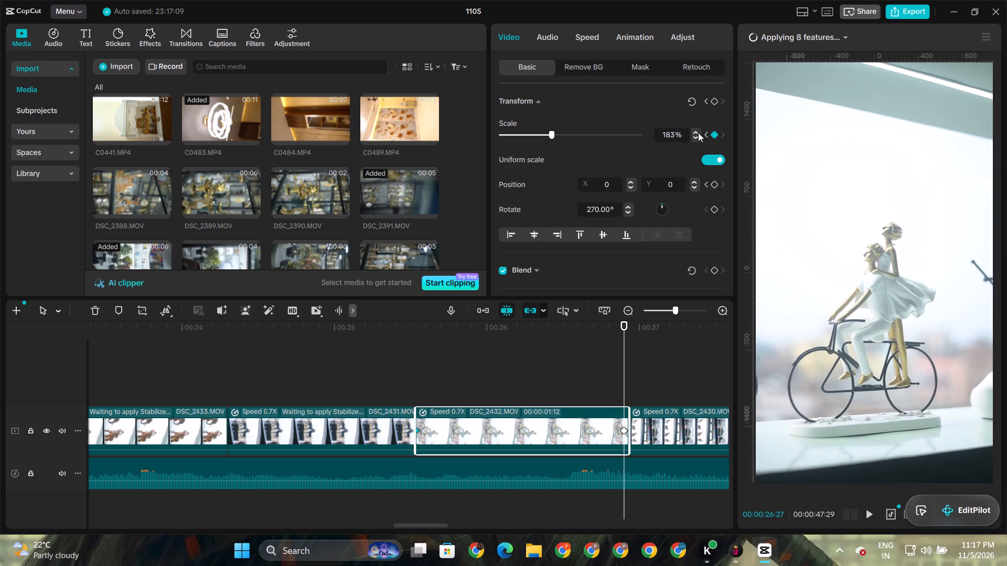
{"action": "left_click", "coordinate": [698, 133]}
{"action": "left_click", "coordinate": [698, 133]}
{"action": "key", "text": "space"}
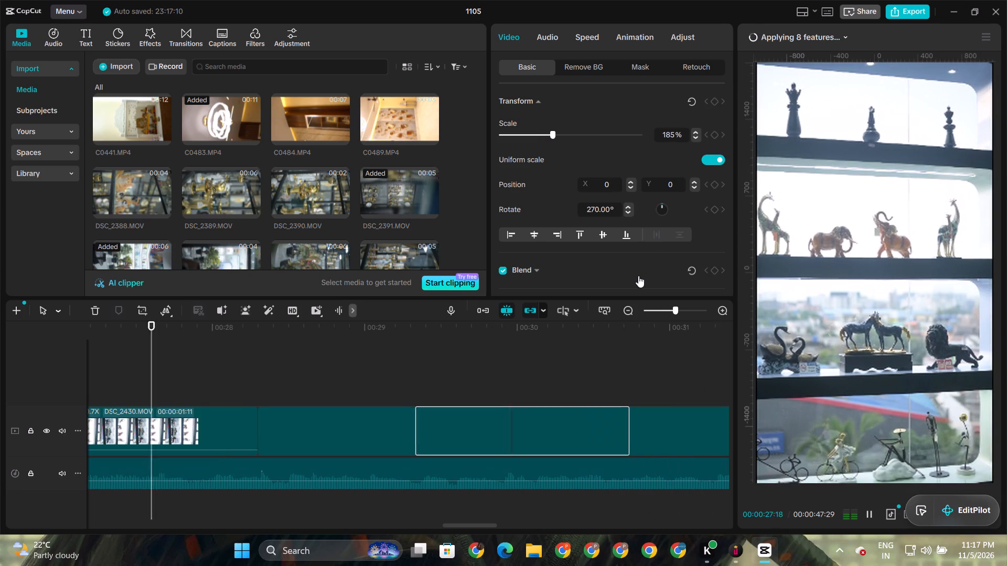
{"action": "key", "text": "space"}
Add scale and position keyframes at the first frame of the blue shelf clip DSC_2426.MOV.
{"action": "key", "text": "space"}
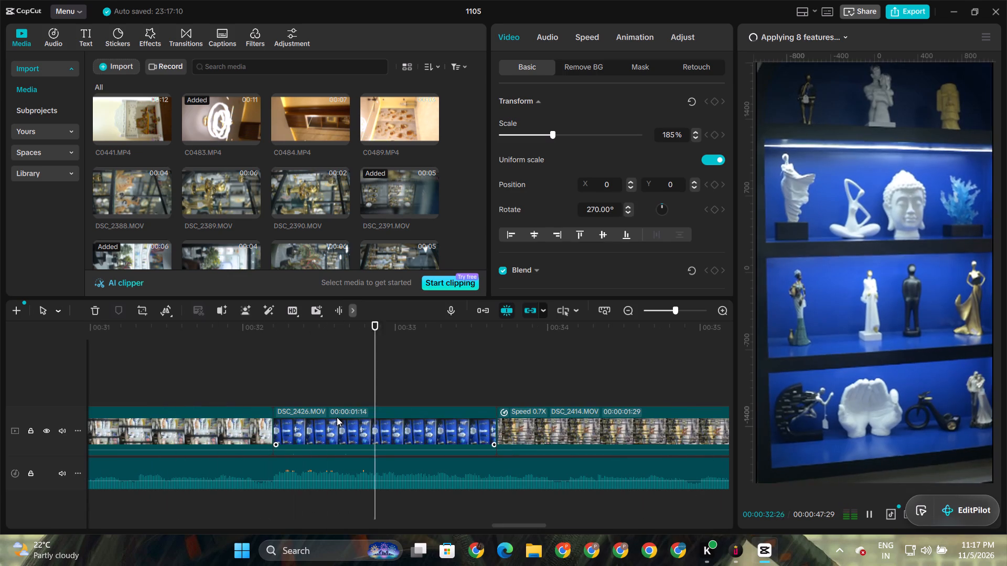
{"action": "key", "text": "space"}
{"action": "left_click", "coordinate": [275, 352]}
{"action": "left_click", "coordinate": [295, 421]}
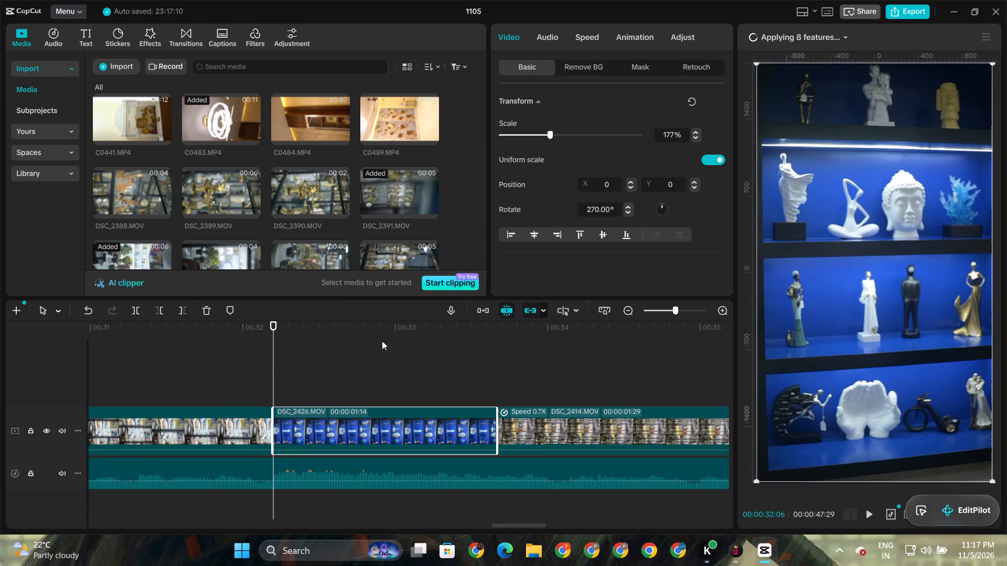
{"action": "left_click", "coordinate": [715, 136]}
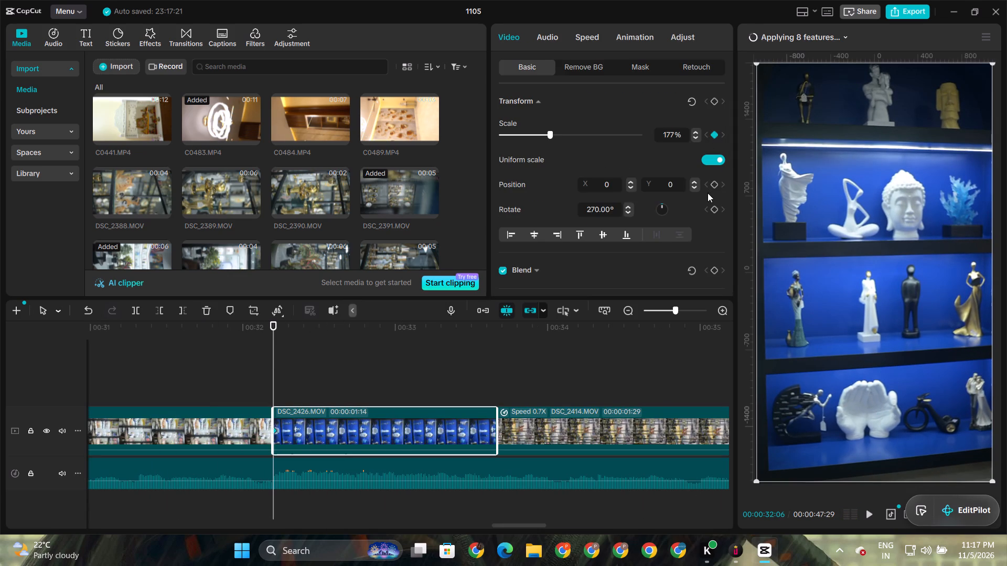
{"action": "left_click", "coordinate": [714, 183]}
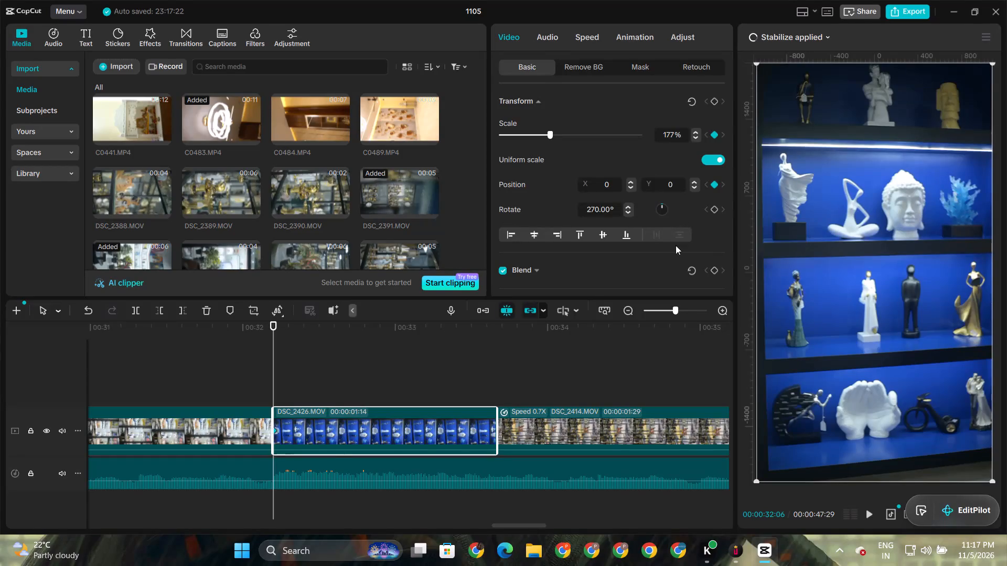
At the last frame of the blue shelf clip DSC_2426.MOV, keyframe the scale at 187% and play the clip back.
{"action": "left_click", "coordinate": [495, 330]}
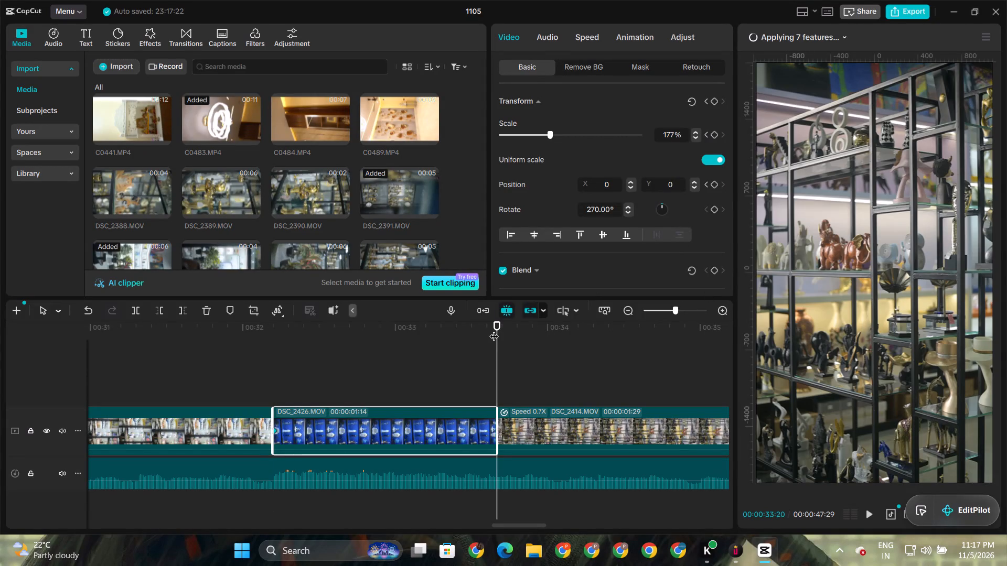
{"action": "key", "text": "Left"}
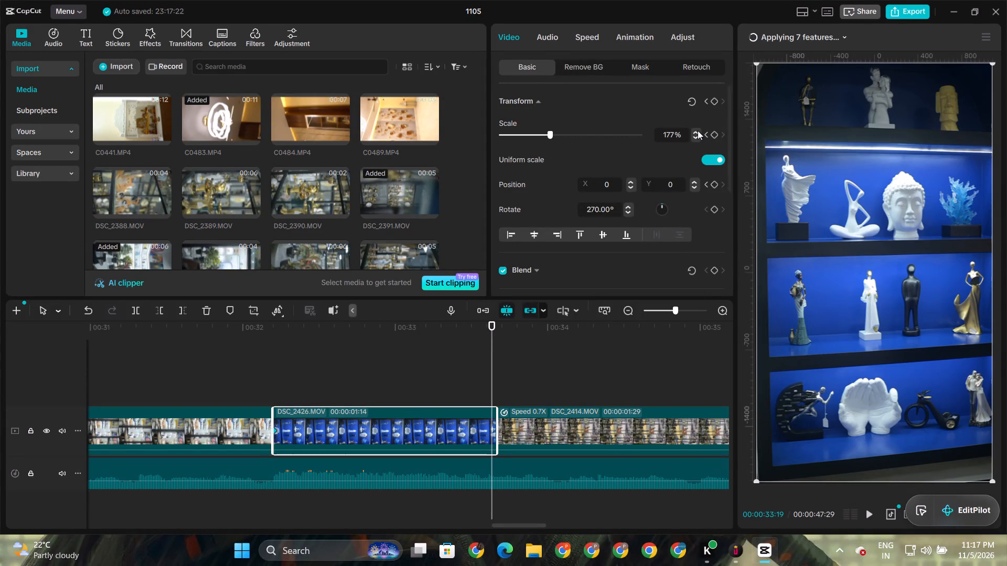
{"action": "triple_click", "coordinate": [697, 131]}
{"action": "triple_click", "coordinate": [697, 131]}
{"action": "triple_click", "coordinate": [697, 131]}
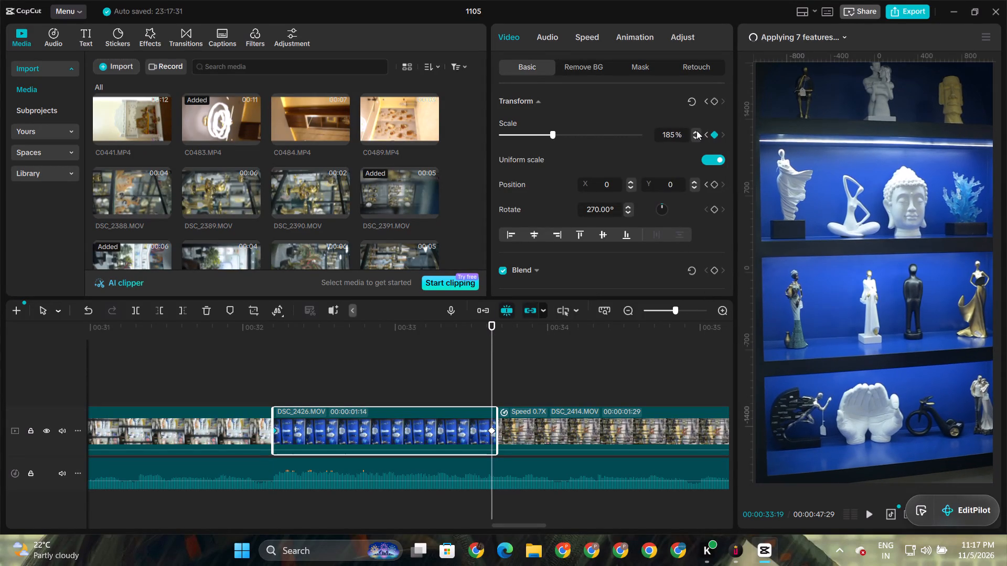
{"action": "left_click", "coordinate": [697, 130]}
{"action": "left_click", "coordinate": [245, 328]}
{"action": "key", "text": "space"}
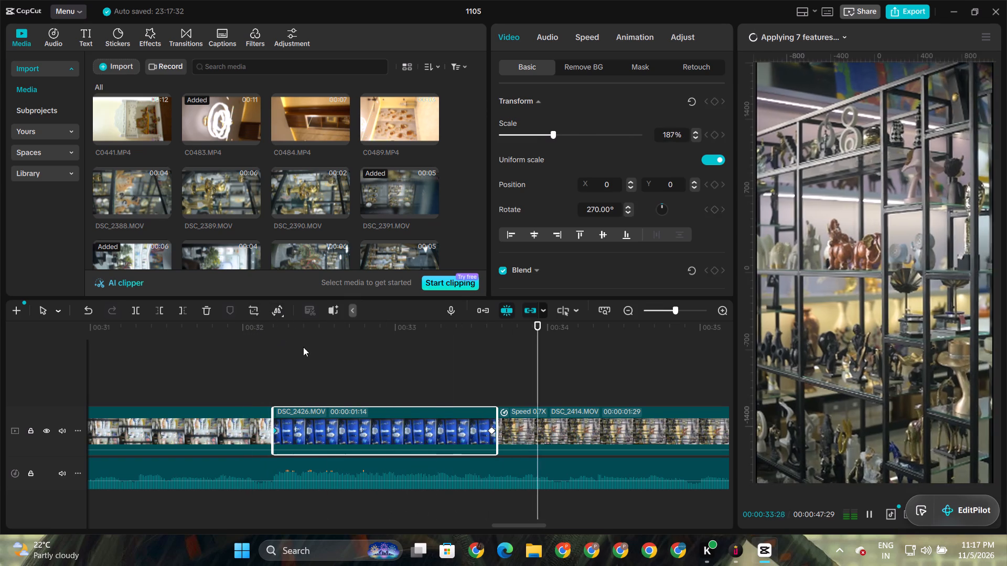
{"action": "key", "text": "space"}
Stabilize the blue shelf clip DSC_2426.MOV.
{"action": "left_click", "coordinate": [351, 311]}
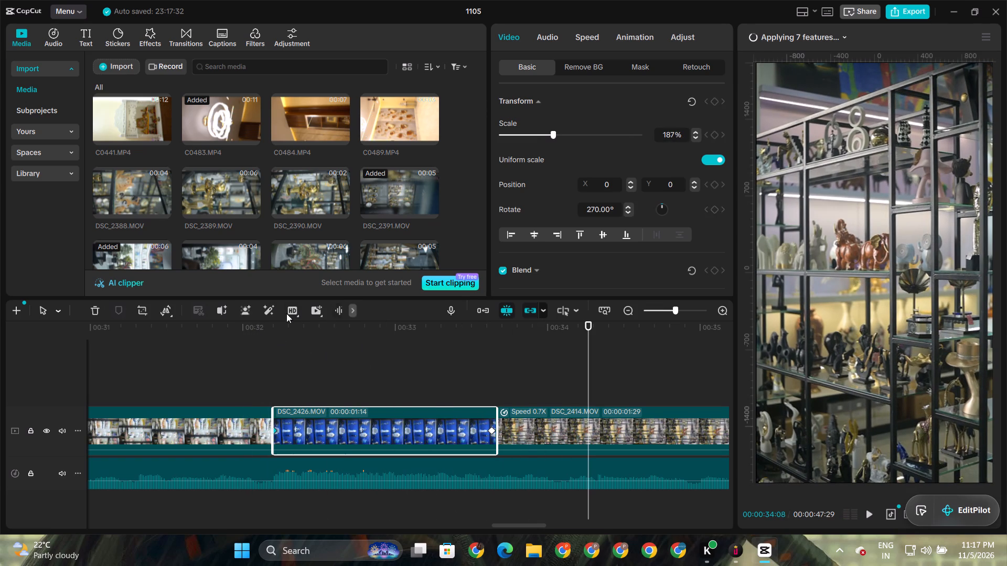
{"action": "left_click", "coordinate": [287, 309]}
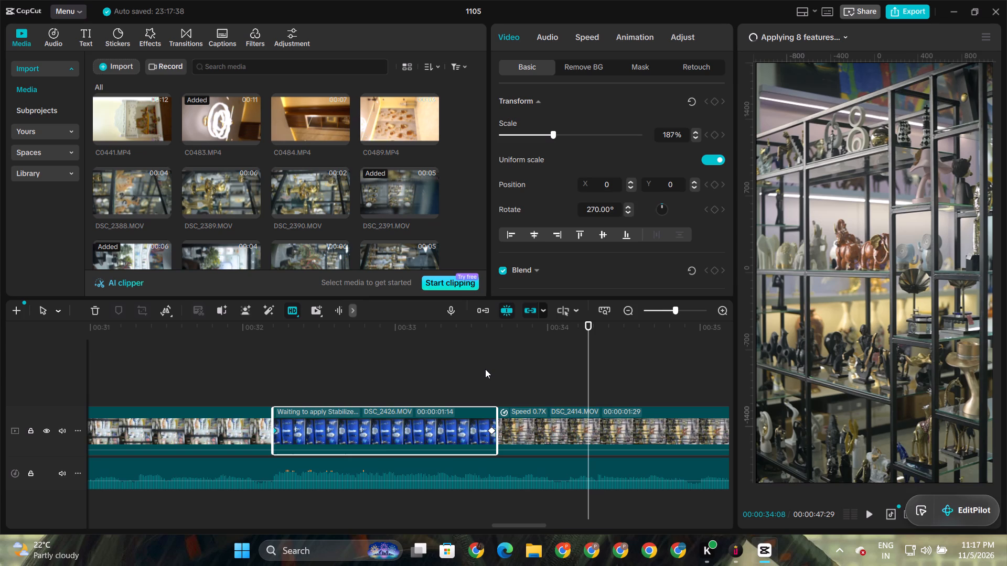
Play ahead to the clock shelf clip DSC_2391.MOV and add scale and position keyframes at its first frame.
{"action": "key", "text": "space"}
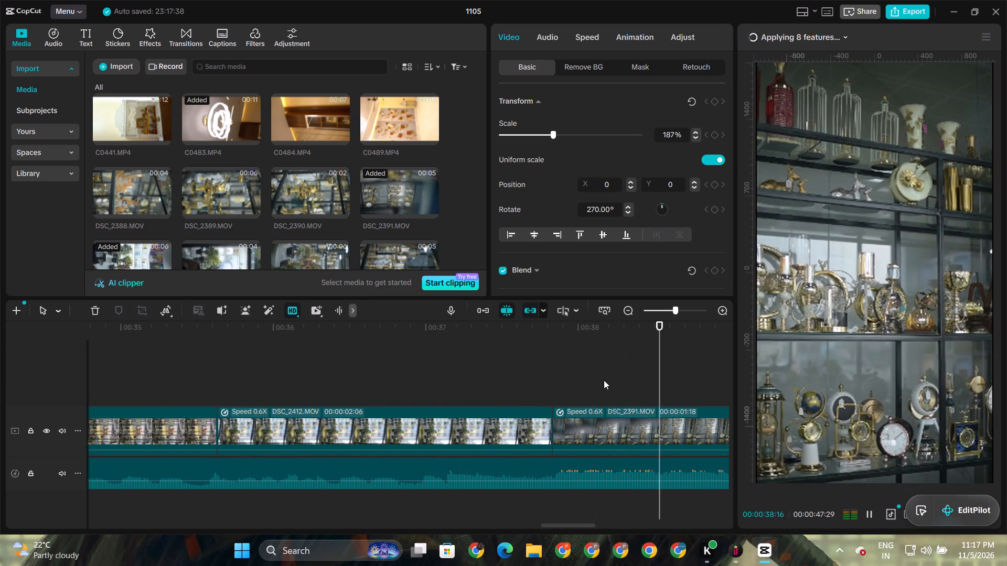
{"action": "key", "text": "space"}
{"action": "left_click", "coordinate": [138, 324]}
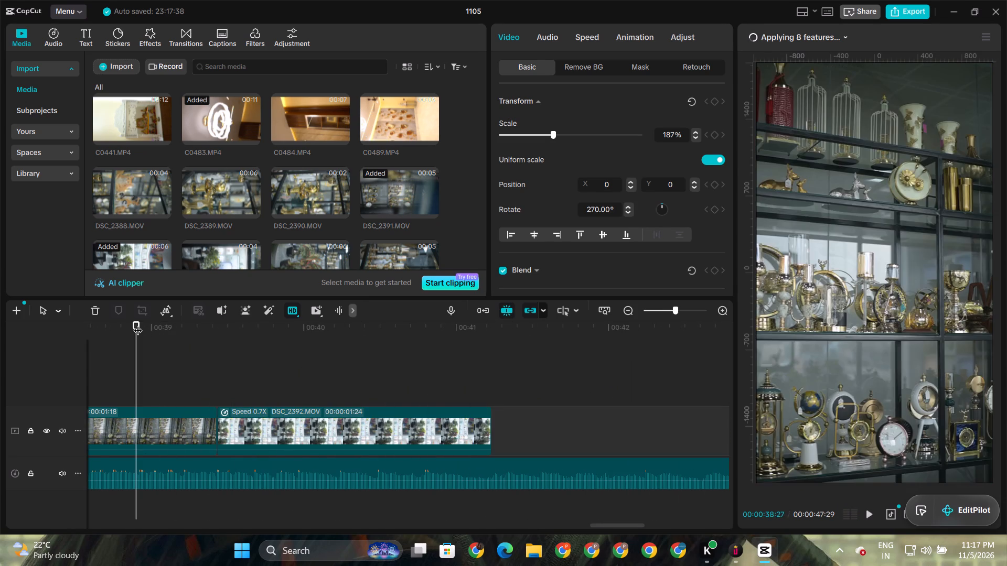
{"action": "left_click_drag", "start_coordinate": [138, 324], "coordinate": [91, 334]}
{"action": "left_click", "coordinate": [146, 410]}
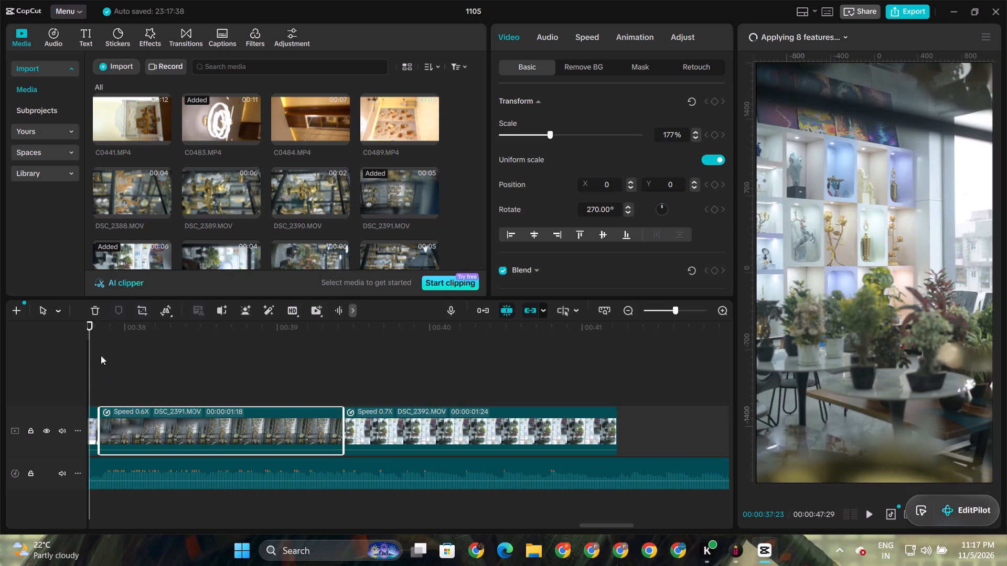
{"action": "left_click", "coordinate": [102, 328]}
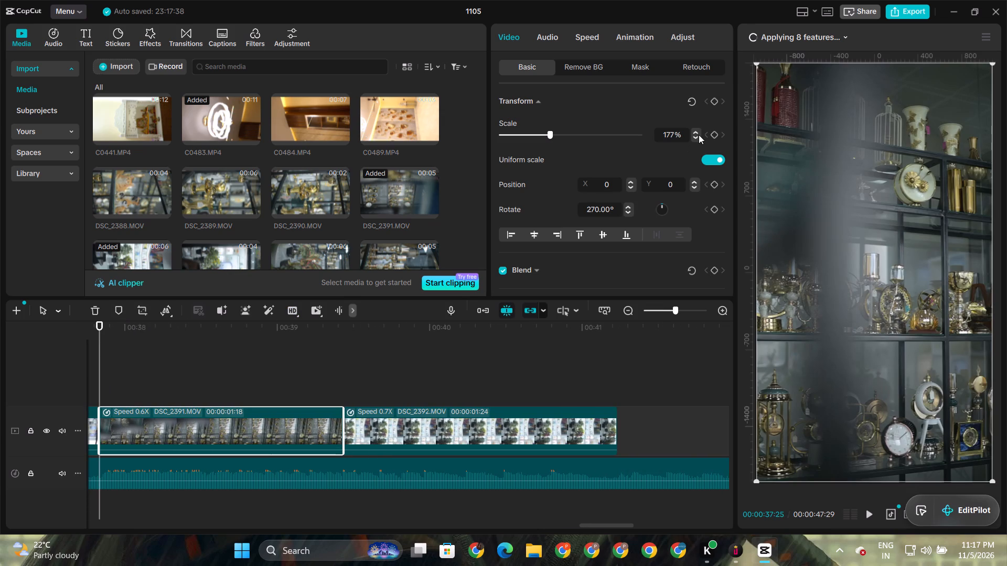
{"action": "left_click", "coordinate": [716, 130]}
{"action": "left_click", "coordinate": [715, 183]}
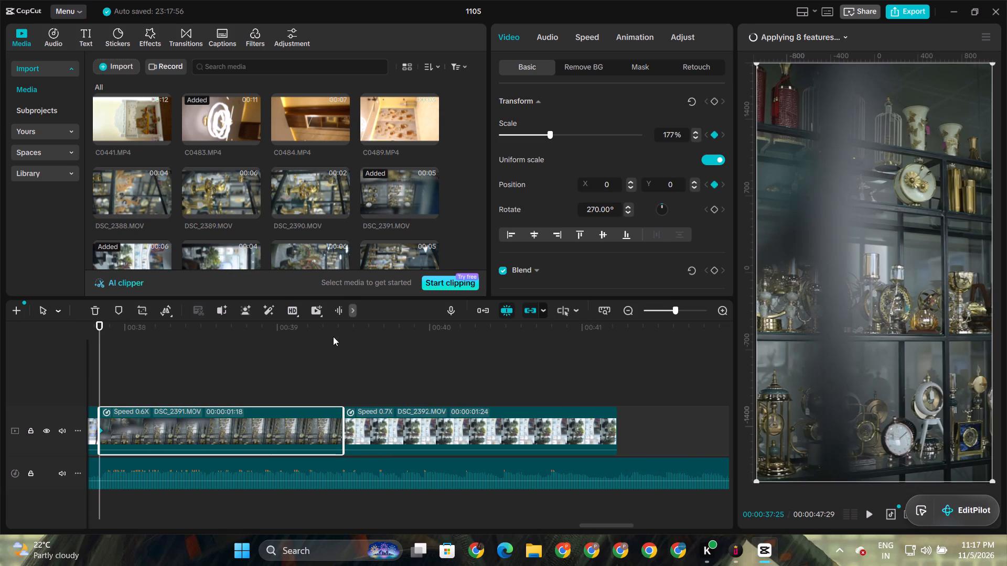
Near the end of the clock shelf clip DSC_2391.MOV, keyframe the scale at 185%.
{"action": "left_click", "coordinate": [333, 336]}
{"action": "key", "text": "Right"}
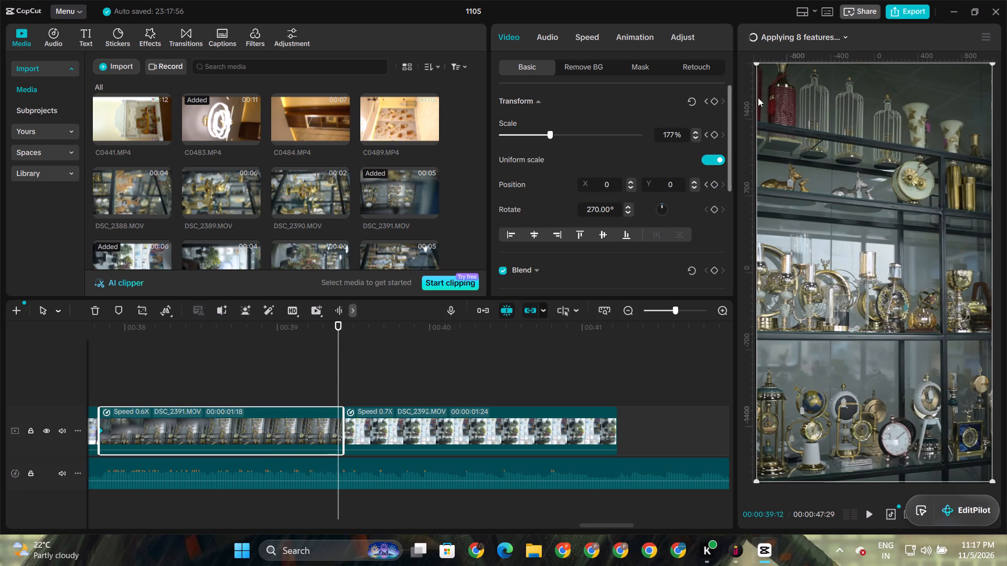
{"action": "triple_click", "coordinate": [693, 132]}
{"action": "double_click", "coordinate": [693, 132]}
{"action": "double_click", "coordinate": [693, 132]}
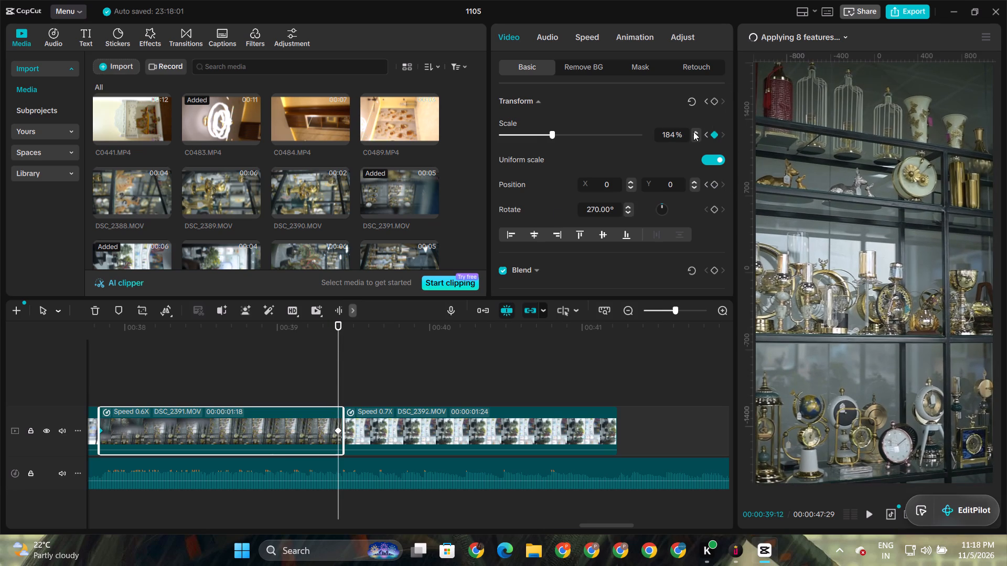
{"action": "left_click", "coordinate": [693, 132]}
Stabilize the clock shelf clip DSC_2391.MOV at the Recommended level.
{"action": "left_click", "coordinate": [164, 344]}
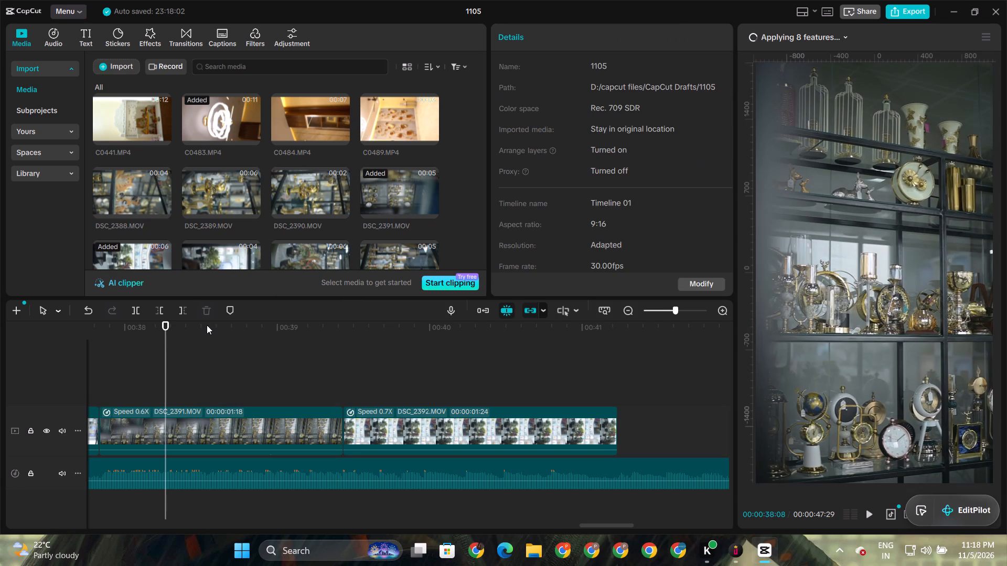
{"action": "left_click", "coordinate": [230, 437]}
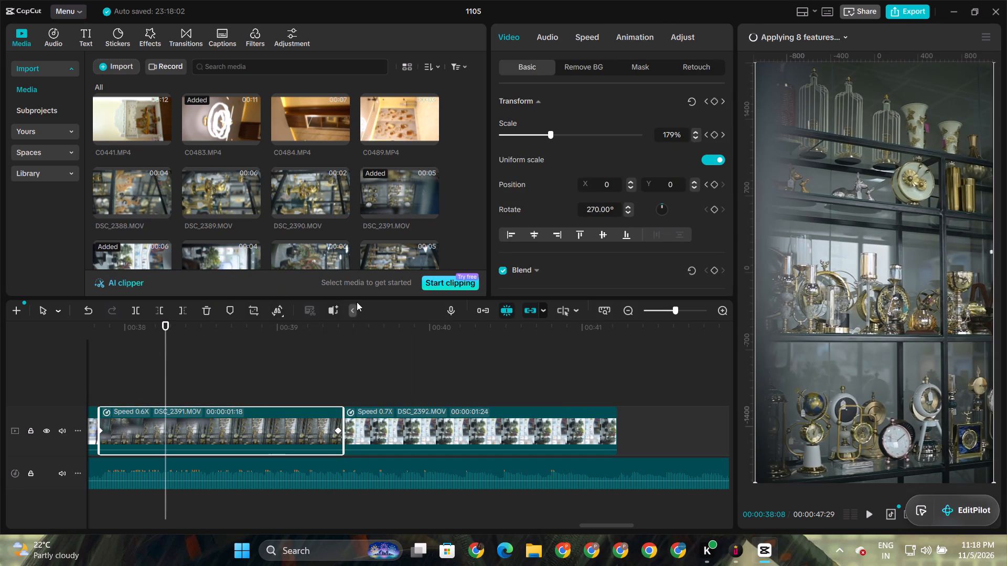
{"action": "left_click", "coordinate": [349, 306]}
{"action": "left_click", "coordinate": [289, 312]}
{"action": "key", "text": "space"}
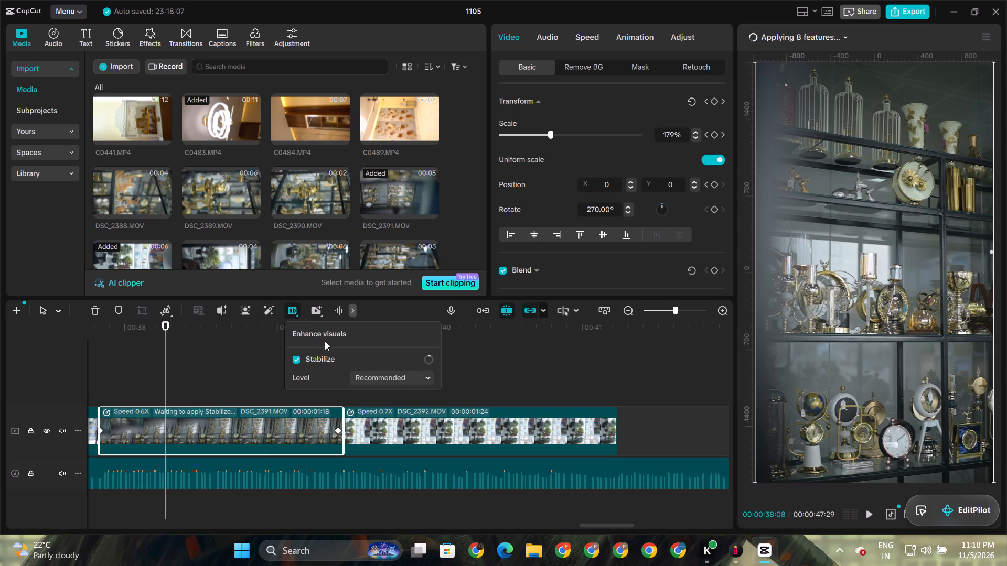
Play through the clock shelf clip DSC_2391.MOV and the plant clip DSC_2392.MOV, and return to the start of the timeline.
{"action": "key", "text": "space"}
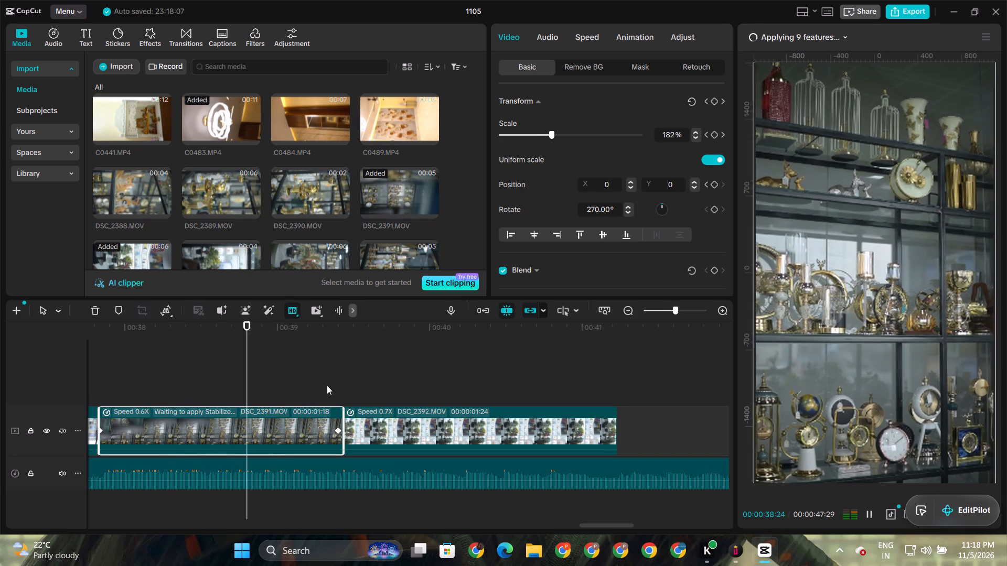
{"action": "key", "text": "space"}
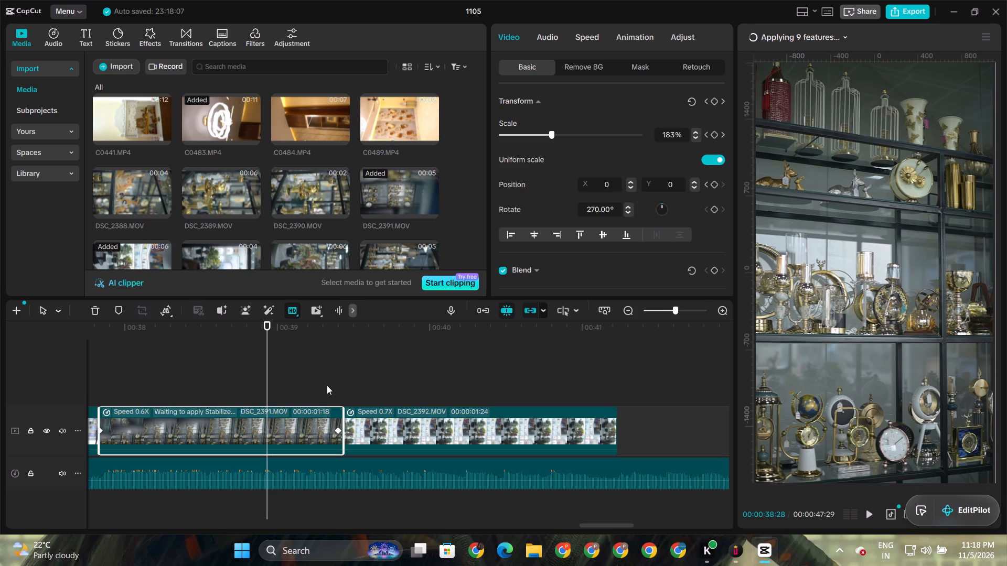
{"action": "key", "text": "space"}
{"action": "key", "text": "space"}
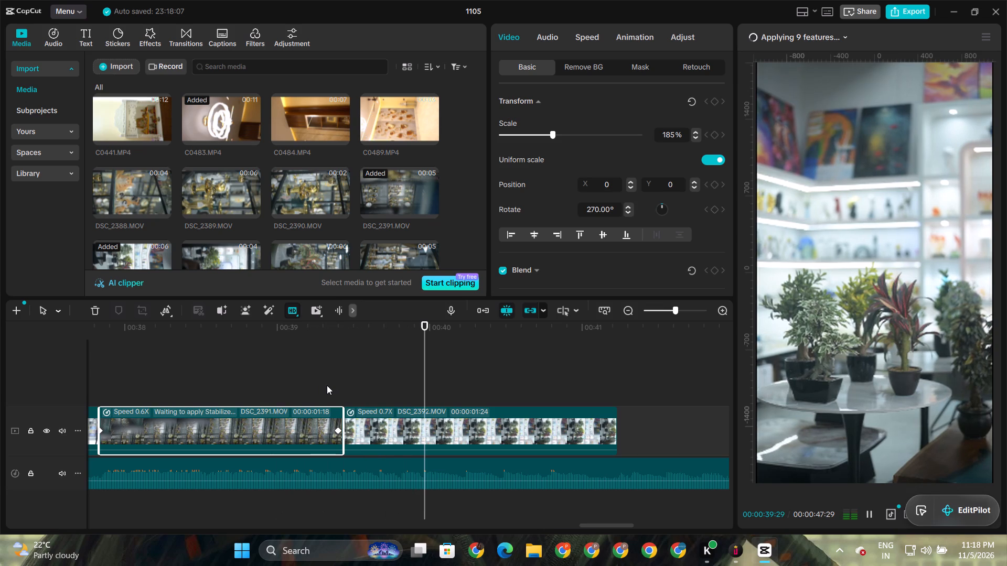
{"action": "key", "text": "space"}
{"action": "key", "text": "space"}
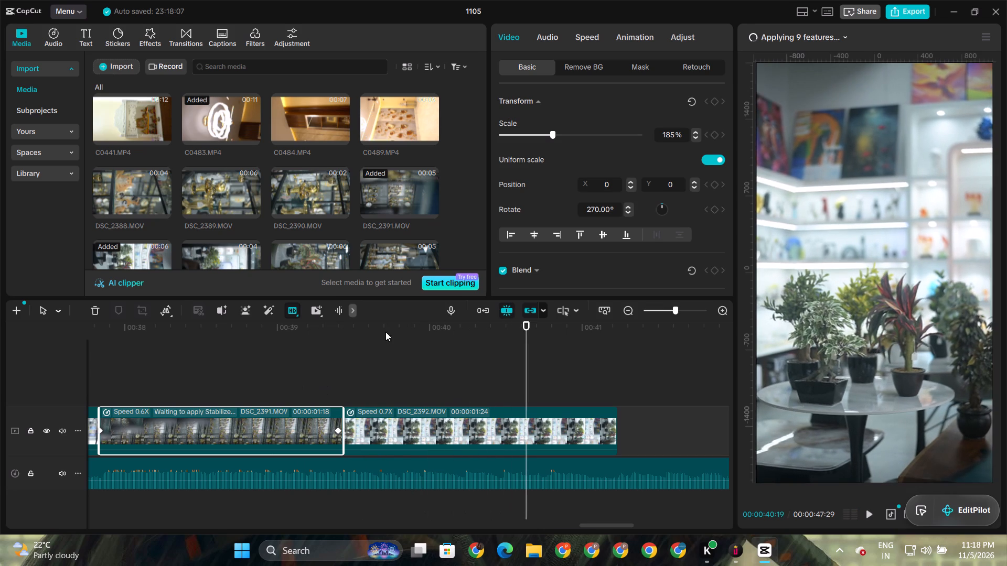
{"action": "left_click", "coordinate": [375, 330]}
{"action": "left_click_drag", "start_coordinate": [375, 330], "coordinate": [363, 340]}
{"action": "key", "text": "space"}
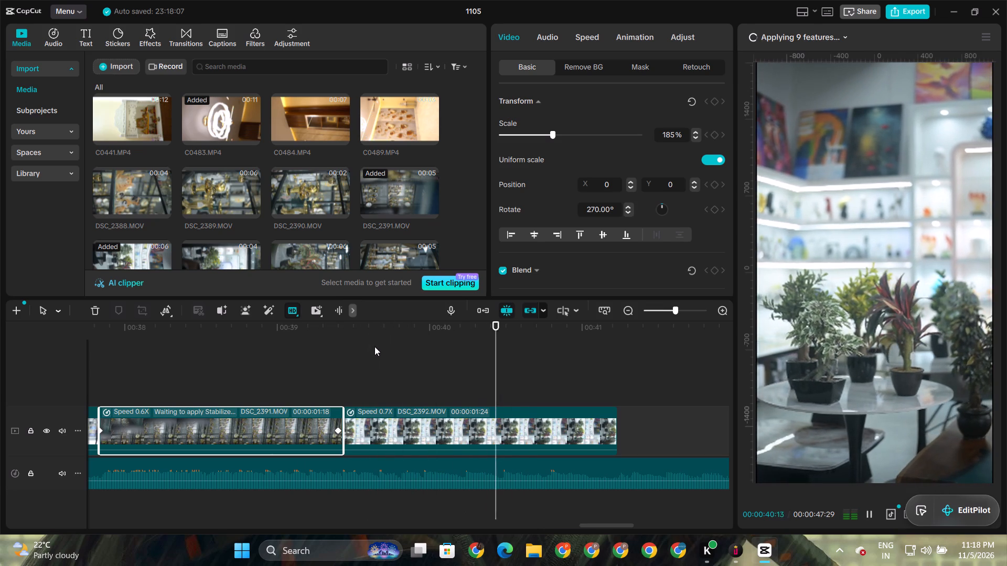
{"action": "key", "text": "space"}
{"action": "left_click", "coordinate": [583, 330]}
{"action": "left_click_drag", "start_coordinate": [583, 330], "coordinate": [0, 354]}
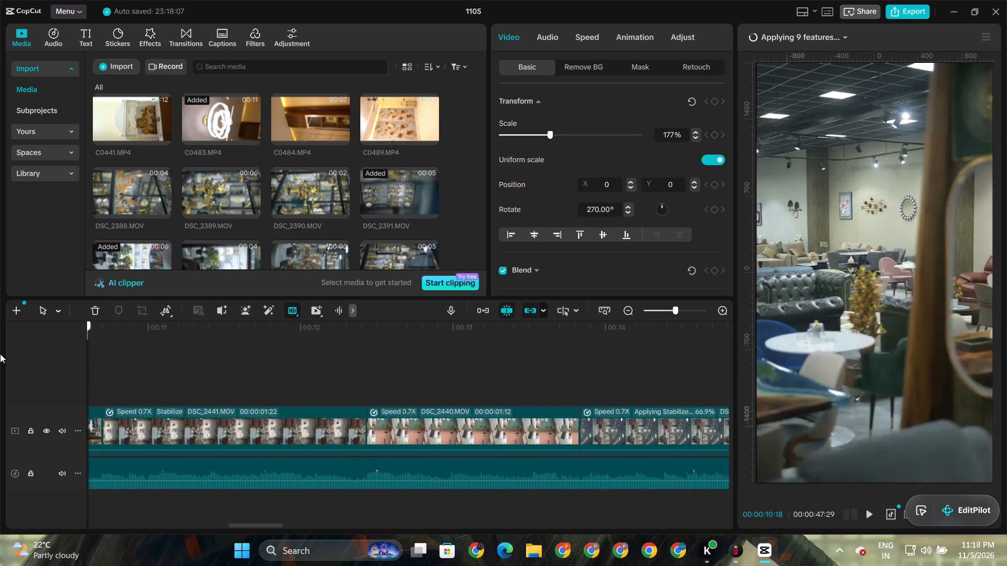
{"action": "left_click_drag", "start_coordinate": [0, 354], "coordinate": [0, 143]}
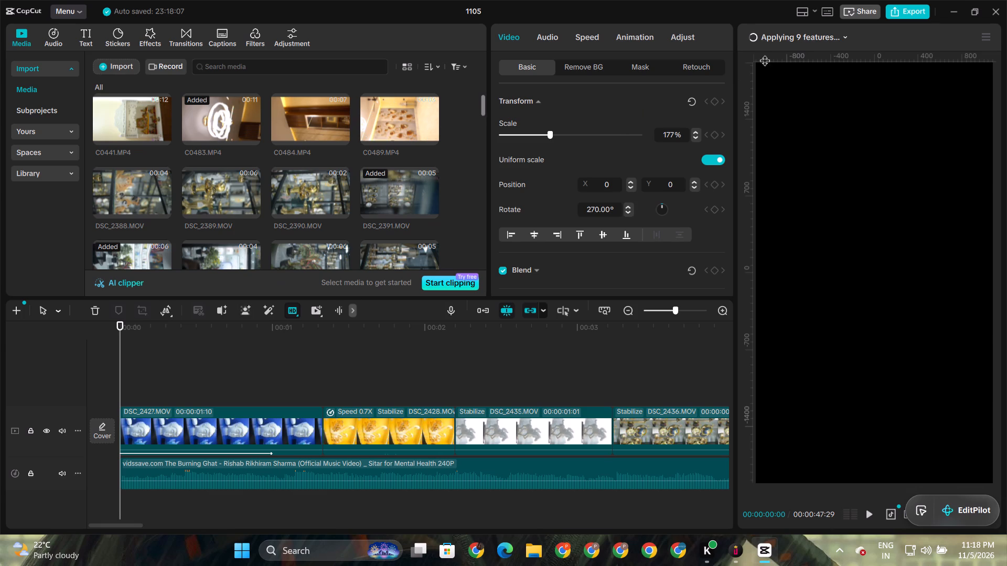
Check the progress of the queued stabilization jobs, from the last waiting clip up to the first.
{"action": "left_click", "coordinate": [839, 41]}
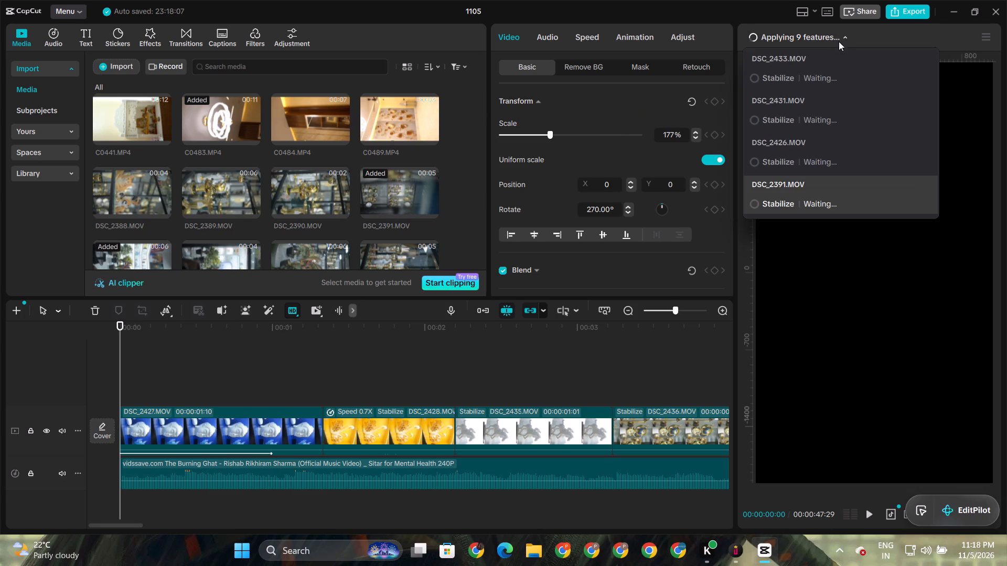
{"action": "scroll", "coordinate": [806, 135], "scroll_direction": "up", "scroll_amount": 15}
{"action": "scroll", "coordinate": [806, 121], "scroll_direction": "up", "scroll_amount": 8}
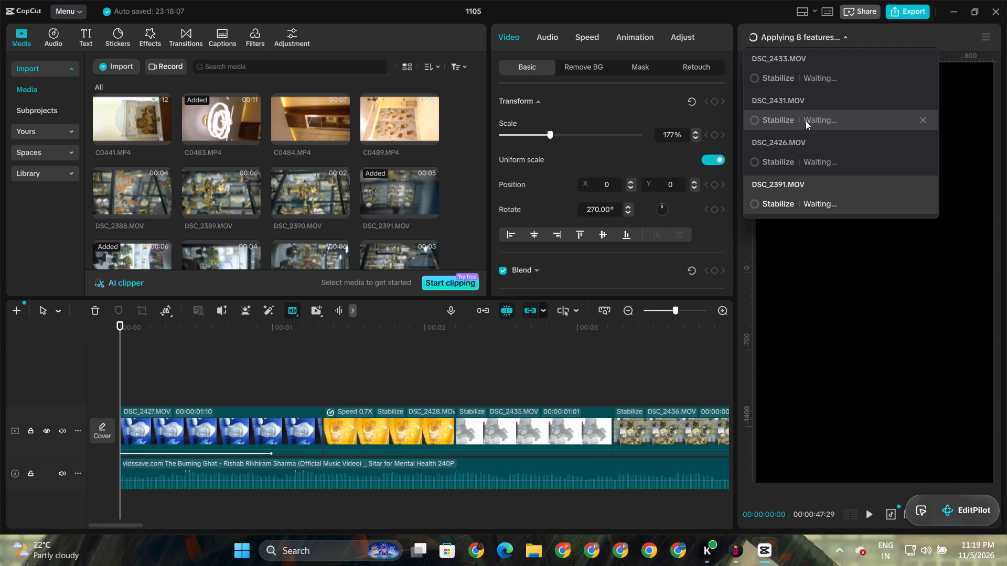
{"action": "scroll", "coordinate": [805, 119], "scroll_direction": "up", "scroll_amount": 7}
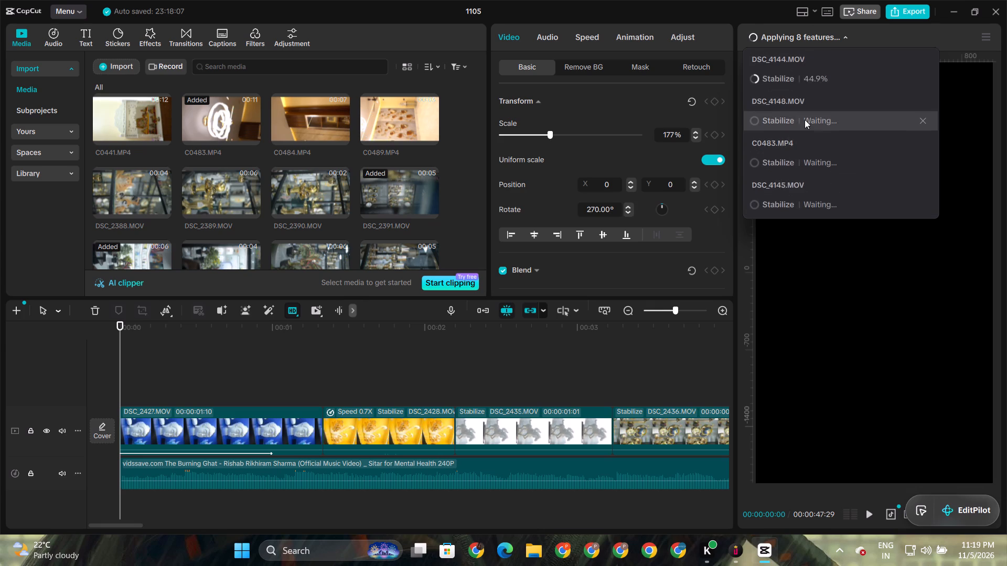
{"action": "scroll", "coordinate": [805, 119], "scroll_direction": "up", "scroll_amount": 8}
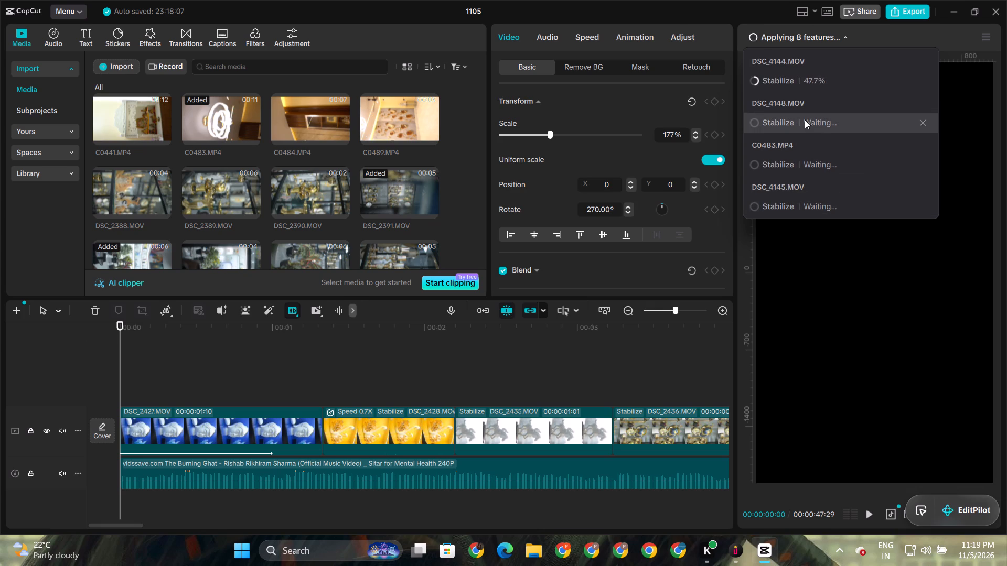
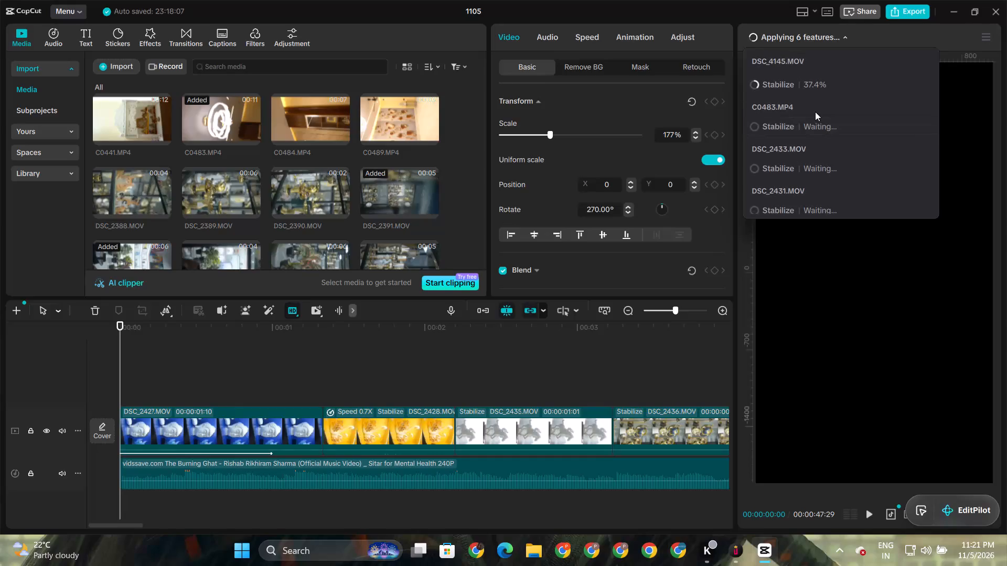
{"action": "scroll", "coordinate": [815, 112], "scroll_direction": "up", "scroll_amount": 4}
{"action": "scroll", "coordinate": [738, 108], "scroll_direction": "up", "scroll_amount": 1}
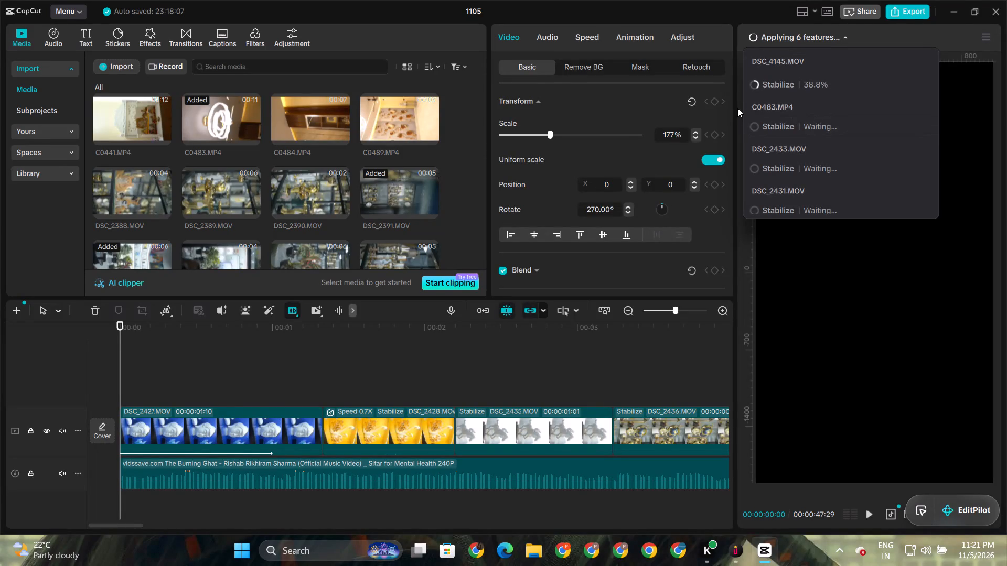
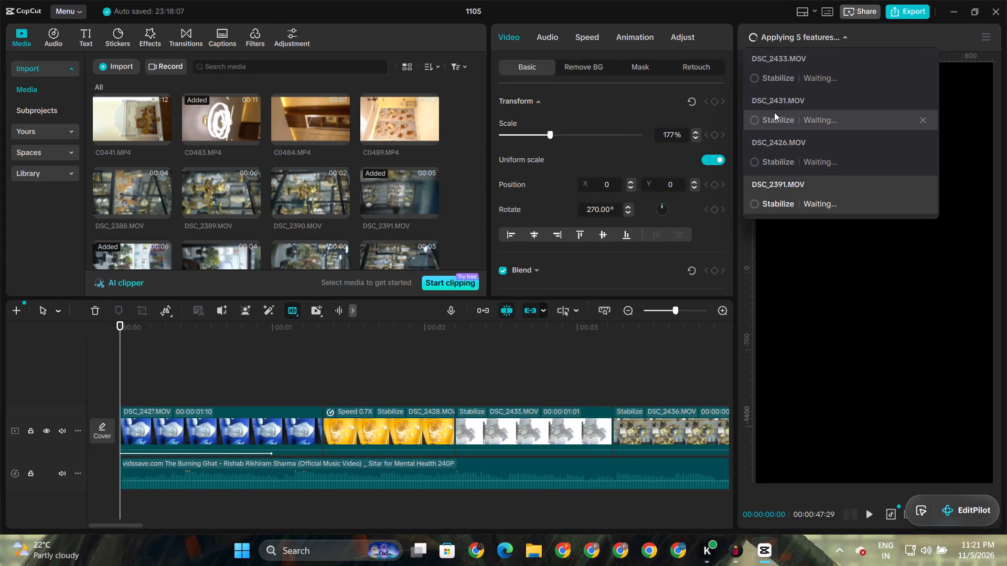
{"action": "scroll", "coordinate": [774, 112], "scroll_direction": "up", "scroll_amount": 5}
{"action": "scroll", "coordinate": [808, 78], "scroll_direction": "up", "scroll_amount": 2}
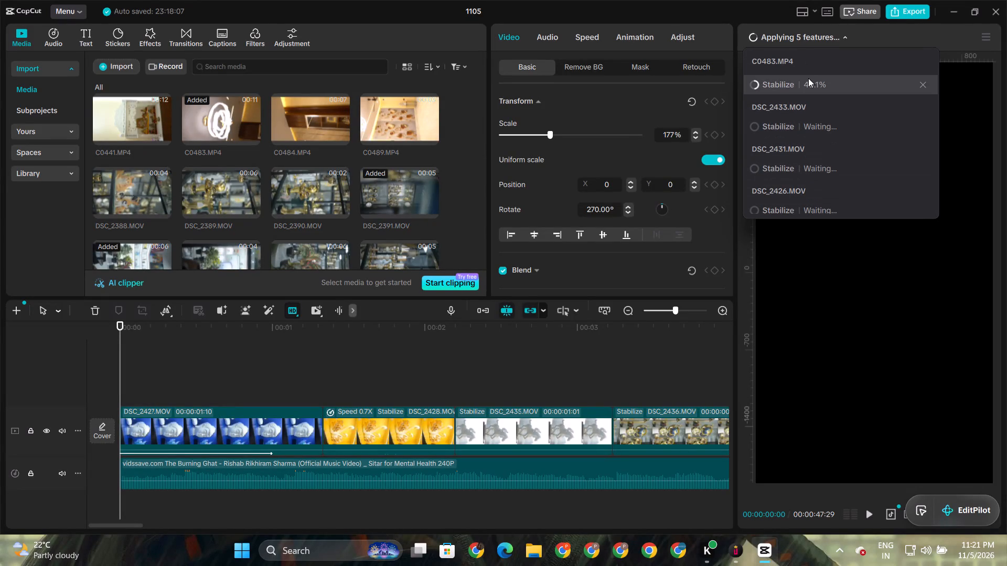
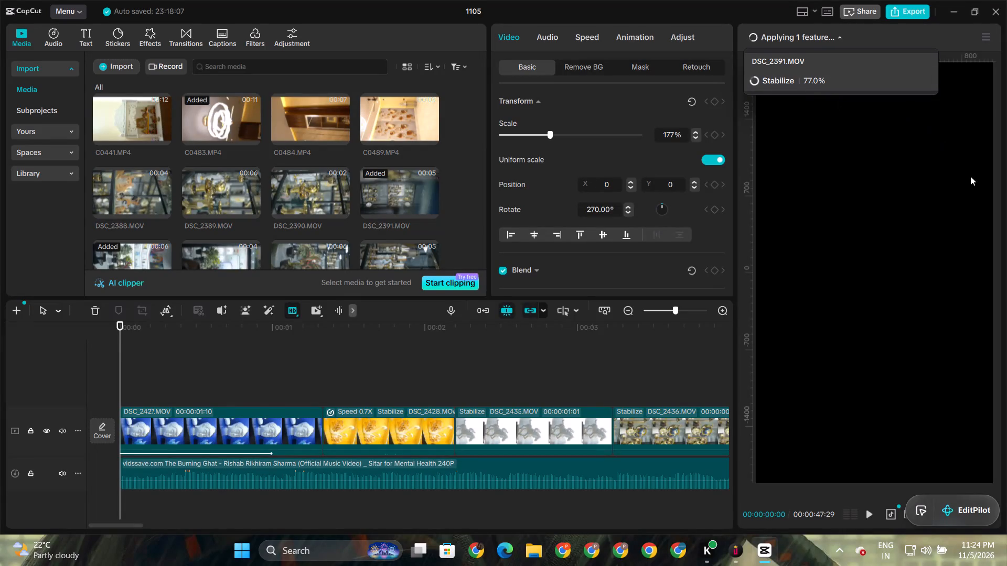
Scrub back and forth through the opening of the first clip, DSC_2427.MOV, to examine its fade-in from black.
{"action": "left_click", "coordinate": [153, 326]}
{"action": "left_click_drag", "start_coordinate": [153, 326], "coordinate": [83, 338]}
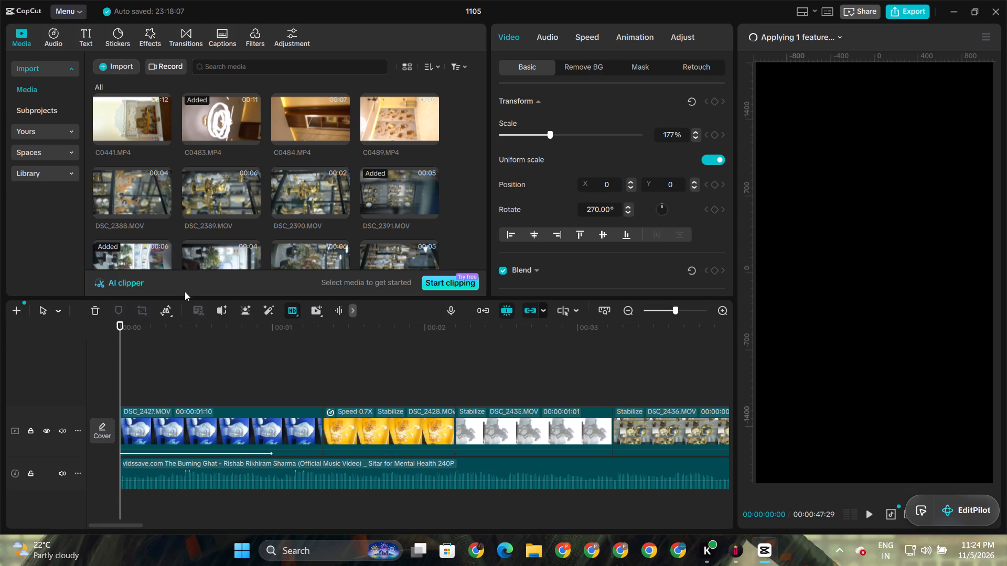
{"action": "left_click", "coordinate": [176, 334]}
{"action": "left_click_drag", "start_coordinate": [176, 334], "coordinate": [228, 358]}
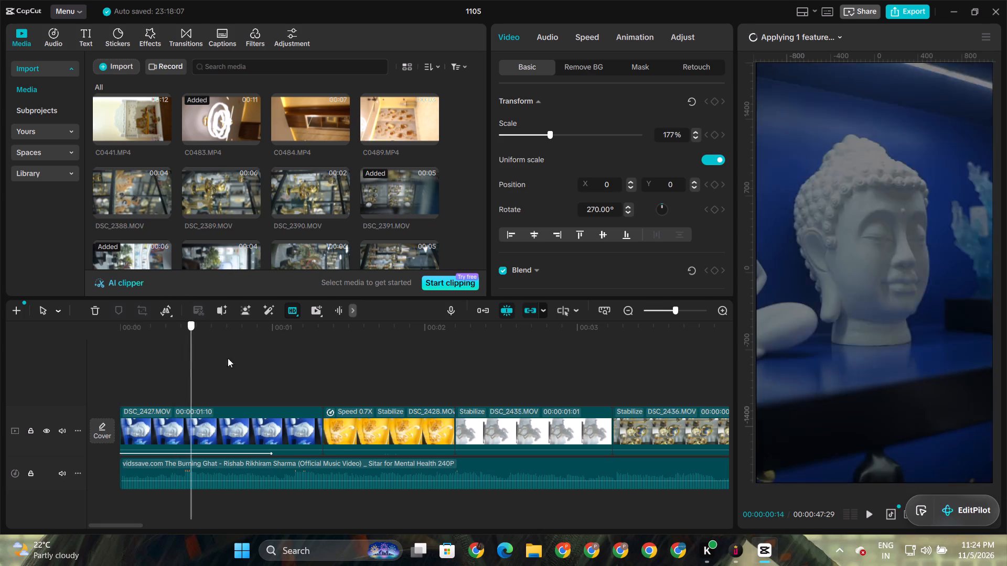
{"action": "left_click_drag", "start_coordinate": [228, 358], "coordinate": [57, 321]}
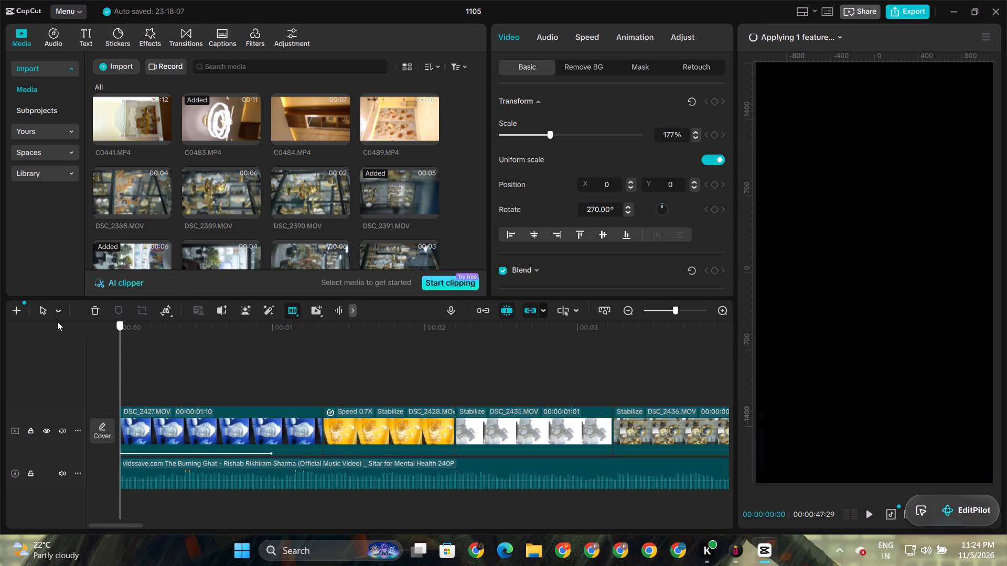
{"action": "left_click_drag", "start_coordinate": [57, 321], "coordinate": [44, 324]}
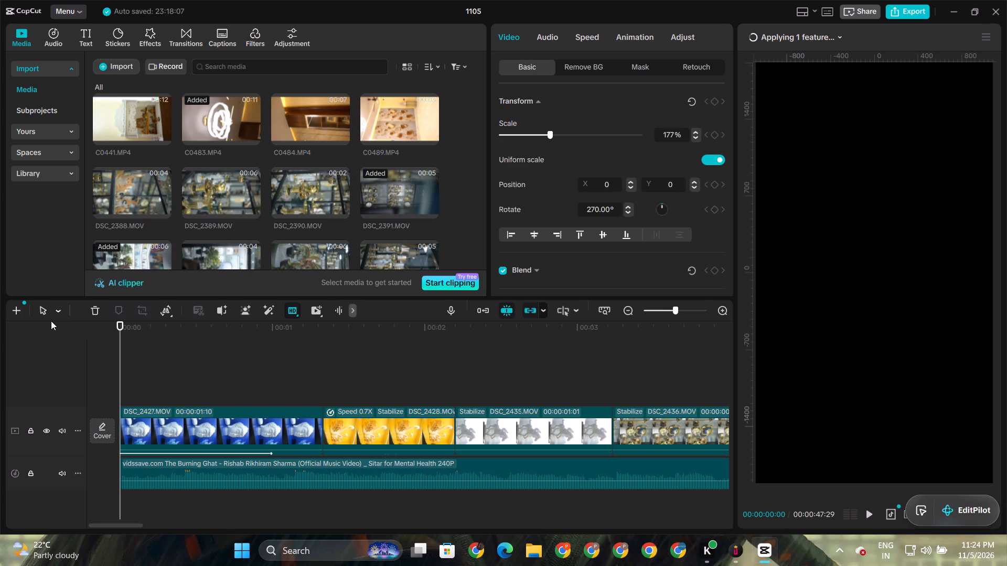
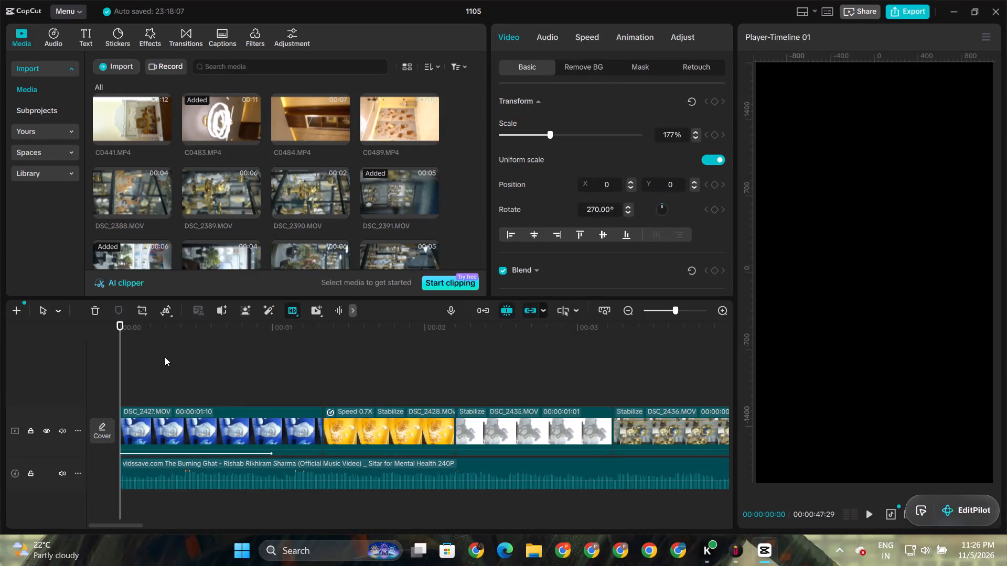
Play back the opening from the first frame to examine the fade-in and the cut into DSC_2428.MOV.
{"action": "left_click", "coordinate": [158, 320]}
{"action": "left_click_drag", "start_coordinate": [158, 325], "coordinate": [158, 326]}
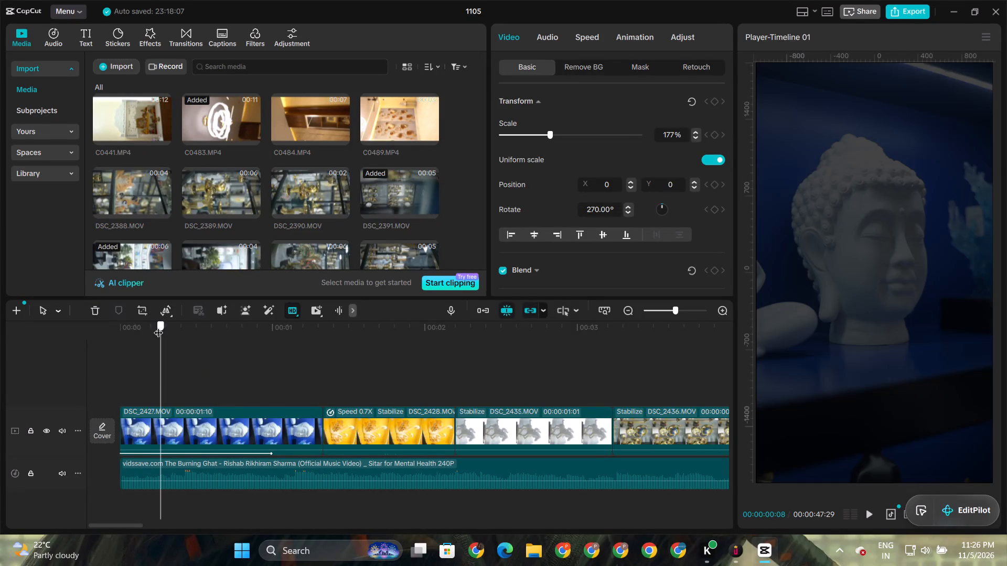
{"action": "left_click_drag", "start_coordinate": [158, 326], "coordinate": [106, 330]}
{"action": "key", "text": "space"}
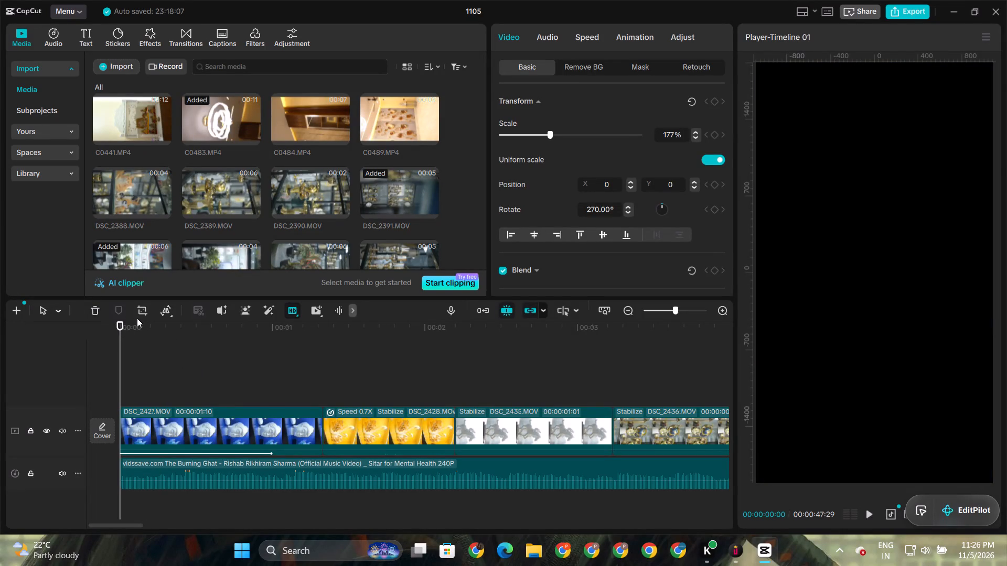
{"action": "key", "text": "space"}
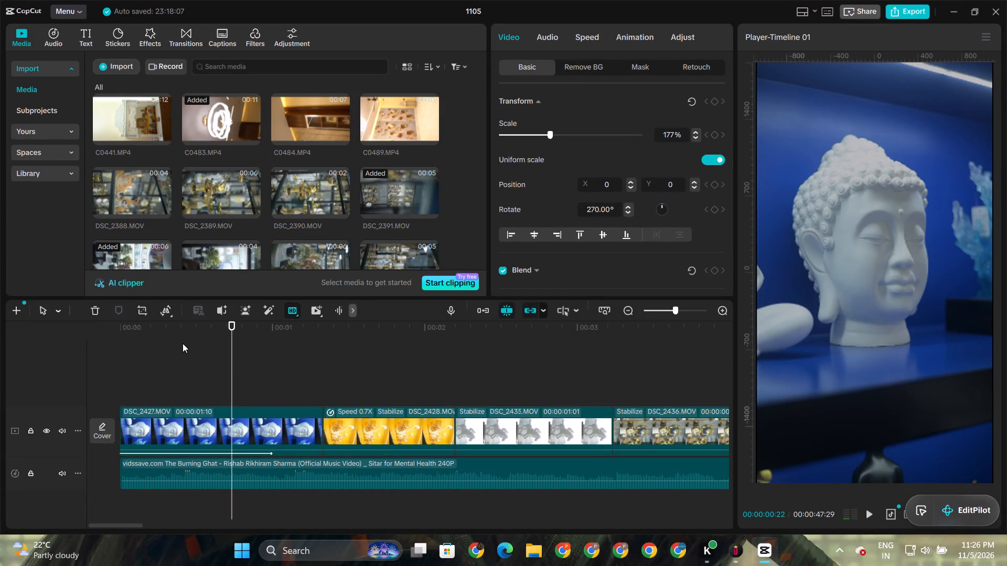
{"action": "key", "text": "space"}
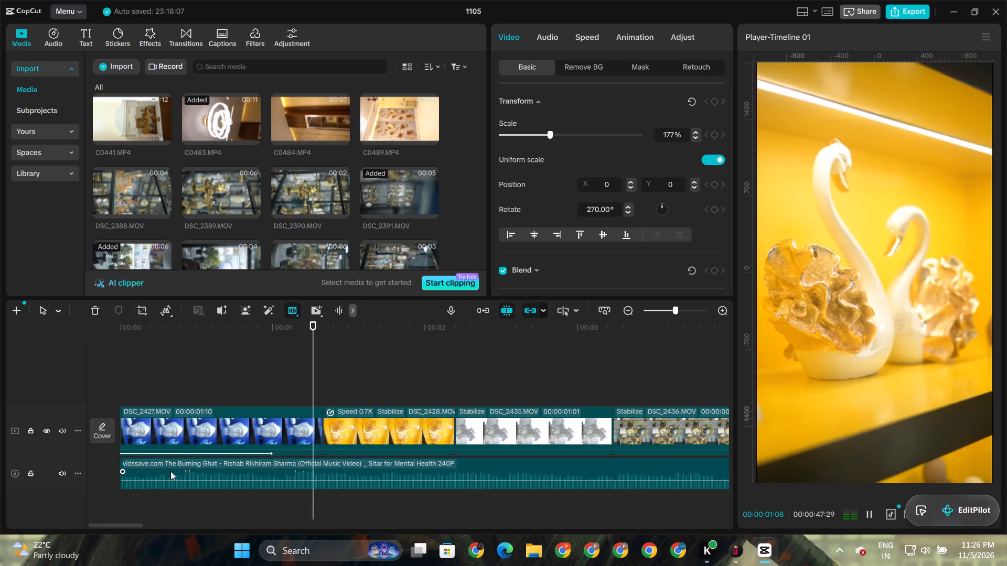
{"action": "key", "text": "space"}
Apply Stabilize to the first clip, DSC_2427.MOV, with the playhead at 00:00:01:00.
{"action": "left_click", "coordinate": [245, 418]}
{"action": "left_click", "coordinate": [273, 333]}
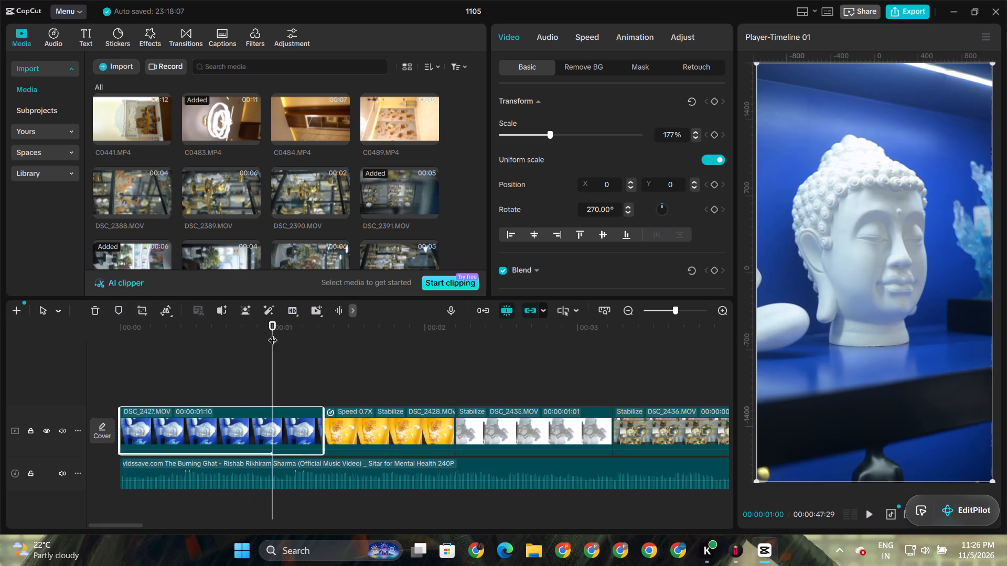
{"action": "left_click", "coordinate": [295, 311]}
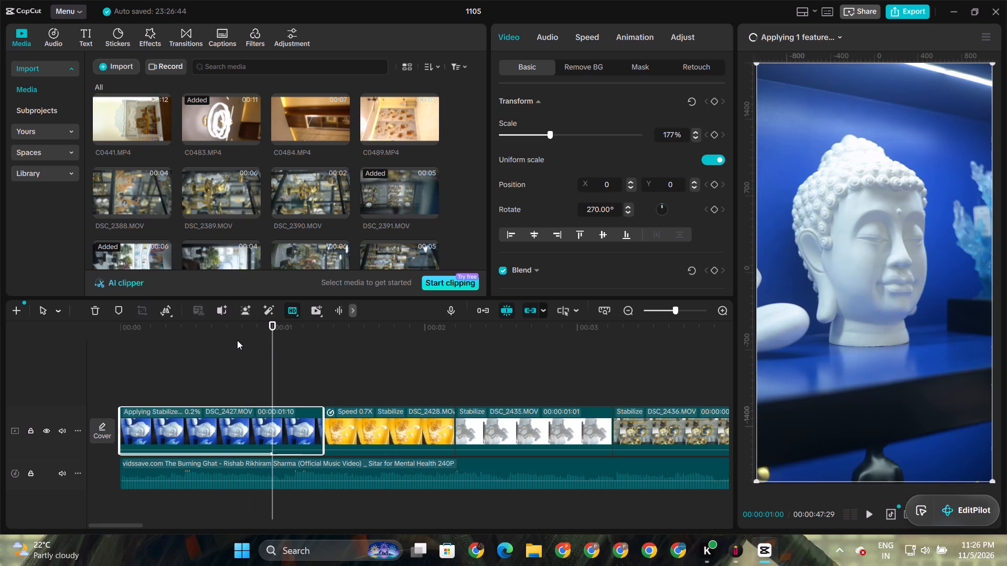
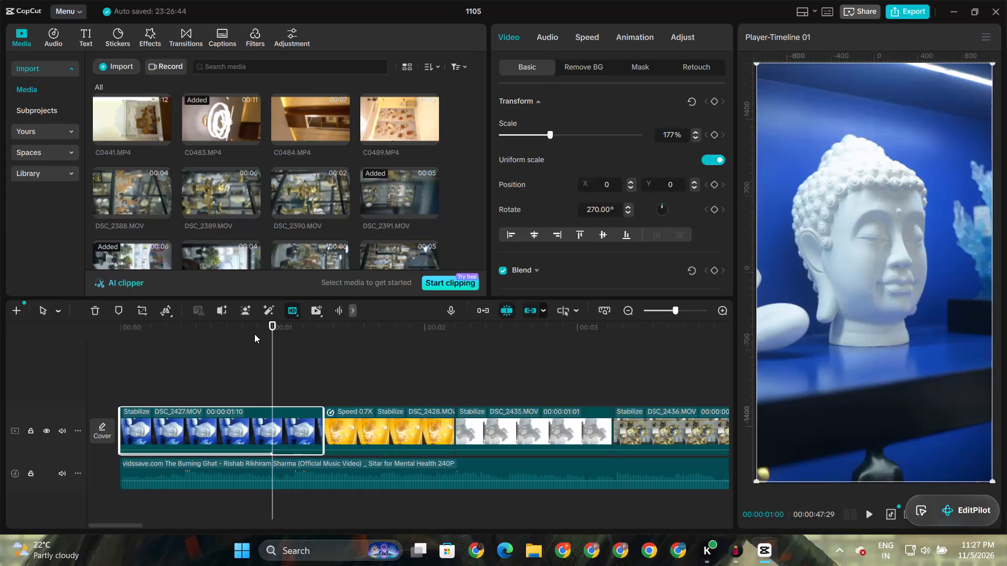
Play back the edit from the first frame through the end of DSC_2432.MOV to examine the cuts, keyframed motion and stabilization.
{"action": "left_click", "coordinate": [254, 322]}
{"action": "left_click_drag", "start_coordinate": [254, 322], "coordinate": [47, 308]}
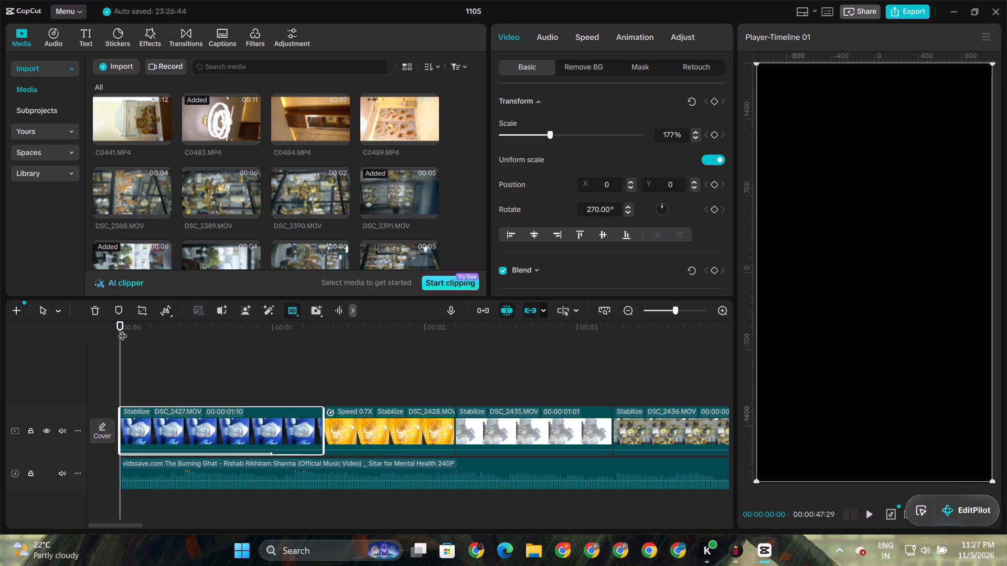
{"action": "left_click", "coordinate": [137, 330]}
{"action": "left_click_drag", "start_coordinate": [137, 330], "coordinate": [111, 331]}
{"action": "left_click_drag", "start_coordinate": [122, 325], "coordinate": [104, 329]}
{"action": "key", "text": "space"}
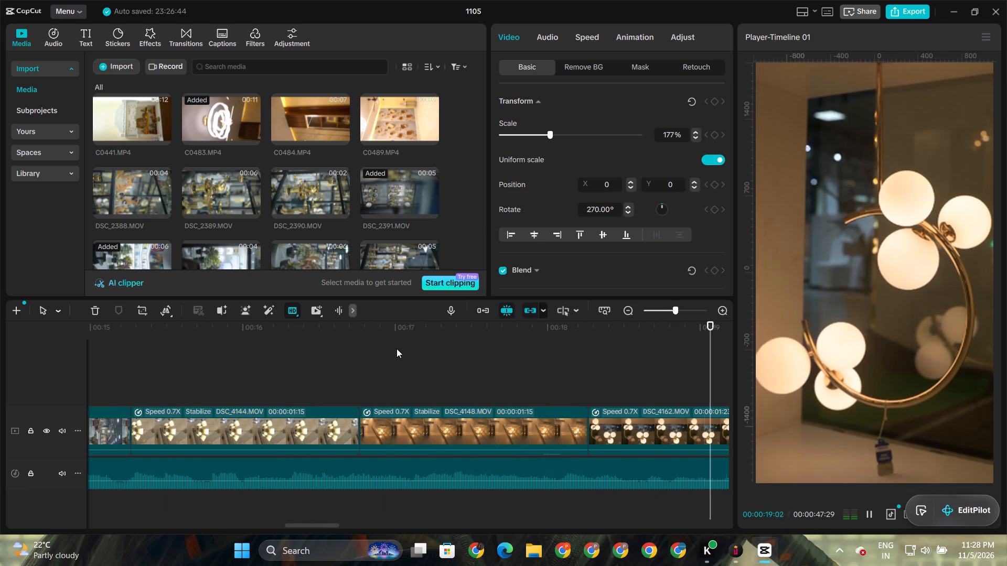
{"action": "key", "text": "space"}
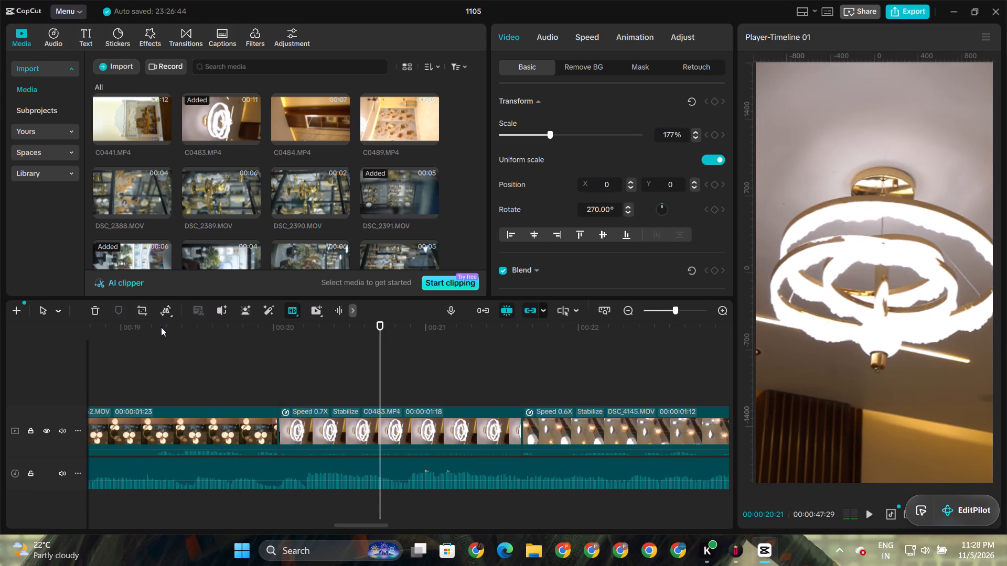
{"action": "left_click", "coordinate": [161, 327]}
{"action": "key", "text": "space"}
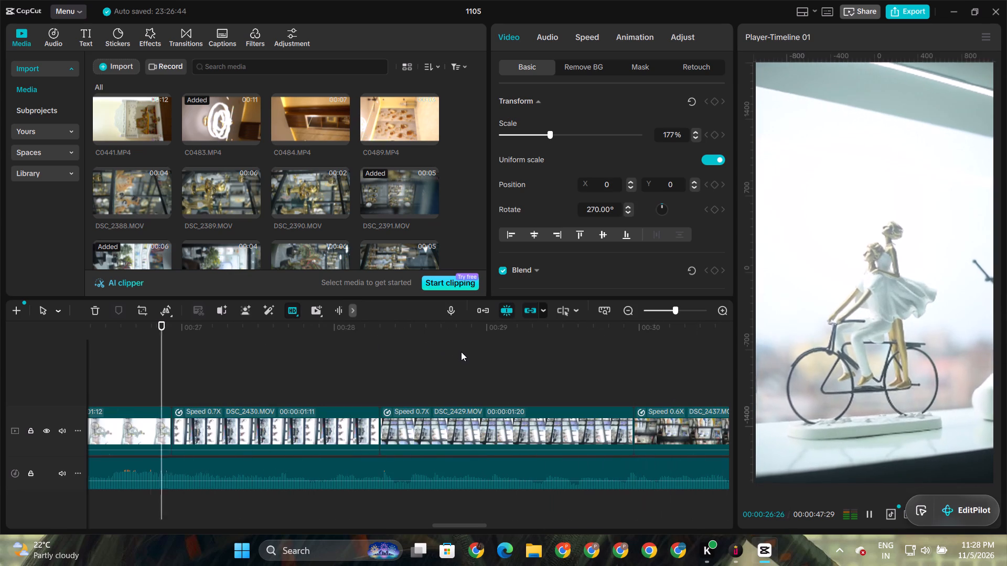
{"action": "key", "text": "space"}
Apply Stabilize to DSC_2432.MOV, the bicycle figurine clip, and place the playhead at 00:00:26:21.
{"action": "left_click", "coordinate": [135, 419]}
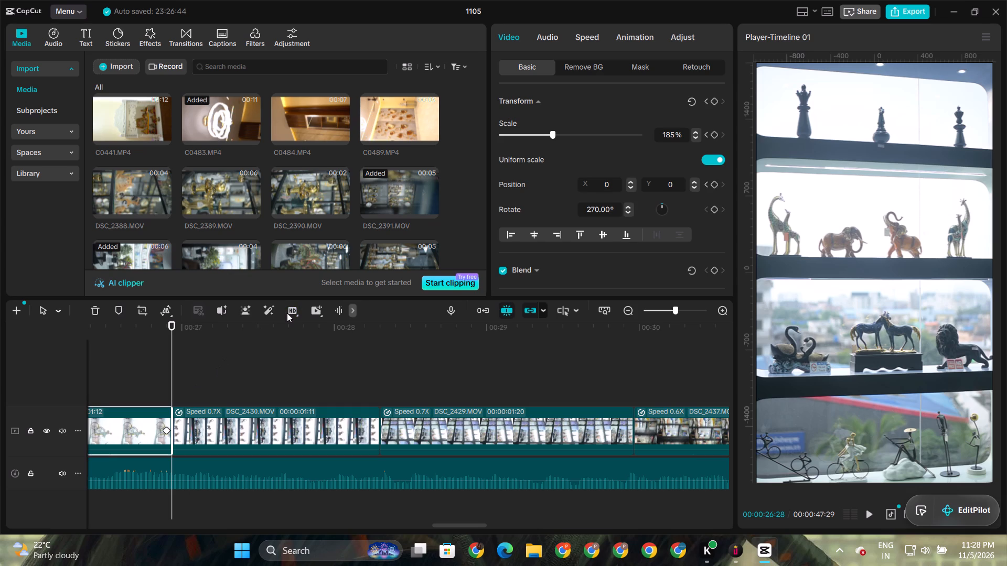
{"action": "left_click", "coordinate": [287, 313]}
{"action": "left_click", "coordinate": [134, 338]}
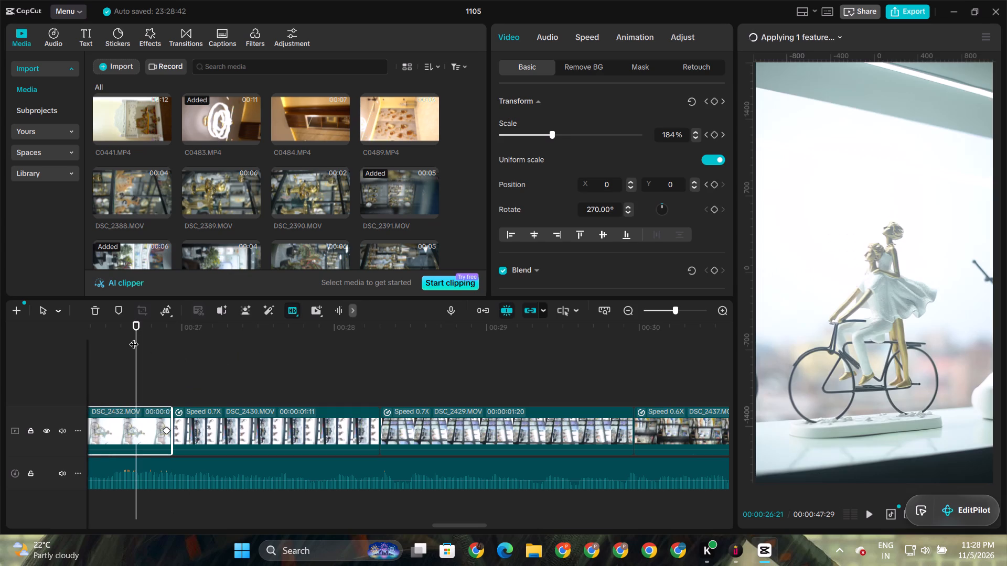
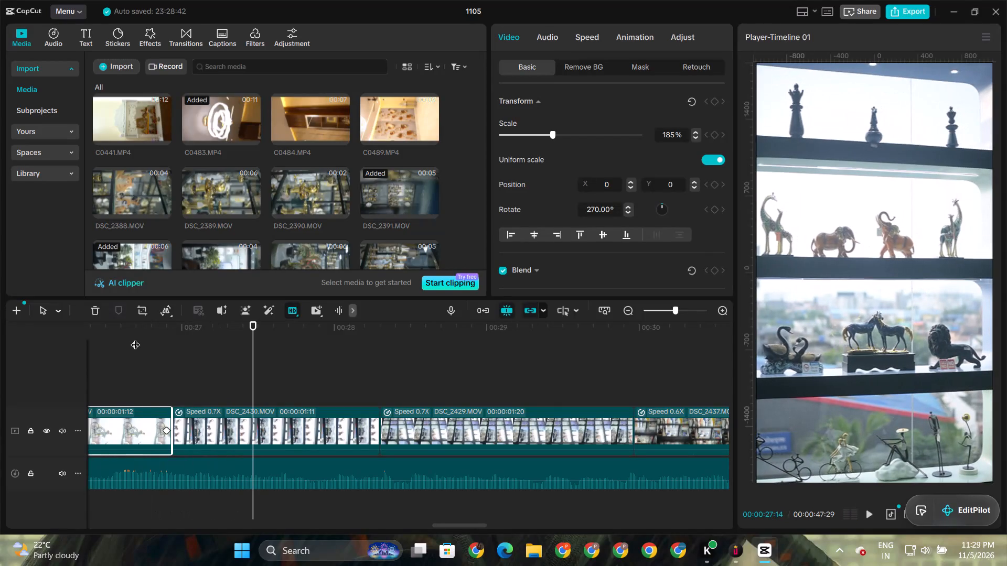
Apply Stabilize to DSC_2430.MOV, the figurine shelf clip, and place the playhead at 00:00:27:19.
{"action": "left_click", "coordinate": [217, 409]}
{"action": "left_click", "coordinate": [297, 310]}
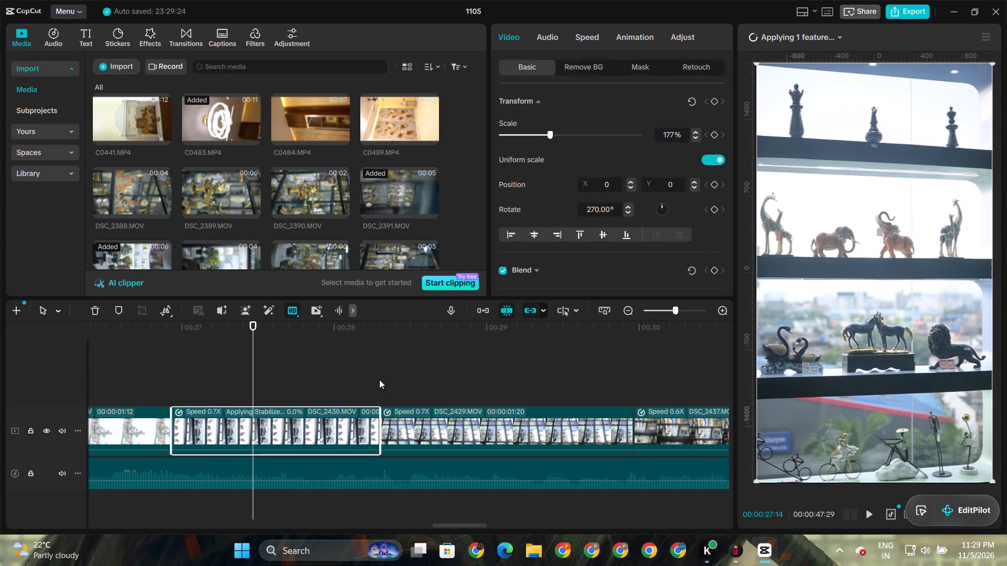
{"action": "left_click", "coordinate": [292, 323]}
{"action": "left_click_drag", "start_coordinate": [292, 323], "coordinate": [275, 332]}
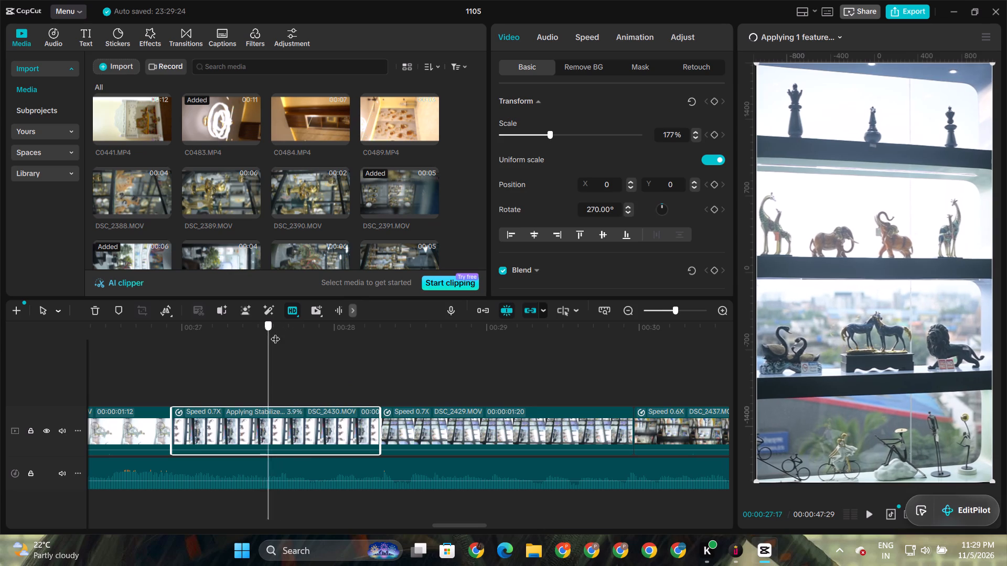
{"action": "left_click_drag", "start_coordinate": [275, 332], "coordinate": [276, 333]}
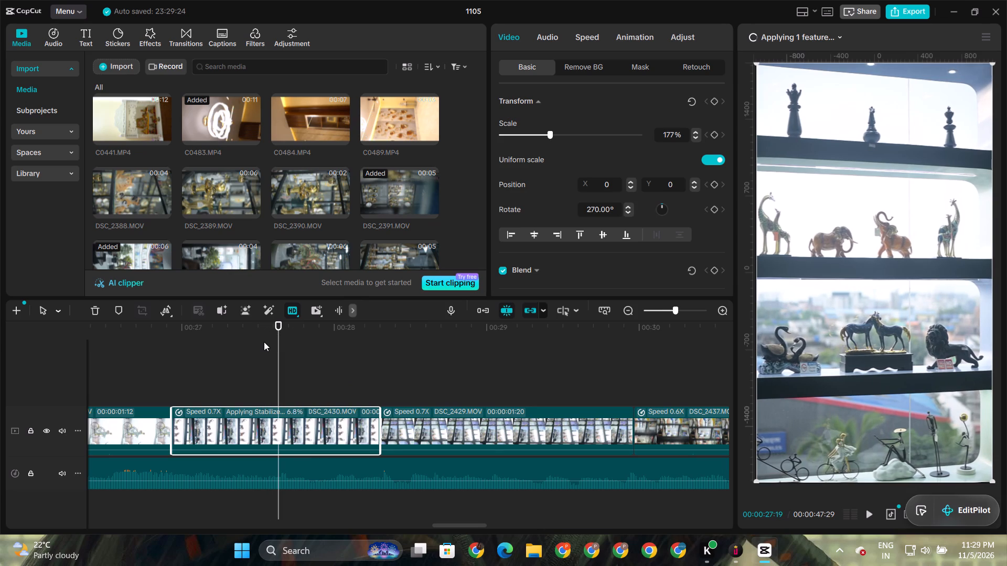
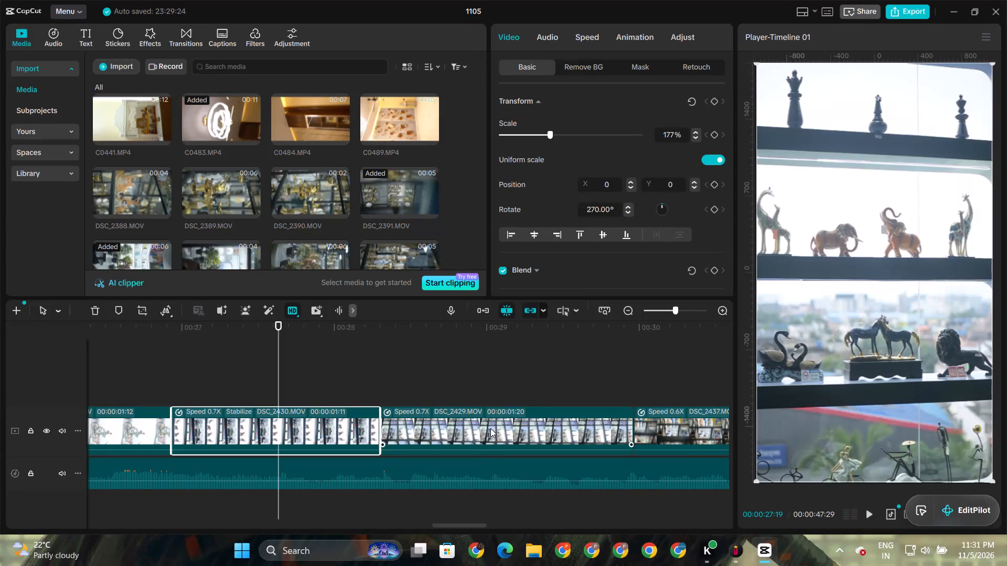
Apply Stabilize to DSC_2429.MOV and DSC_2437.MOV, the two clips that follow DSC_2430.MOV on the timeline.
{"action": "left_click", "coordinate": [490, 428]}
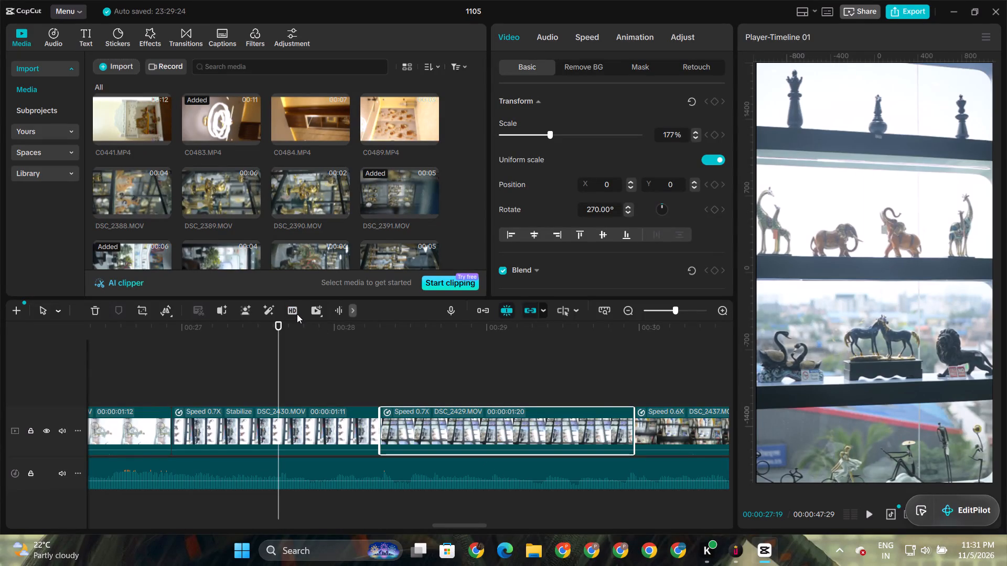
{"action": "left_click", "coordinate": [288, 312]}
{"action": "left_click", "coordinate": [672, 350]}
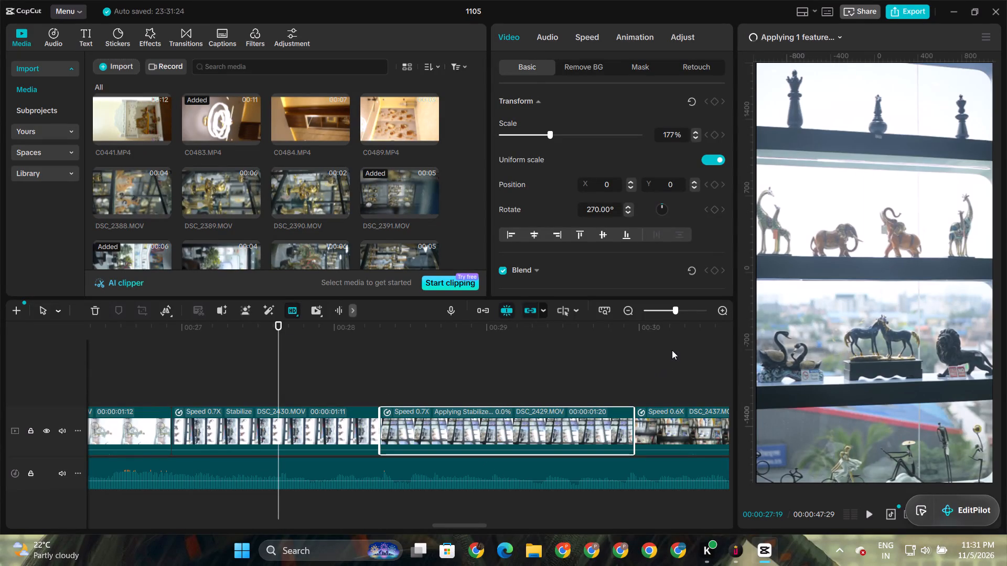
{"action": "left_click", "coordinate": [678, 416]}
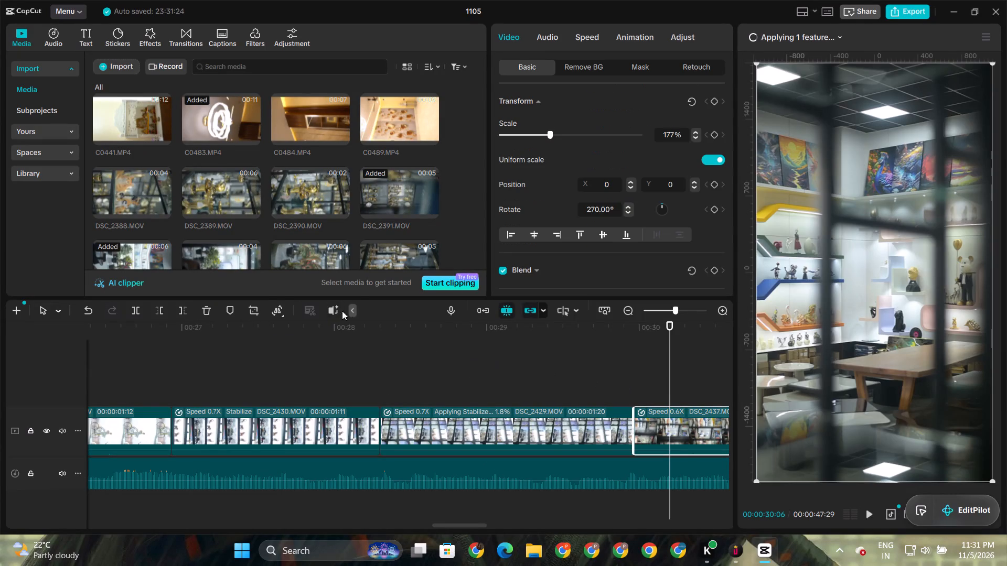
{"action": "left_click", "coordinate": [347, 311]}
{"action": "left_click", "coordinate": [293, 306]}
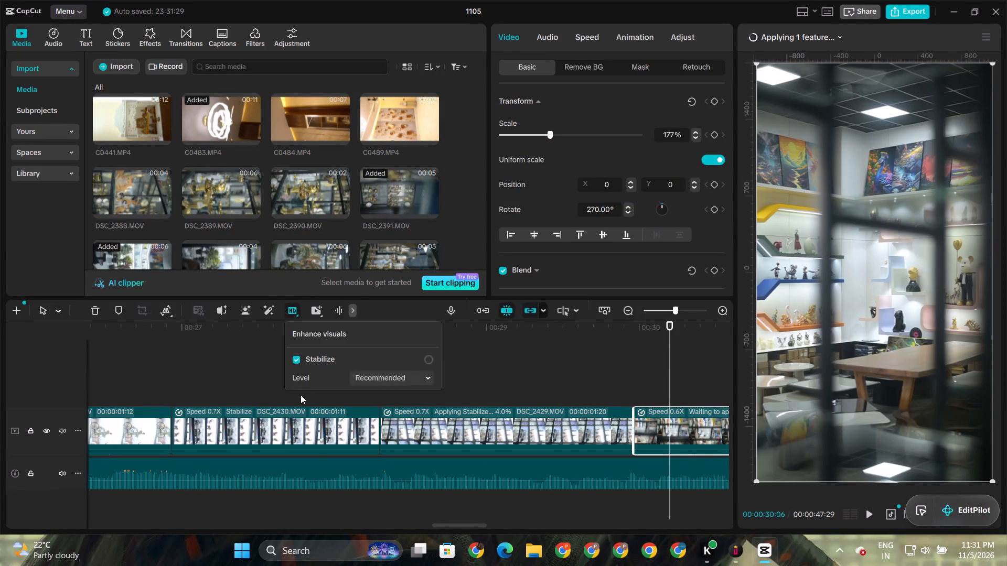
Apply Stabilize to DSC_2414.MOV and DSC_2412.MOV, the two clips that follow the blue statue shelf clip.
{"action": "left_click_drag", "start_coordinate": [445, 523], "coordinate": [504, 524]}
{"action": "left_click", "coordinate": [414, 321]}
{"action": "left_click", "coordinate": [414, 420]}
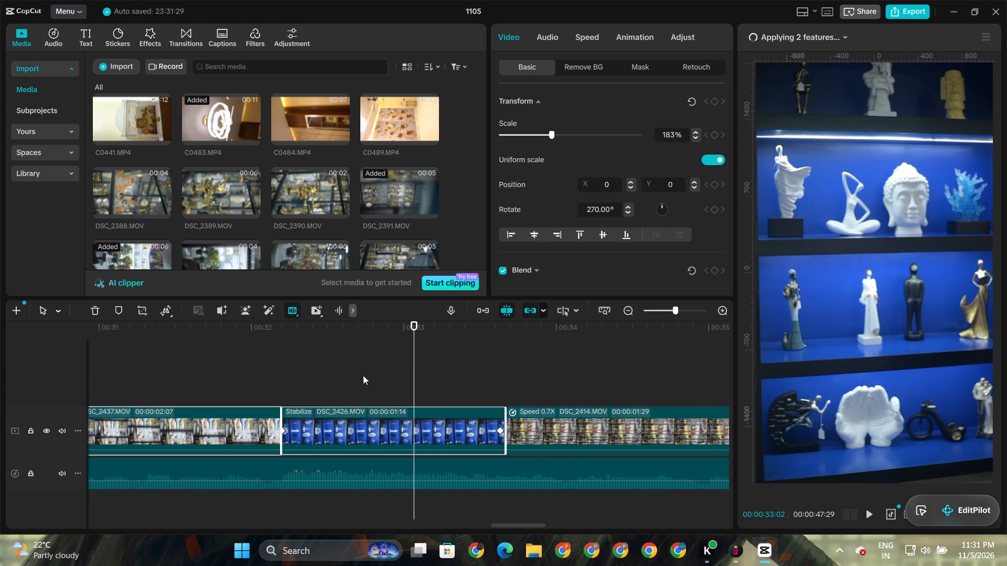
{"action": "left_click", "coordinate": [591, 432]}
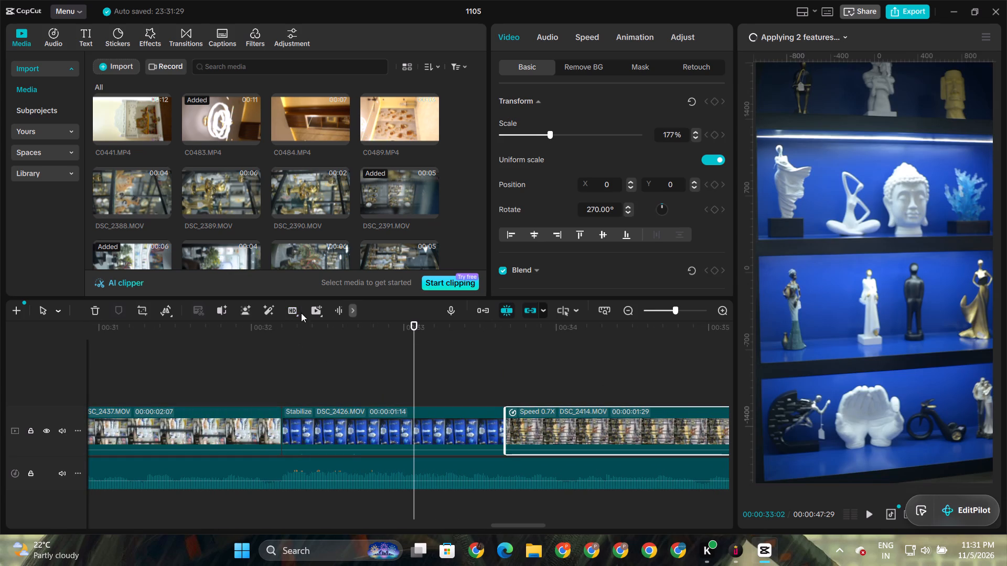
{"action": "left_click", "coordinate": [297, 311]}
{"action": "left_click_drag", "start_coordinate": [510, 527], "coordinate": [548, 528]}
{"action": "left_click", "coordinate": [529, 440]}
{"action": "left_click", "coordinate": [291, 310]}
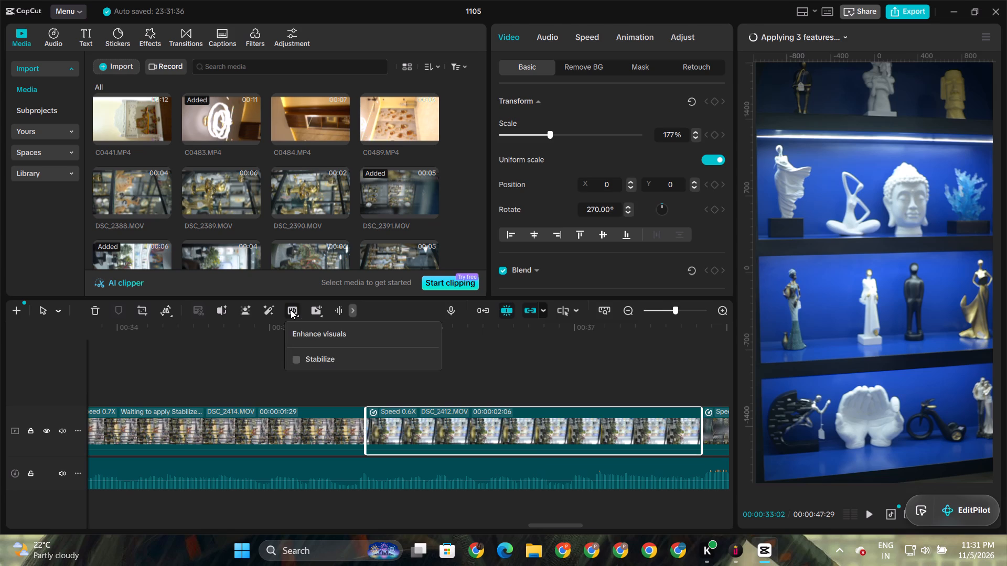
Apply Stabilize to DSC_2392.MOV, the clip right after DSC_2391.MOV on the timeline.
{"action": "left_click_drag", "start_coordinate": [547, 524], "coordinate": [581, 527]}
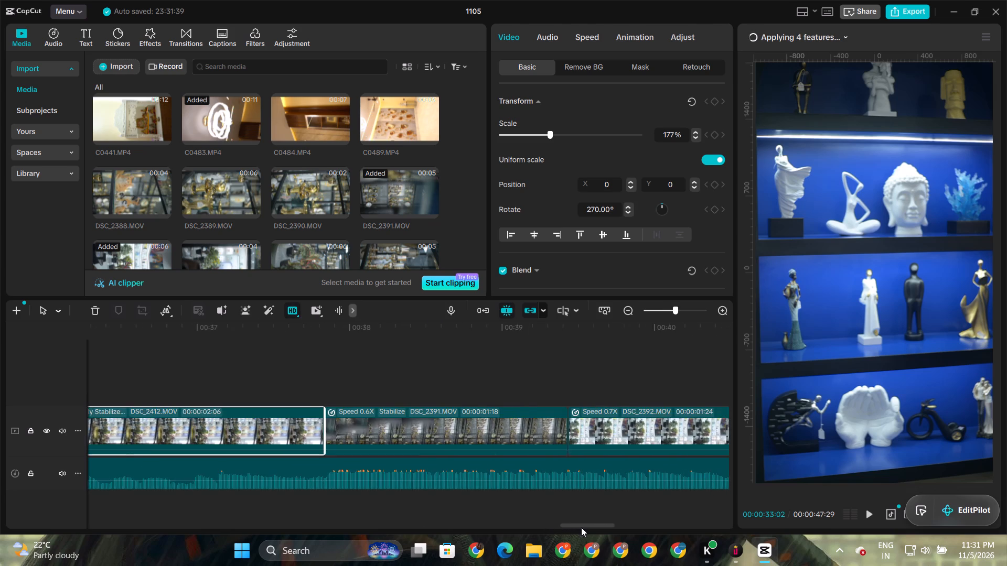
{"action": "left_click_drag", "start_coordinate": [581, 527], "coordinate": [585, 529]}
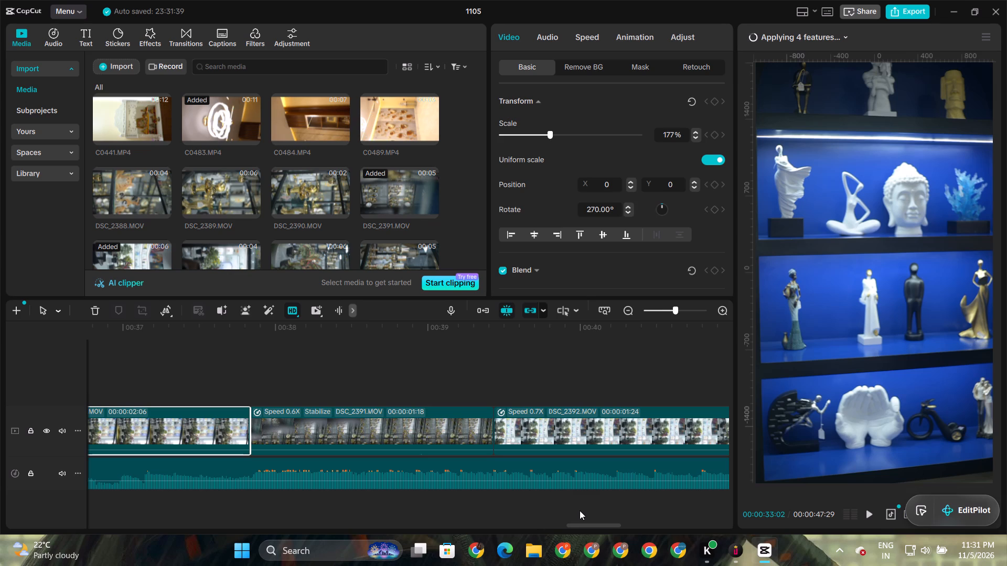
{"action": "left_click", "coordinate": [422, 430]}
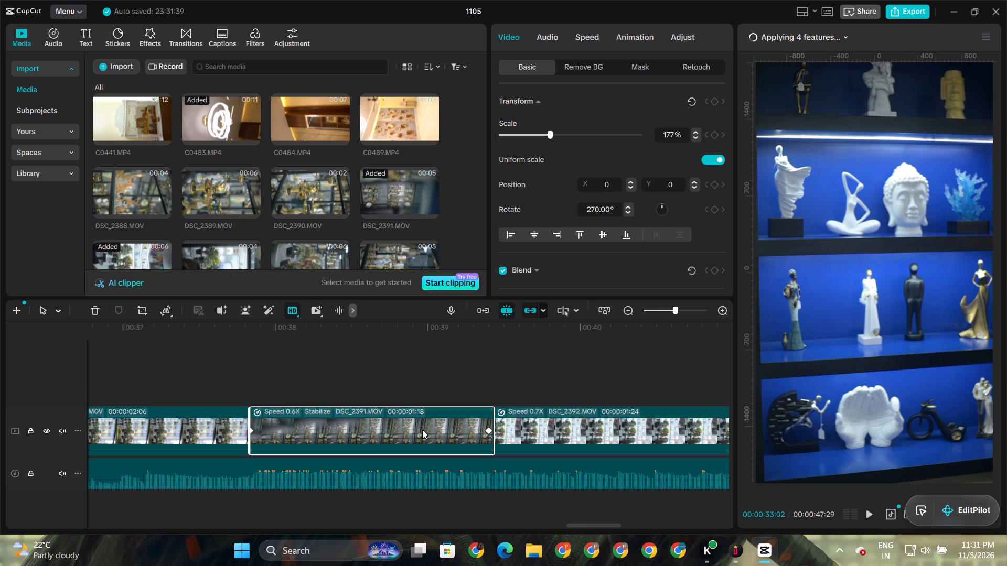
{"action": "left_click", "coordinate": [671, 437]}
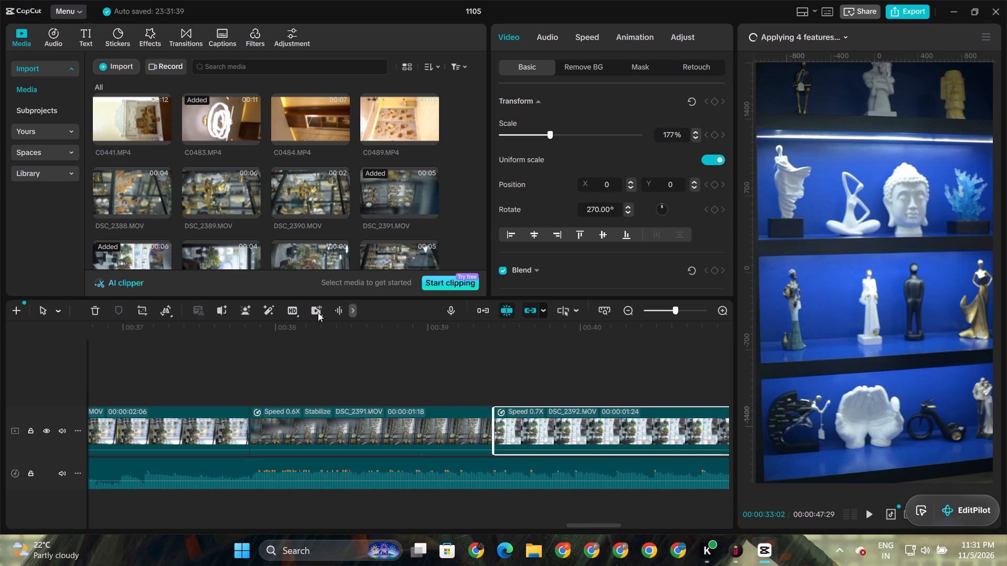
{"action": "left_click", "coordinate": [293, 318]}
Return the playhead to the start of the timeline at 00:00:00:00.
{"action": "left_click_drag", "start_coordinate": [597, 523], "coordinate": [615, 526]}
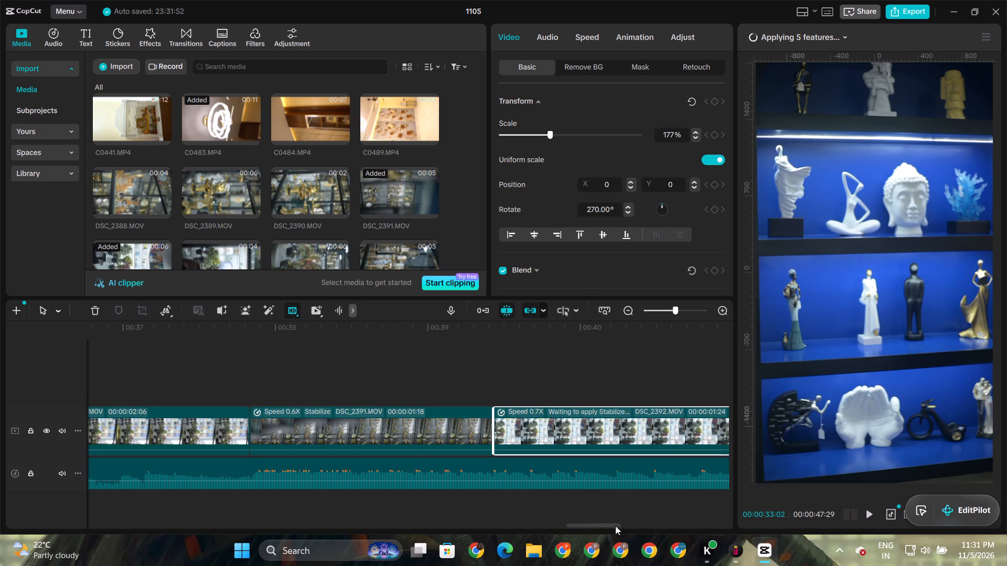
{"action": "left_click_drag", "start_coordinate": [615, 526], "coordinate": [588, 521]}
{"action": "left_click", "coordinate": [494, 341]}
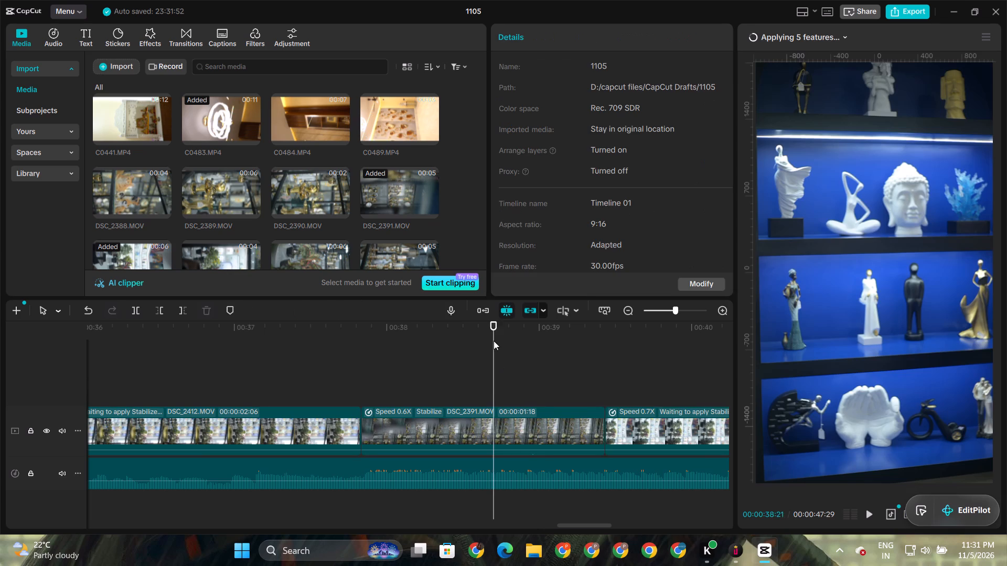
{"action": "left_click_drag", "start_coordinate": [494, 341], "coordinate": [0, 430]}
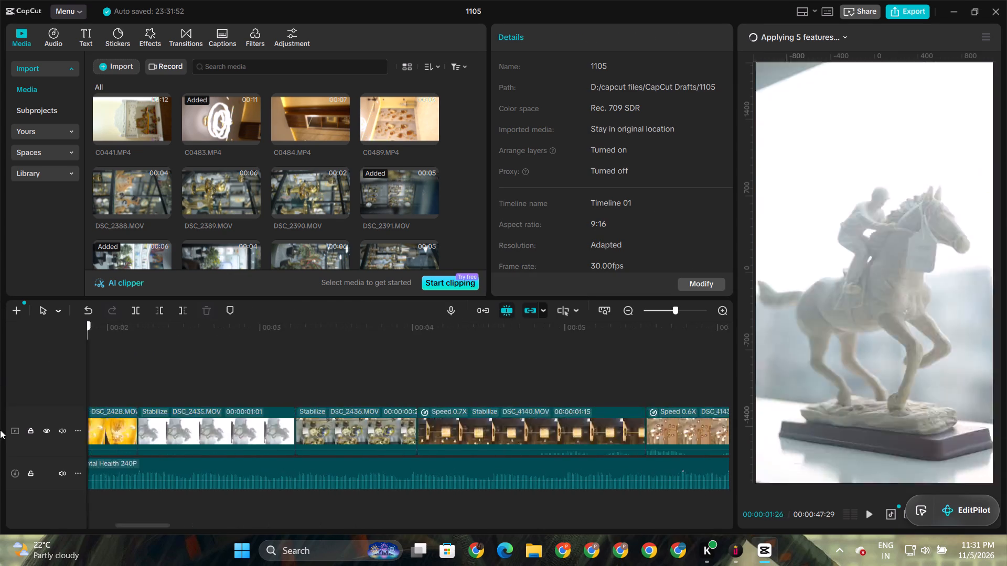
{"action": "left_click_drag", "start_coordinate": [0, 430], "coordinate": [0, 434]}
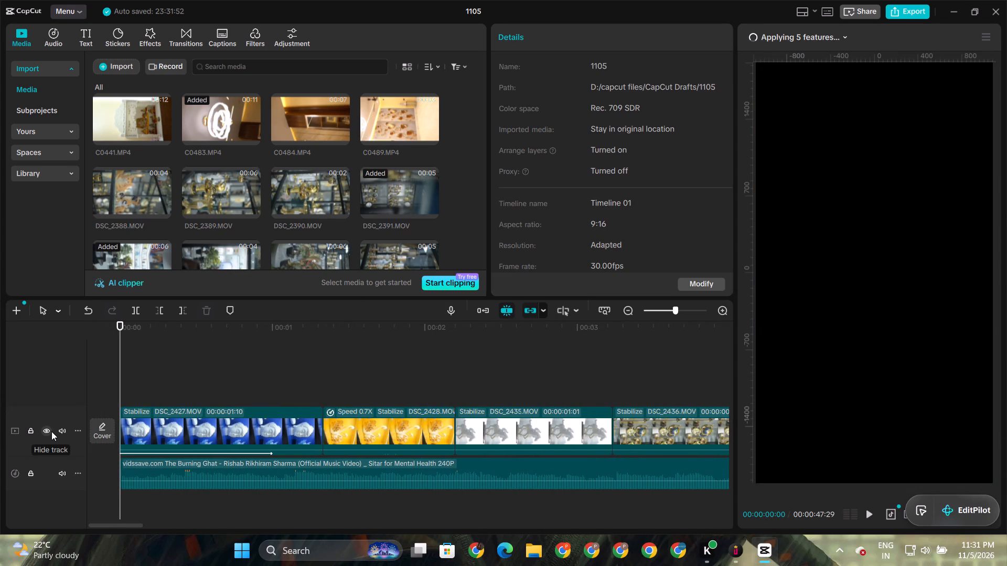
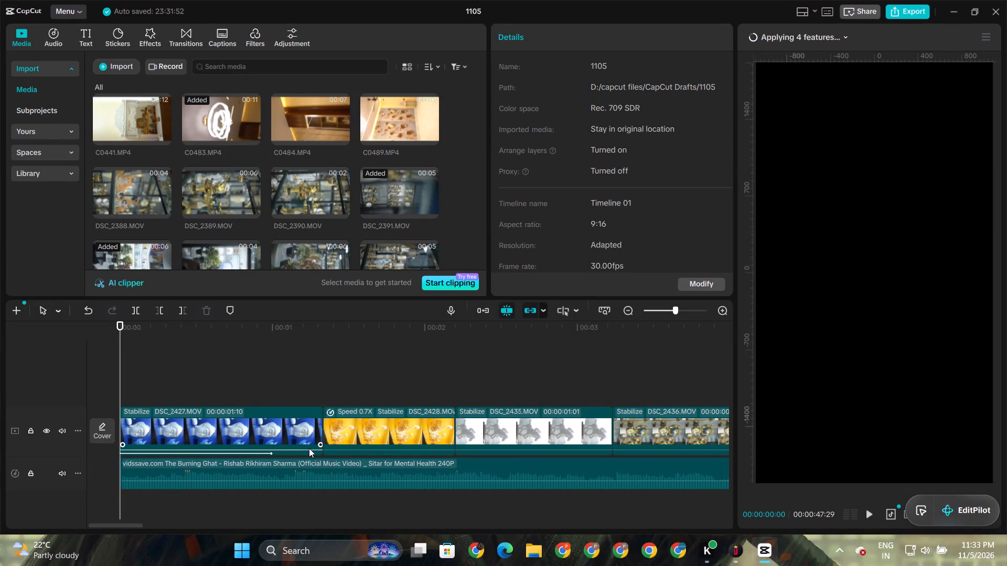
Play the opening of the timeline from the start through DSC_2435.MOV and DSC_2436.MOV to review the stabilized clips.
{"action": "left_click_drag", "start_coordinate": [120, 325], "coordinate": [102, 331]}
{"action": "key", "text": "space"}
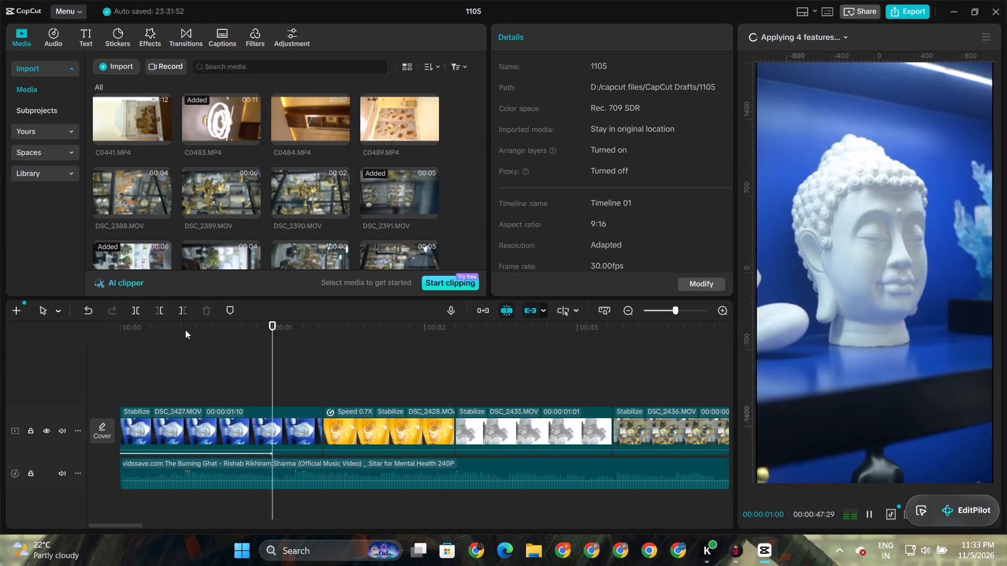
{"action": "key", "text": "space"}
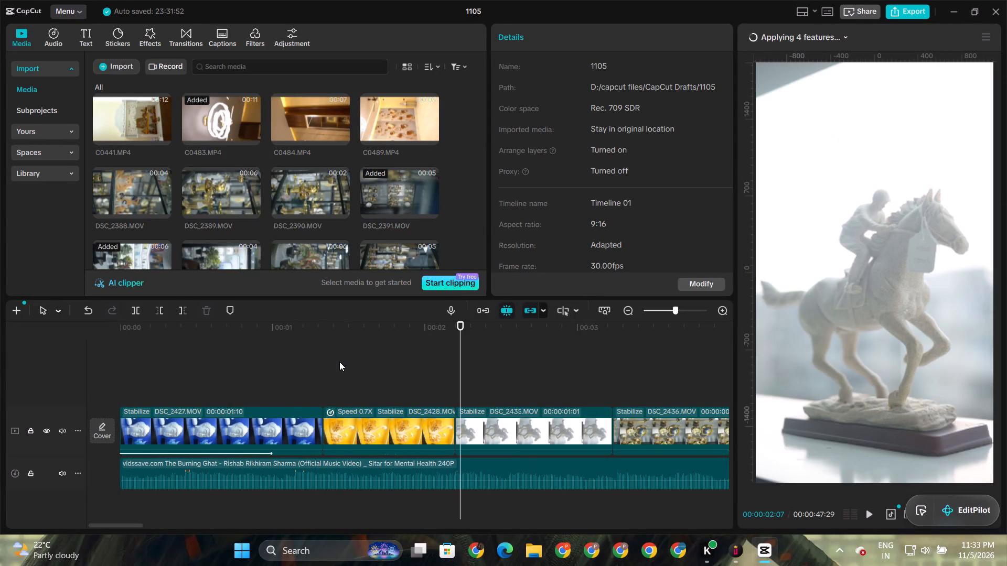
{"action": "key", "text": "space"}
{"action": "key", "text": "space"}
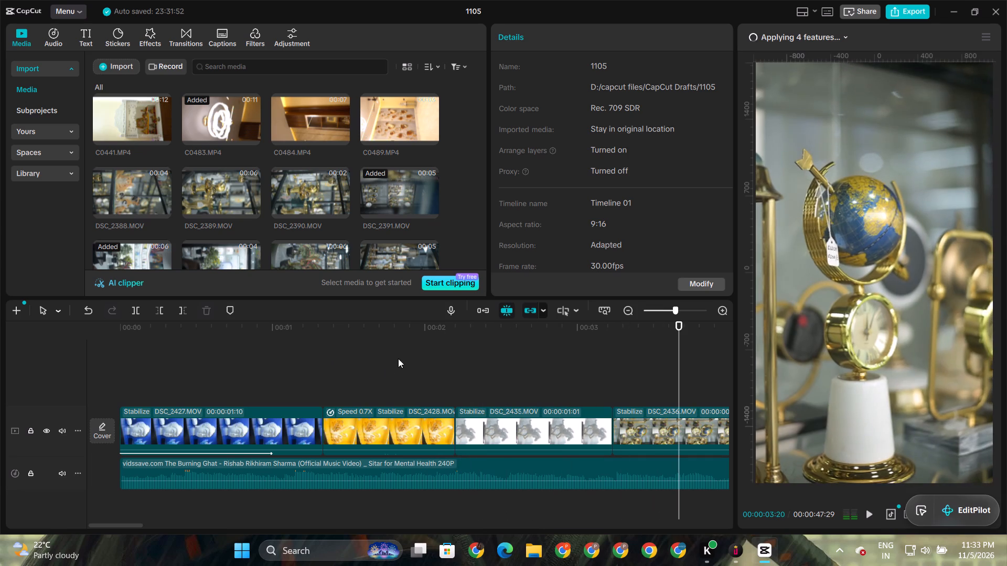
{"action": "left_click", "coordinate": [407, 327]}
{"action": "key", "text": "space"}
{"action": "key", "text": "space"}
{"action": "left_click", "coordinate": [401, 429]}
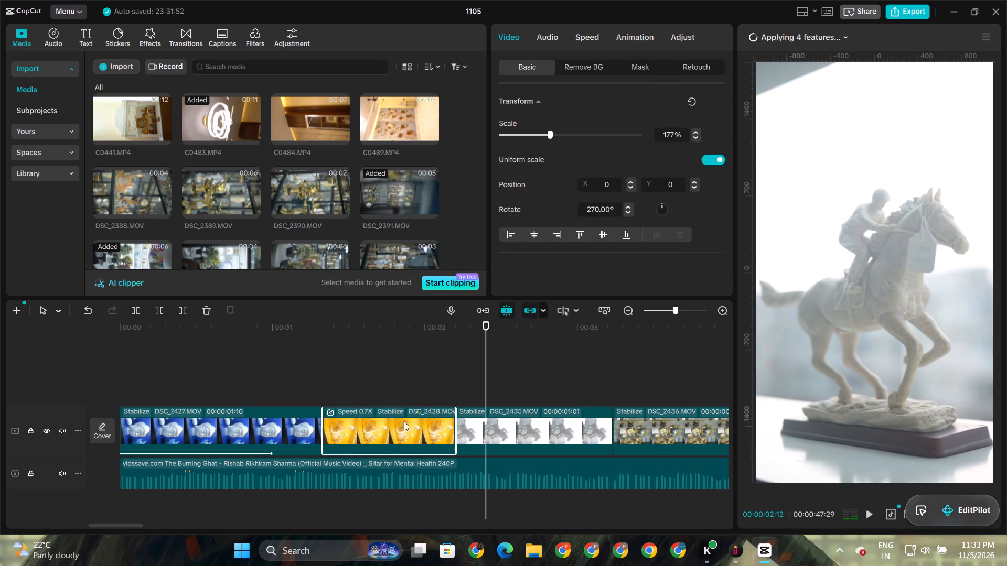
{"action": "left_click", "coordinate": [353, 313]}
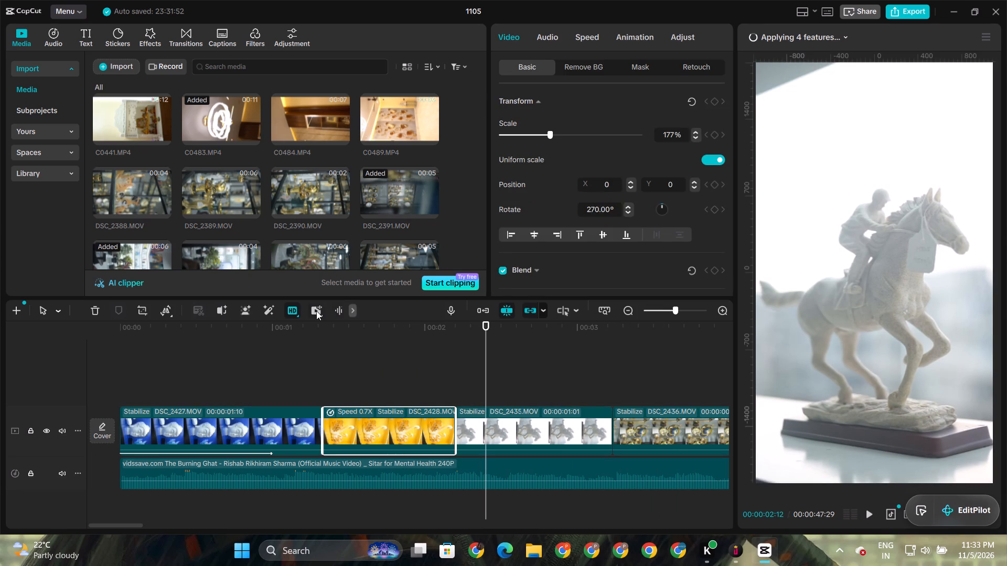
Return the playhead to 00:00:00:00 and review the Buddha clip's fade-in up to the cut to DSC_2428.MOV.
{"action": "left_click", "coordinate": [270, 337]}
{"action": "left_click_drag", "start_coordinate": [270, 337], "coordinate": [184, 345]}
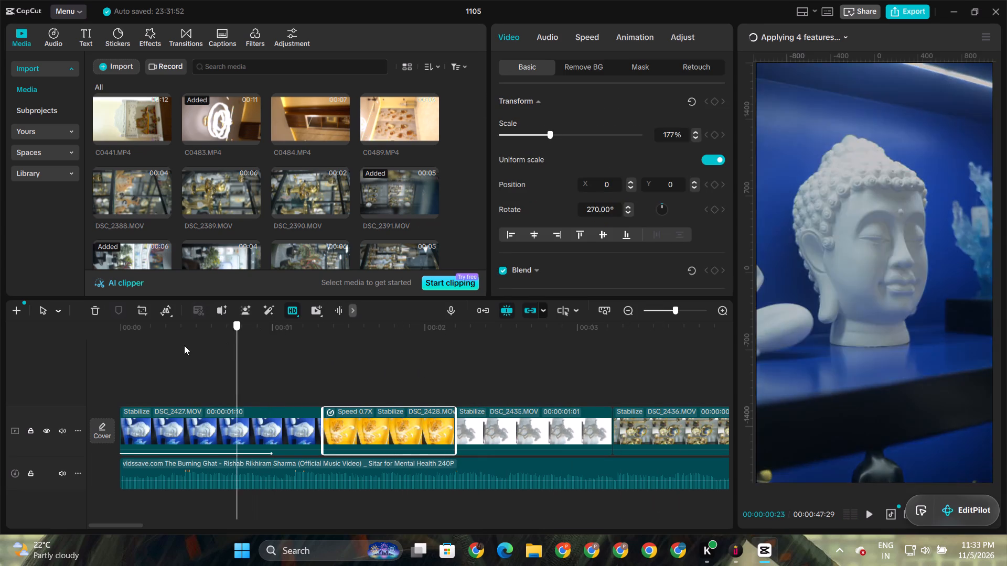
{"action": "left_click_drag", "start_coordinate": [184, 345], "coordinate": [36, 370]}
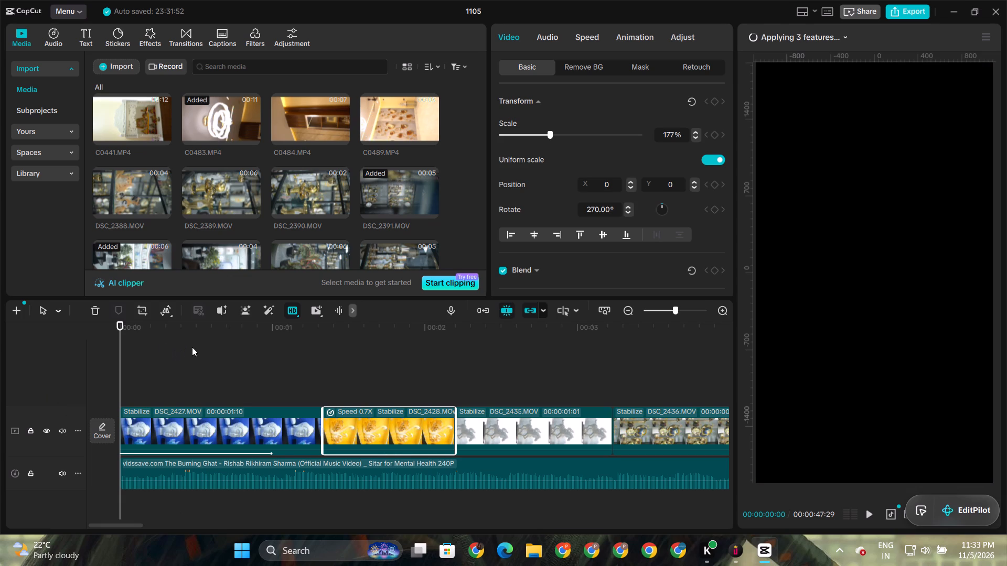
{"action": "left_click", "coordinate": [190, 333]}
{"action": "left_click_drag", "start_coordinate": [190, 333], "coordinate": [113, 338]}
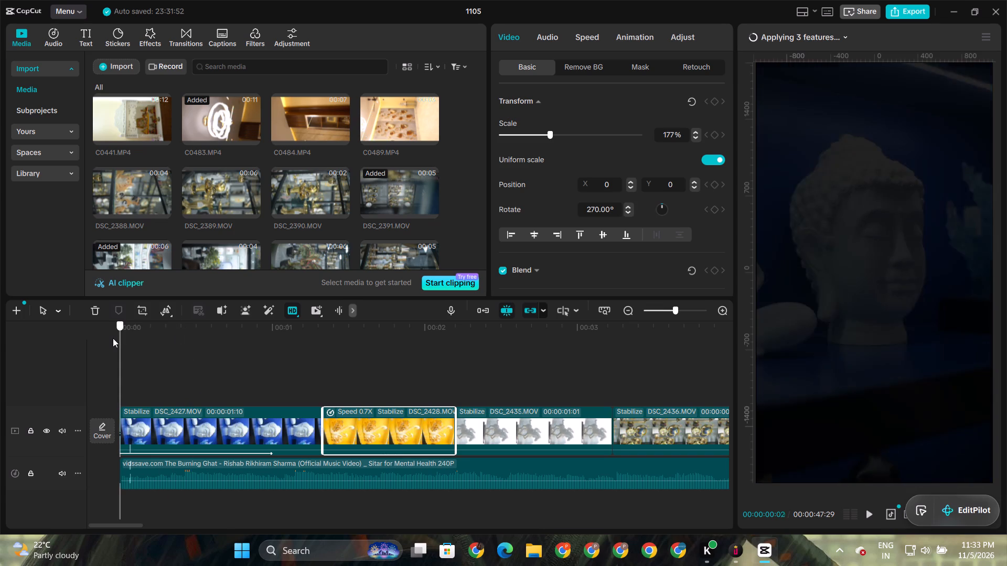
{"action": "left_click_drag", "start_coordinate": [113, 338], "coordinate": [107, 337]}
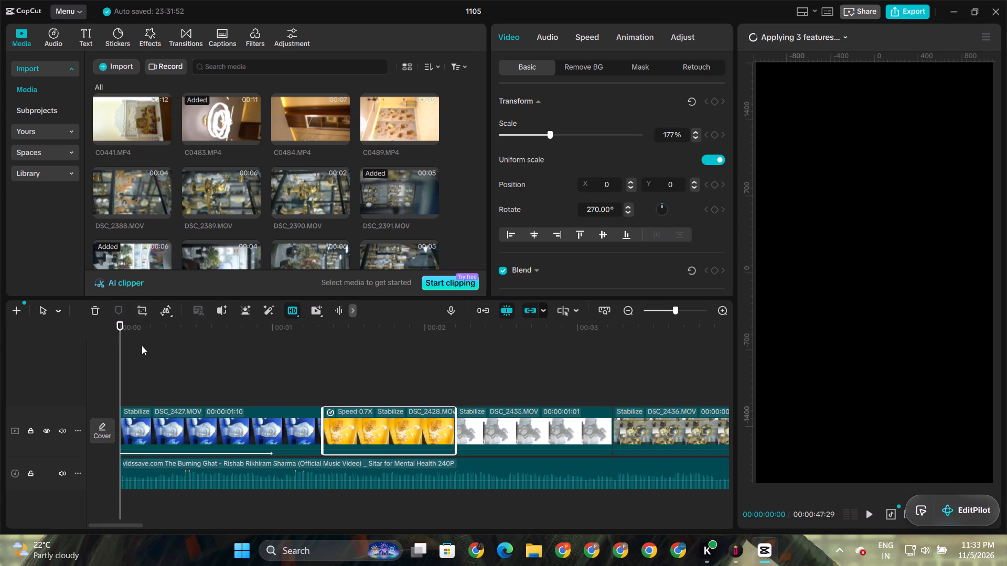
{"action": "left_click", "coordinate": [181, 351]}
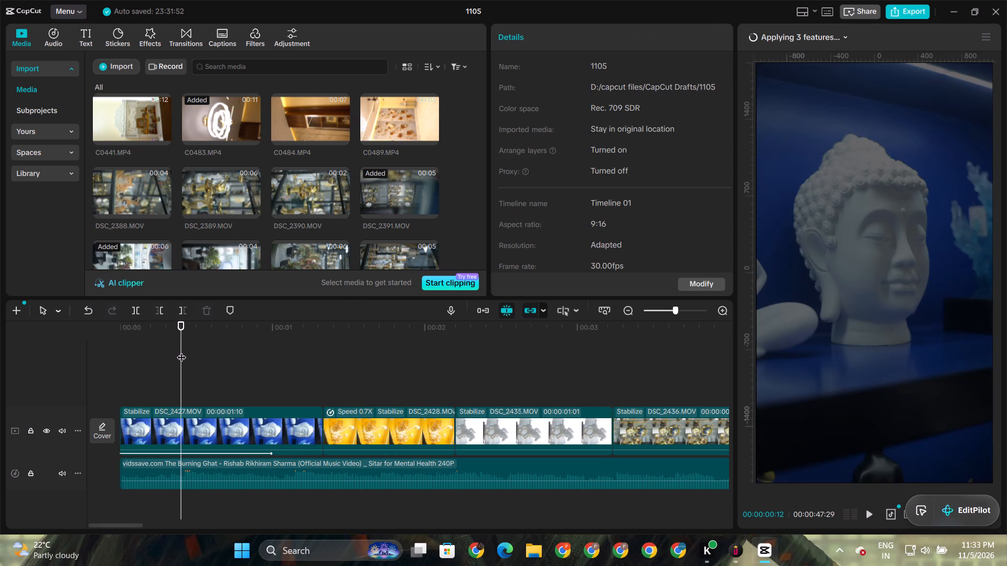
{"action": "key", "text": "space"}
{"action": "key", "text": "space"}
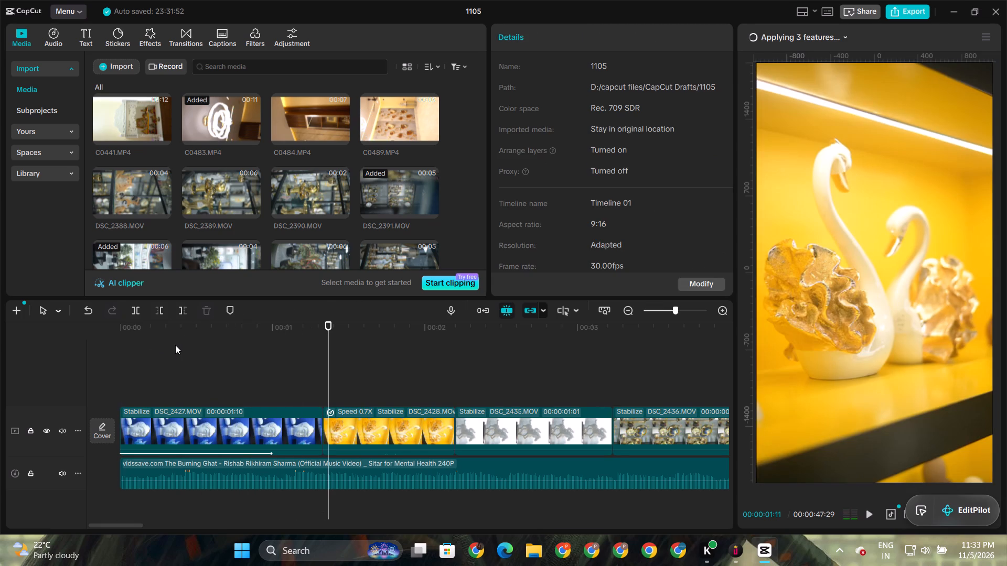
Play the timeline from the start of DSC_2428.MOV through the lamp and chandelier clips to DSC_2443.MOV, checking motion and cuts.
{"action": "left_click", "coordinate": [329, 328]}
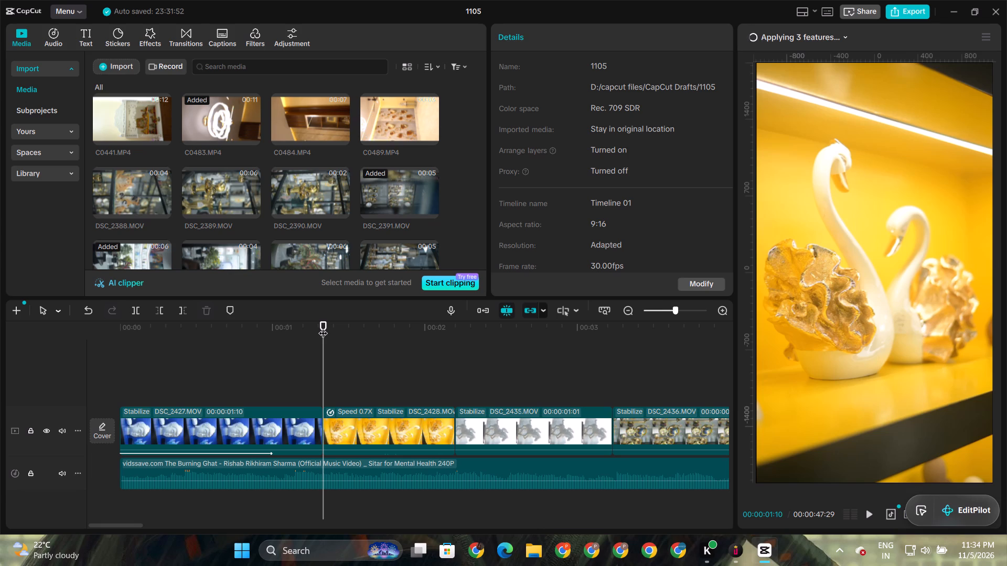
{"action": "key", "text": "space"}
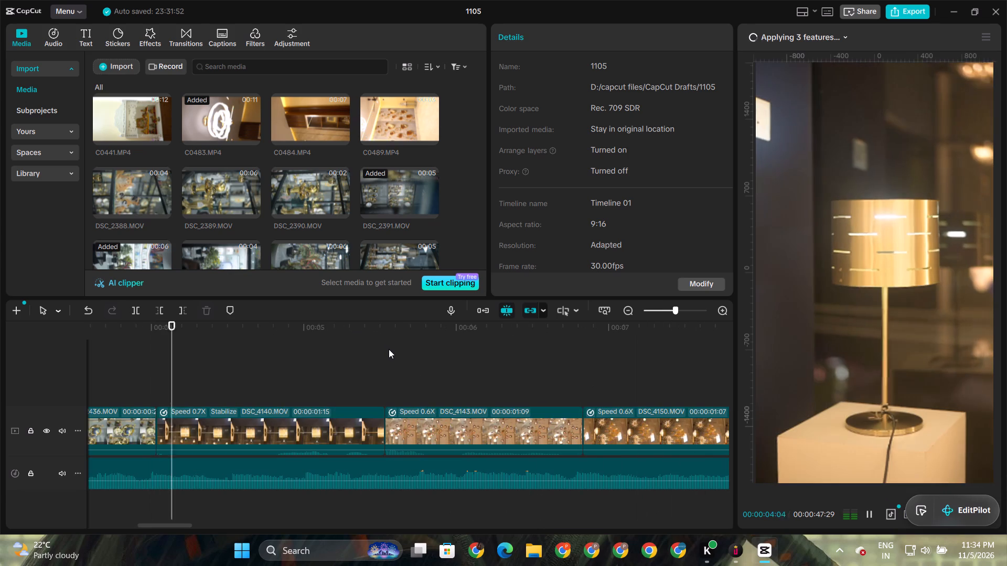
{"action": "key", "text": "space"}
{"action": "key", "text": "space"}
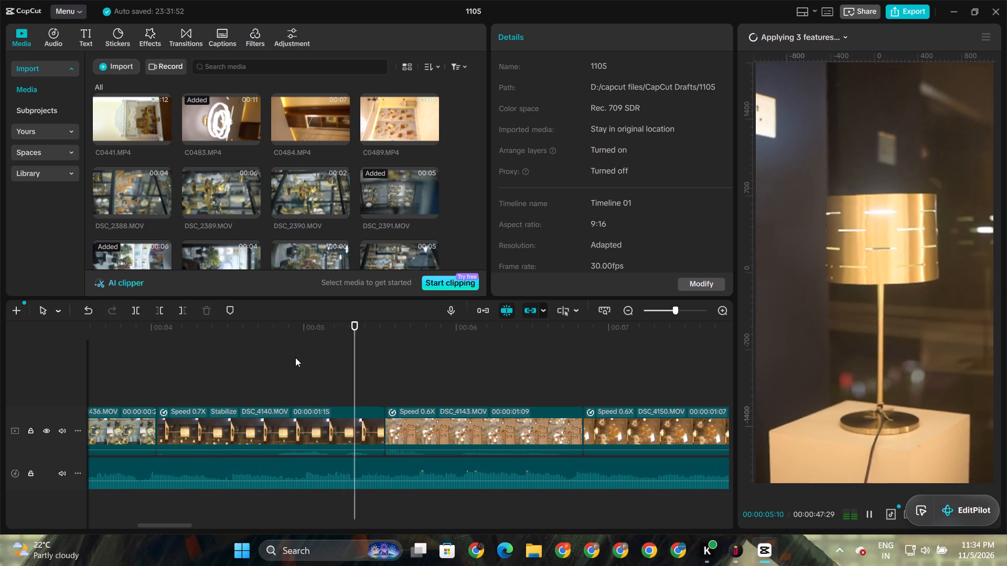
{"action": "key", "text": "space"}
{"action": "key", "text": "space"}
{"action": "key", "text": "space"}
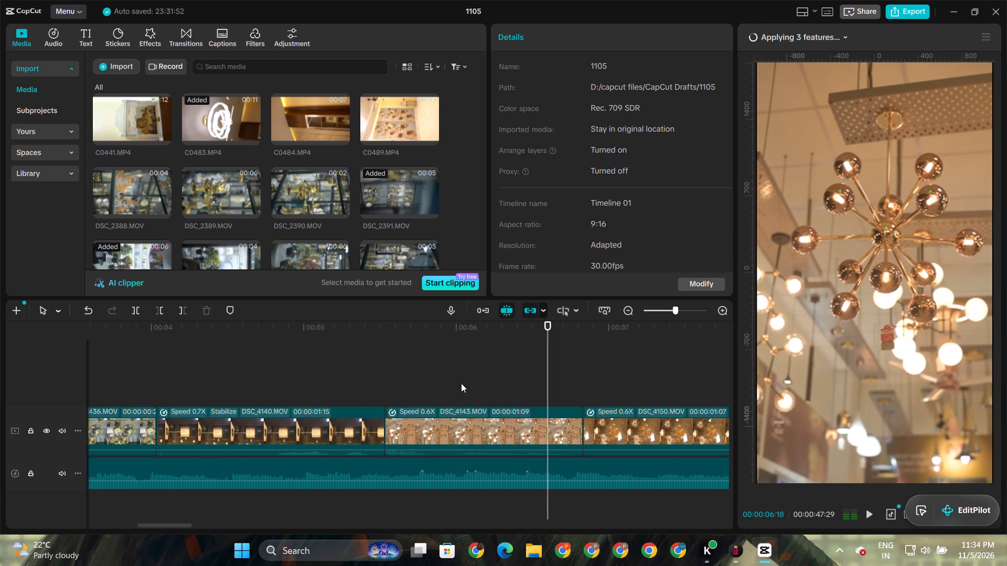
{"action": "left_click", "coordinate": [389, 338]}
{"action": "key", "text": "space"}
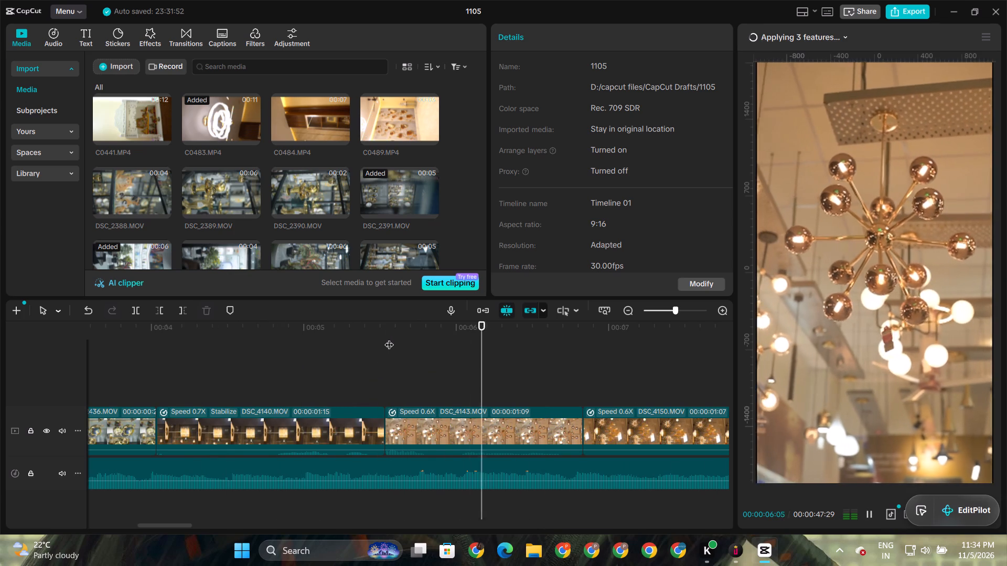
{"action": "key", "text": "space"}
{"action": "key", "text": "space"}
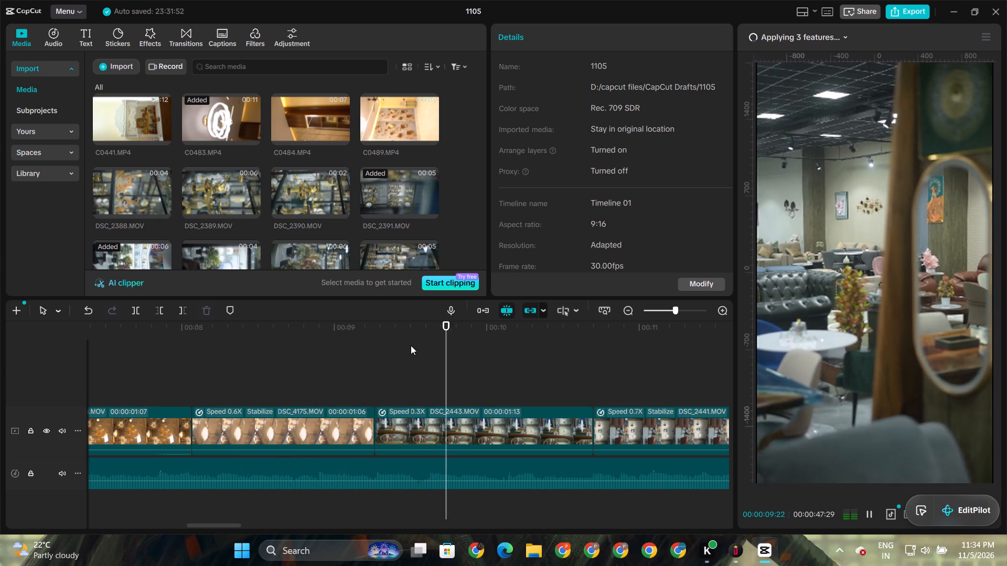
Review the showroom furniture clips from DSC_2443.MOV onward, continuing playback to the C0483.MP4 ring chandelier clip.
{"action": "key", "text": "space"}
{"action": "key", "text": "space"}
{"action": "key", "text": "space"}
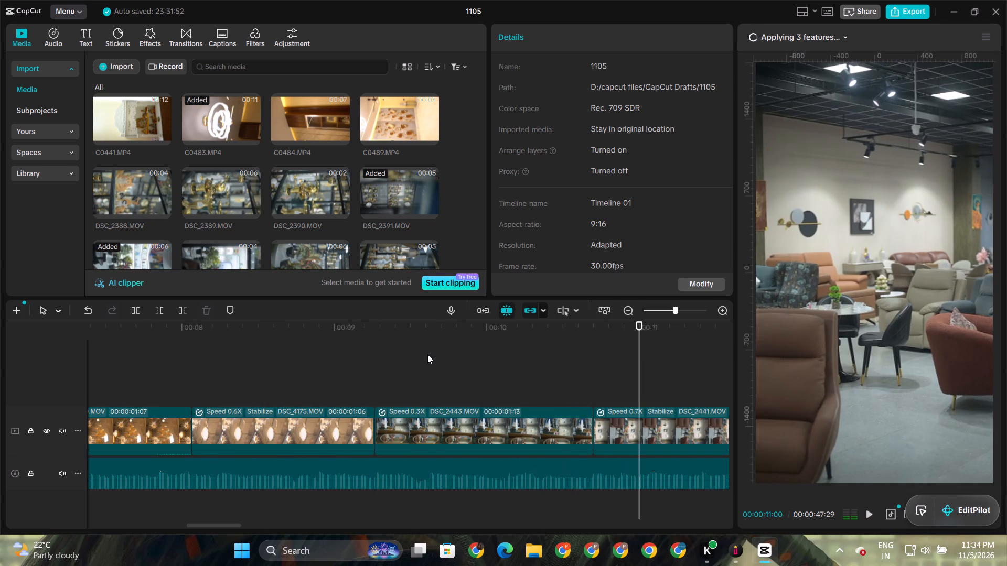
{"action": "key", "text": "space"}
{"action": "key", "text": "space"}
{"action": "key", "text": "space"}
{"action": "key", "text": "space"}
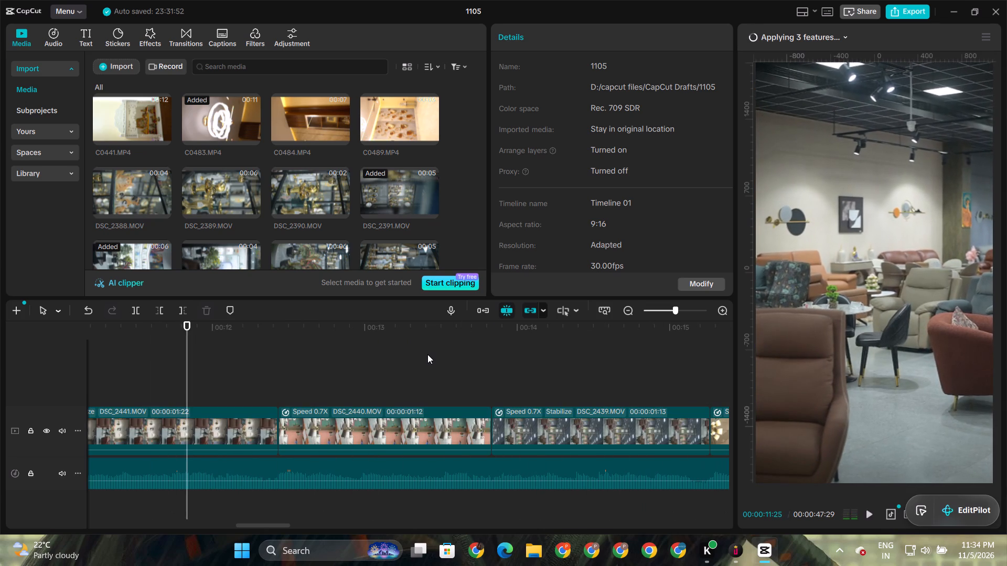
{"action": "key", "text": "space"}
{"action": "key", "text": "space"}
{"action": "key", "text": "space"}
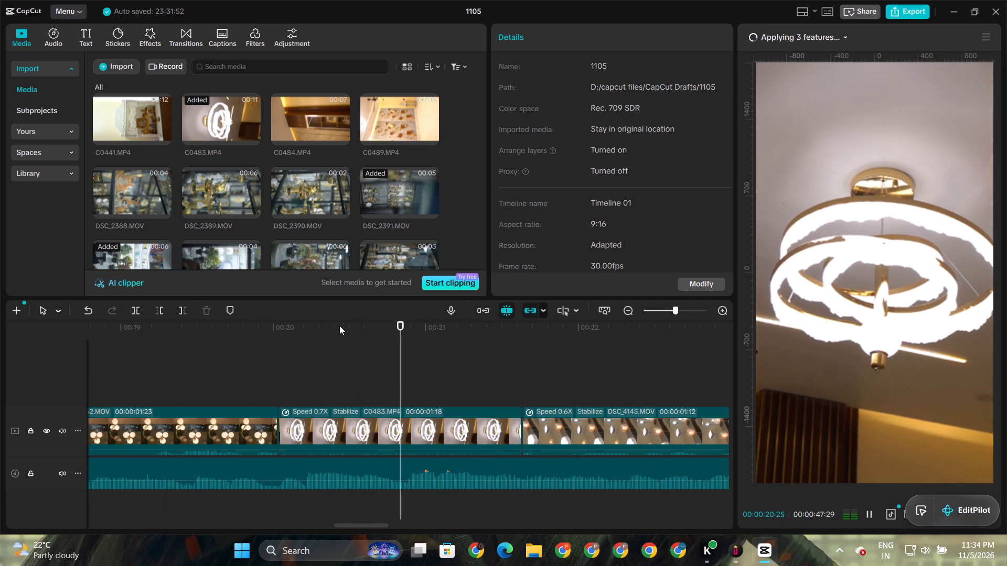
Review the C0483.MP4 ring chandelier clip and its cut to DSC_4145.MOV.
{"action": "key", "text": "space"}
{"action": "left_click", "coordinate": [193, 325]}
{"action": "key", "text": "space"}
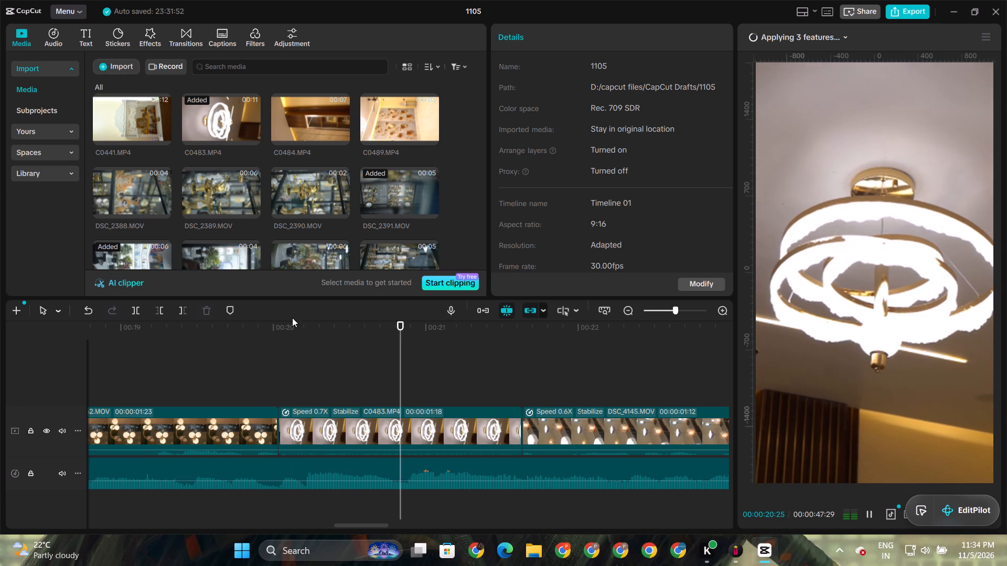
{"action": "key", "text": "space"}
{"action": "left_click", "coordinate": [378, 402]}
{"action": "key", "text": "space"}
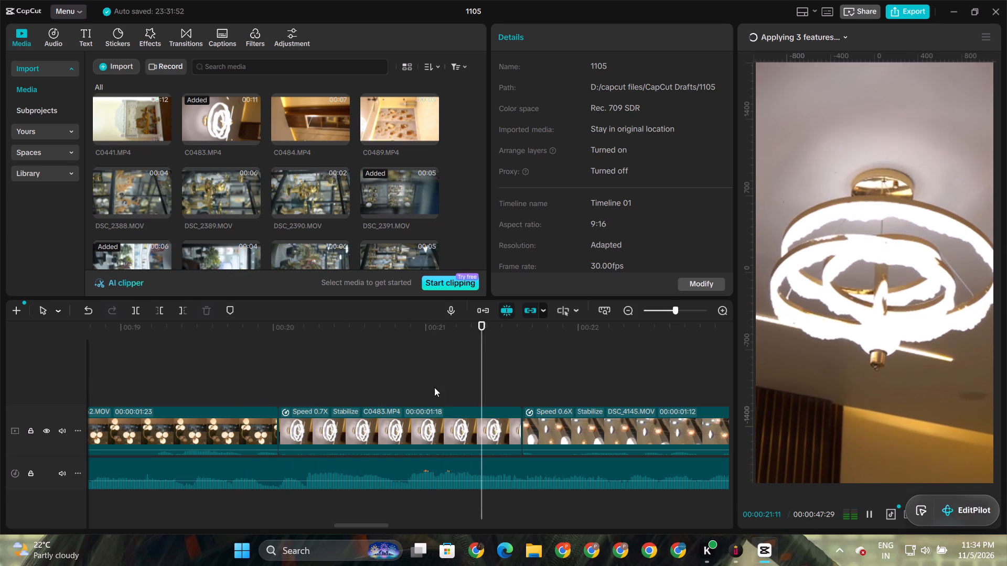
{"action": "key", "text": "space"}
Open the list of features being applied to check the progress of the pending Stabilize jobs.
{"action": "left_click", "coordinate": [843, 33]}
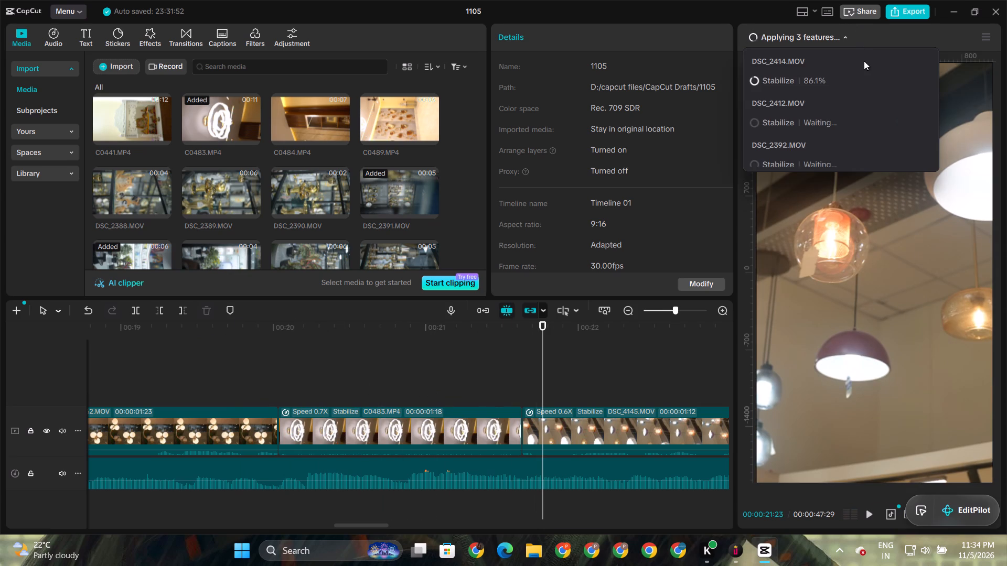
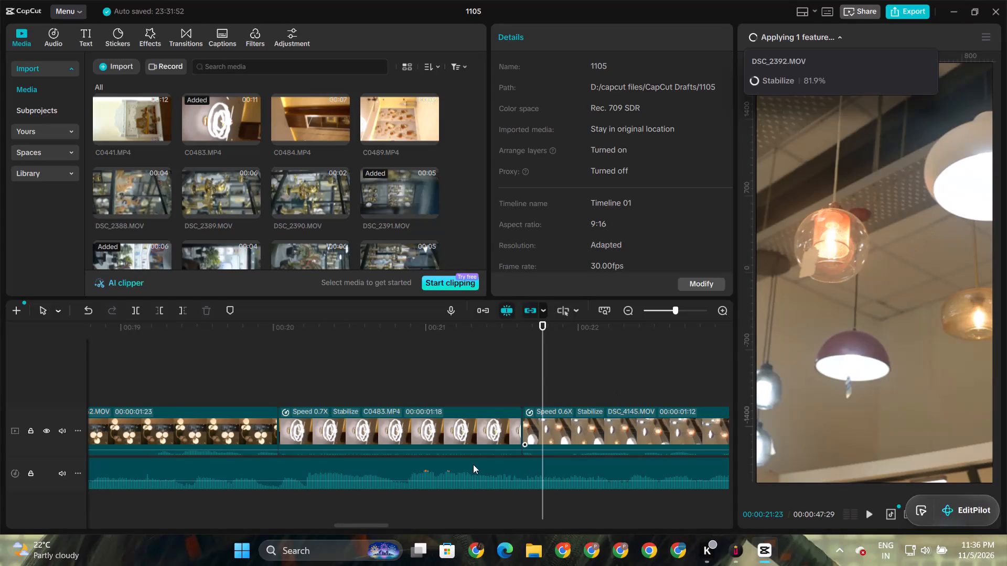
Monitor the pending Stabilize job on DSC_2392.MOV while scrubbing around the cut from C0483.MP4 to DSC_4145.MOV.
{"action": "left_click", "coordinate": [440, 331]}
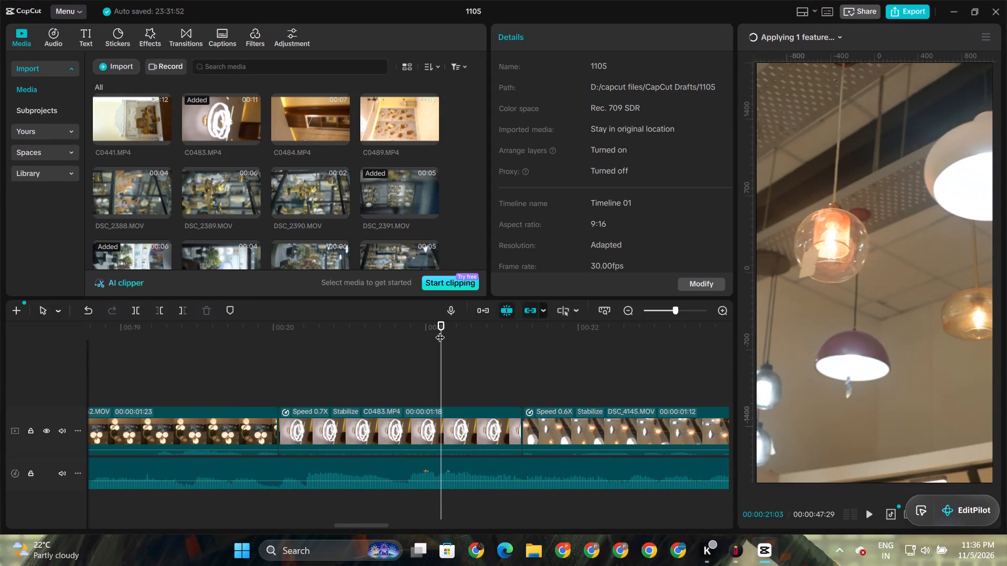
{"action": "left_click_drag", "start_coordinate": [440, 331], "coordinate": [537, 338]}
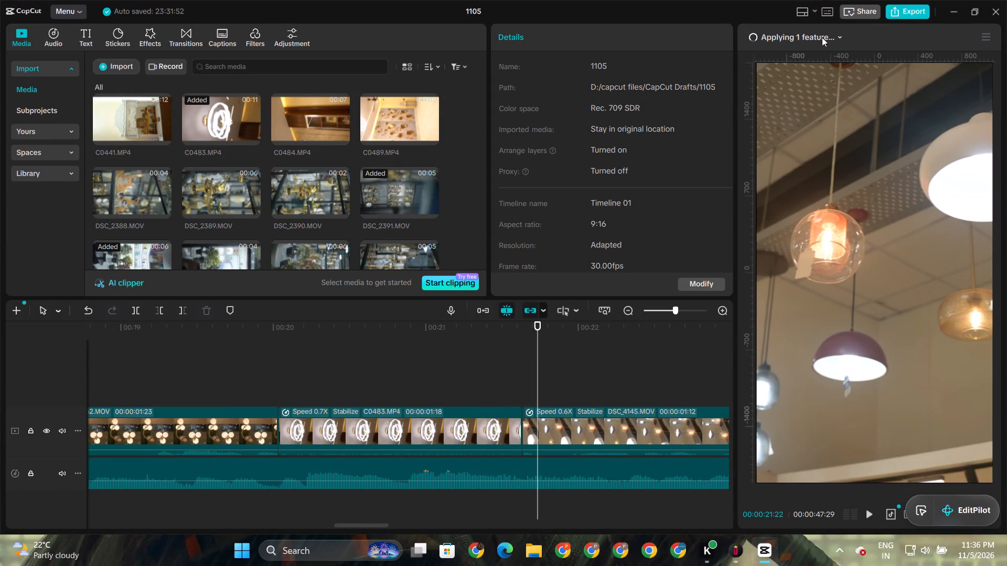
{"action": "left_click", "coordinate": [825, 29]}
{"action": "left_click", "coordinate": [820, 34]}
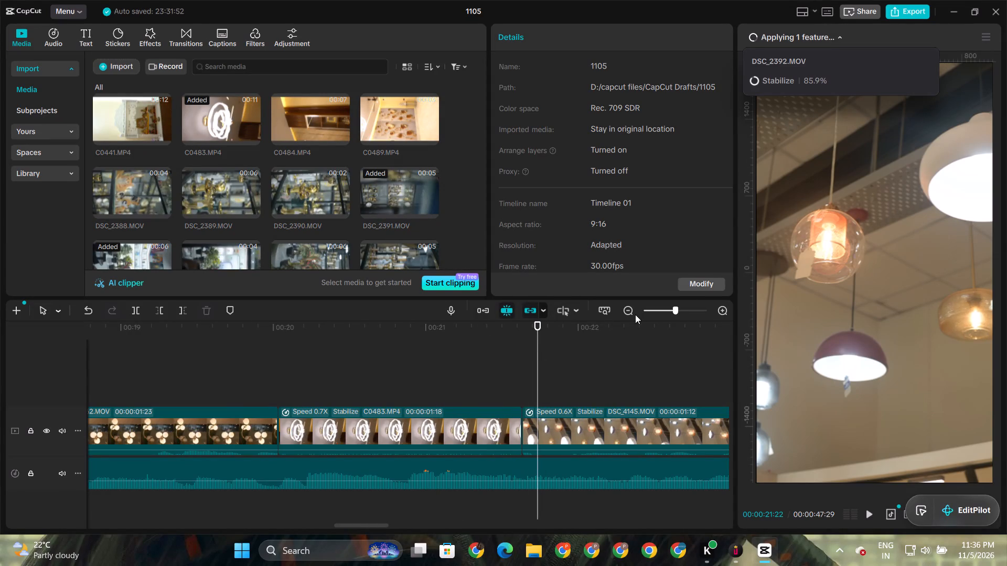
{"action": "left_click", "coordinate": [535, 330]}
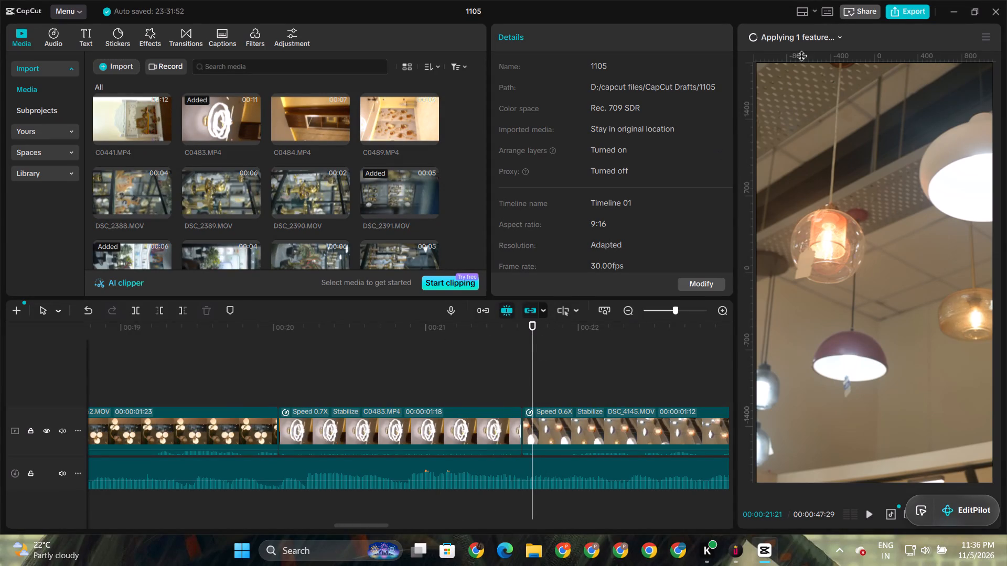
{"action": "left_click", "coordinate": [803, 41]}
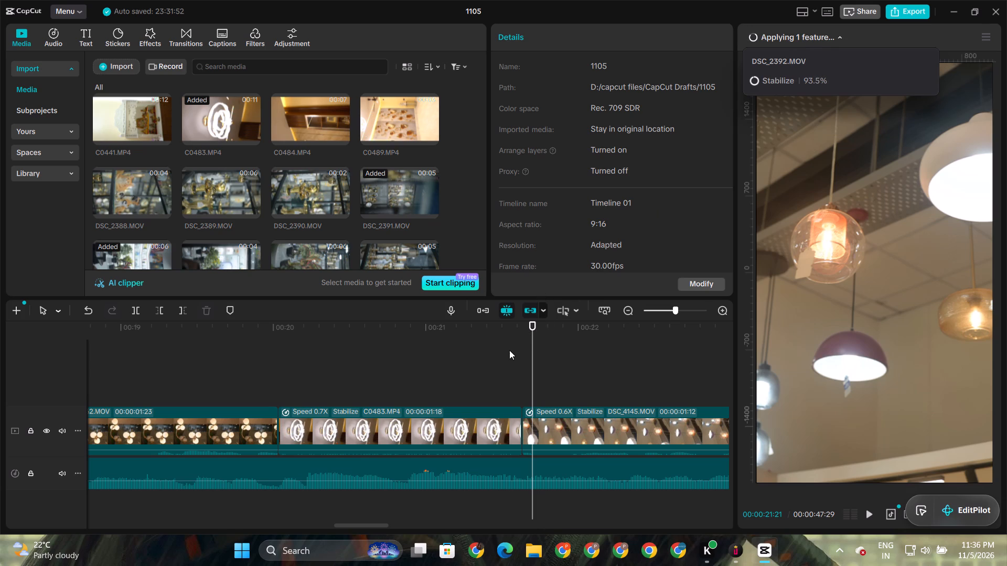
{"action": "left_click_drag", "start_coordinate": [530, 325], "coordinate": [556, 332]}
{"action": "left_click", "coordinate": [835, 38]}
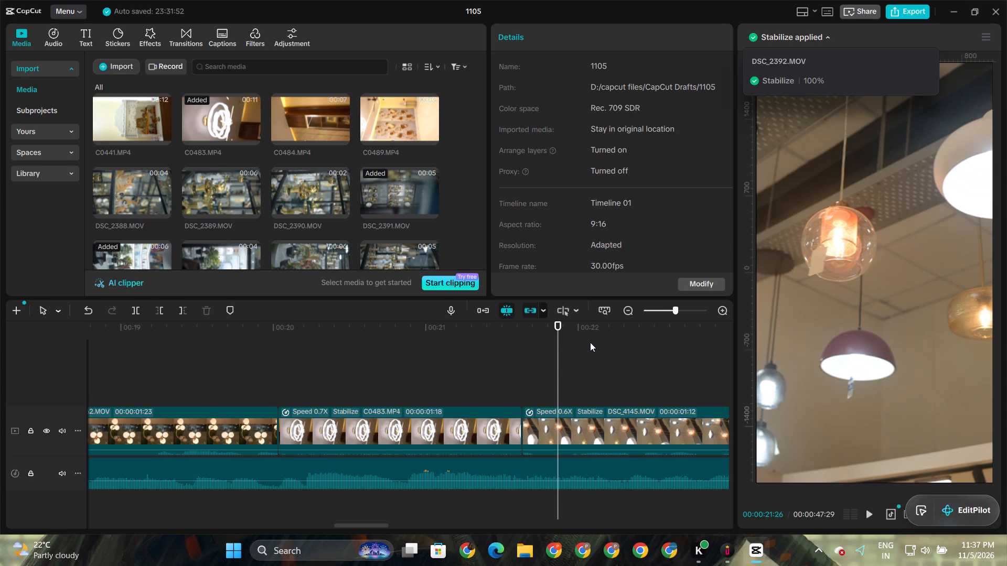
Return to the earlier chandelier clips and play the timeline through DSC_2443.MOV into DSC_2441.MOV to check the motion.
{"action": "left_click", "coordinate": [538, 329]}
{"action": "left_click_drag", "start_coordinate": [538, 329], "coordinate": [0, 340]}
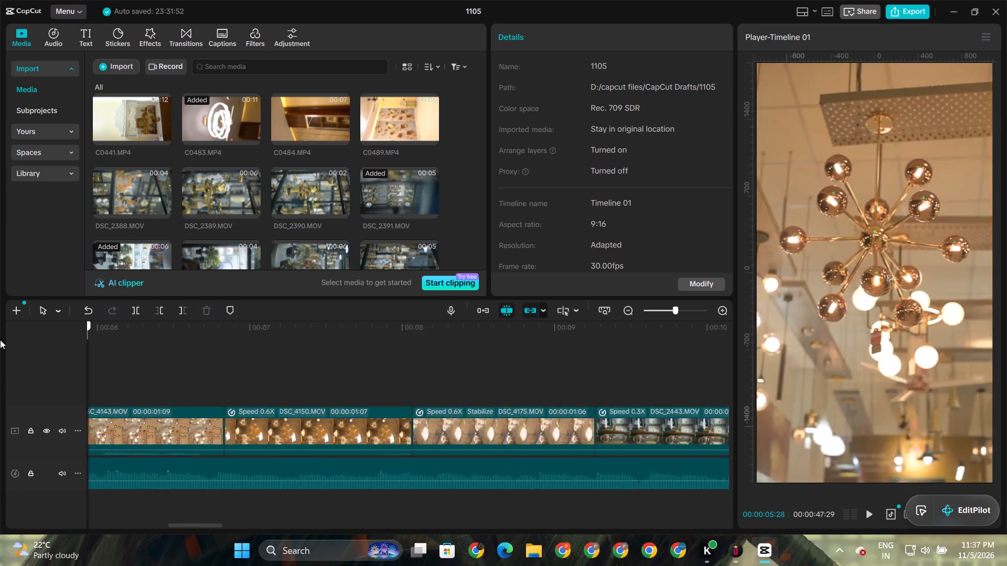
{"action": "left_click_drag", "start_coordinate": [0, 340], "coordinate": [0, 362]}
{"action": "key", "text": "space"}
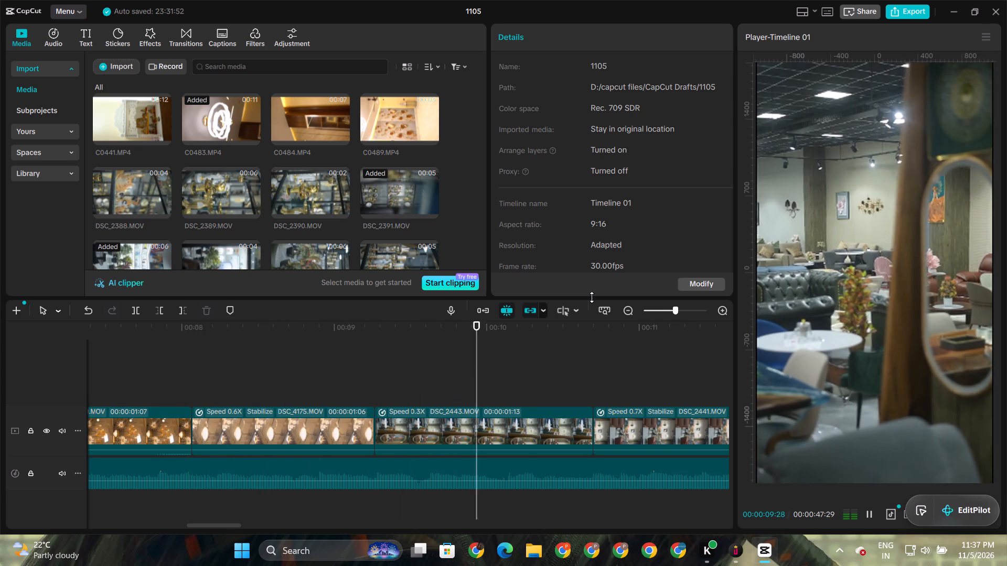
{"action": "key", "text": "space"}
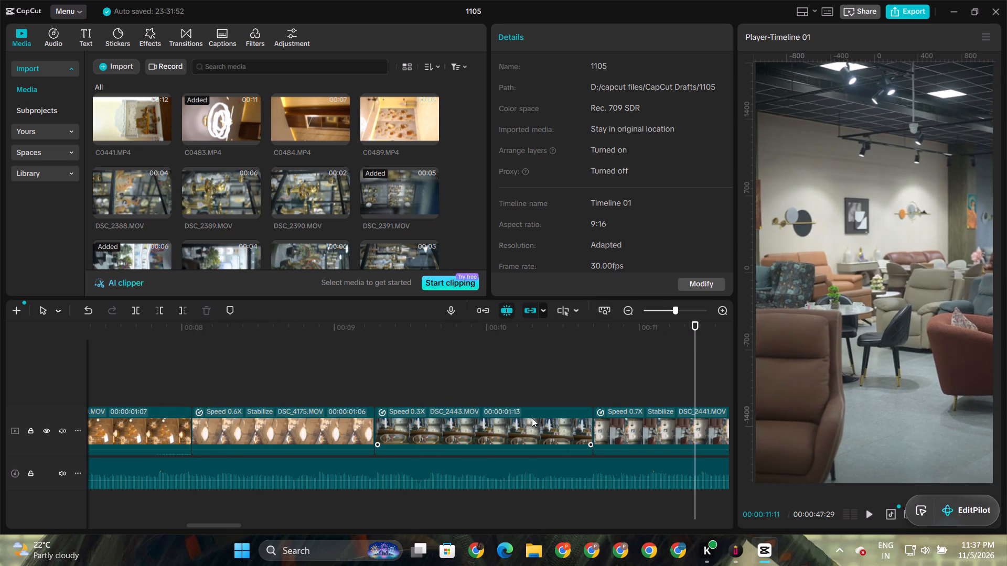
Apply Stabilize to the DSC_2443.MOV showroom clip.
{"action": "left_click", "coordinate": [529, 418]}
{"action": "left_click", "coordinate": [352, 311]}
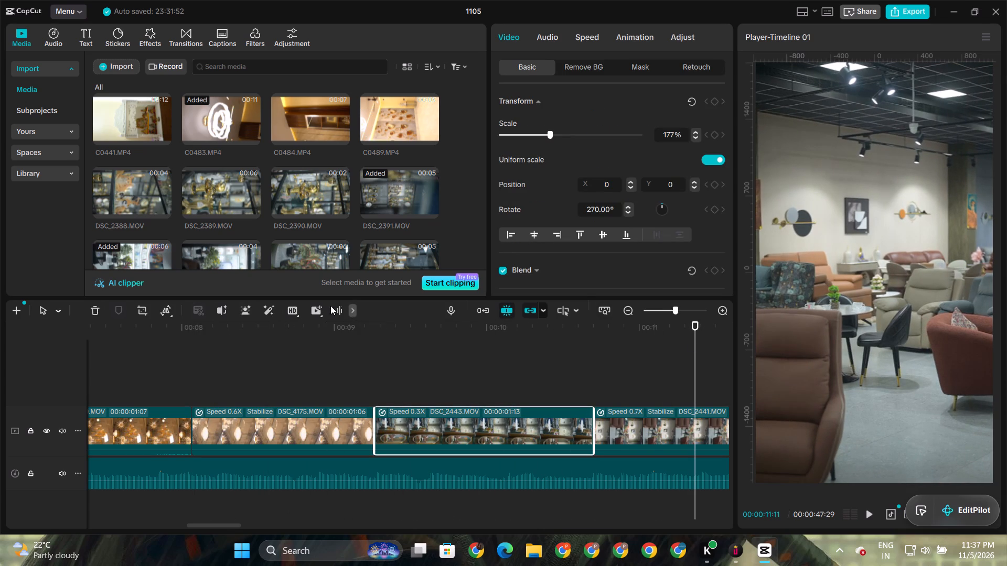
{"action": "left_click", "coordinate": [287, 309]}
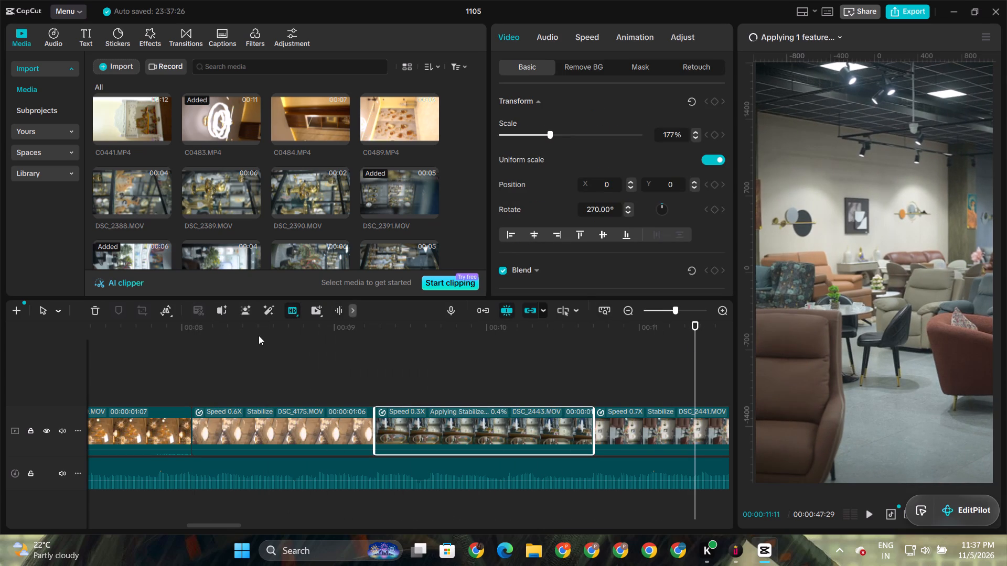
Place the playhead near the end of DSC_4175.MOV and check the progress of the Stabilize job on DSC_2443.MOV.
{"action": "left_click", "coordinate": [355, 336]}
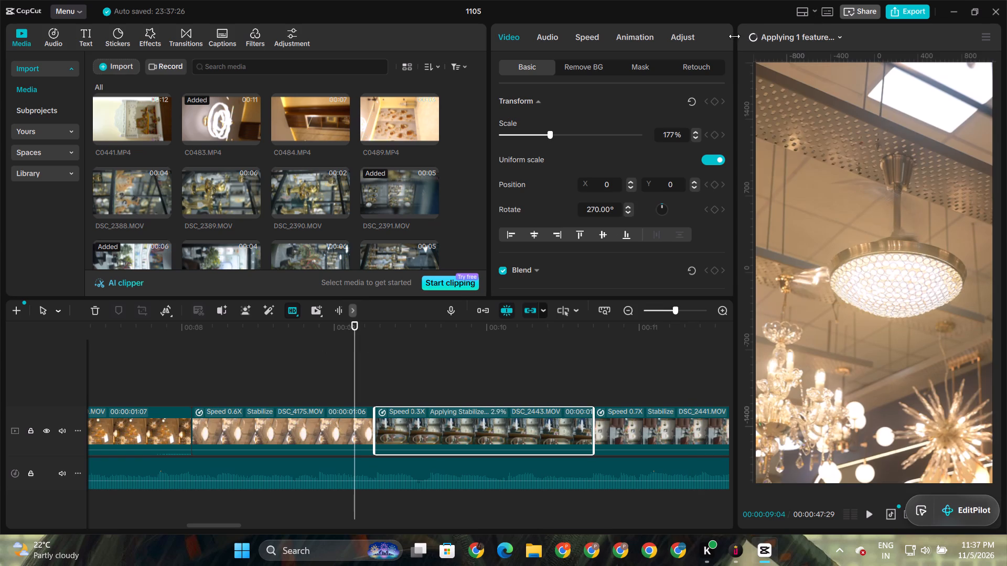
{"action": "left_click", "coordinate": [773, 39]}
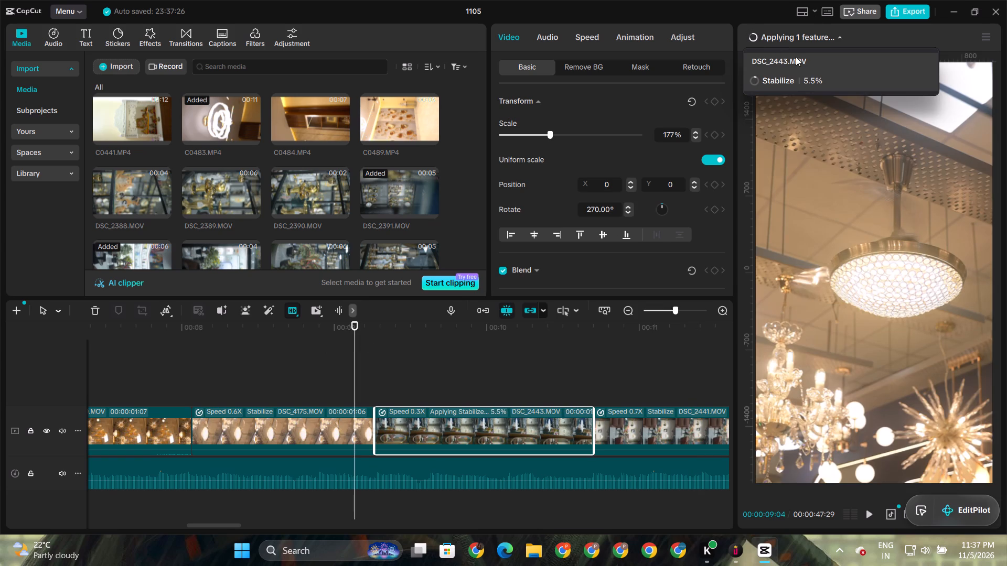
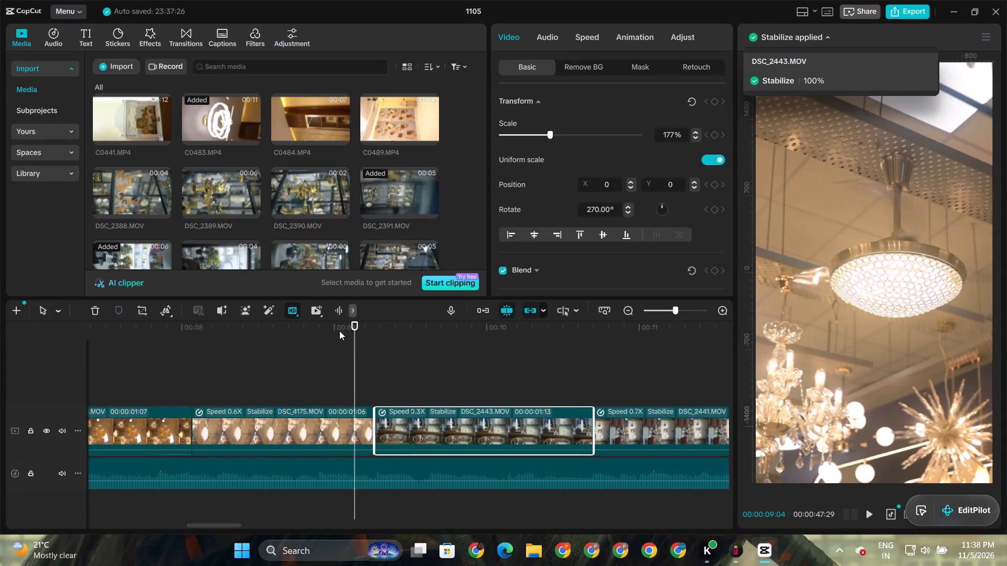
Play the timeline from the end of DSC_4175.MOV through DSC_2440.MOV into DSC_2439.MOV to check the motion.
{"action": "left_click", "coordinate": [333, 327]}
{"action": "key", "text": "space"}
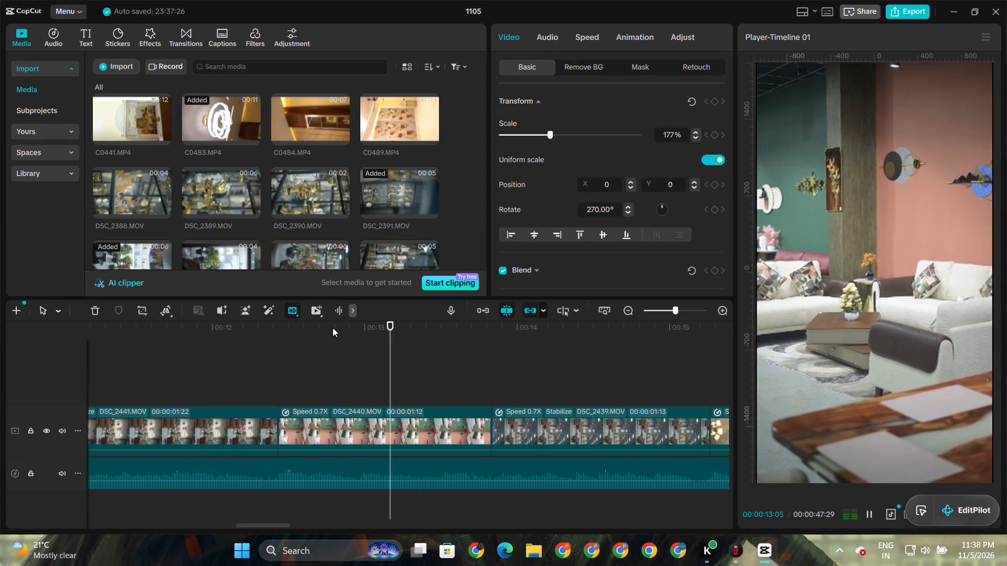
{"action": "key", "text": "space"}
Apply Stabilize to the DSC_2440.MOV showroom clip.
{"action": "left_click", "coordinate": [378, 419]}
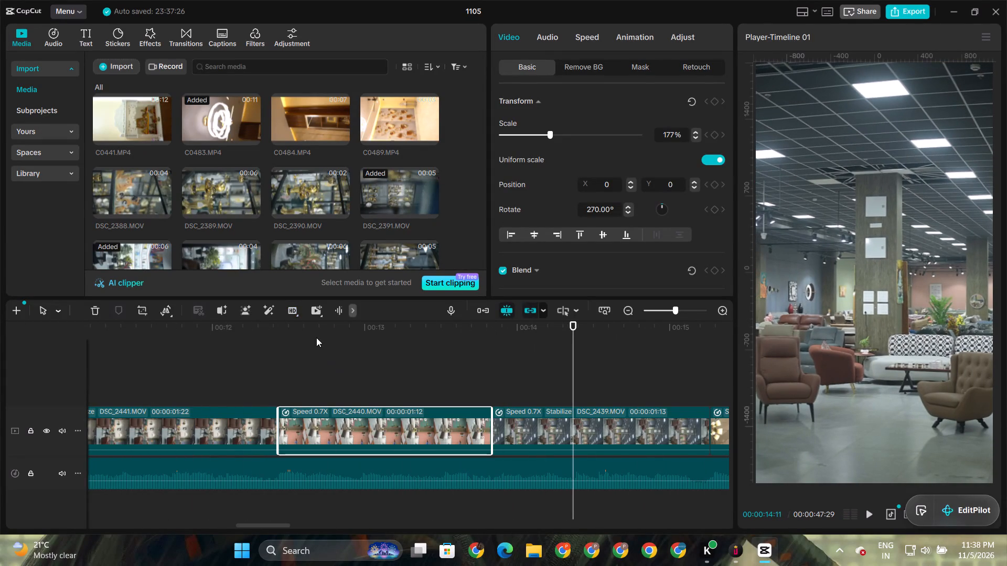
{"action": "left_click", "coordinate": [292, 313]}
Place the playhead near the end of DSC_2441.MOV and check the progress of the Stabilize job on DSC_2440.MOV.
{"action": "left_click", "coordinate": [253, 335]}
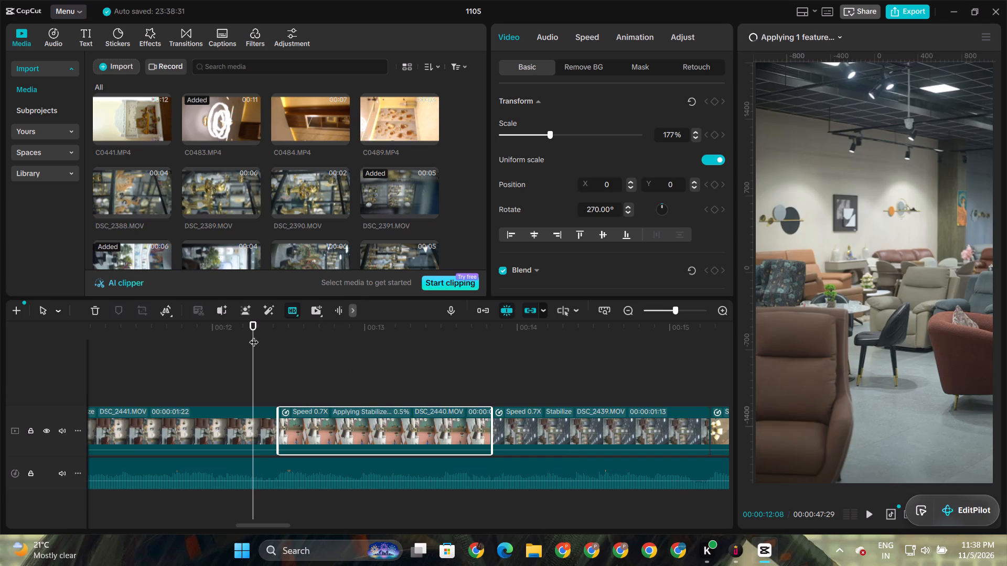
{"action": "left_click", "coordinate": [201, 418]}
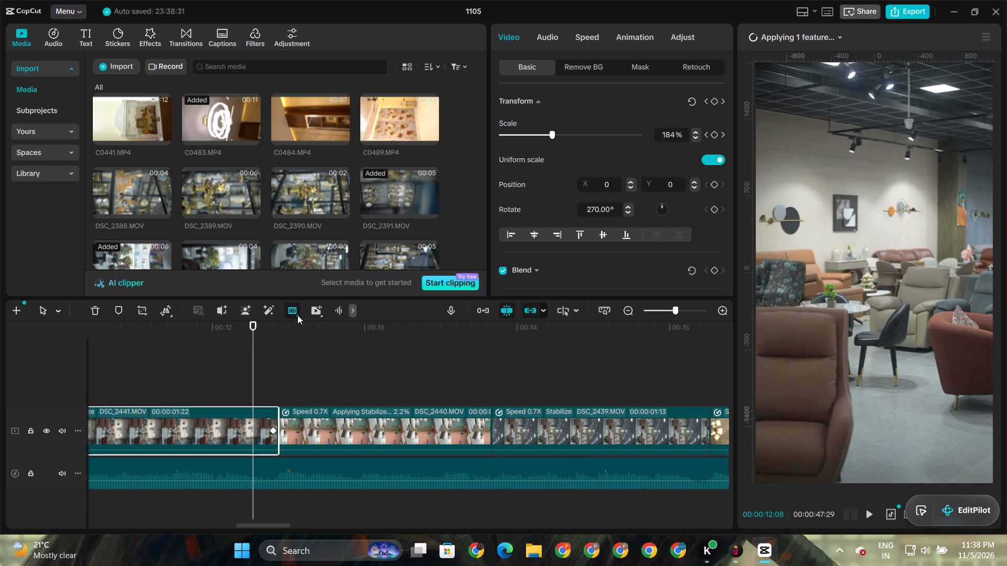
{"action": "left_click", "coordinate": [326, 431]}
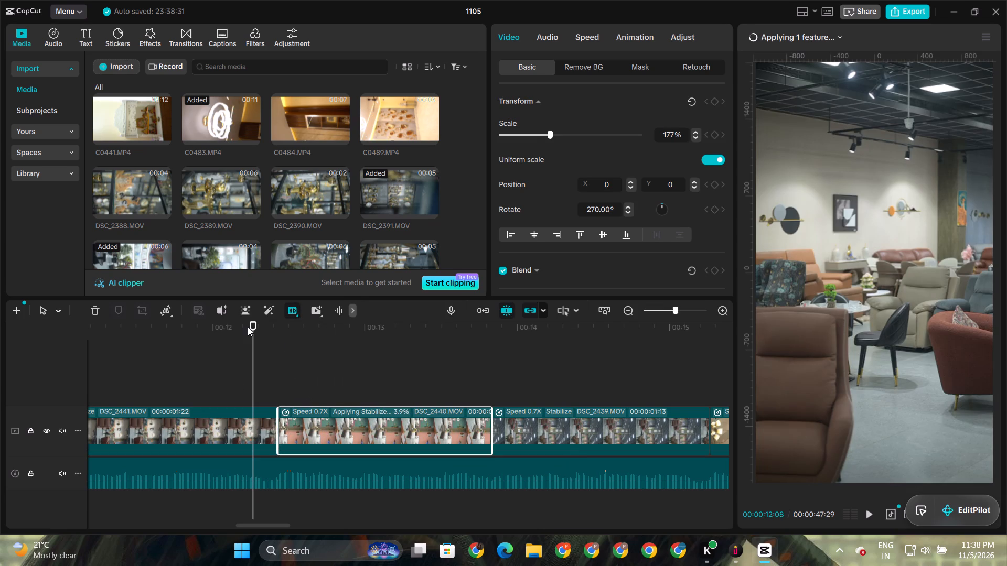
{"action": "left_click", "coordinate": [794, 45]}
{"action": "left_click", "coordinate": [795, 37]}
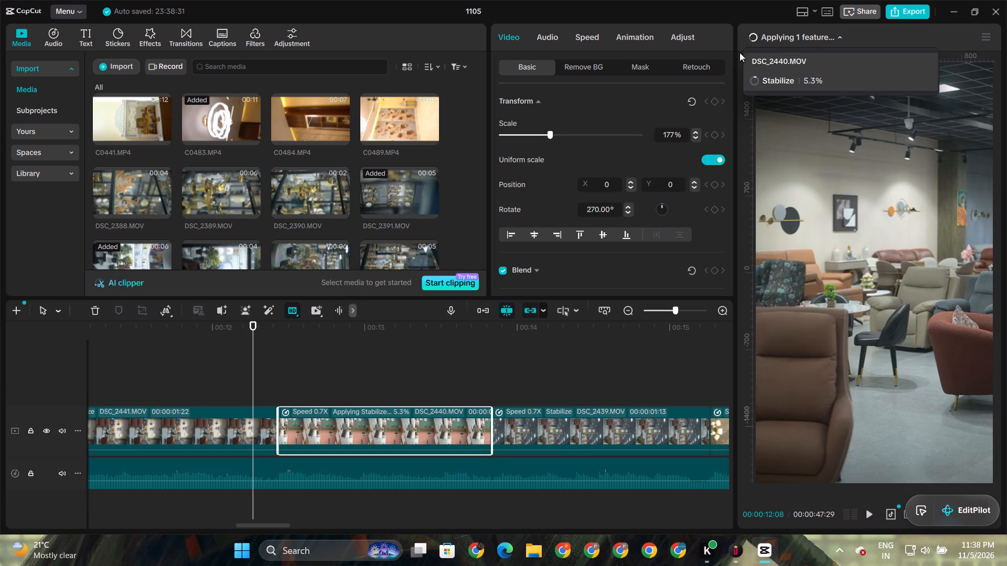
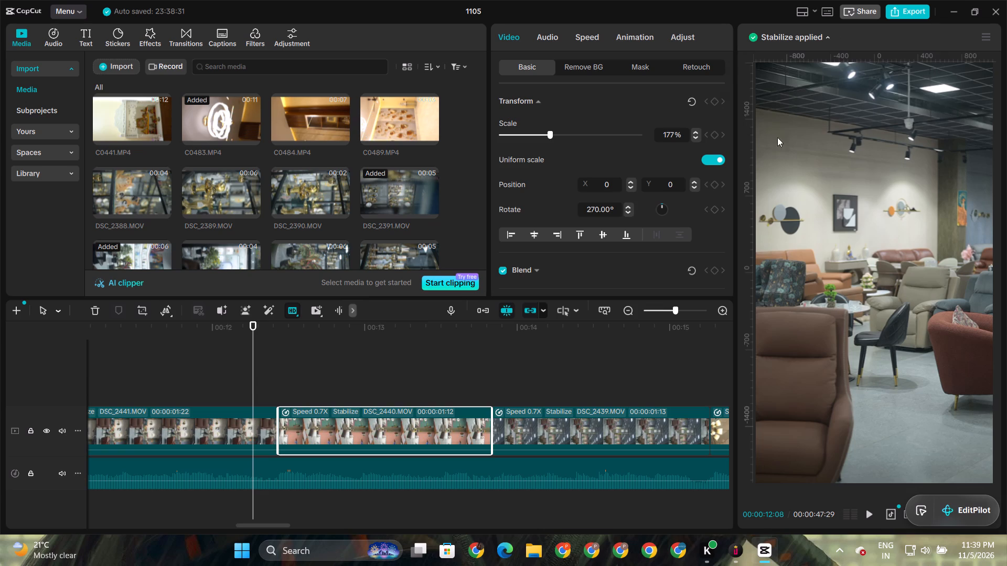
Play the timeline from the end of DSC_2441.MOV through to DSC_2392.MOV to review the stabilized clips.
{"action": "key", "text": "space"}
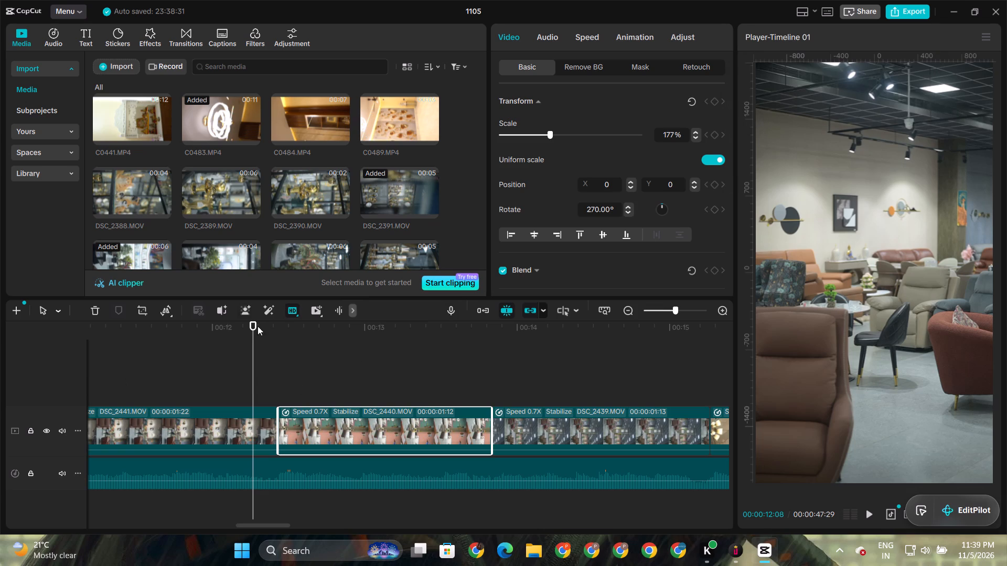
{"action": "left_click", "coordinate": [232, 322]}
{"action": "key", "text": "space"}
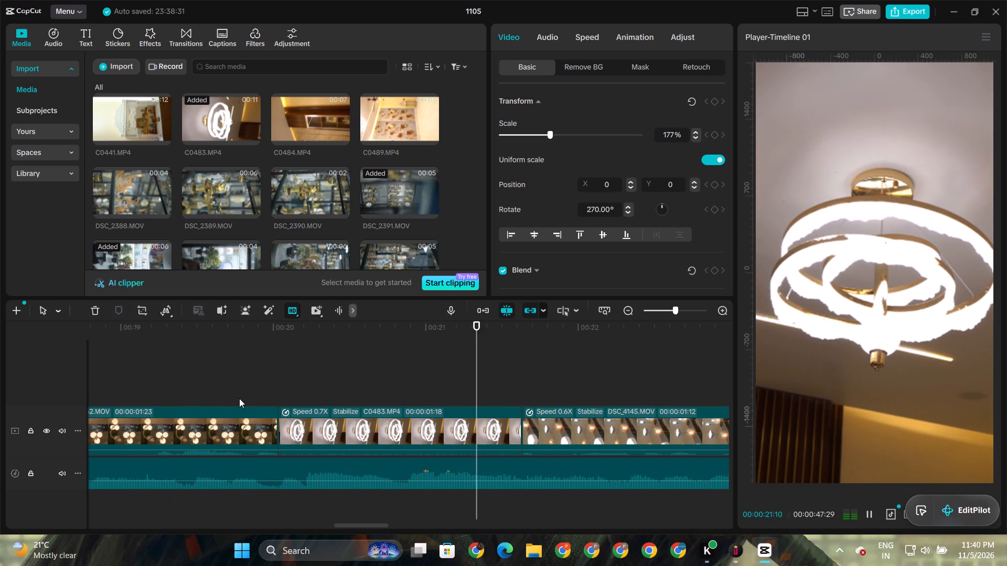
{"action": "key", "text": "space"}
{"action": "key", "text": "space"}
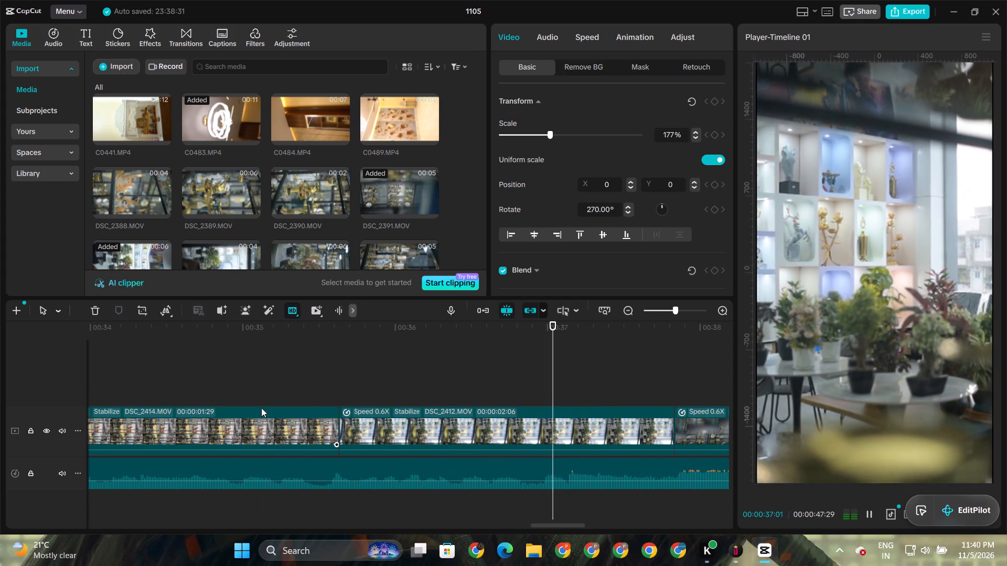
{"action": "key", "text": "space"}
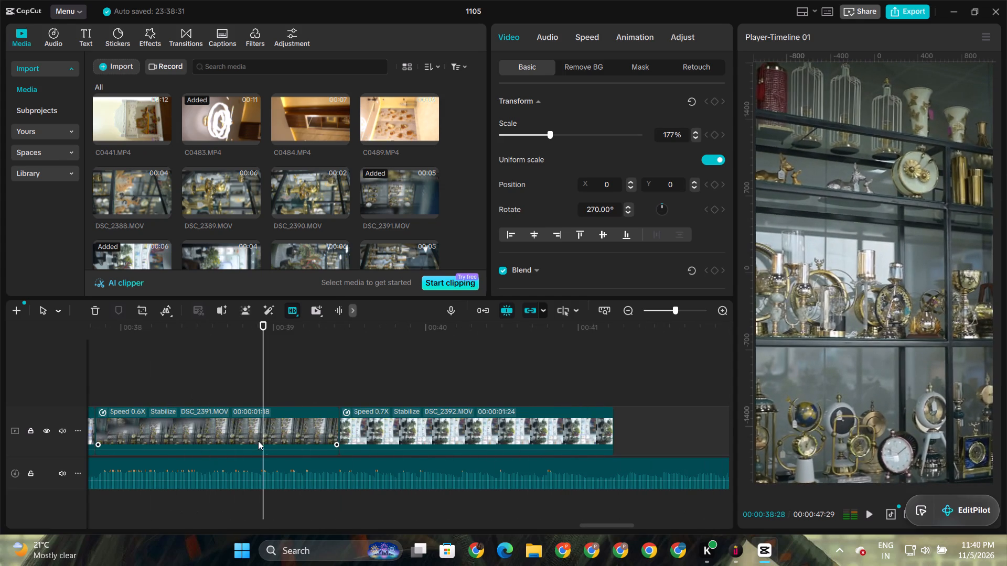
{"action": "key", "text": "space"}
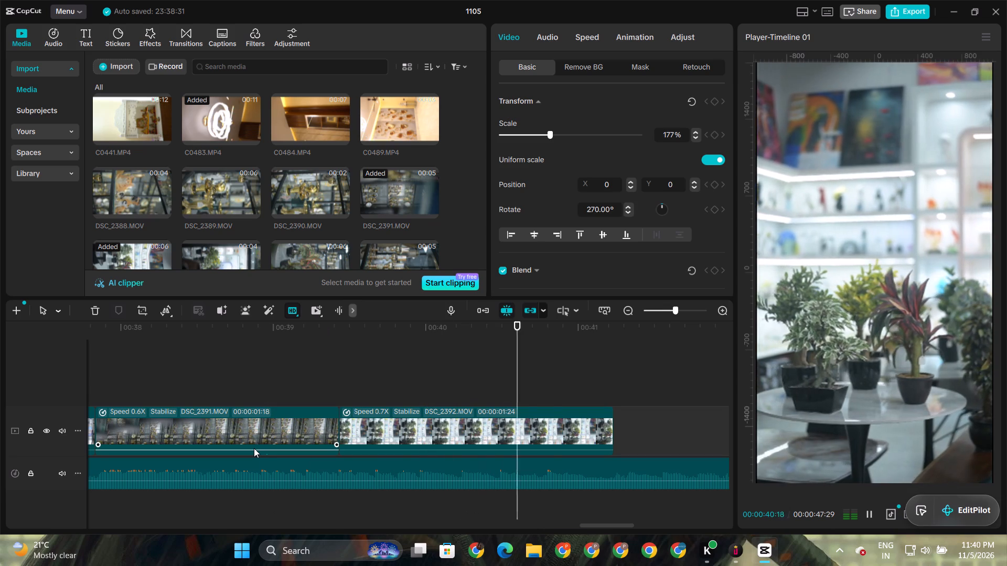
{"action": "key", "text": "space"}
Return the playhead to the start of the timeline and scrub through DSC_2427.MOV to check the opening shot.
{"action": "left_click", "coordinate": [266, 333]}
{"action": "left_click_drag", "start_coordinate": [266, 333], "coordinate": [0, 390]}
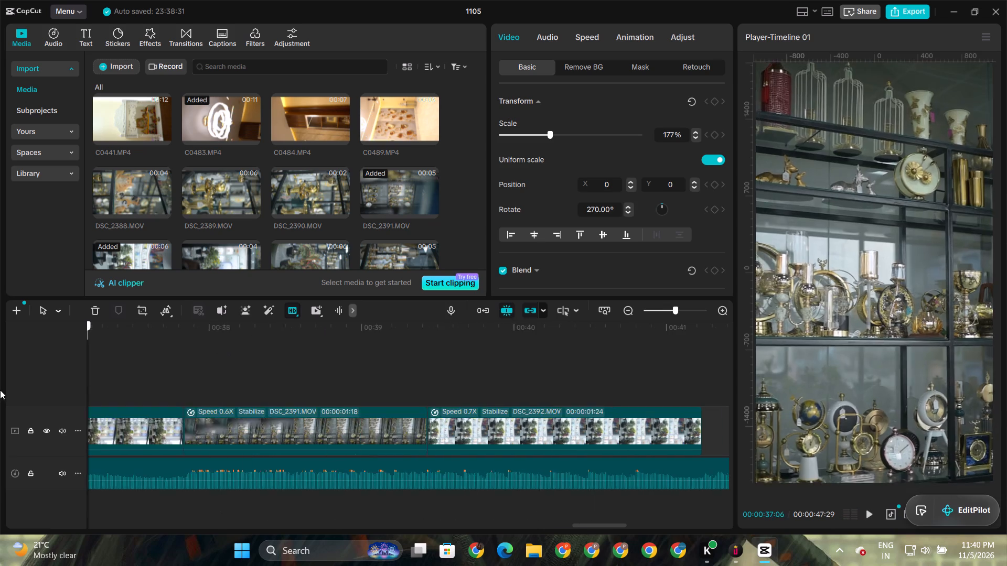
{"action": "left_click_drag", "start_coordinate": [0, 390], "coordinate": [0, 383]}
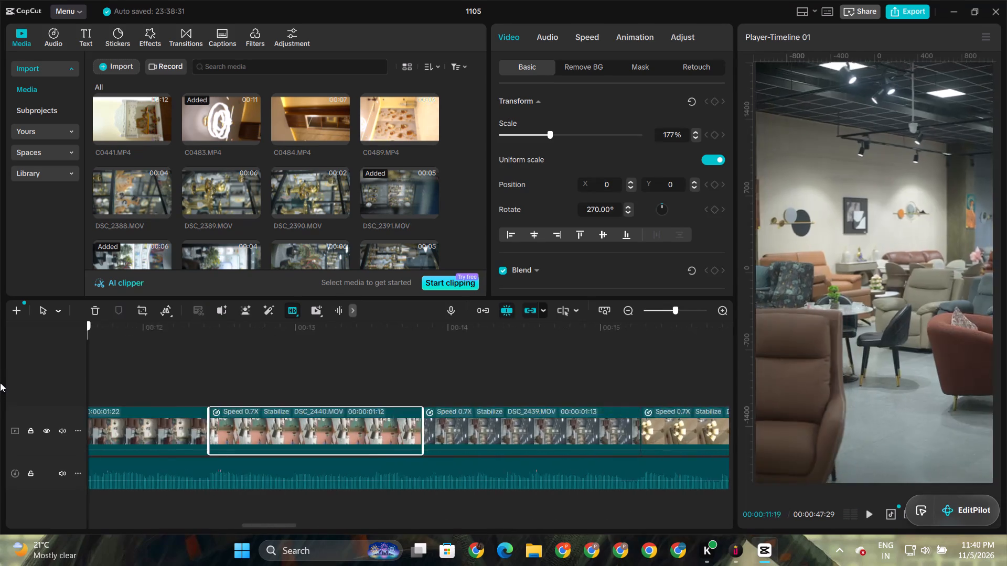
{"action": "left_click_drag", "start_coordinate": [0, 383], "coordinate": [0, 418]}
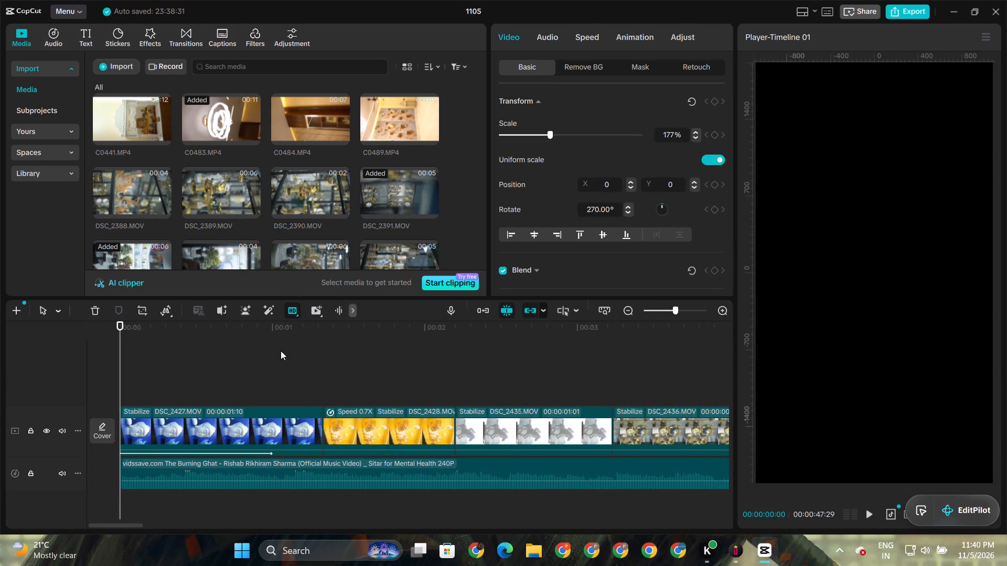
{"action": "left_click", "coordinate": [245, 338]}
{"action": "left_click_drag", "start_coordinate": [245, 337], "coordinate": [302, 353]}
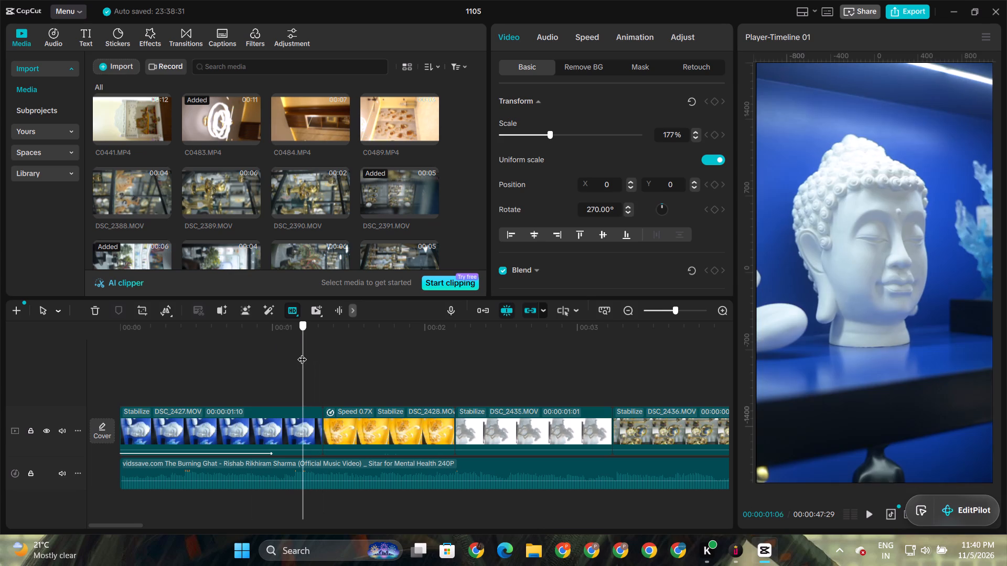
{"action": "left_click_drag", "start_coordinate": [302, 353], "coordinate": [283, 369]}
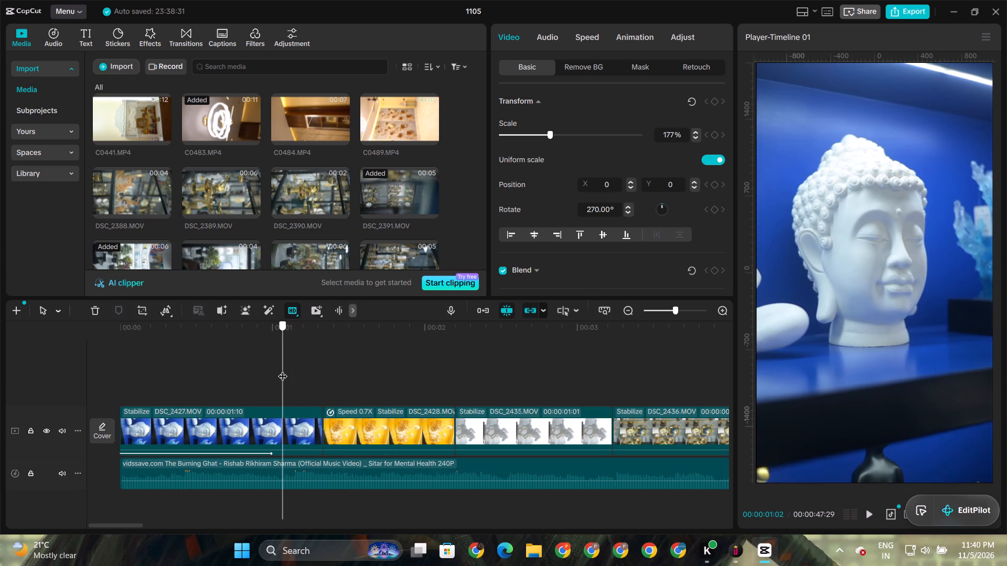
{"action": "left_click_drag", "start_coordinate": [283, 369], "coordinate": [281, 369]}
Play the timeline from the opening clip into DSC_2443.MOV to review the cuts between clips.
{"action": "left_click", "coordinate": [175, 327]}
{"action": "left_click_drag", "start_coordinate": [175, 327], "coordinate": [77, 334]}
{"action": "key", "text": "space"}
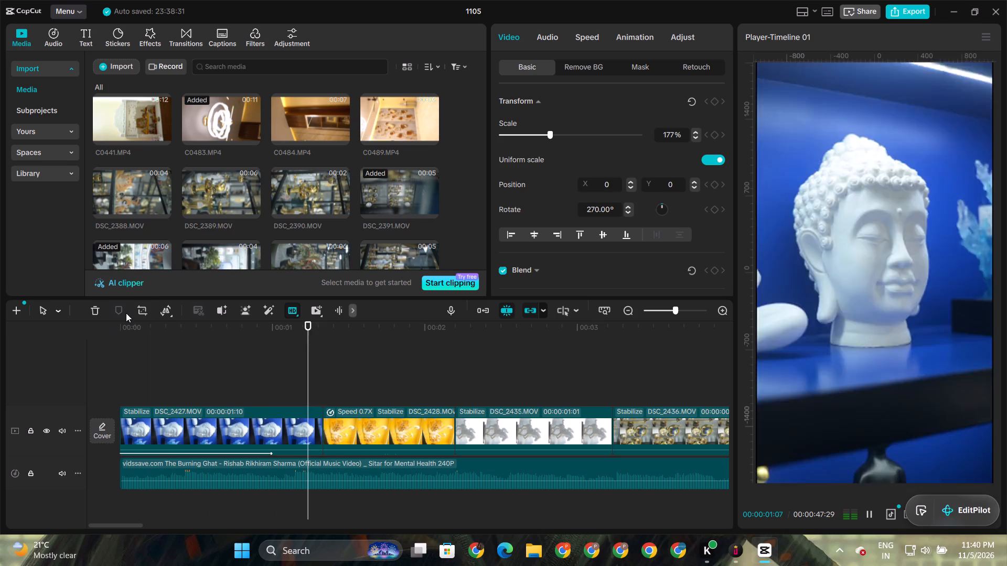
{"action": "key", "text": "space"}
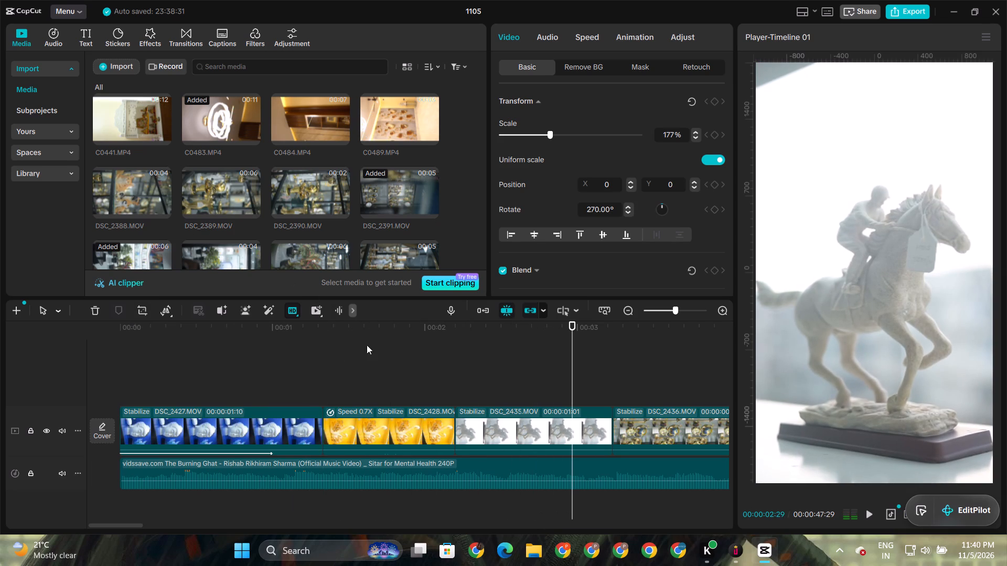
{"action": "left_click", "coordinate": [388, 334]}
{"action": "key", "text": "space"}
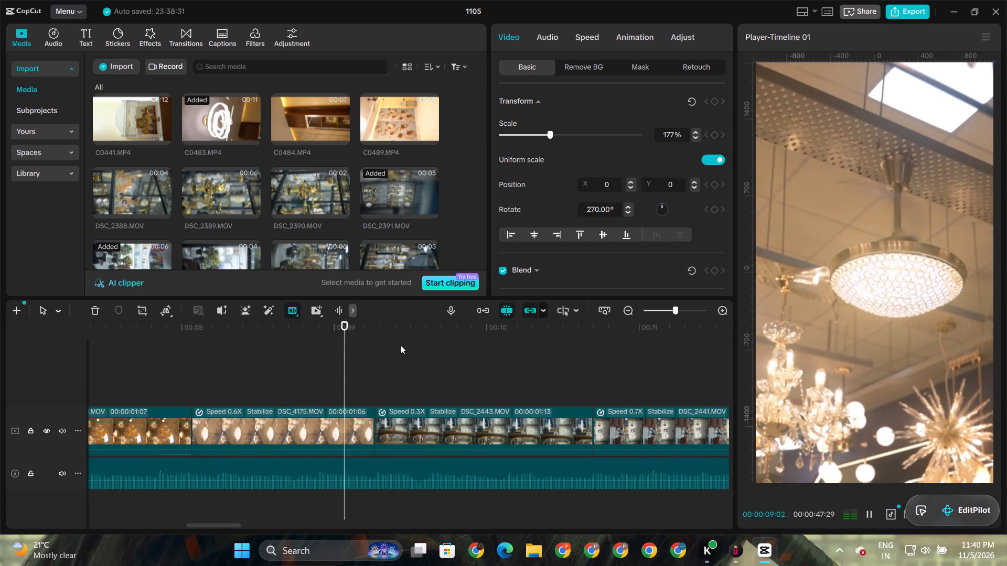
{"action": "key", "text": "space"}
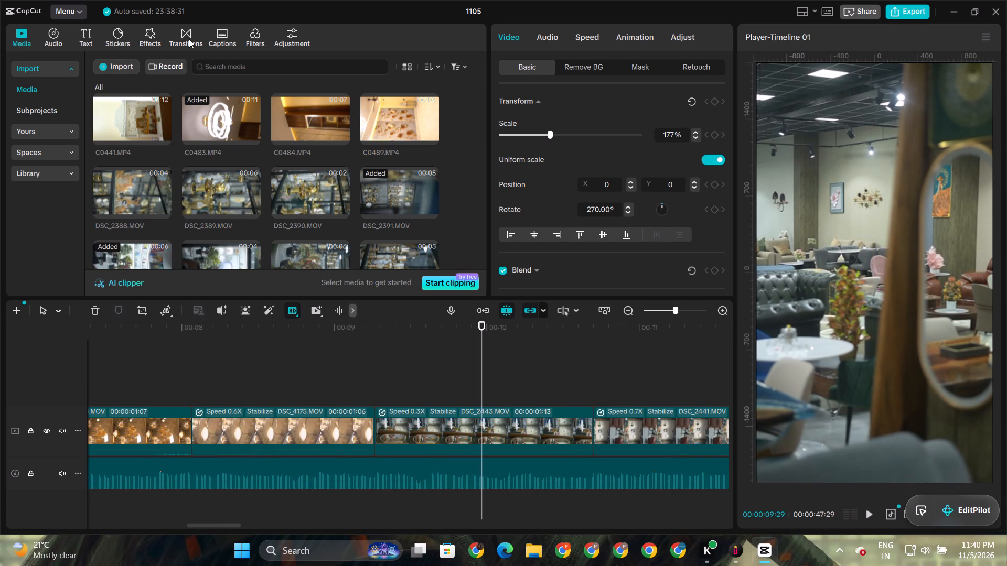
Add the Classic transition Mix between DSC_4175.MOV and DSC_2443.MOV and play it back.
{"action": "left_click", "coordinate": [189, 39]}
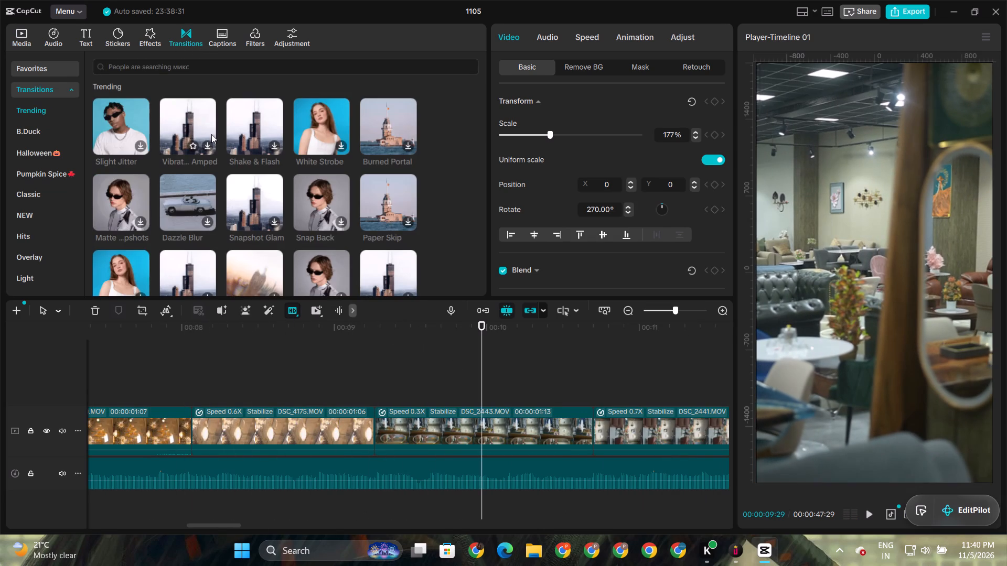
{"action": "left_click", "coordinate": [37, 195]}
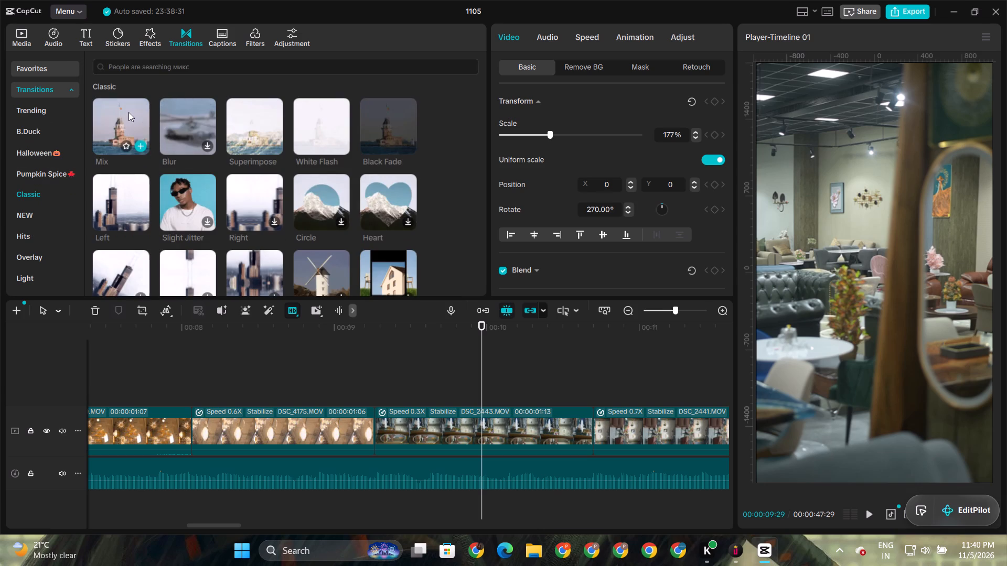
{"action": "left_click_drag", "start_coordinate": [117, 115], "coordinate": [369, 420]}
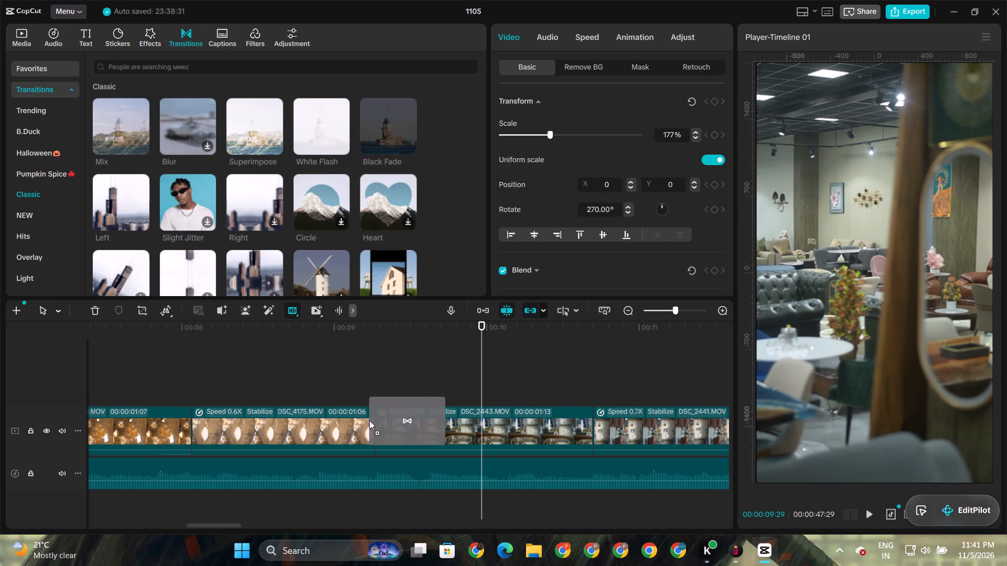
{"action": "left_click_drag", "start_coordinate": [369, 420], "coordinate": [357, 416]}
{"action": "left_click", "coordinate": [315, 336]}
{"action": "key", "text": "space"}
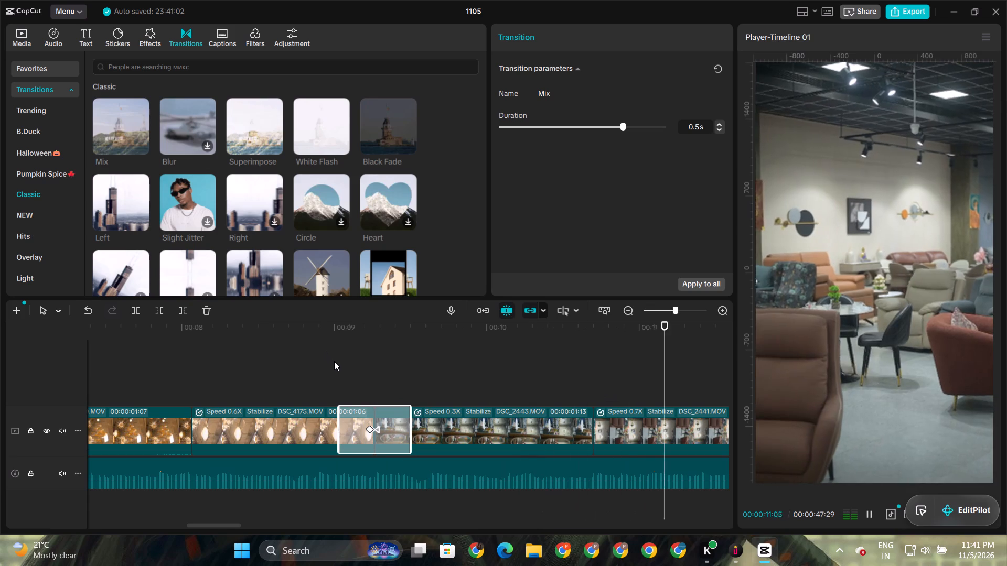
{"action": "key", "text": "space"}
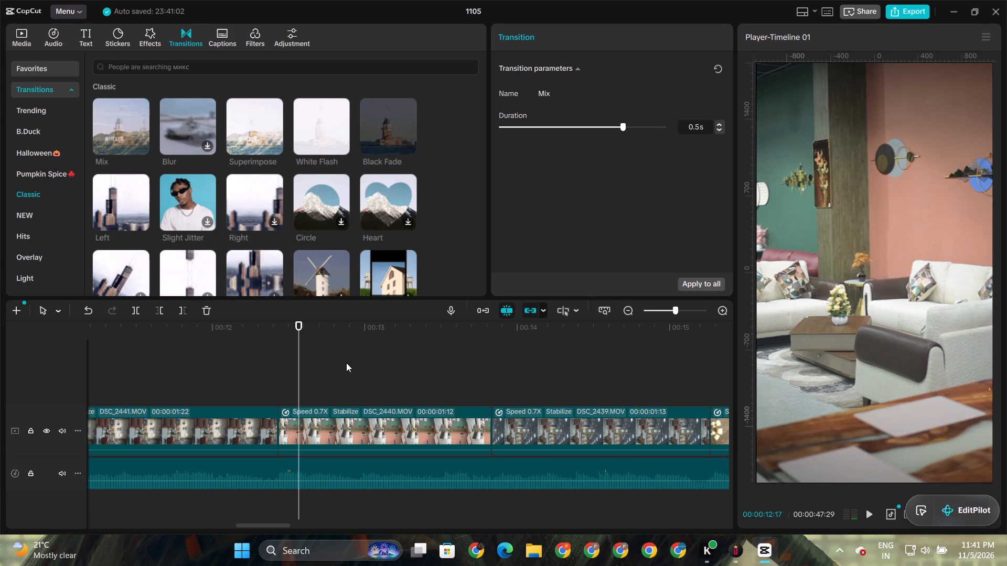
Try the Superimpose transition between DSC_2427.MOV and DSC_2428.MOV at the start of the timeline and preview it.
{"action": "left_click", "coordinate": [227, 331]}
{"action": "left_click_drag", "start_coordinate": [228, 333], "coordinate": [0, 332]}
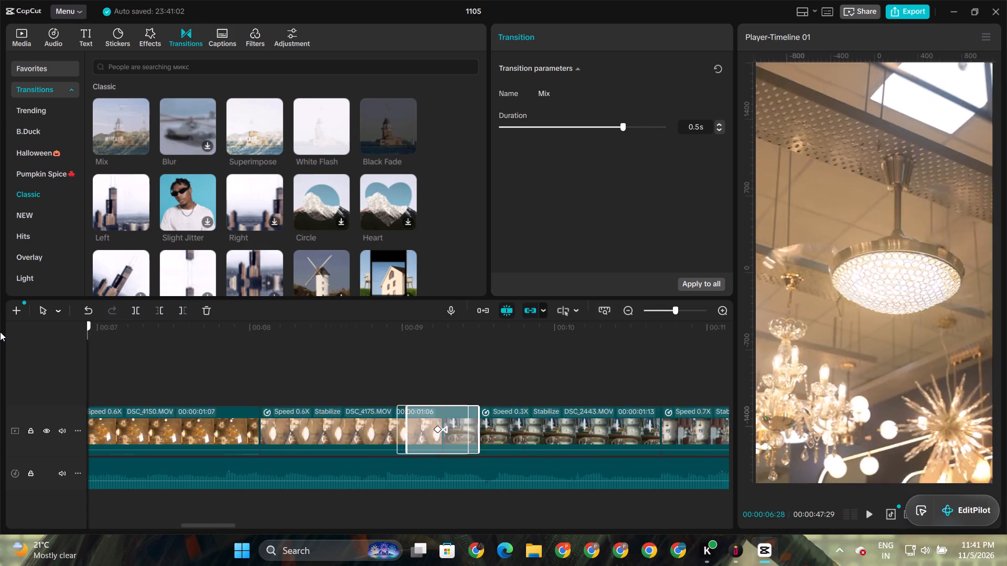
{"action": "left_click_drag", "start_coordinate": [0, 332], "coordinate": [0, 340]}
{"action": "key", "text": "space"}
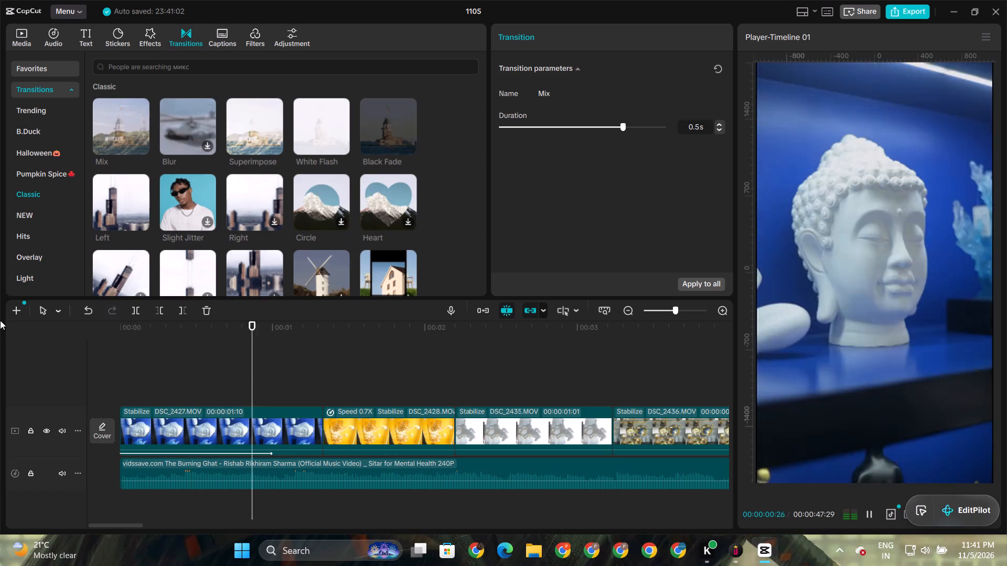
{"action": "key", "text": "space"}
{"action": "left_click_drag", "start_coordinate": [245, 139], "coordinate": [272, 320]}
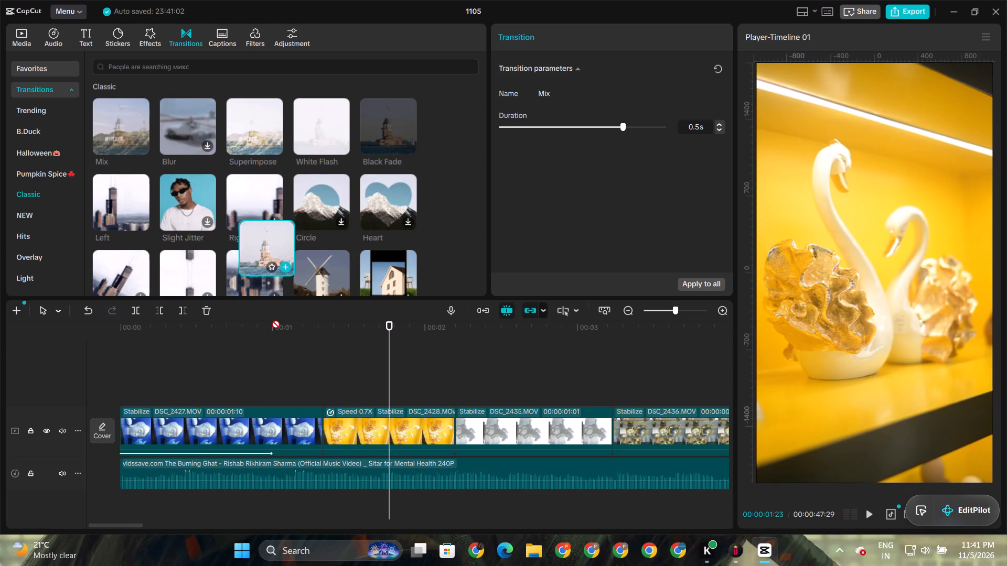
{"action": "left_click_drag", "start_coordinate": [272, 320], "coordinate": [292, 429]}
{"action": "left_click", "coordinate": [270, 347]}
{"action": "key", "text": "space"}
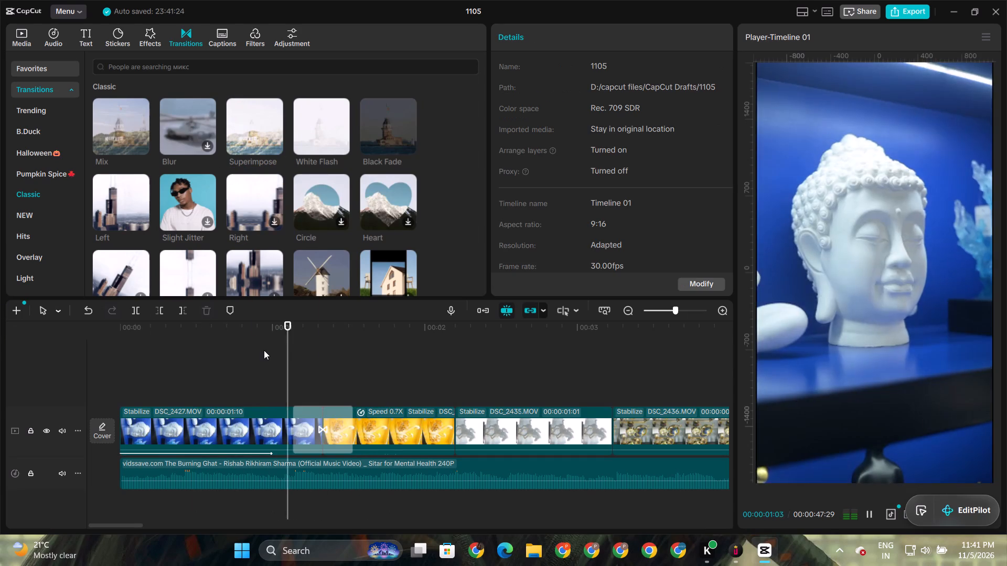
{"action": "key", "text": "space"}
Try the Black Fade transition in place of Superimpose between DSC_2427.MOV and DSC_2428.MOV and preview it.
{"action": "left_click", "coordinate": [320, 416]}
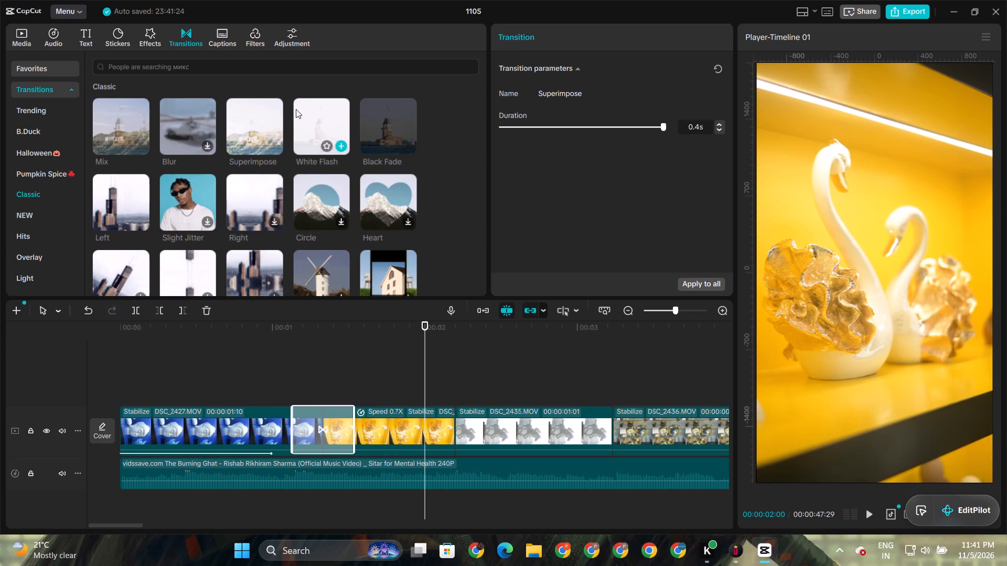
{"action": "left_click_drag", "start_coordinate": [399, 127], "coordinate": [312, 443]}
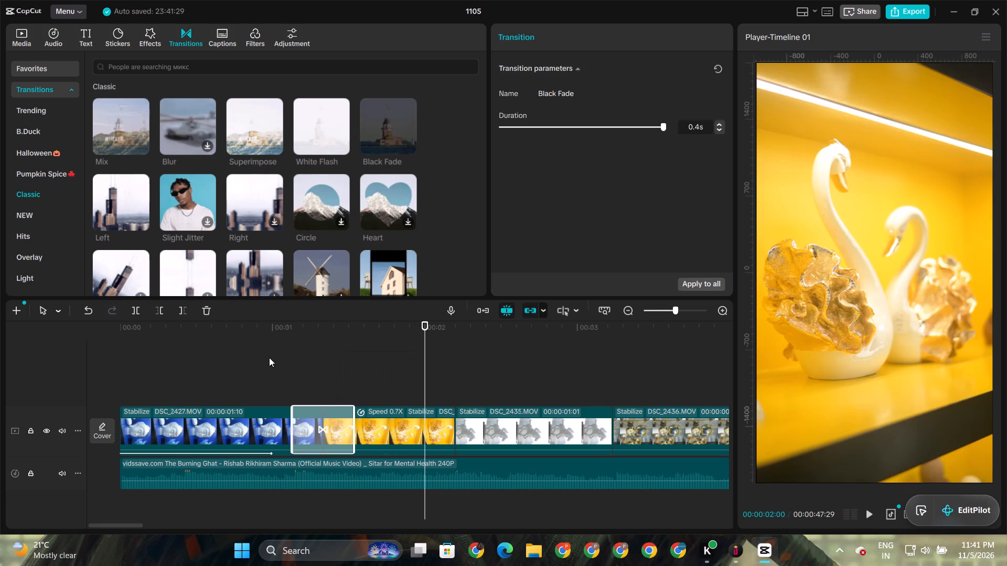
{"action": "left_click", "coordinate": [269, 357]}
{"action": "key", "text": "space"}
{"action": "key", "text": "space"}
Replace the transition between DSC_2427.MOV and DSC_2428.MOV with White Flash and play the opening to check it.
{"action": "left_click", "coordinate": [318, 410]}
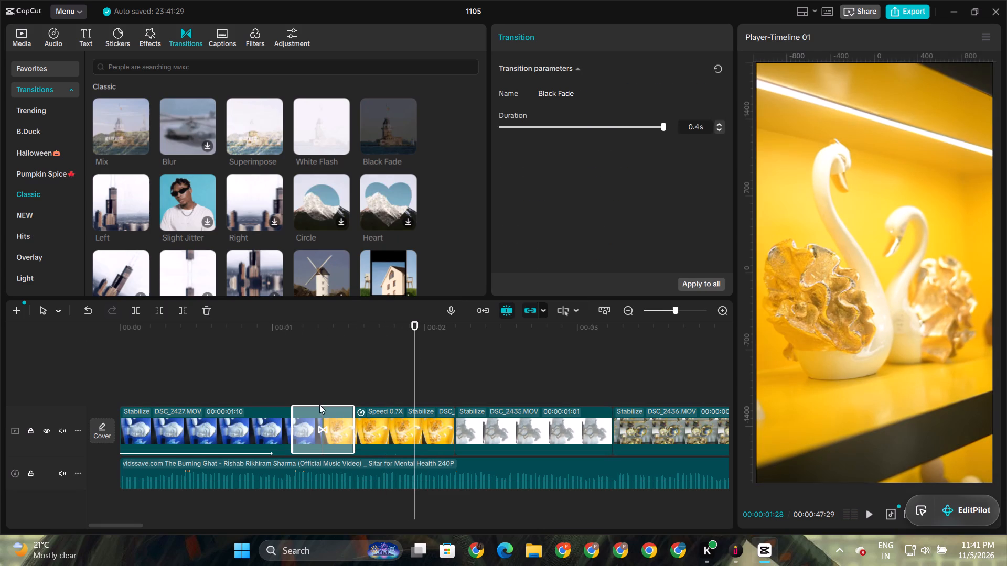
{"action": "left_click_drag", "start_coordinate": [340, 122], "coordinate": [302, 436]}
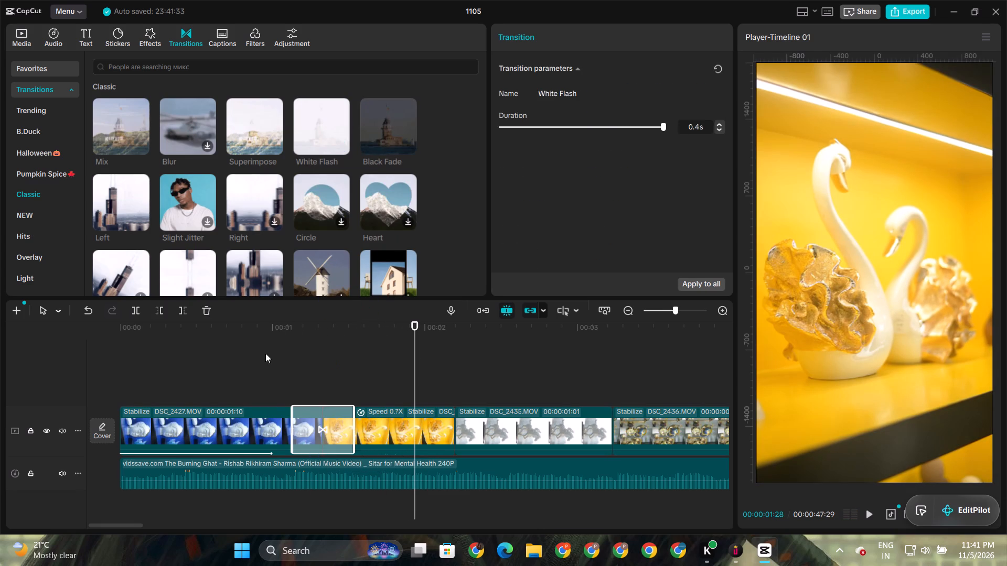
{"action": "left_click", "coordinate": [264, 350]}
{"action": "key", "text": "space"}
{"action": "key", "text": "space"}
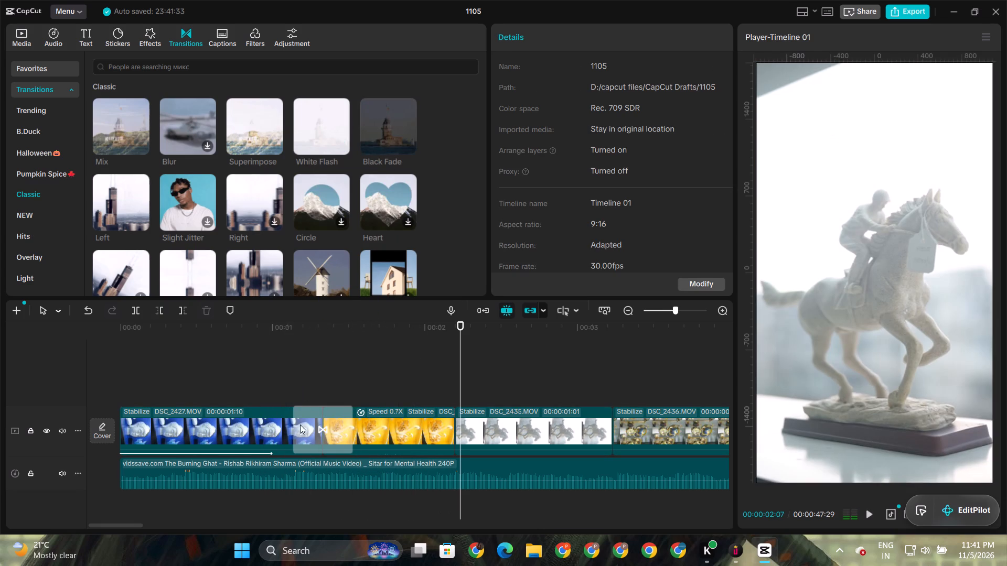
{"action": "left_click", "coordinate": [300, 424]}
{"action": "left_click", "coordinate": [241, 350]}
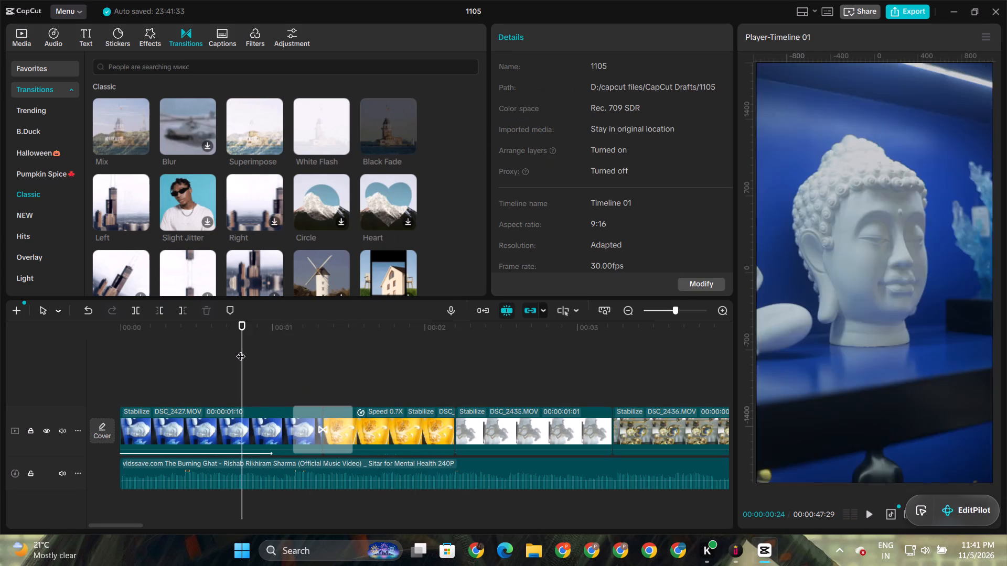
{"action": "key", "text": "space"}
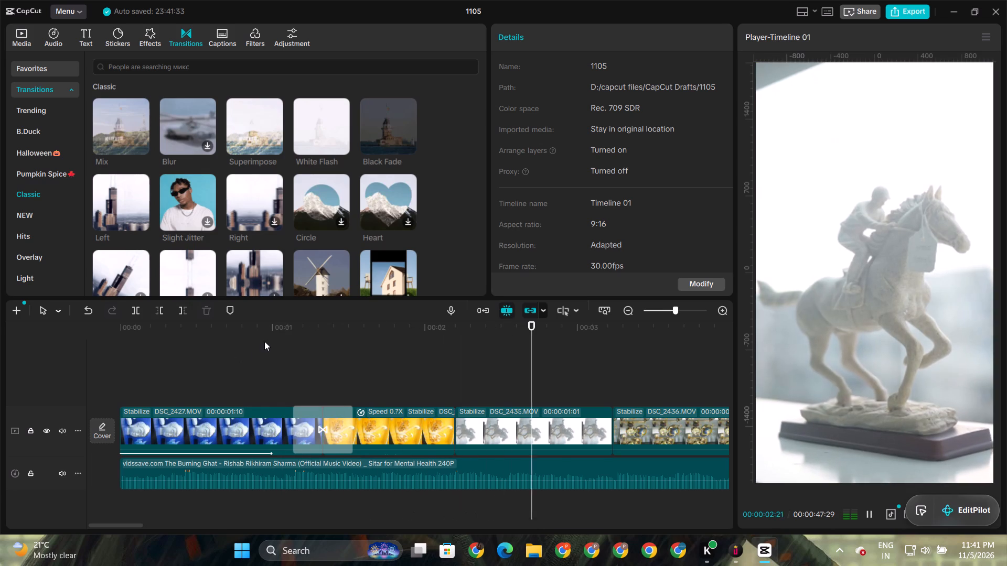
{"action": "key", "text": "space"}
Add the Mix transition between DSC_2428.MOV and DSC_2435.MOV and play the timeline on into DSC_2441.MOV.
{"action": "left_click_drag", "start_coordinate": [133, 128], "coordinate": [251, 248]}
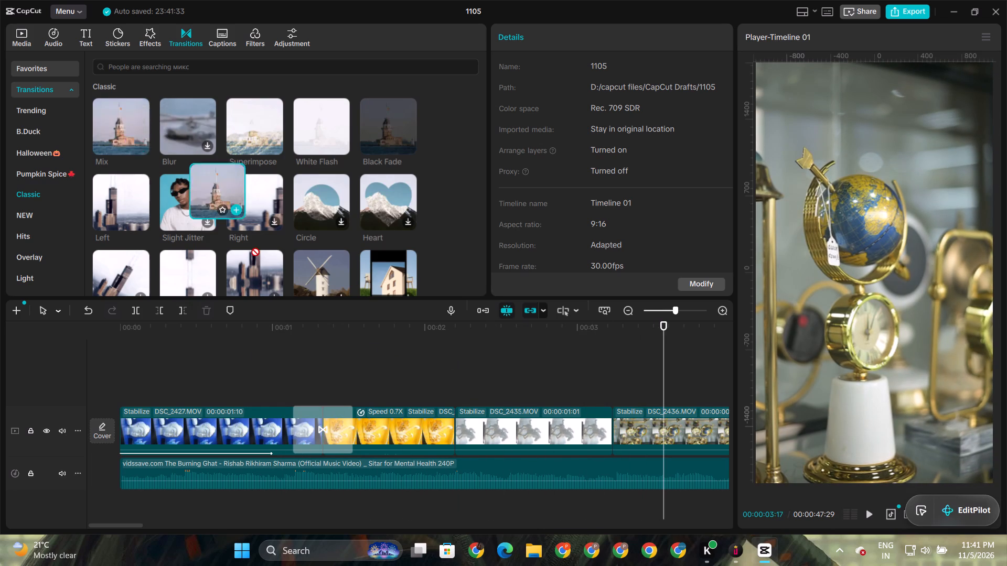
{"action": "left_click_drag", "start_coordinate": [251, 248], "coordinate": [419, 411]}
{"action": "left_click", "coordinate": [388, 329]}
{"action": "key", "text": "space"}
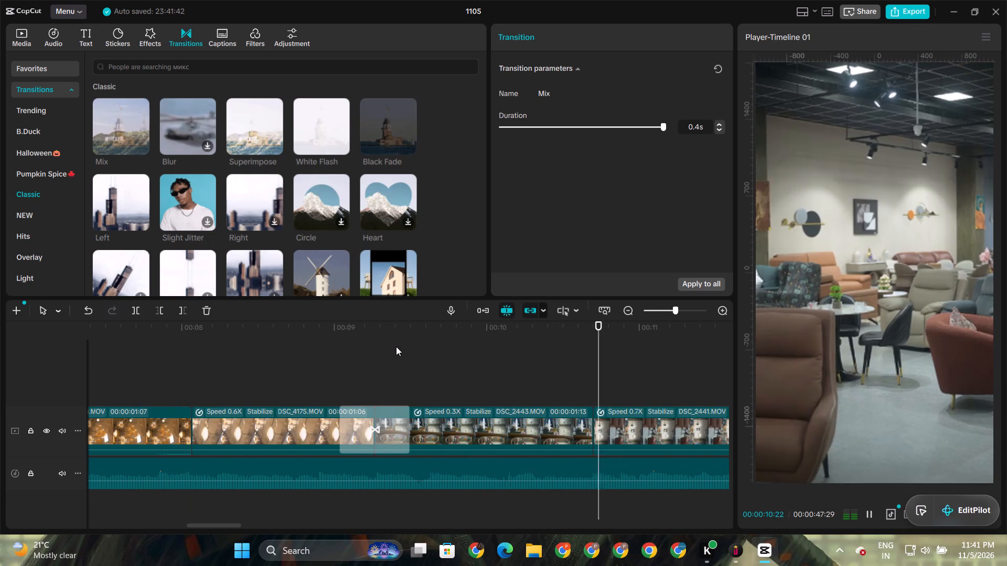
{"action": "key", "text": "space"}
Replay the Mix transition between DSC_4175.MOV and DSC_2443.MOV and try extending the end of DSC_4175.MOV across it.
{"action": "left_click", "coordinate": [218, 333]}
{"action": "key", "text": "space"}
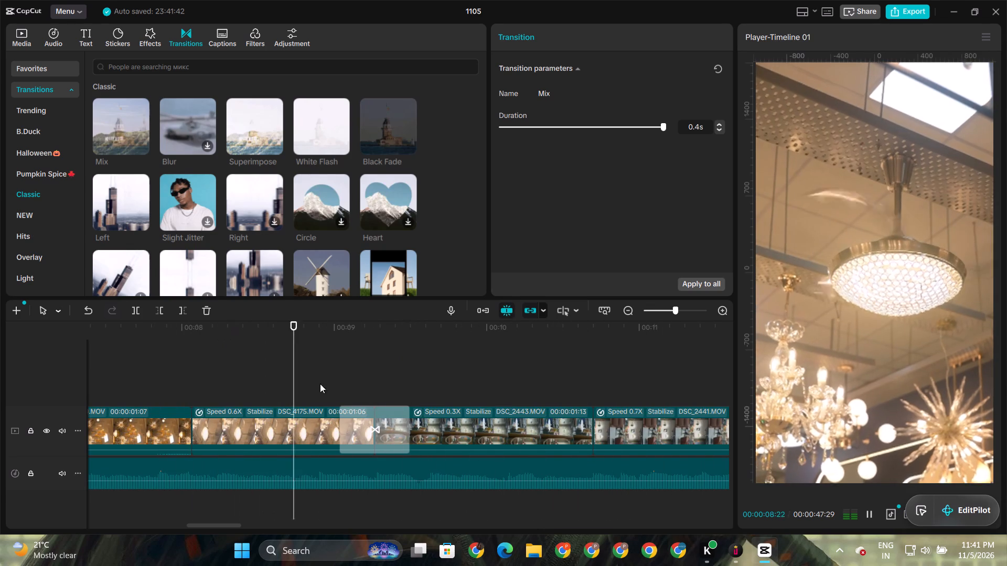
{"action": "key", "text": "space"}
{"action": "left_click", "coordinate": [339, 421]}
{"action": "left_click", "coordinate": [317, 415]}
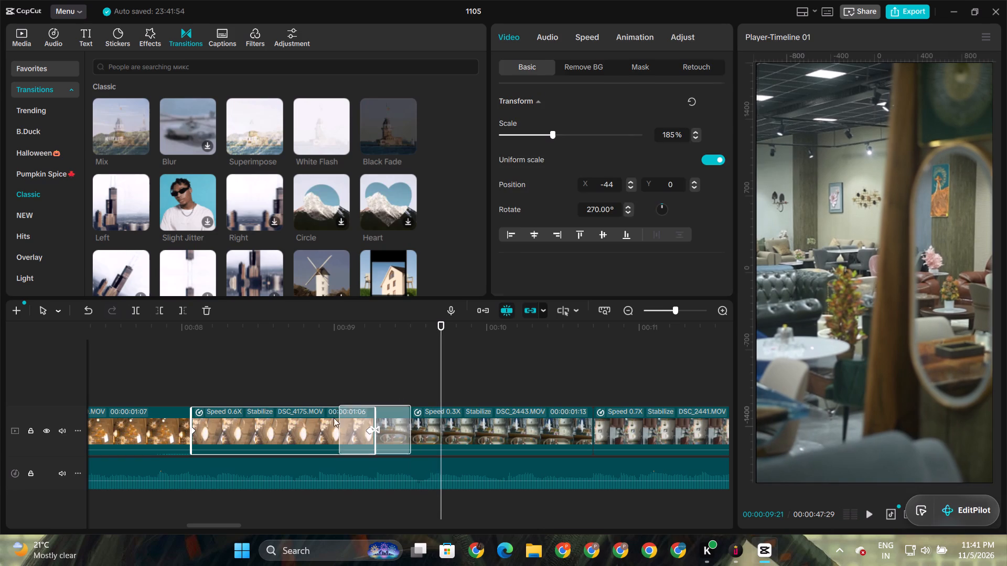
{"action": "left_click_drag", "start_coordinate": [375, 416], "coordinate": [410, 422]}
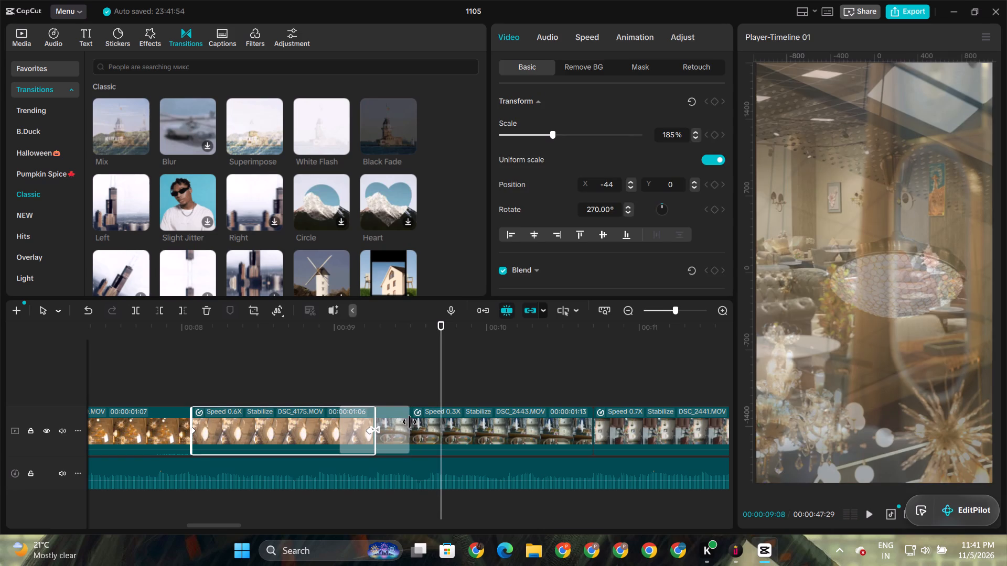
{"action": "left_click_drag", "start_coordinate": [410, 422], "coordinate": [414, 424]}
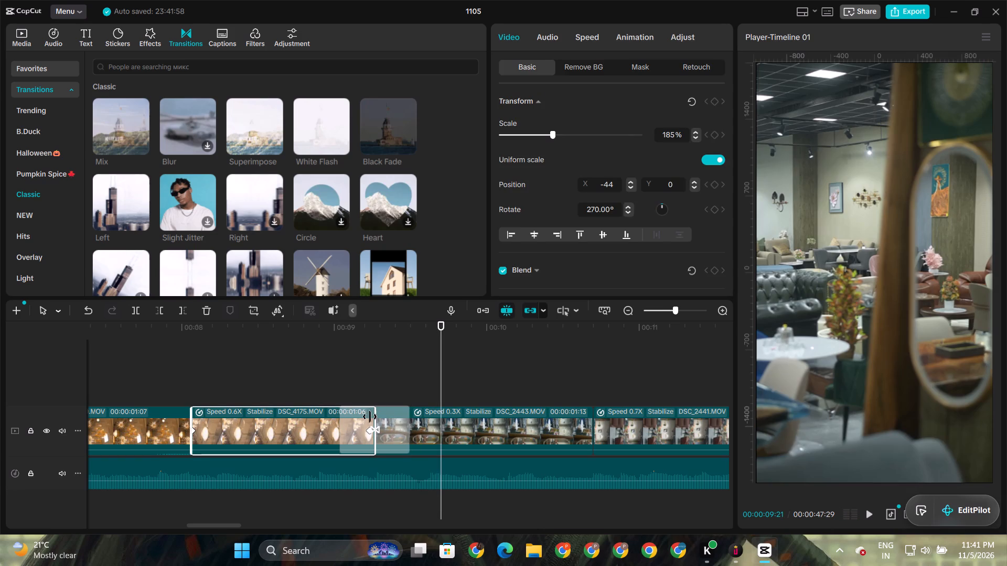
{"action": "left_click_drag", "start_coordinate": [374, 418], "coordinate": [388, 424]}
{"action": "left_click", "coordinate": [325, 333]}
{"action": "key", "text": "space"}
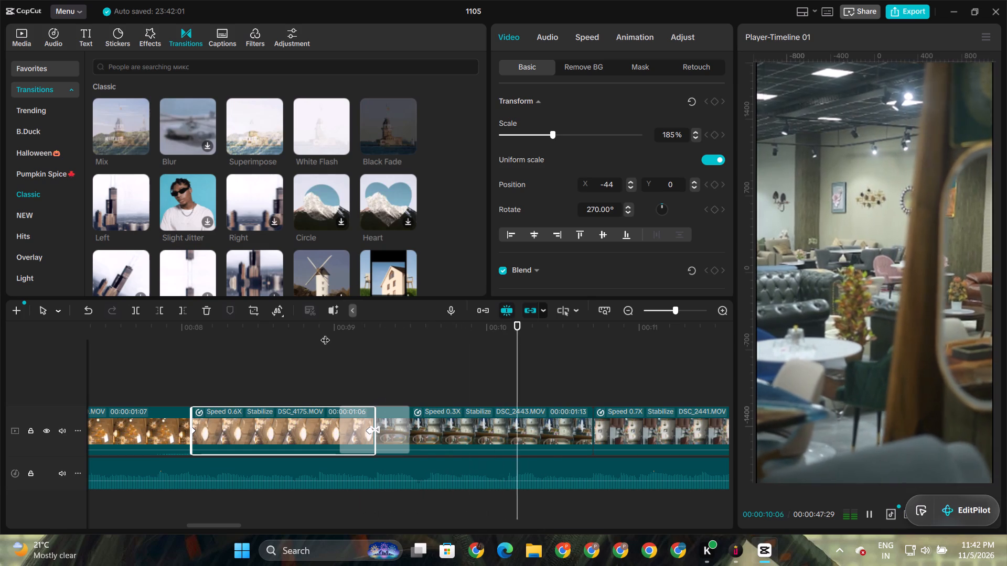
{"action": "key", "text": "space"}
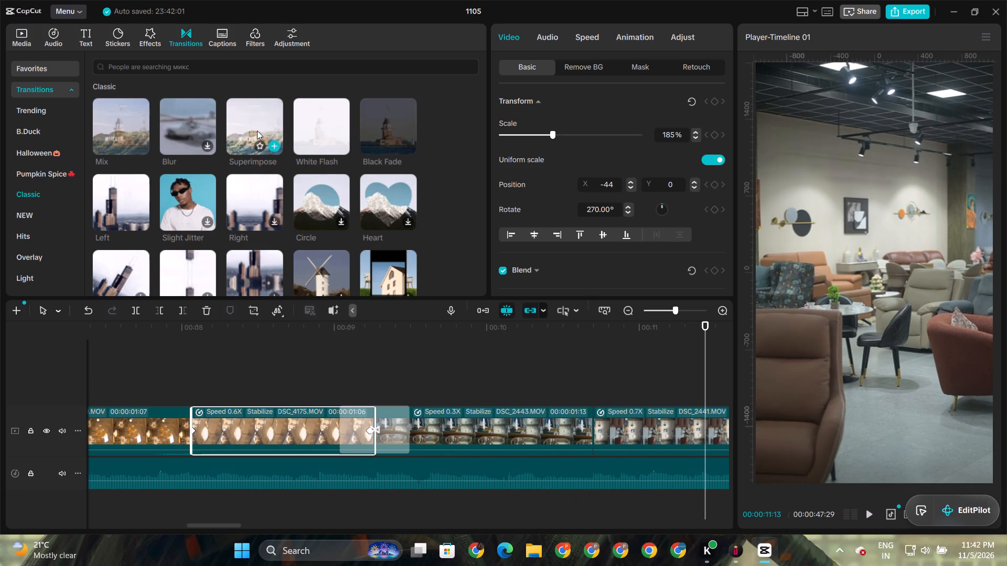
Add a White Flash transition between DSC_2443.MOV and DSC_2441.MOV and play the timeline on to C0483.MP4.
{"action": "left_click_drag", "start_coordinate": [257, 130], "coordinate": [285, 143]}
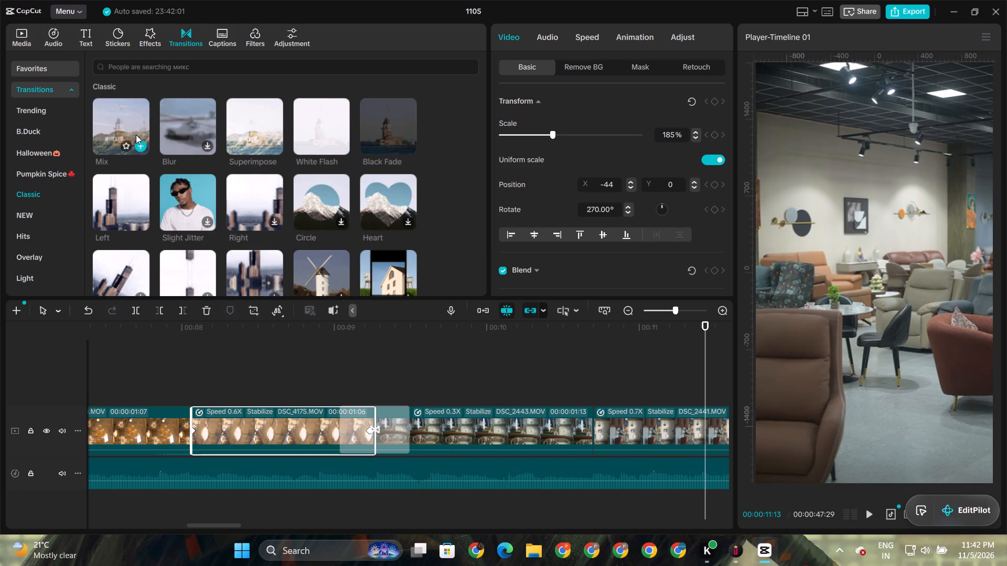
{"action": "left_click_drag", "start_coordinate": [317, 133], "coordinate": [570, 422]}
{"action": "left_click", "coordinate": [527, 334]}
{"action": "key", "text": "space"}
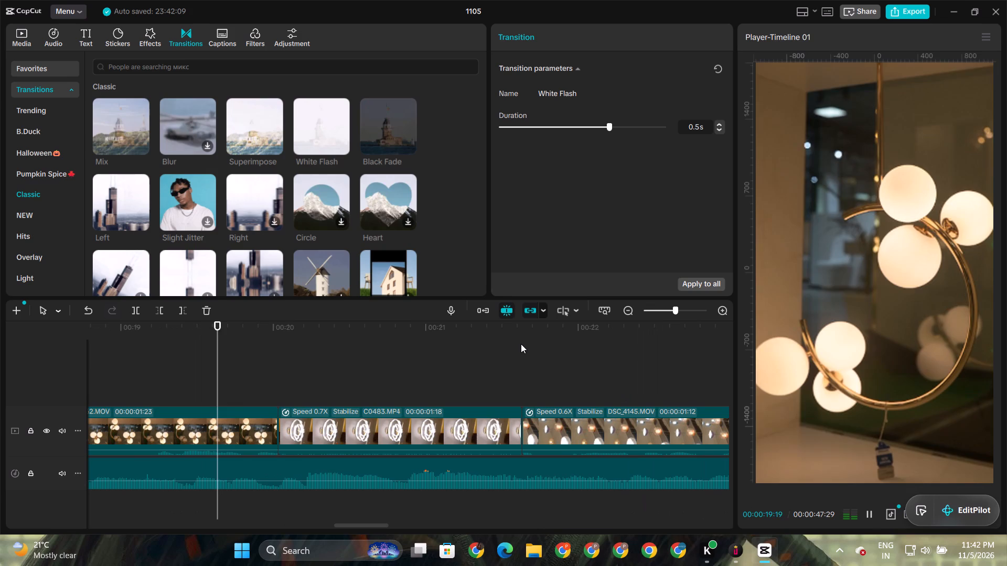
{"action": "key", "text": "space"}
Add the Mix transition at the start of C0483.MP4, lengthen it to the maximum duration, and play through it.
{"action": "left_click_drag", "start_coordinate": [120, 126], "coordinate": [181, 216]}
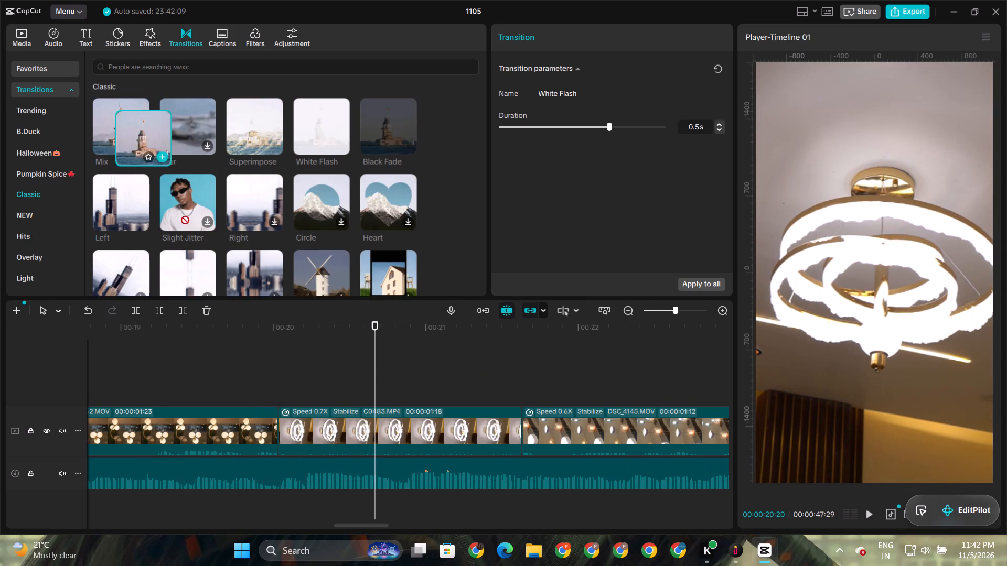
{"action": "left_click_drag", "start_coordinate": [181, 216], "coordinate": [252, 415]}
{"action": "left_click", "coordinate": [633, 133]}
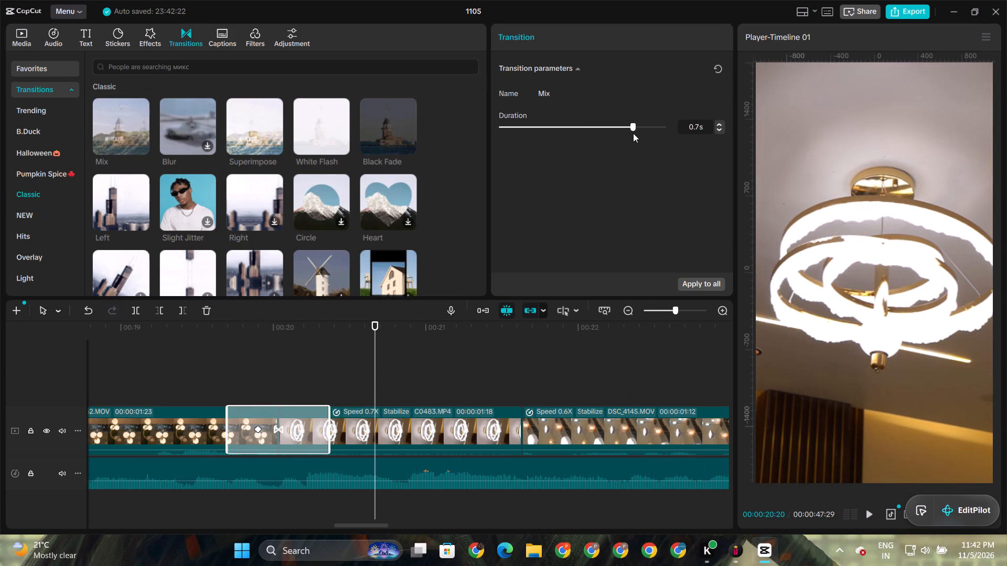
{"action": "left_click_drag", "start_coordinate": [641, 131], "coordinate": [682, 136]}
{"action": "left_click_drag", "start_coordinate": [174, 347], "coordinate": [166, 343]}
{"action": "key", "text": "space"}
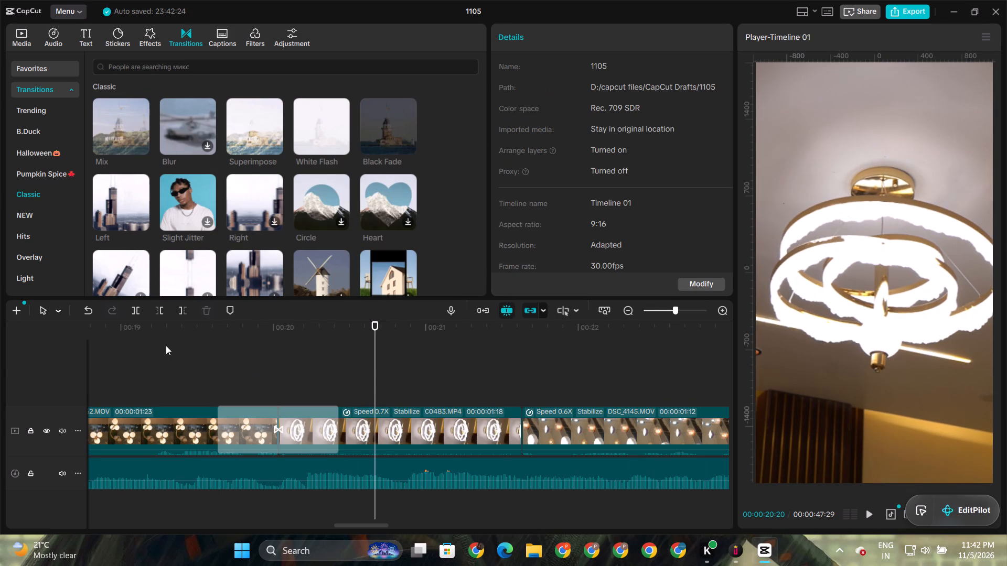
{"action": "key", "text": "space"}
{"action": "left_click", "coordinate": [128, 333]}
{"action": "key", "text": "space"}
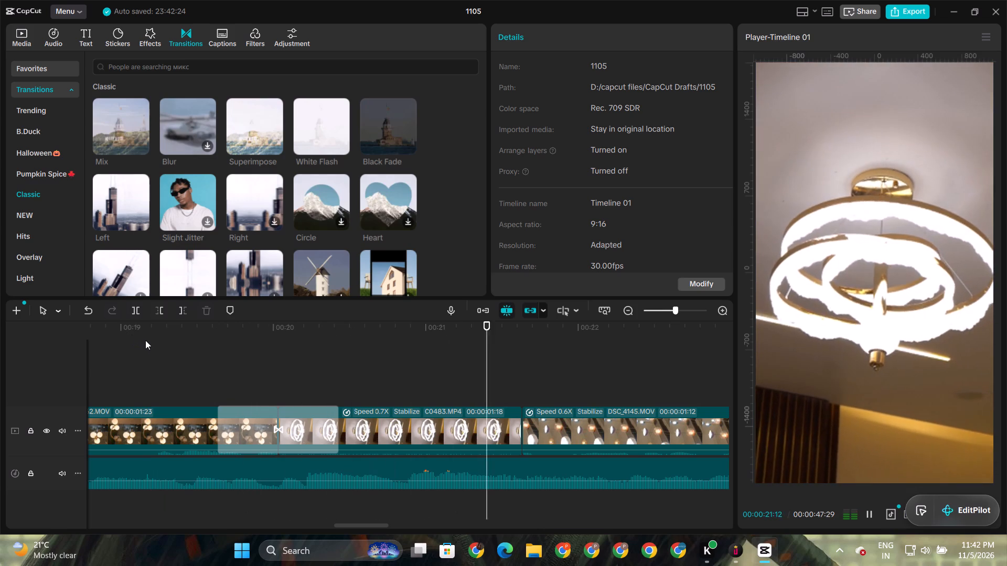
{"action": "key", "text": "space"}
Add the Mix transition between C0483.MP4 and DSC_4145.MOV and play on into DSC_2431.MOV.
{"action": "left_click_drag", "start_coordinate": [132, 119], "coordinate": [467, 378]}
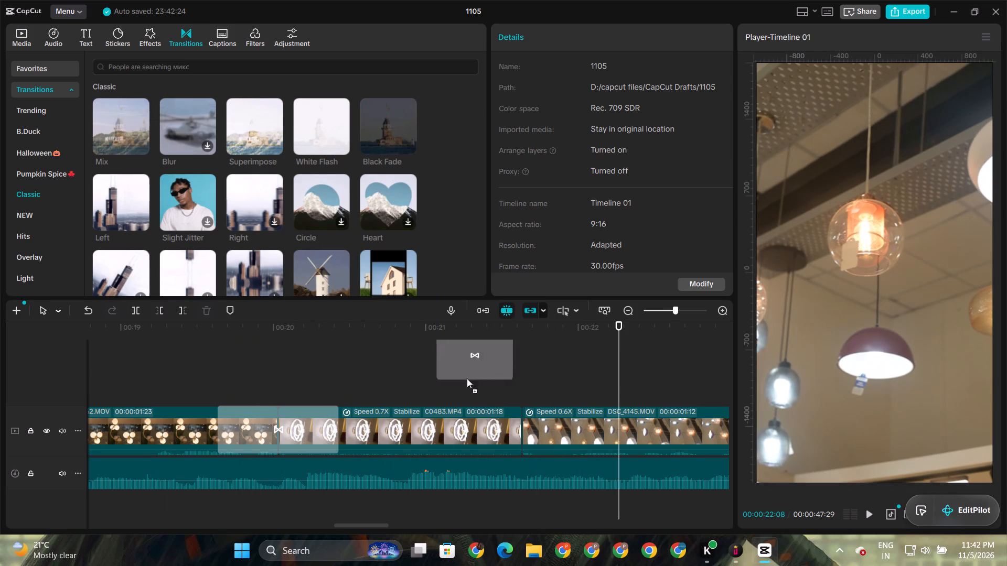
{"action": "left_click_drag", "start_coordinate": [467, 378], "coordinate": [495, 412]}
{"action": "left_click", "coordinate": [439, 325]}
{"action": "key", "text": "space"}
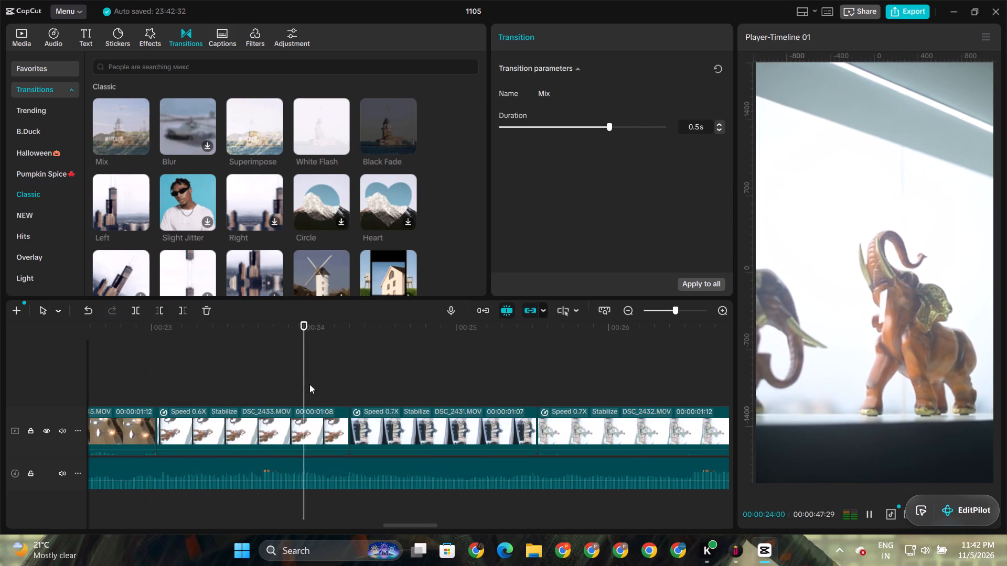
{"action": "key", "text": "space"}
Add the Mix transition between DSC_2433.MOV and DSC_2431.MOV, accepting duplicate frames, and play on into DSC_2432.MOV.
{"action": "left_click_drag", "start_coordinate": [95, 117], "coordinate": [342, 426]}
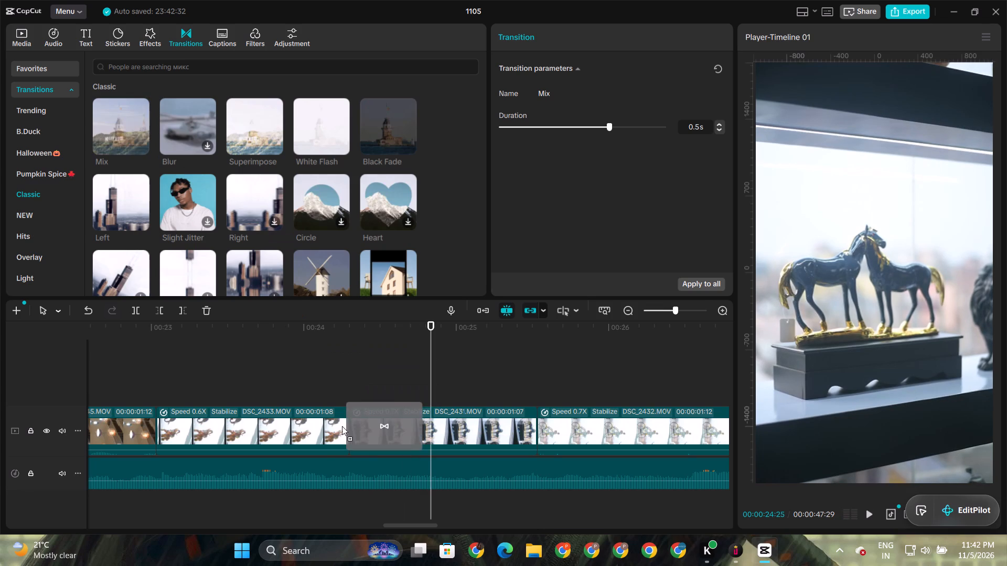
{"action": "left_click_drag", "start_coordinate": [342, 426], "coordinate": [333, 428]}
{"action": "left_click", "coordinate": [294, 352]}
{"action": "left_click", "coordinate": [575, 309]}
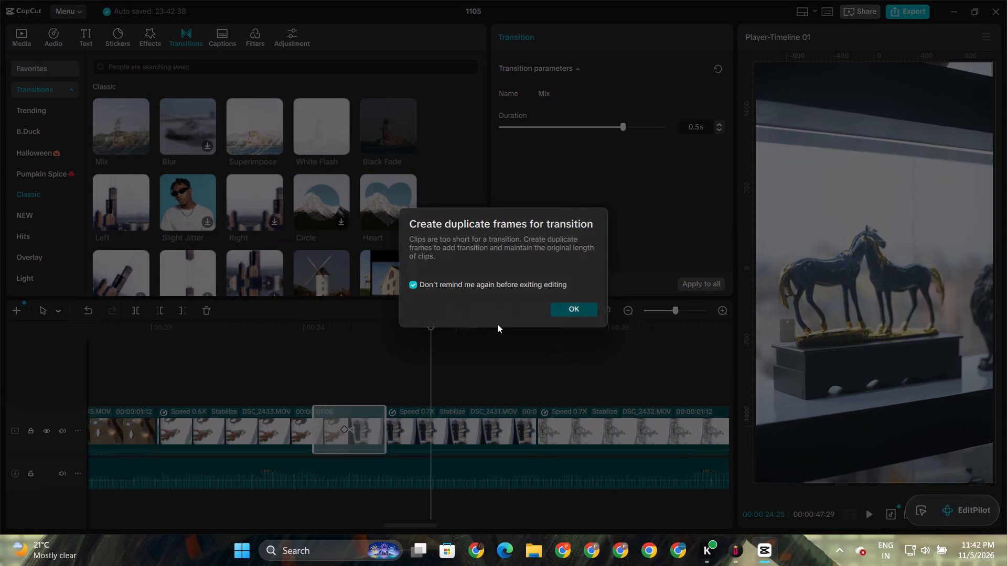
{"action": "left_click", "coordinate": [269, 343]}
{"action": "key", "text": "space"}
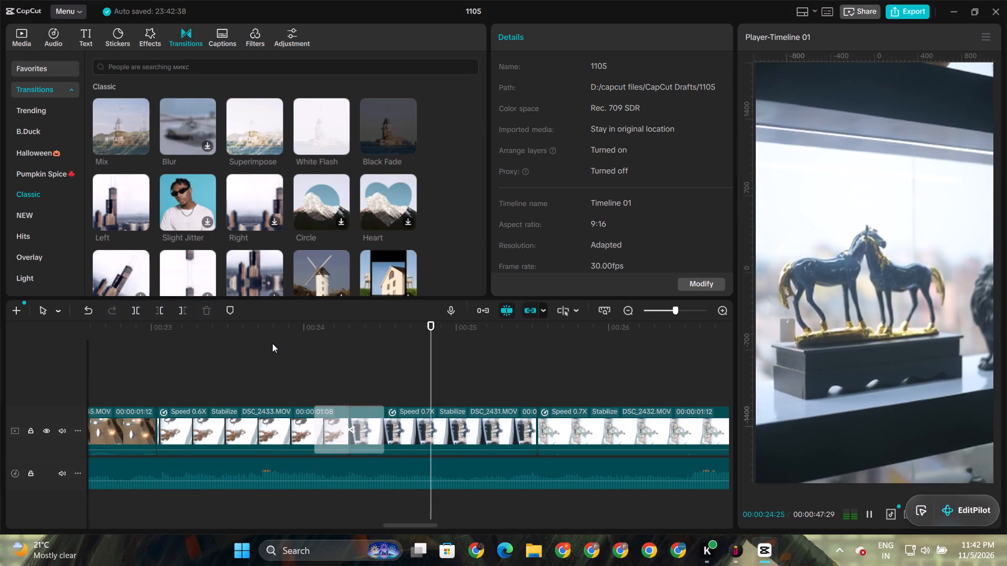
{"action": "key", "text": "space"}
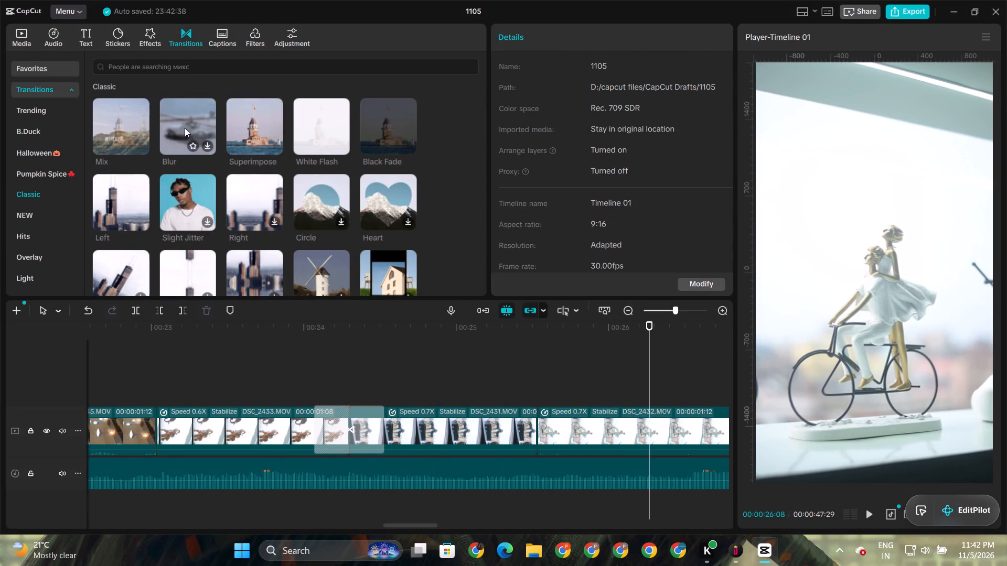
Add the Mix transition between DSC_2431.MOV and DSC_2432.MOV and play on into DSC_2430.MOV.
{"action": "left_click_drag", "start_coordinate": [107, 132], "coordinate": [508, 417]}
{"action": "left_click", "coordinate": [487, 338]}
{"action": "key", "text": "space"}
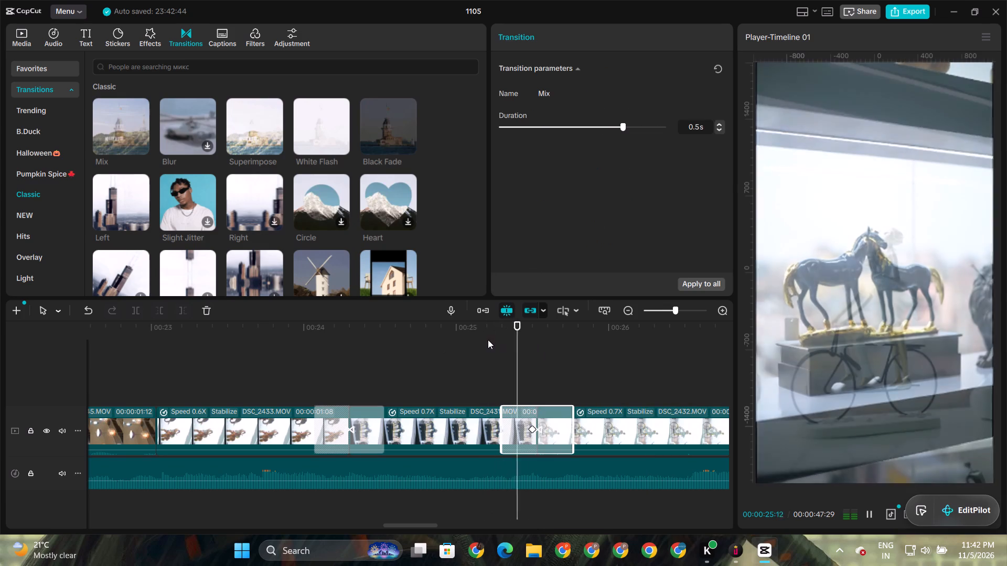
{"action": "key", "text": "space"}
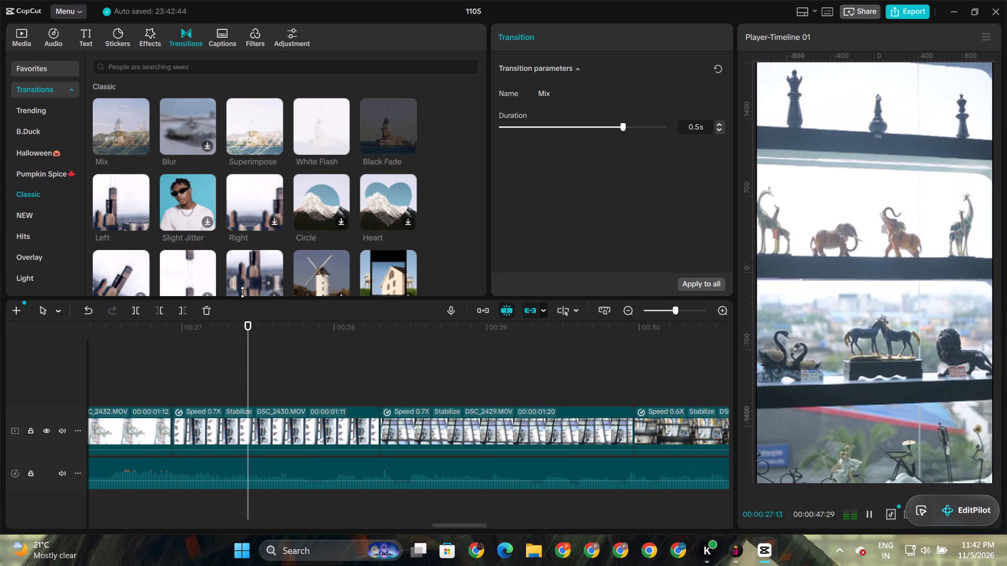
Add the Mix transition between DSC_2432.MOV and DSC_2430.MOV and play on to the start of DSC_2429.MOV.
{"action": "left_click_drag", "start_coordinate": [115, 137], "coordinate": [145, 421]}
{"action": "left_click", "coordinate": [101, 351]}
{"action": "key", "text": "space"}
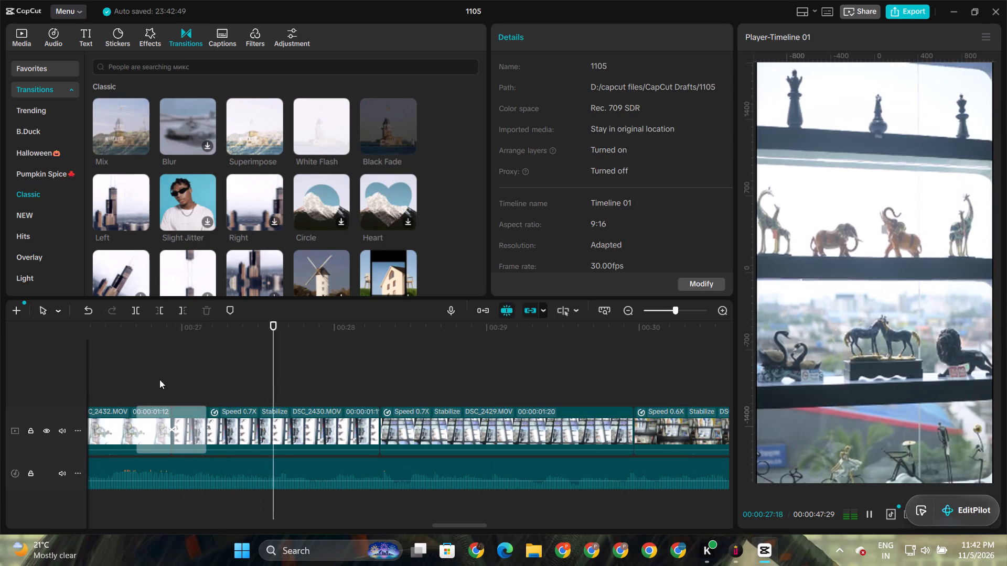
{"action": "key", "text": "space"}
Add the Mix transition between DSC_2430.MOV and DSC_2429.MOV and play on into DSC_2437.MOV.
{"action": "left_click_drag", "start_coordinate": [131, 134], "coordinate": [334, 423]}
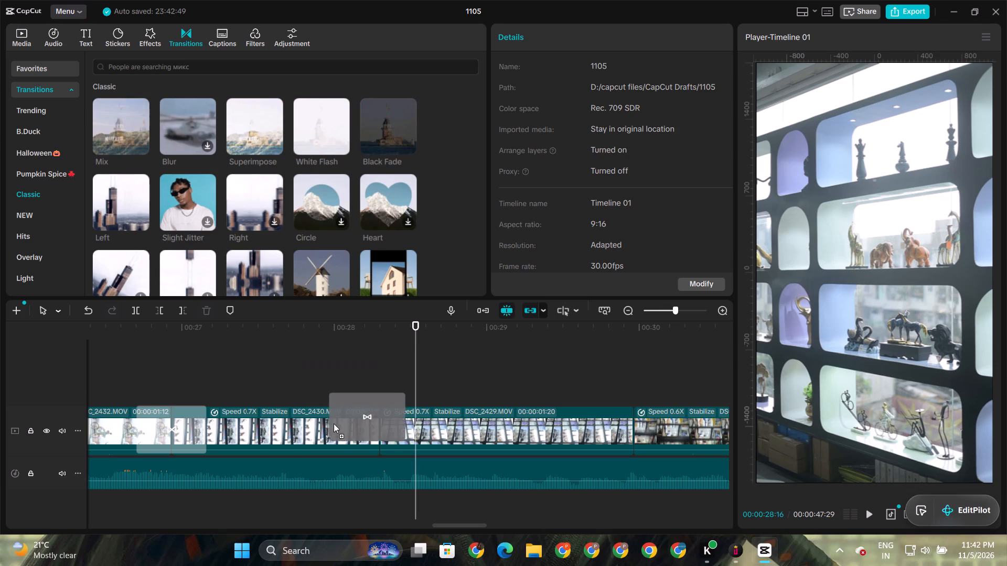
{"action": "left_click_drag", "start_coordinate": [334, 423], "coordinate": [342, 436]}
{"action": "left_click", "coordinate": [302, 341]}
{"action": "key", "text": "space"}
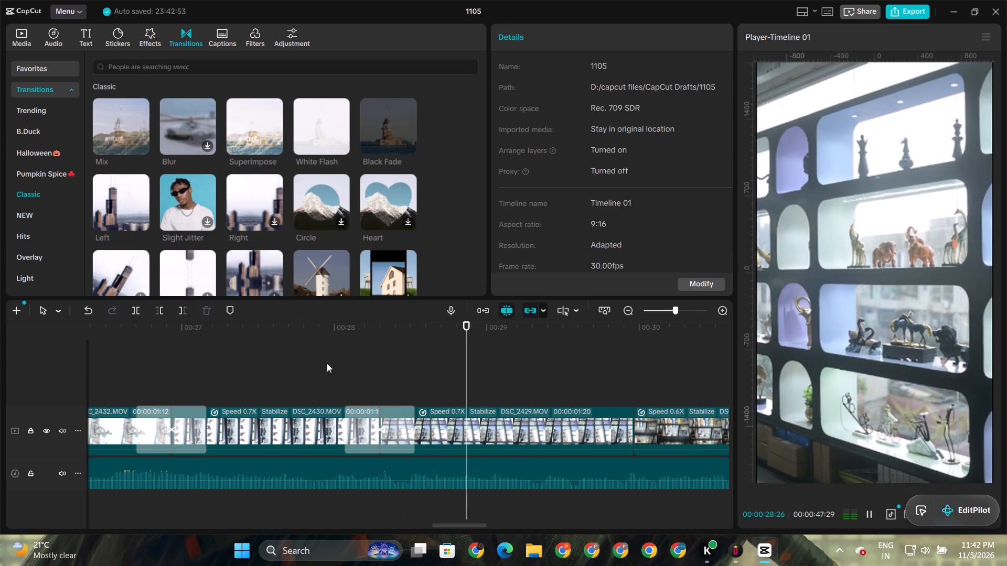
{"action": "key", "text": "space"}
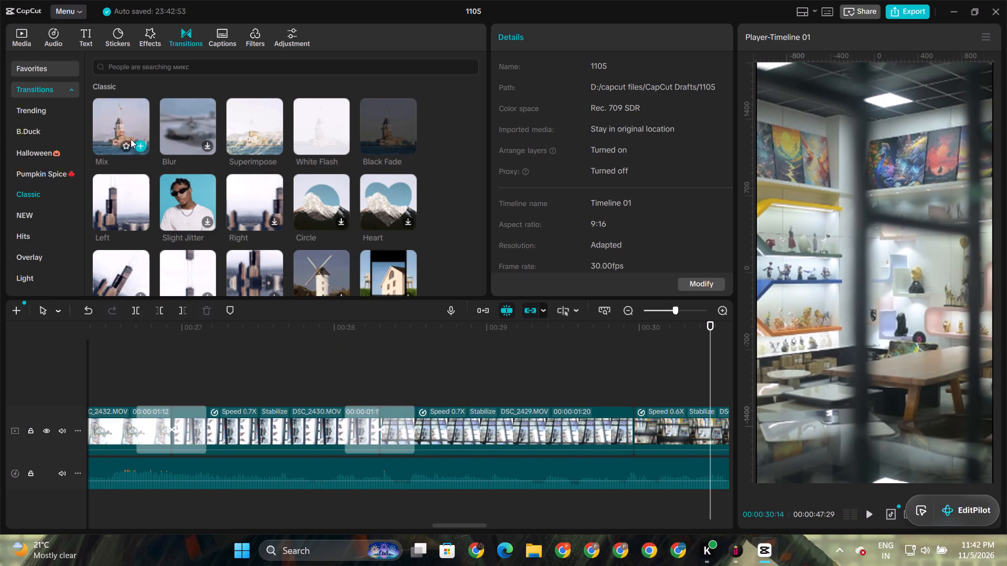
Add the White Flash transition between DSC_2429.MOV and DSC_2437.MOV and play on into DSC_2426.MOV.
{"action": "left_click_drag", "start_coordinate": [131, 139], "coordinate": [181, 118]}
{"action": "left_click_drag", "start_coordinate": [326, 108], "coordinate": [721, 441]}
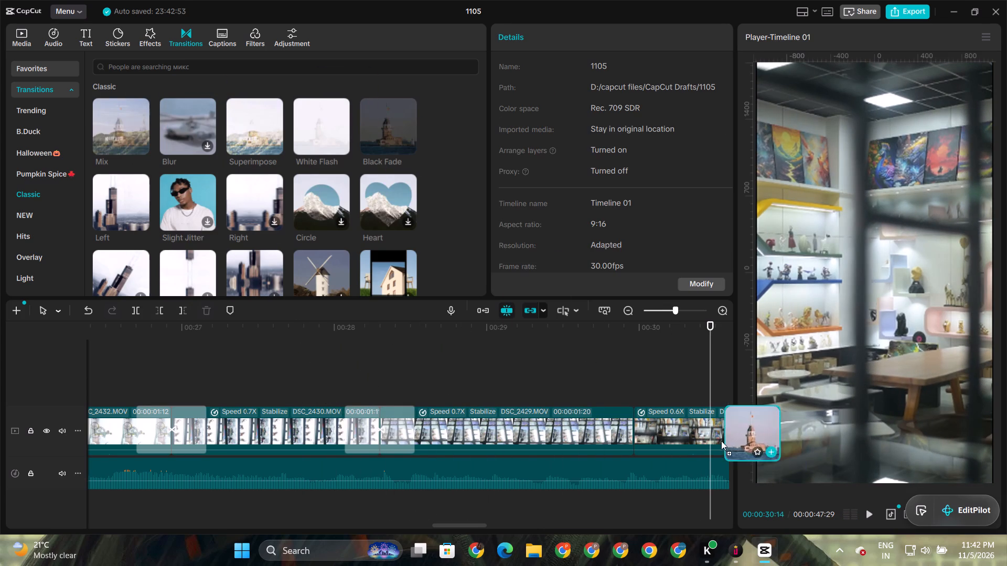
{"action": "left_click_drag", "start_coordinate": [721, 441], "coordinate": [601, 436]}
{"action": "left_click", "coordinate": [561, 357]}
{"action": "key", "text": "space"}
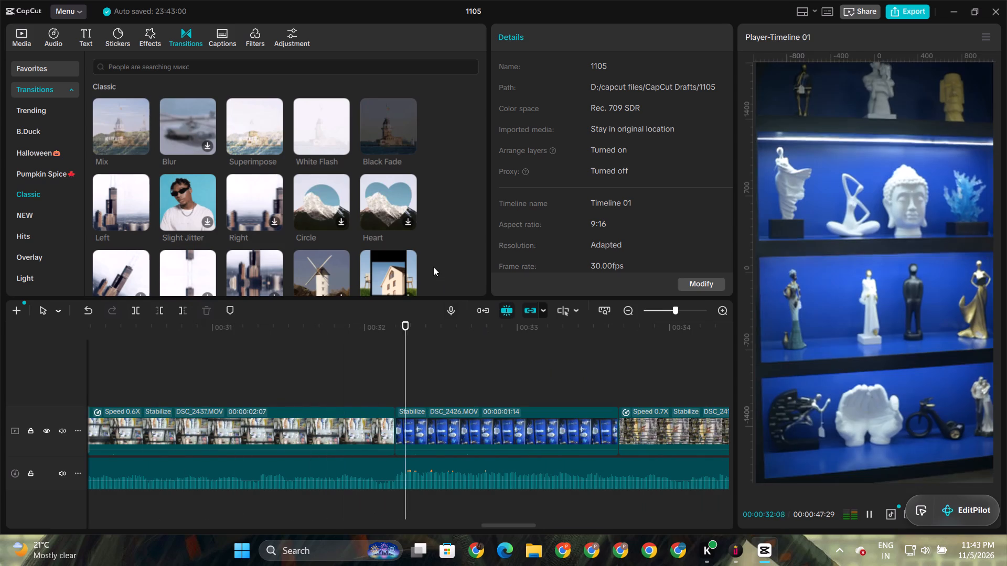
{"action": "key", "text": "space"}
Add the White Flash transition between DSC_2437.MOV and DSC_2426.MOV and play on into DSC_2412.MOV.
{"action": "left_click_drag", "start_coordinate": [316, 122], "coordinate": [391, 339]}
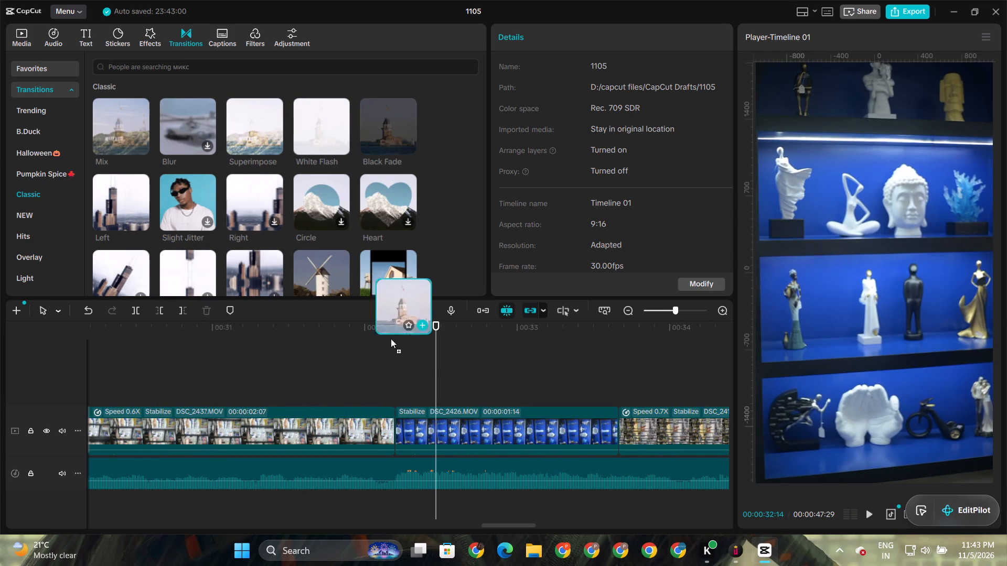
{"action": "left_click_drag", "start_coordinate": [391, 339], "coordinate": [369, 412]}
{"action": "left_click", "coordinate": [334, 353]}
{"action": "key", "text": "space"}
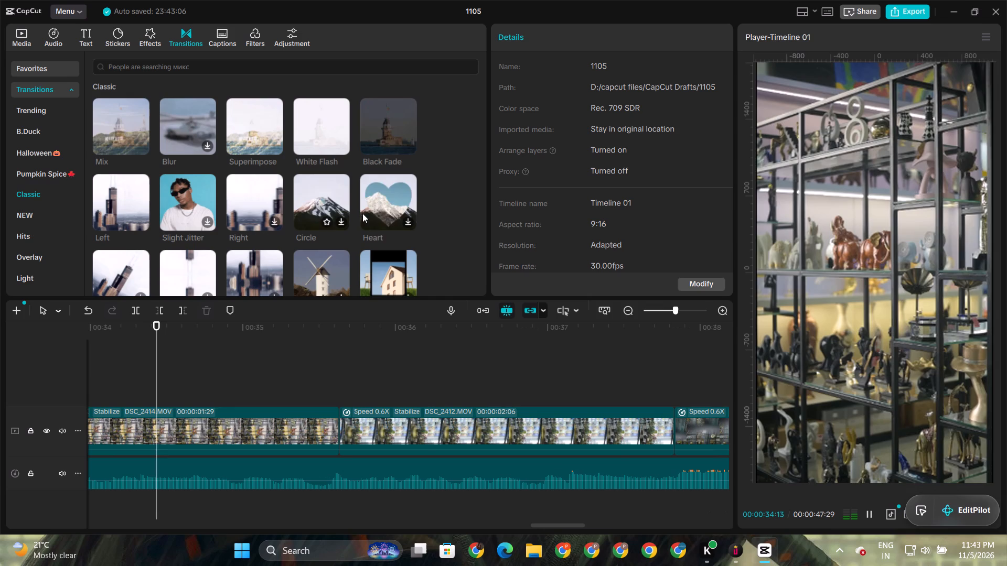
{"action": "key", "text": "space"}
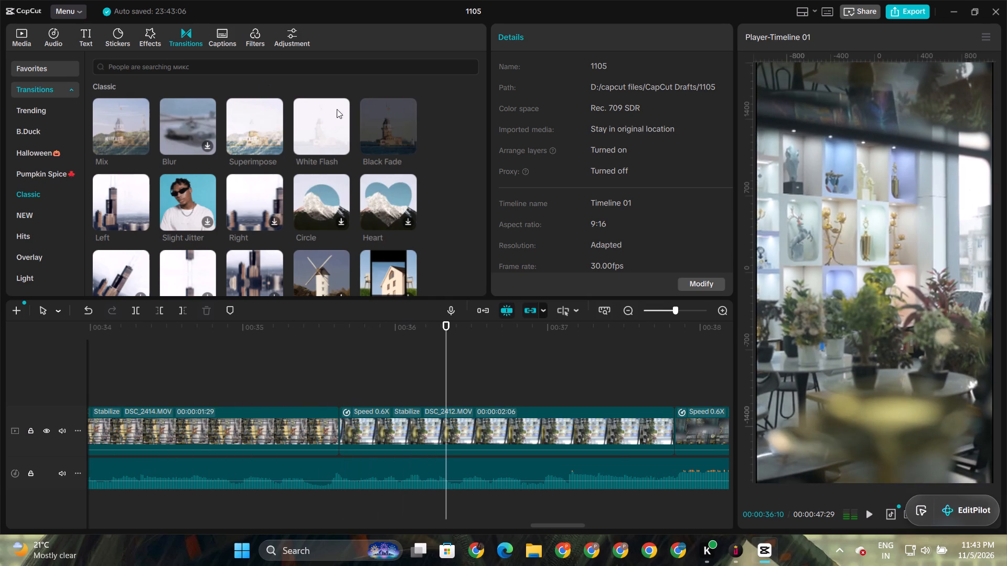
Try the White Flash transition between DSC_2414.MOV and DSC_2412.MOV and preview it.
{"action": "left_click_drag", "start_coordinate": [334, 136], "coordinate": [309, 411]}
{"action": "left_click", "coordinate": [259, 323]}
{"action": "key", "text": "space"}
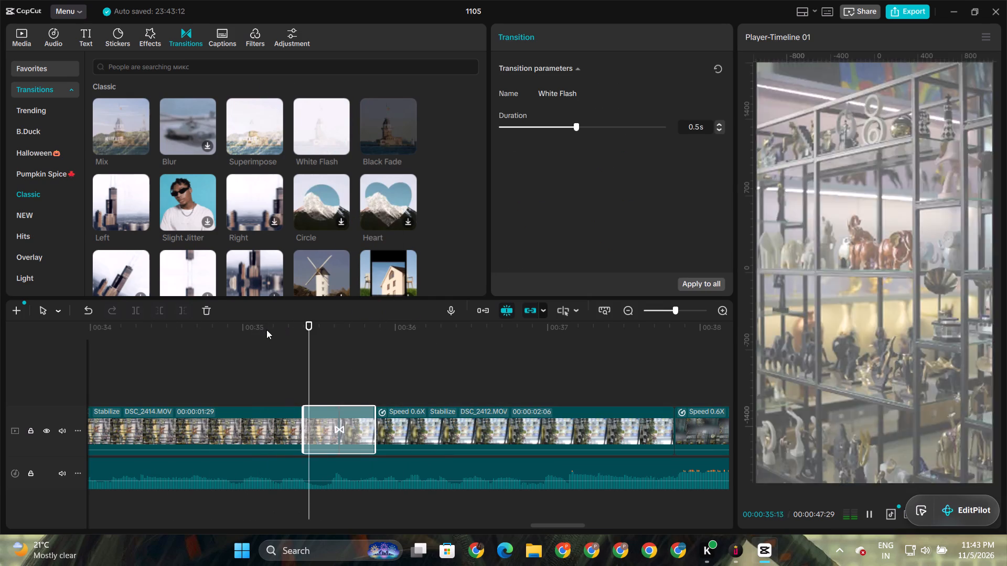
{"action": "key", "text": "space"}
Apply the Mix transition between DSC_2414.MOV and DSC_2412.MOV in place of White Flash and play on past DSC_2412.MOV.
{"action": "left_click_drag", "start_coordinate": [120, 105], "coordinate": [306, 419]}
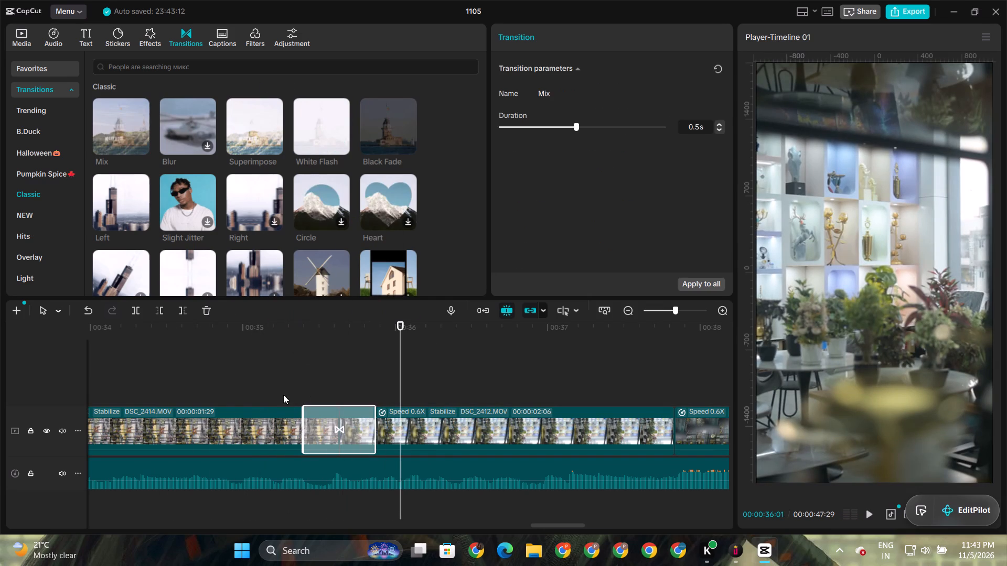
{"action": "left_click", "coordinate": [262, 352]}
{"action": "key", "text": "space"}
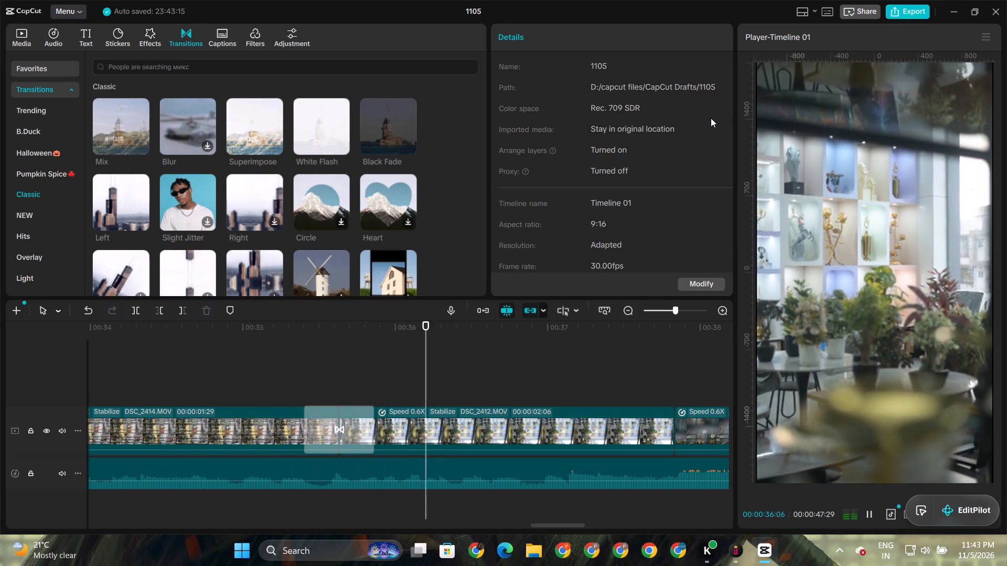
{"action": "key", "text": "space"}
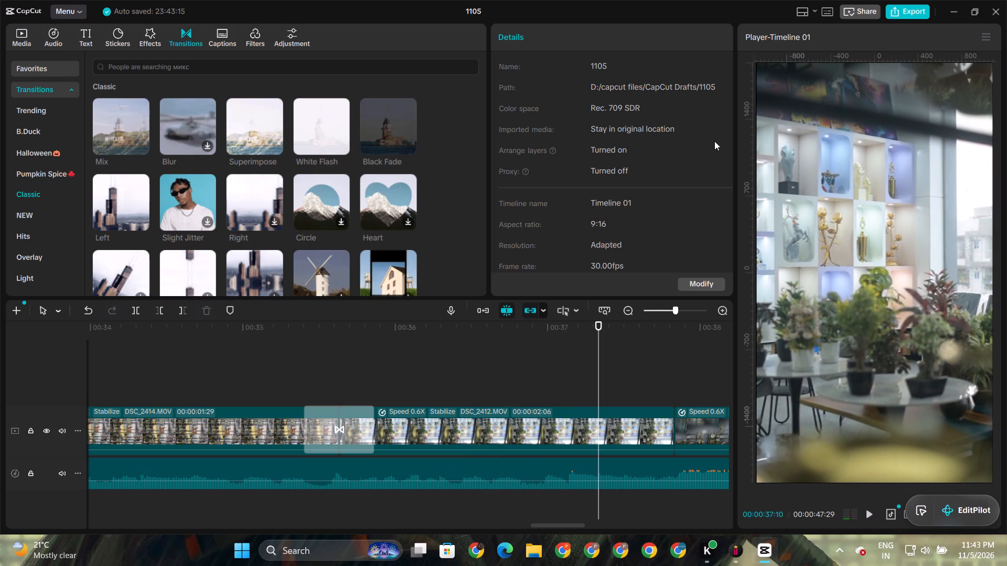
{"action": "key", "text": "space"}
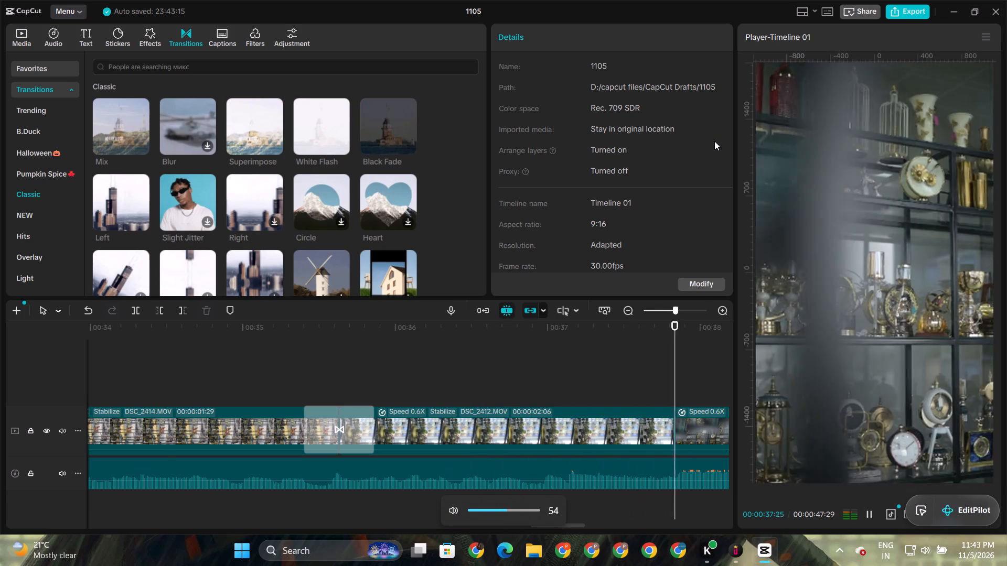
Add the Mix transition between DSC_2412.MOV and DSC_2391.MOV and play through it.
{"action": "key", "text": "space"}
{"action": "left_click_drag", "start_coordinate": [137, 123], "coordinate": [42, 429]}
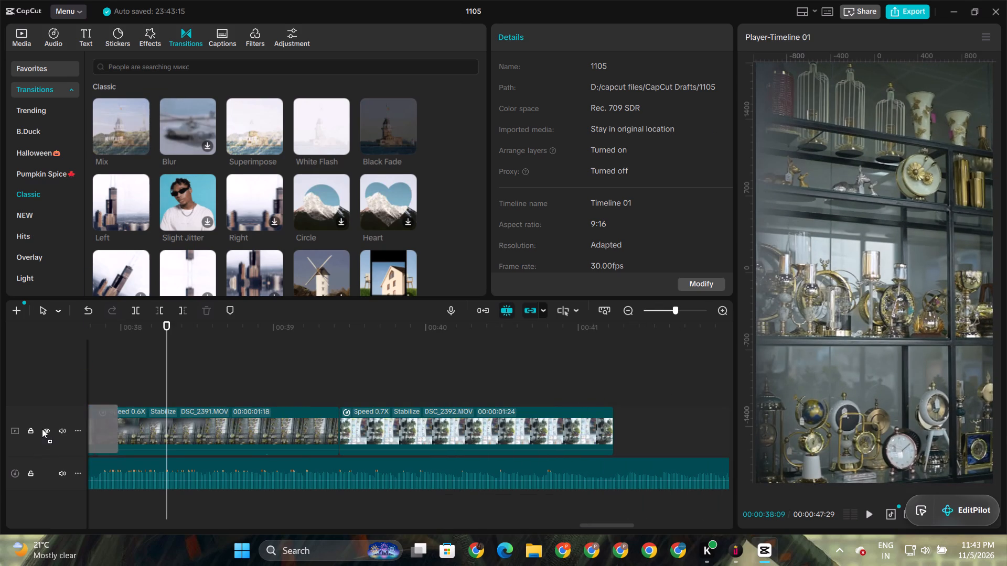
{"action": "left_click", "coordinate": [87, 321]}
{"action": "left_click", "coordinate": [102, 325]}
{"action": "left_click_drag", "start_coordinate": [102, 325], "coordinate": [49, 345]}
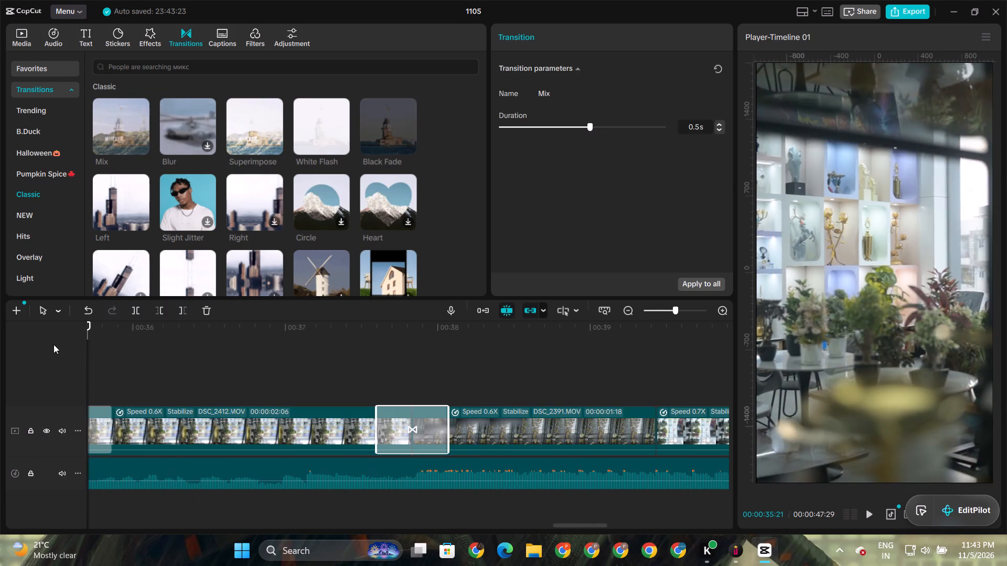
{"action": "key", "text": "space"}
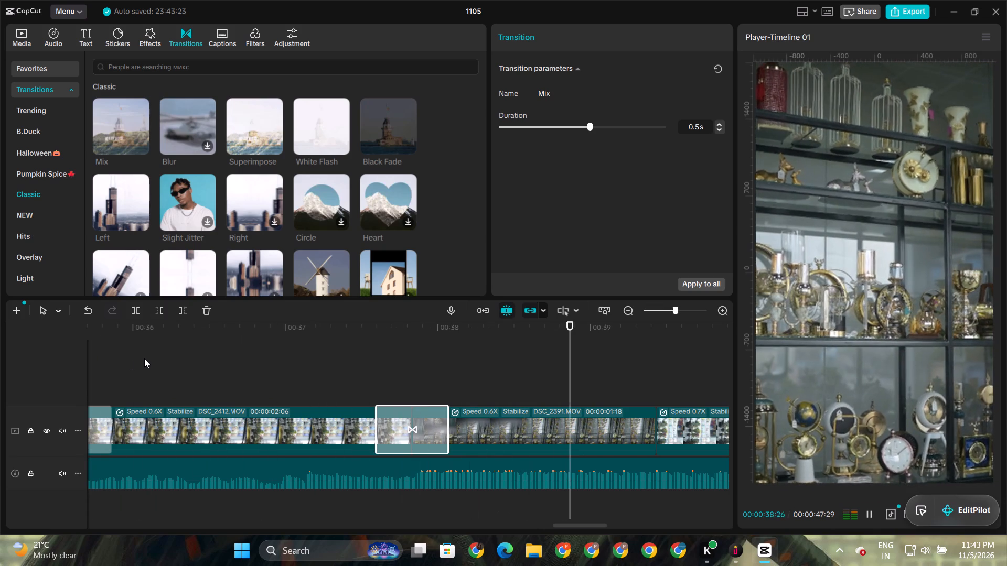
{"action": "key", "text": "space"}
Add the Mix transition between DSC_2391.MOV and DSC_2392.MOV and play on past the last clip.
{"action": "left_click_drag", "start_coordinate": [116, 136], "coordinate": [450, 379]}
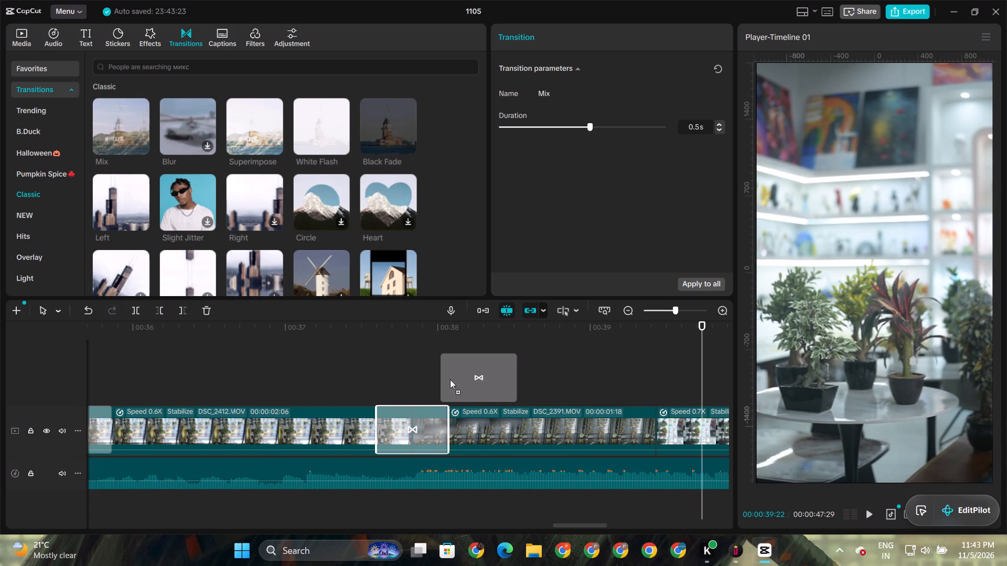
{"action": "left_click_drag", "start_coordinate": [450, 379], "coordinate": [603, 420]}
{"action": "left_click", "coordinate": [574, 347]}
{"action": "key", "text": "space"}
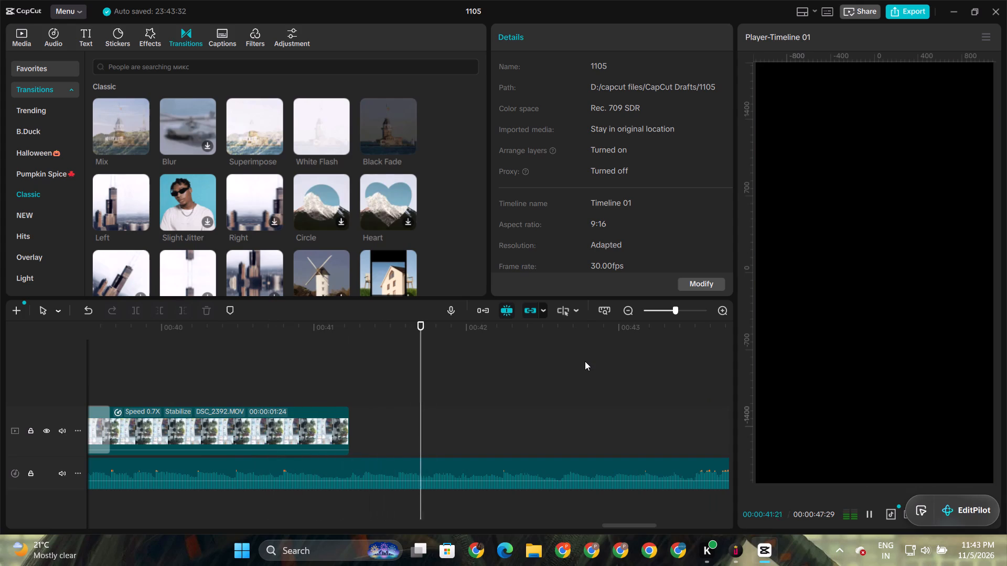
{"action": "key", "text": "space"}
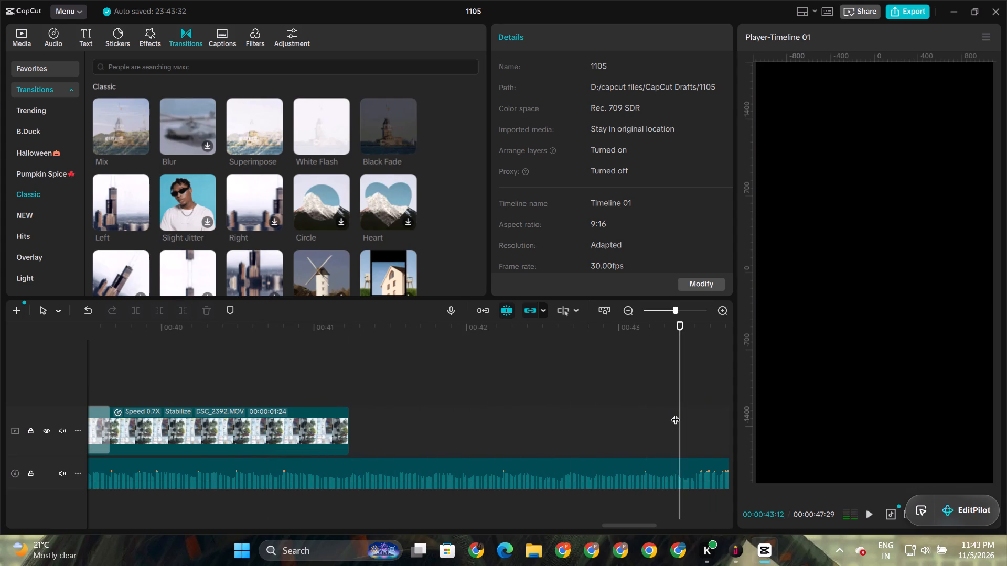
Cut off the end of the music track at 00:00:43:16, past the last video clip.
{"action": "key", "text": "space"}
{"action": "key", "text": "space"}
{"action": "left_click", "coordinate": [697, 326]}
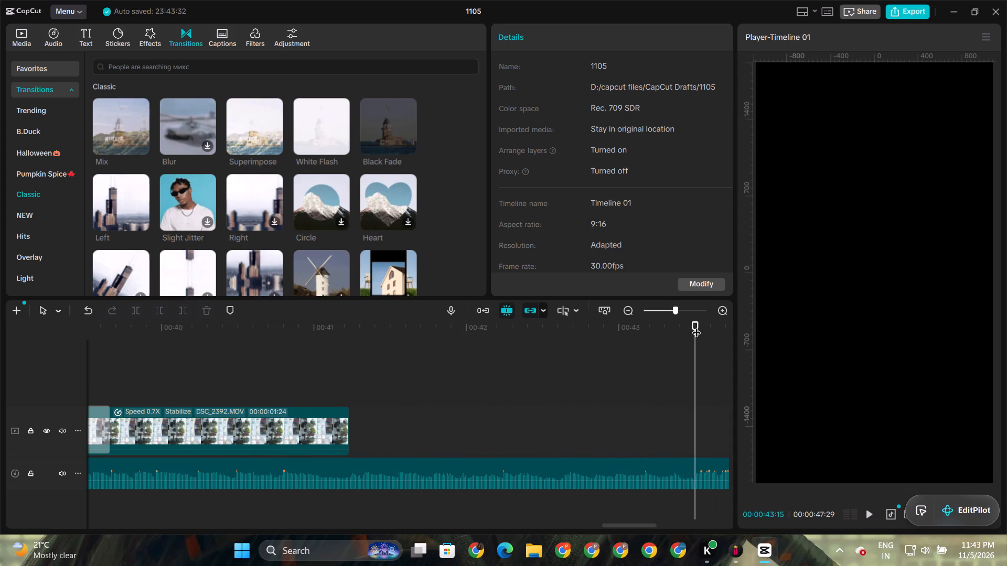
{"action": "left_click", "coordinate": [497, 454]}
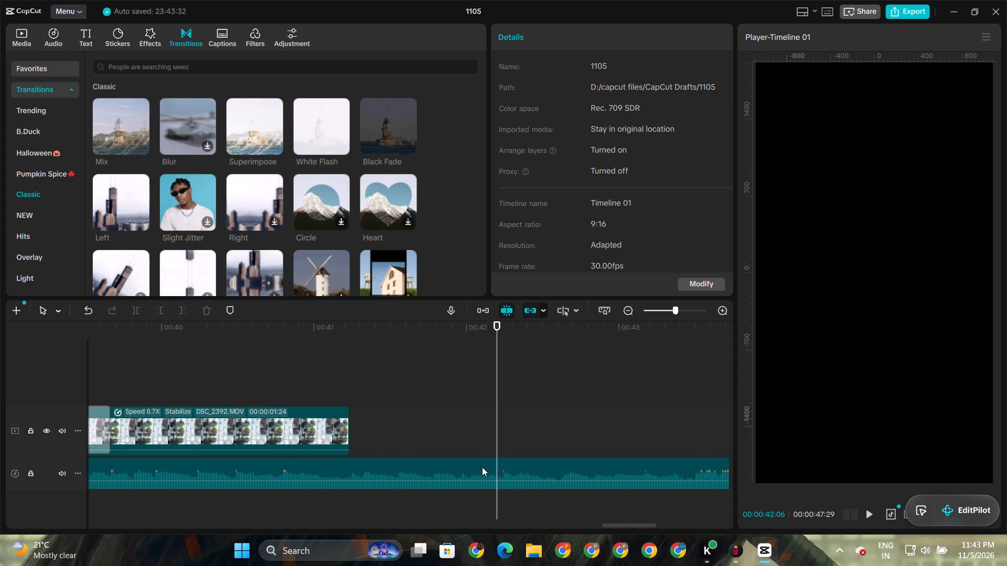
{"action": "left_click", "coordinate": [482, 467]}
{"action": "left_click", "coordinate": [699, 329]}
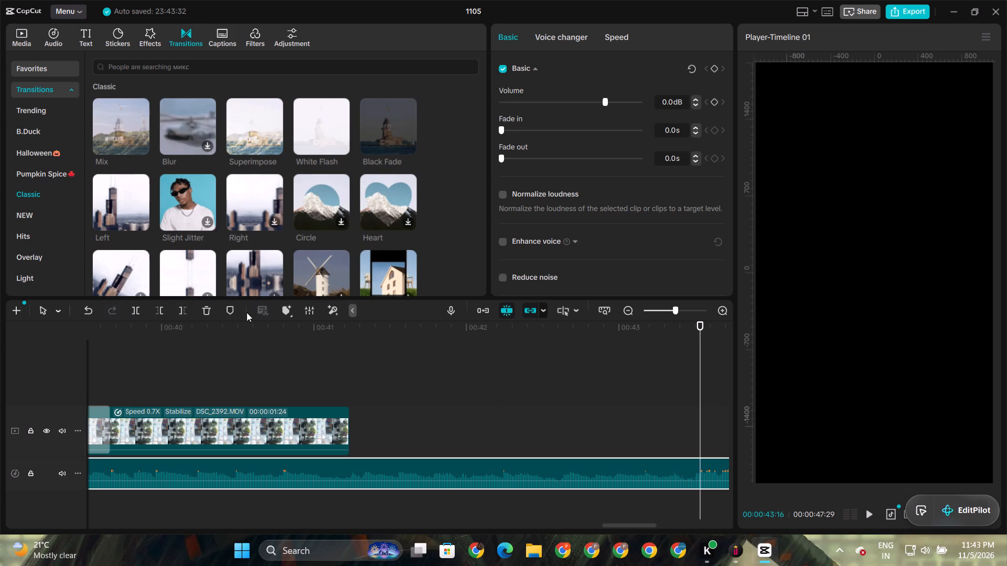
{"action": "left_click", "coordinate": [185, 312]}
Give the music a 1.7 s fade out and a fade in of about 1 s, and play the opening from the start.
{"action": "left_click", "coordinate": [648, 470]}
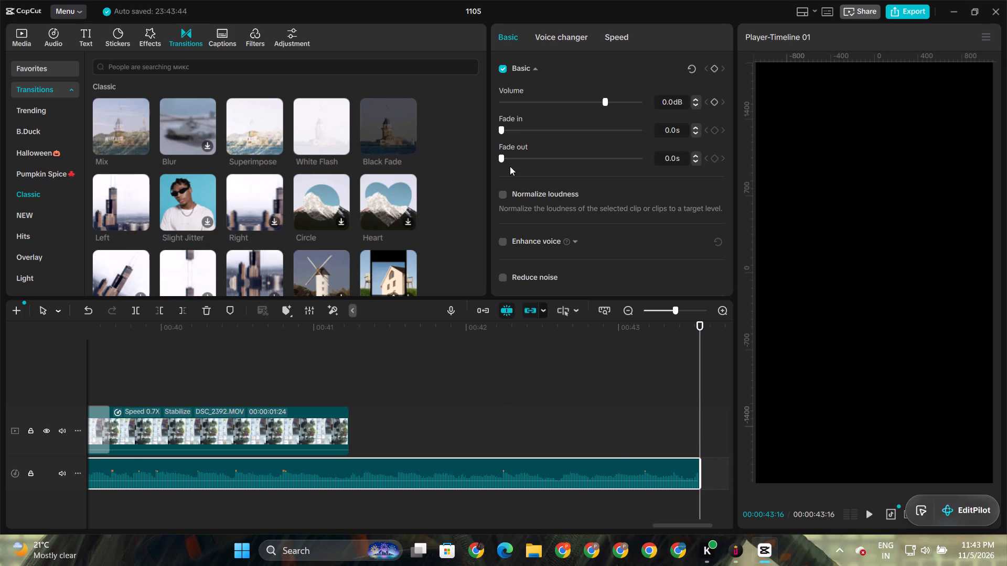
{"action": "left_click", "coordinate": [508, 157]}
{"action": "left_click", "coordinate": [525, 159]}
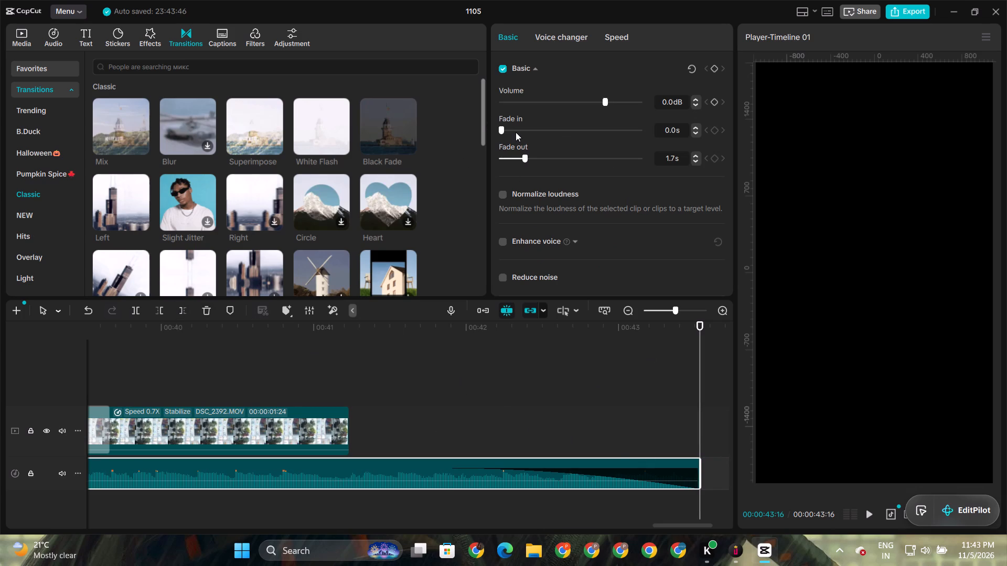
{"action": "left_click", "coordinate": [516, 132]}
{"action": "left_click", "coordinate": [251, 341]}
{"action": "left_click_drag", "start_coordinate": [249, 341], "coordinate": [0, 494]}
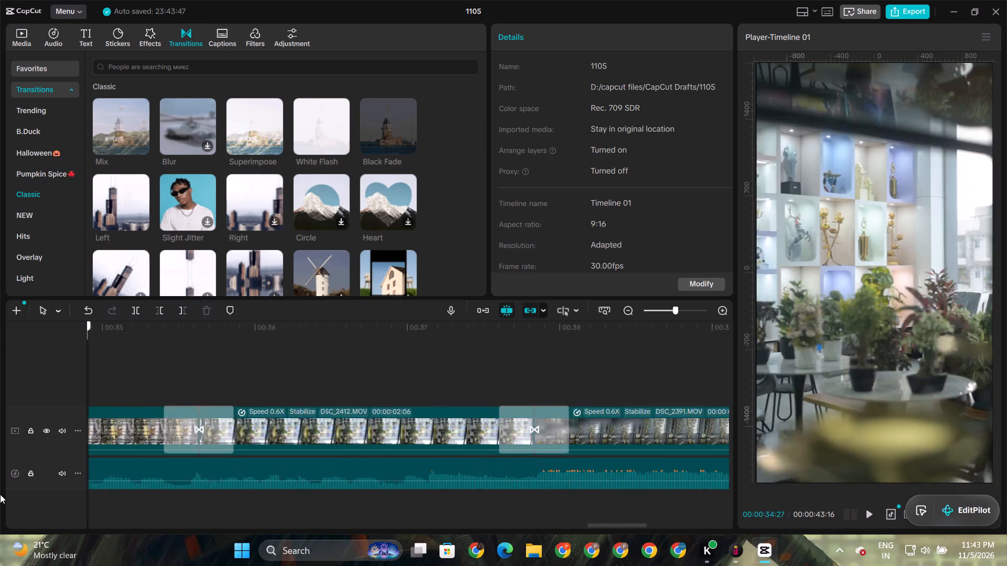
{"action": "left_click_drag", "start_coordinate": [0, 494], "coordinate": [0, 479]}
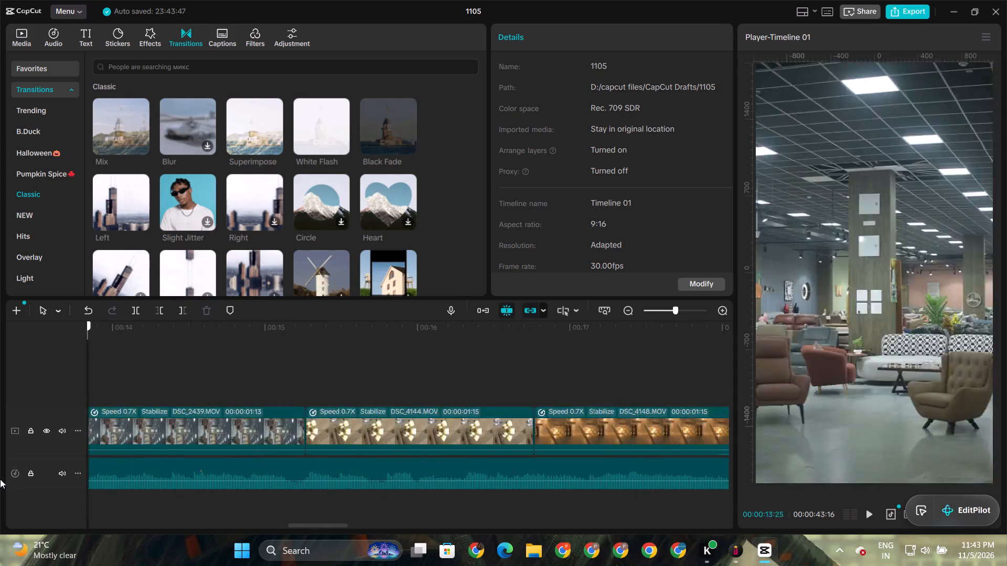
{"action": "left_click_drag", "start_coordinate": [0, 479], "coordinate": [0, 412]}
{"action": "key", "text": "space"}
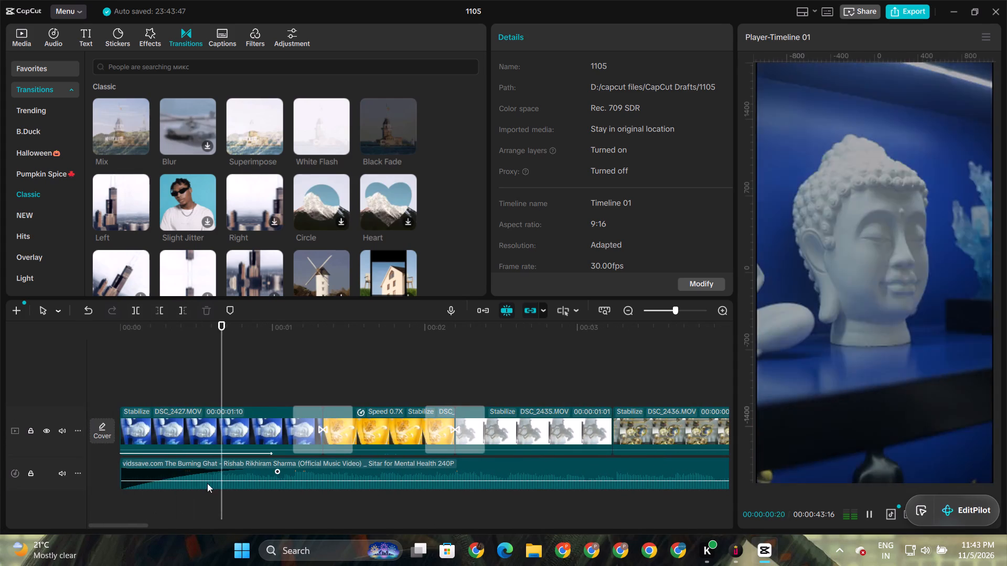
{"action": "key", "text": "space"}
Cool the temperature of the yellow swan clip slightly and set its exposure to -10.
{"action": "left_click", "coordinate": [419, 421]}
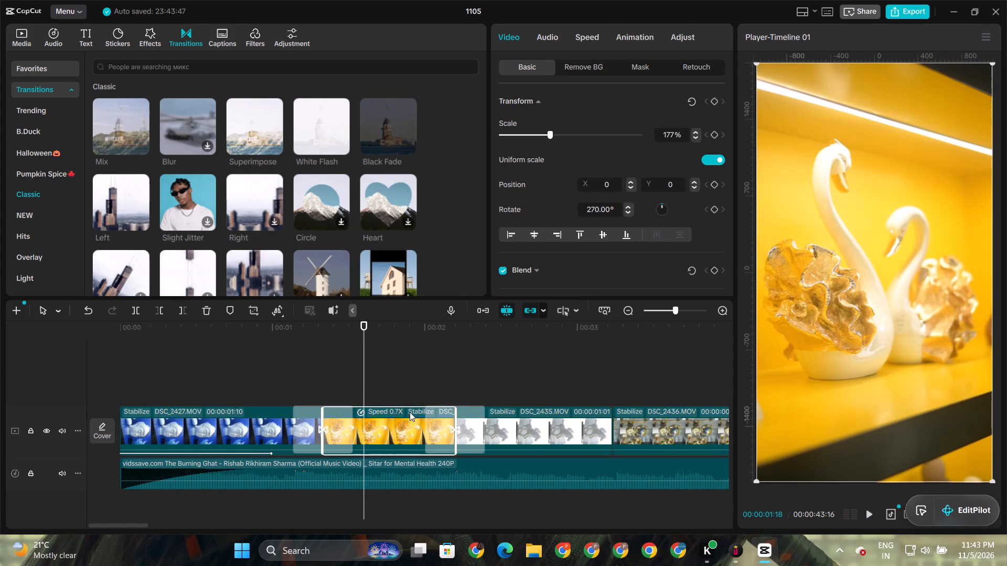
{"action": "left_click", "coordinate": [688, 37]}
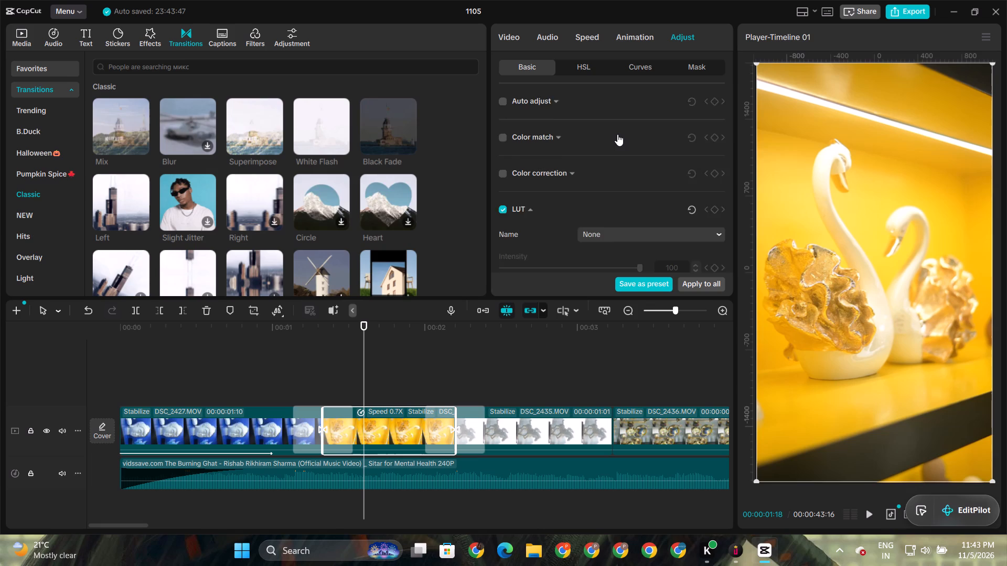
{"action": "scroll", "coordinate": [617, 134], "scroll_direction": "down", "scroll_amount": 6}
{"action": "left_click", "coordinate": [558, 179]}
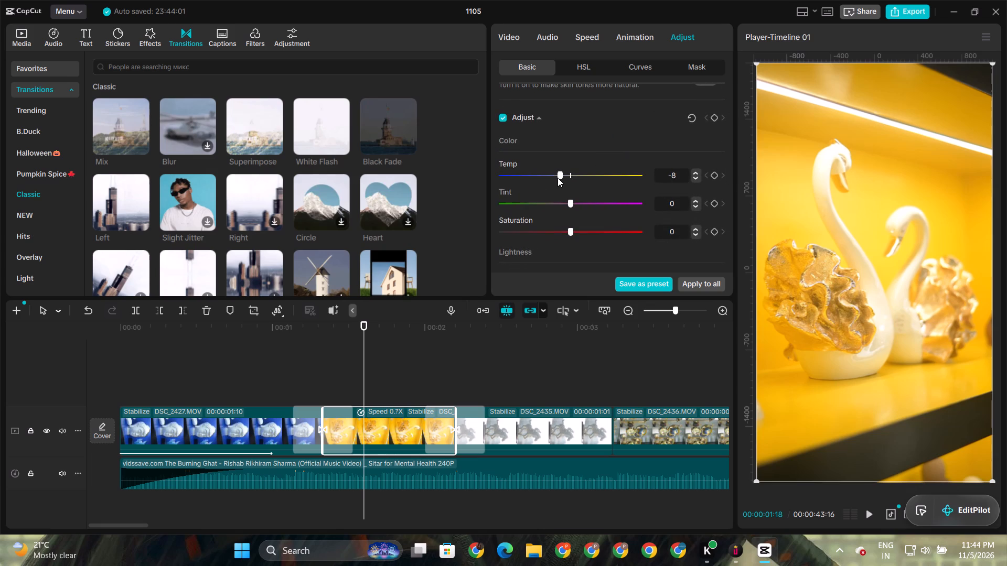
{"action": "left_click", "coordinate": [553, 173]}
{"action": "scroll", "coordinate": [550, 202], "scroll_direction": "down", "scroll_amount": 4}
{"action": "left_click", "coordinate": [565, 125]}
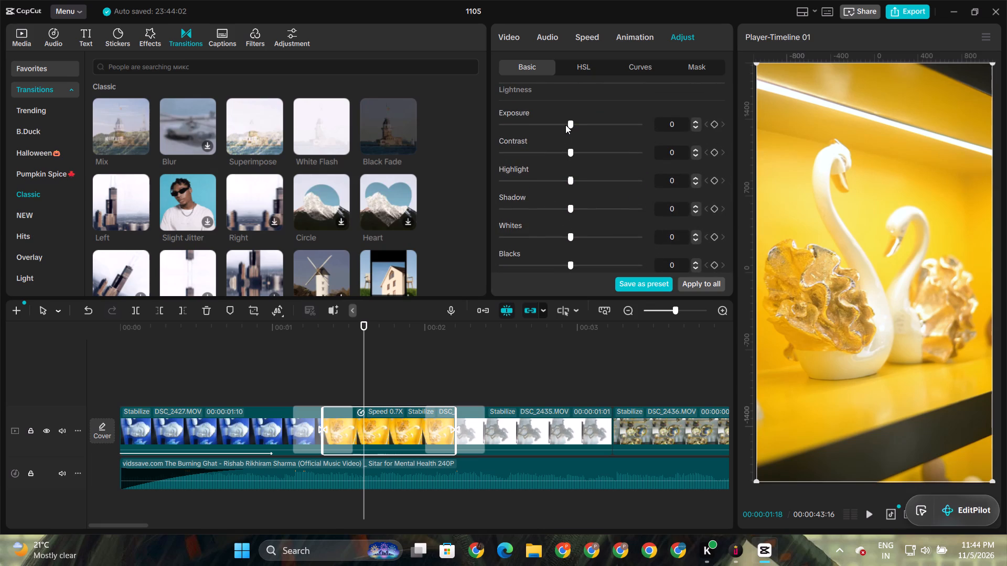
{"action": "left_click", "coordinate": [563, 124]}
{"action": "left_click", "coordinate": [560, 124]}
{"action": "left_click", "coordinate": [555, 126]}
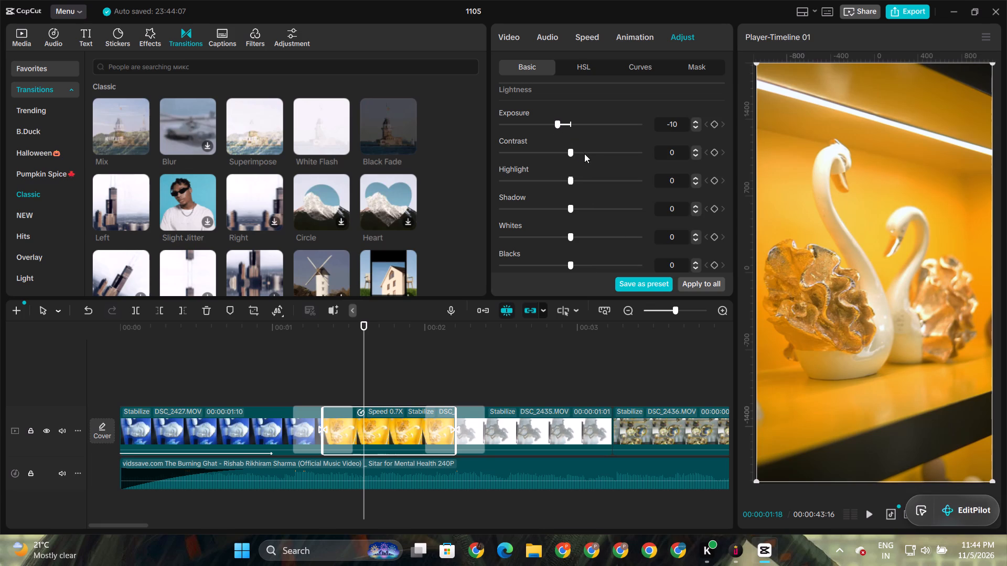
Set the swan clip's contrast to -8, highlight to -16 and shadow to -14, and raise its whites slightly.
{"action": "left_click", "coordinate": [584, 154]}
{"action": "left_click", "coordinate": [564, 150]}
{"action": "left_click", "coordinate": [558, 151]}
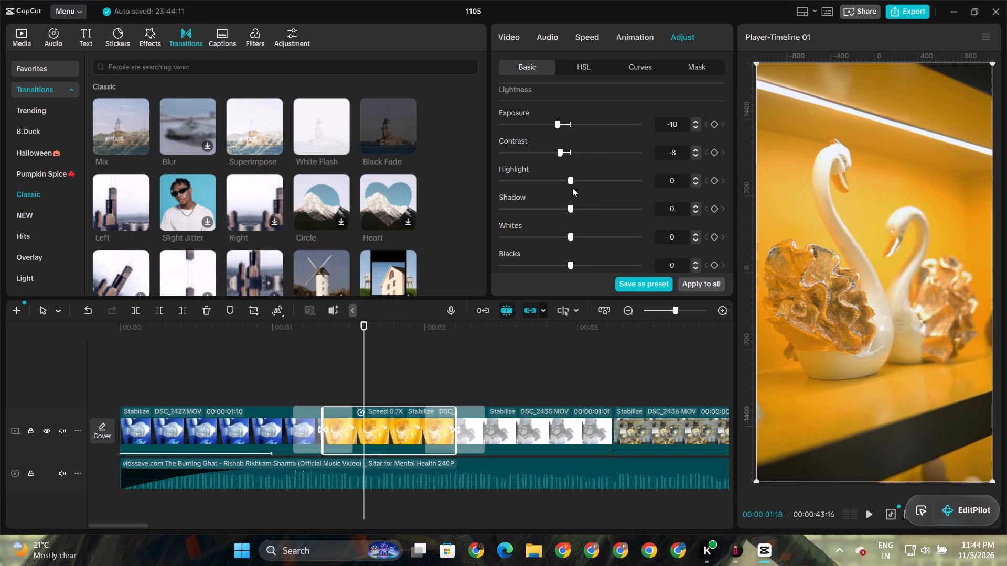
{"action": "left_click", "coordinate": [575, 181]}
{"action": "left_click", "coordinate": [546, 180]}
{"action": "left_click_drag", "start_coordinate": [572, 210], "coordinate": [549, 215]}
{"action": "left_click_drag", "start_coordinate": [570, 236], "coordinate": [587, 240]}
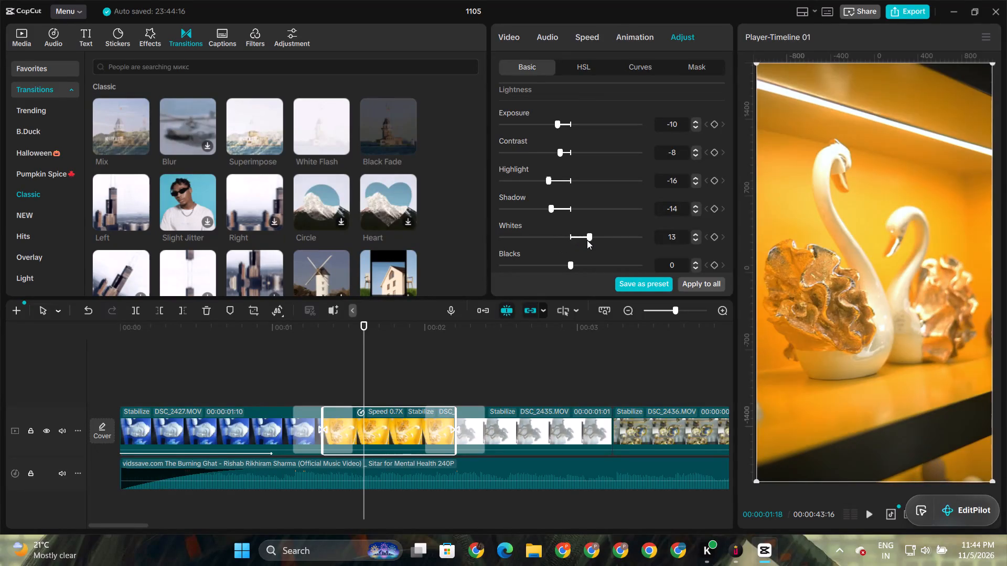
{"action": "left_click_drag", "start_coordinate": [587, 240], "coordinate": [575, 242]}
{"action": "scroll", "coordinate": [512, 260], "scroll_direction": "down", "scroll_amount": 2}
Adjust DSC_2435.MOV to temperature 6, exposure -7, contrast 8 and highlight -10.
{"action": "left_click", "coordinate": [540, 346]}
{"action": "left_click", "coordinate": [541, 432]}
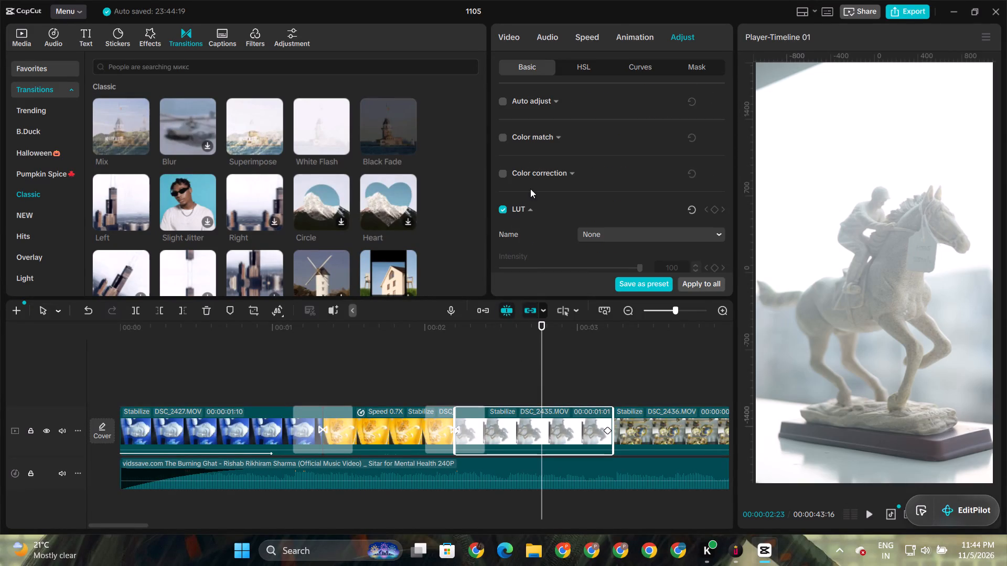
{"action": "scroll", "coordinate": [530, 189], "scroll_direction": "up", "scroll_amount": 7}
{"action": "scroll", "coordinate": [545, 197], "scroll_direction": "down", "scroll_amount": 7}
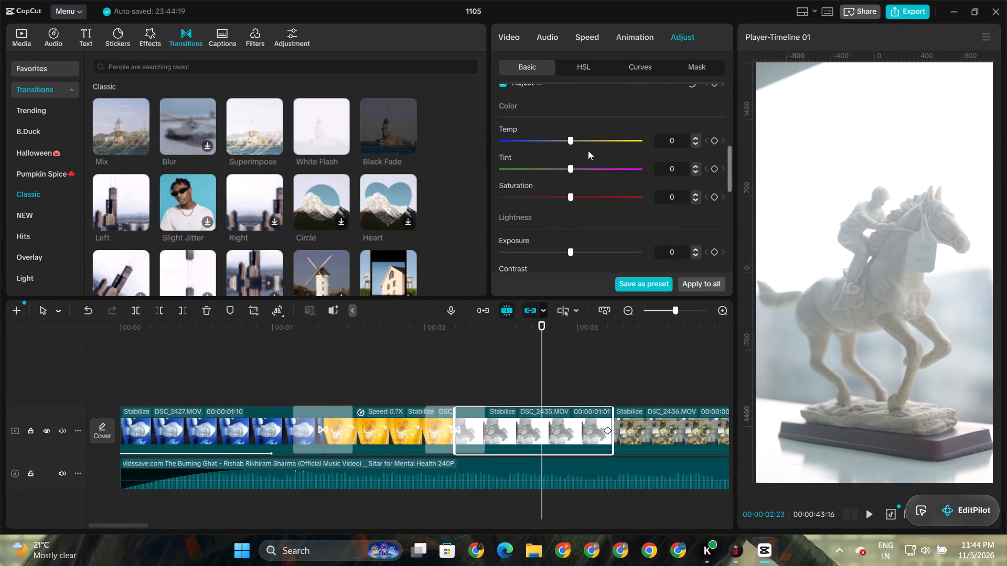
{"action": "left_click", "coordinate": [585, 141]}
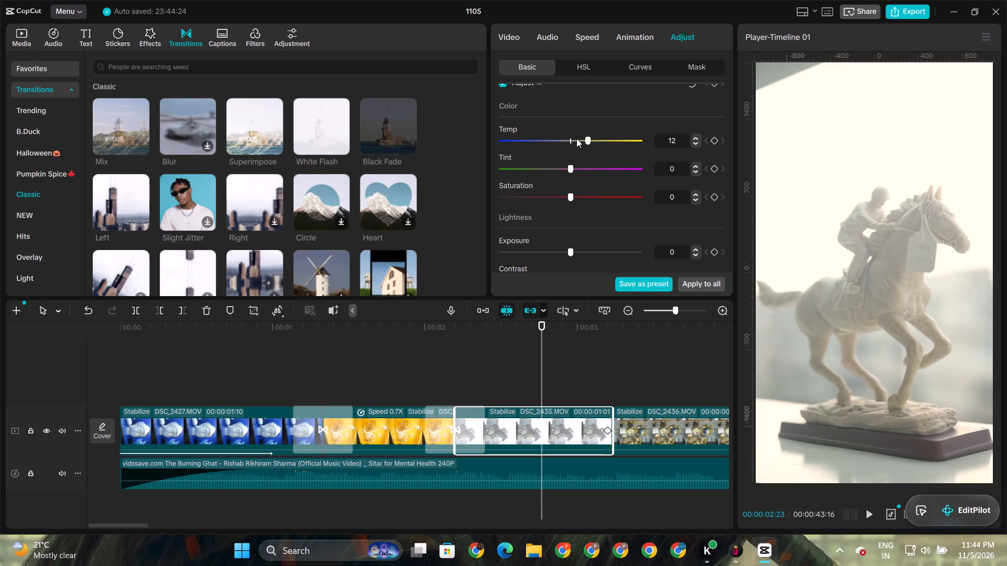
{"action": "left_click", "coordinate": [576, 138]}
{"action": "scroll", "coordinate": [561, 219], "scroll_direction": "down", "scroll_amount": 2}
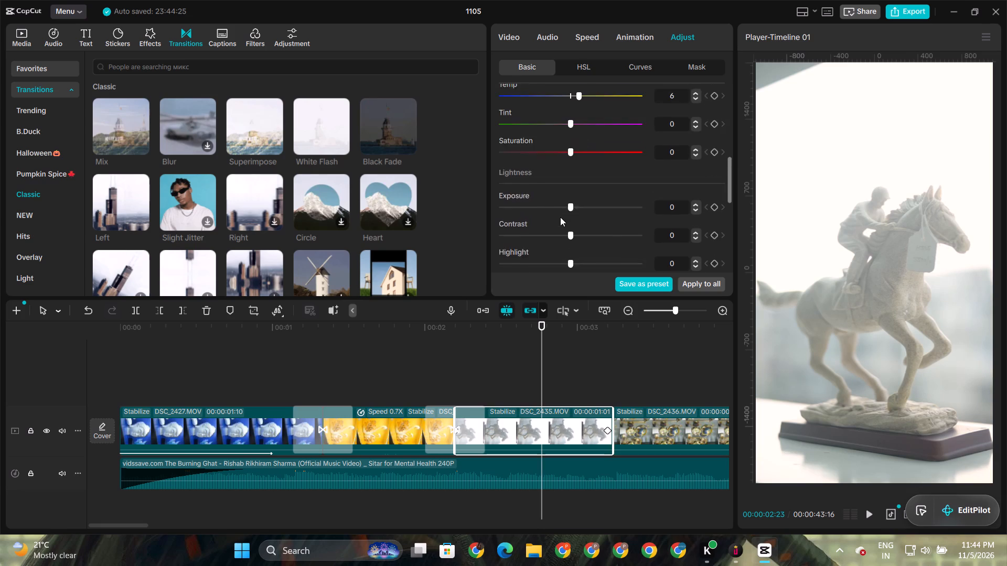
{"action": "left_click", "coordinate": [562, 195]}
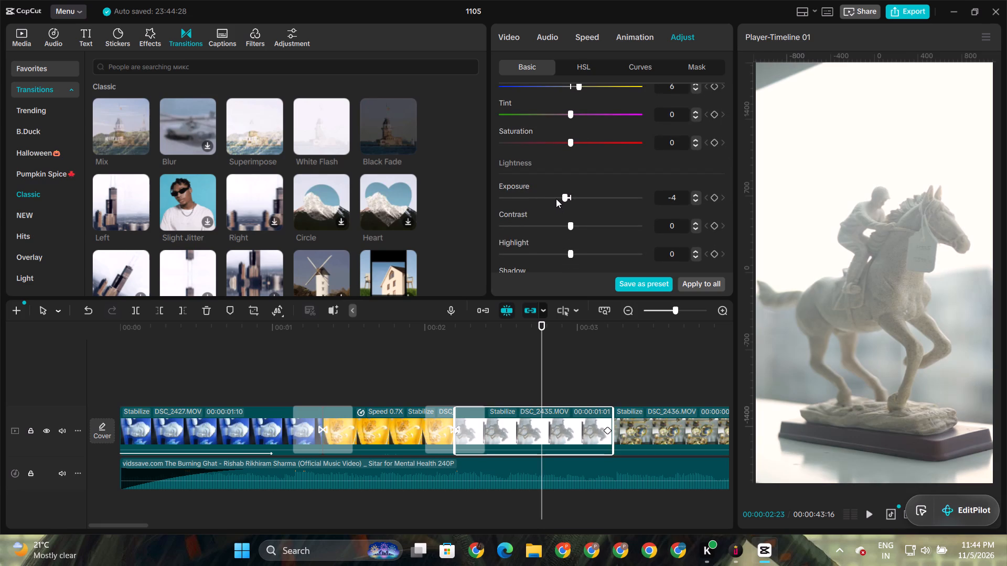
{"action": "left_click", "coordinate": [559, 198]}
{"action": "left_click_drag", "start_coordinate": [567, 222], "coordinate": [579, 228]}
{"action": "left_click_drag", "start_coordinate": [579, 228], "coordinate": [579, 241]}
{"action": "left_click_drag", "start_coordinate": [570, 255], "coordinate": [554, 258]}
Adjust the gold table lamp clip DSC_4140.MOV to temperature -7, exposure 7, contrast 9 and highlight -10.
{"action": "left_click", "coordinate": [664, 331]}
{"action": "left_click", "coordinate": [674, 430]}
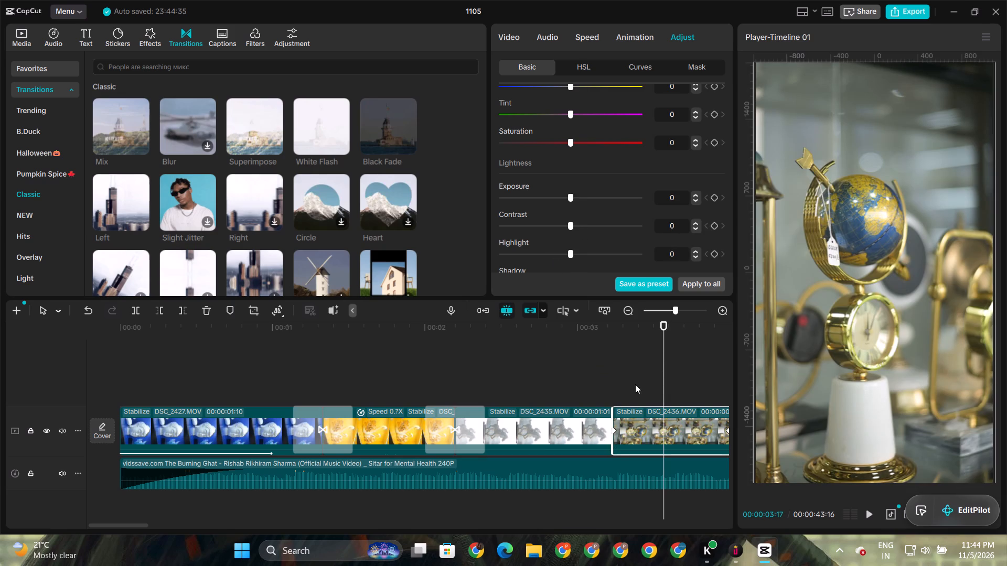
{"action": "left_click_drag", "start_coordinate": [142, 524], "coordinate": [179, 528]}
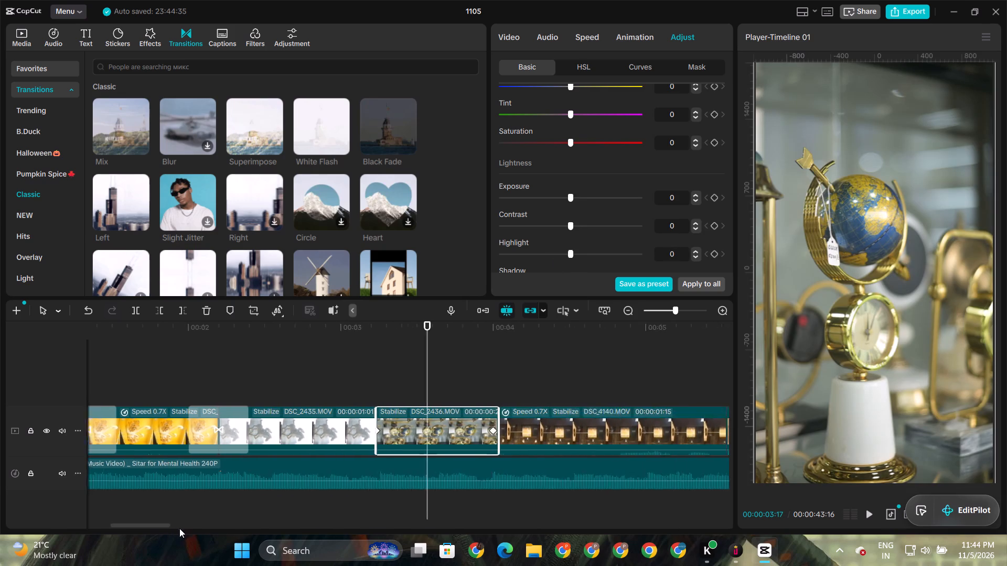
{"action": "left_click_drag", "start_coordinate": [179, 528], "coordinate": [180, 528]}
{"action": "left_click", "coordinate": [431, 339]}
{"action": "left_click", "coordinate": [440, 425]}
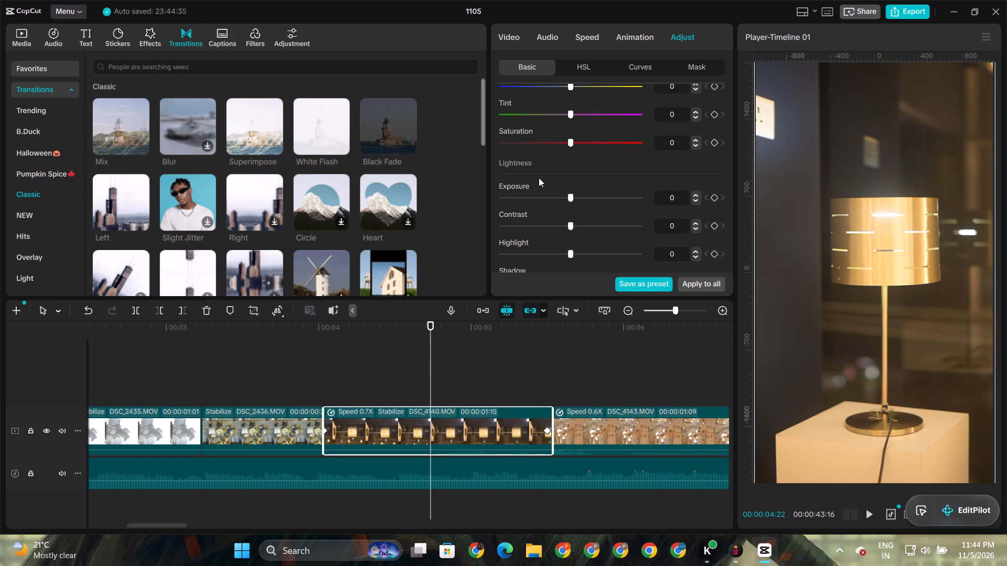
{"action": "scroll", "coordinate": [539, 178], "scroll_direction": "up", "scroll_amount": 4}
{"action": "left_click", "coordinate": [558, 188]}
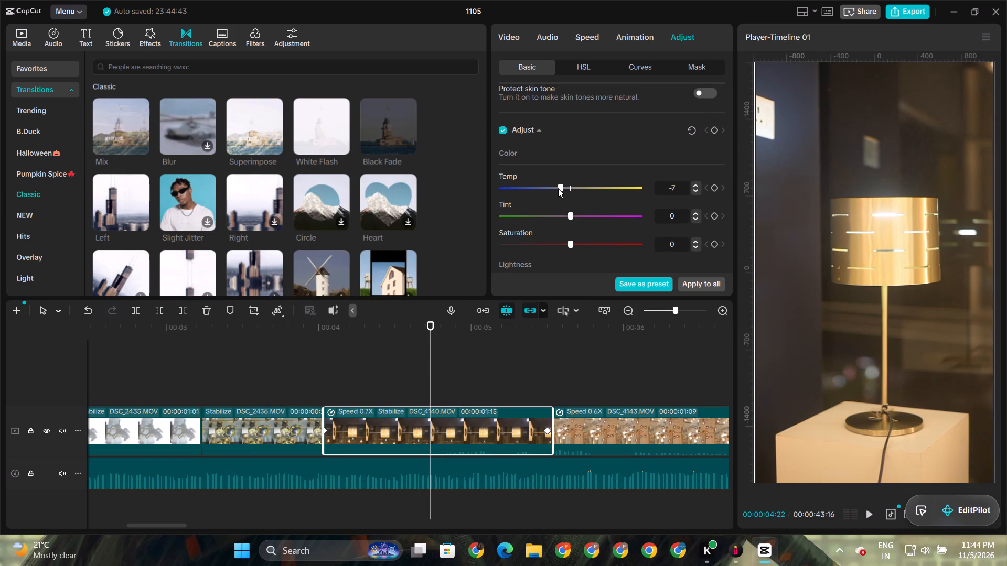
{"action": "scroll", "coordinate": [572, 220], "scroll_direction": "down", "scroll_amount": 3}
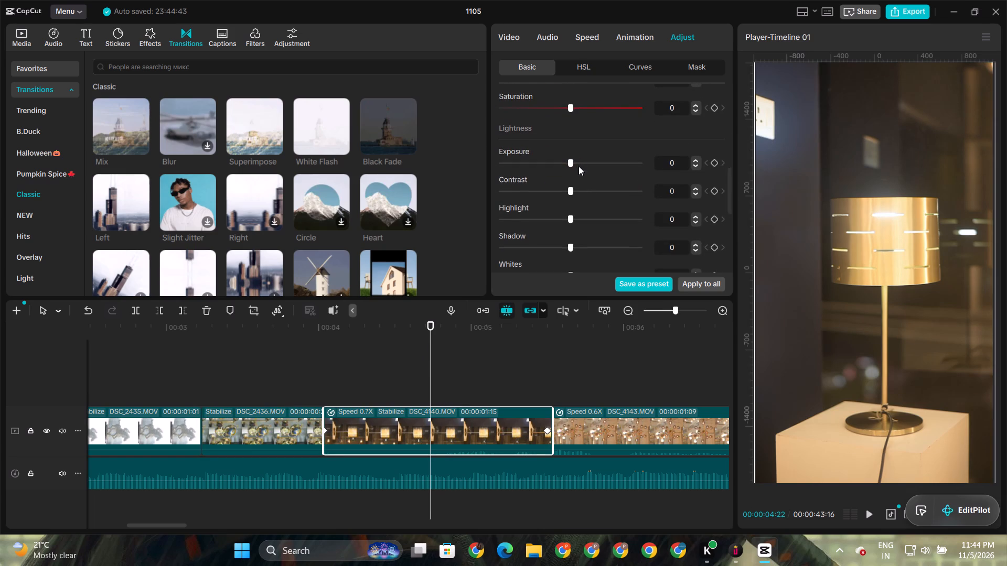
{"action": "left_click", "coordinate": [578, 165]}
{"action": "left_click_drag", "start_coordinate": [569, 192], "coordinate": [588, 196]}
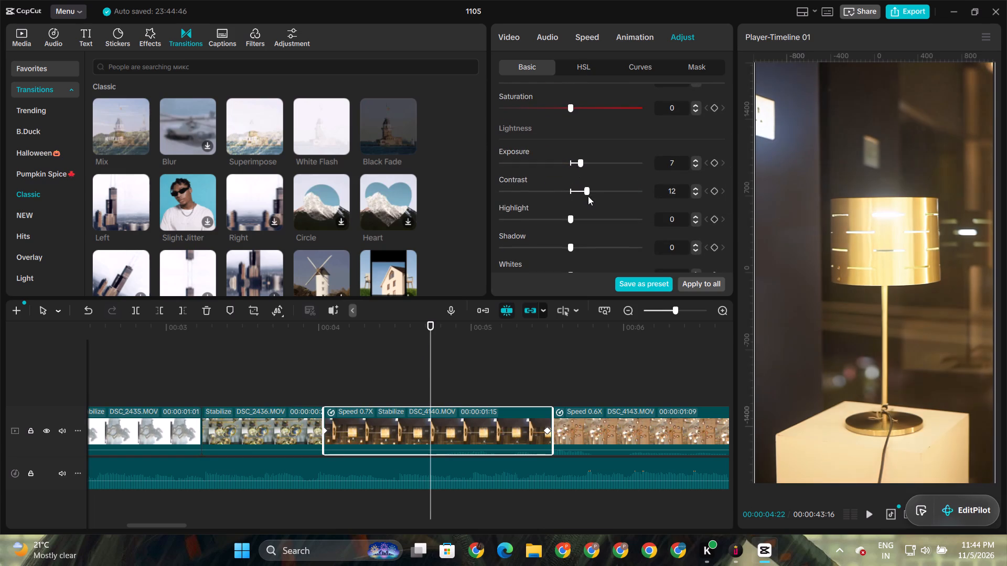
{"action": "left_click_drag", "start_coordinate": [588, 196], "coordinate": [581, 199]}
{"action": "left_click_drag", "start_coordinate": [570, 215], "coordinate": [564, 217]}
{"action": "left_click_drag", "start_coordinate": [564, 217], "coordinate": [555, 220]}
Set the table lamp clip's whites to -7 and lower its blacks slightly.
{"action": "scroll", "coordinate": [565, 240], "scroll_direction": "down", "scroll_amount": 1}
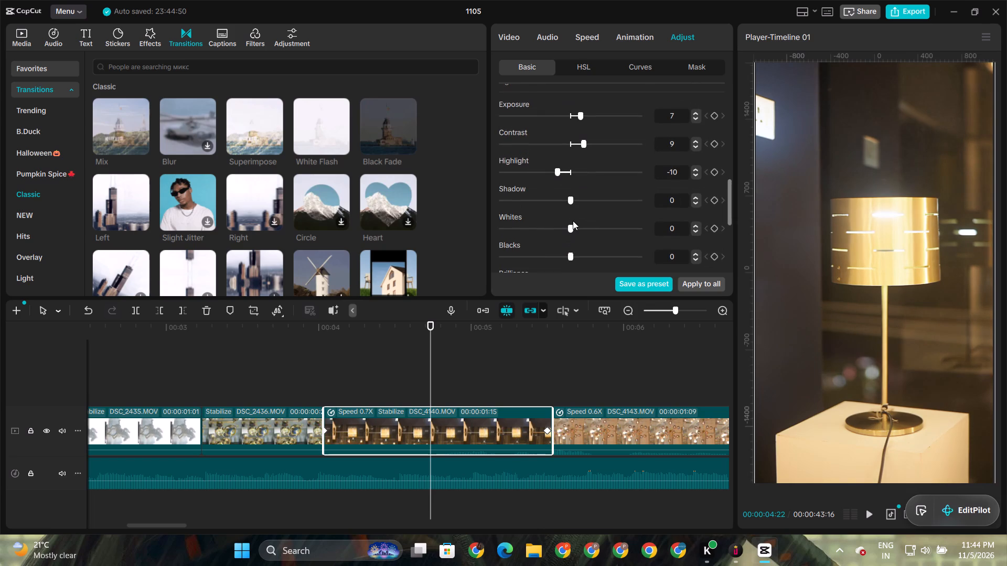
{"action": "left_click_drag", "start_coordinate": [572, 228], "coordinate": [559, 233]}
{"action": "scroll", "coordinate": [571, 244], "scroll_direction": "down", "scroll_amount": 1}
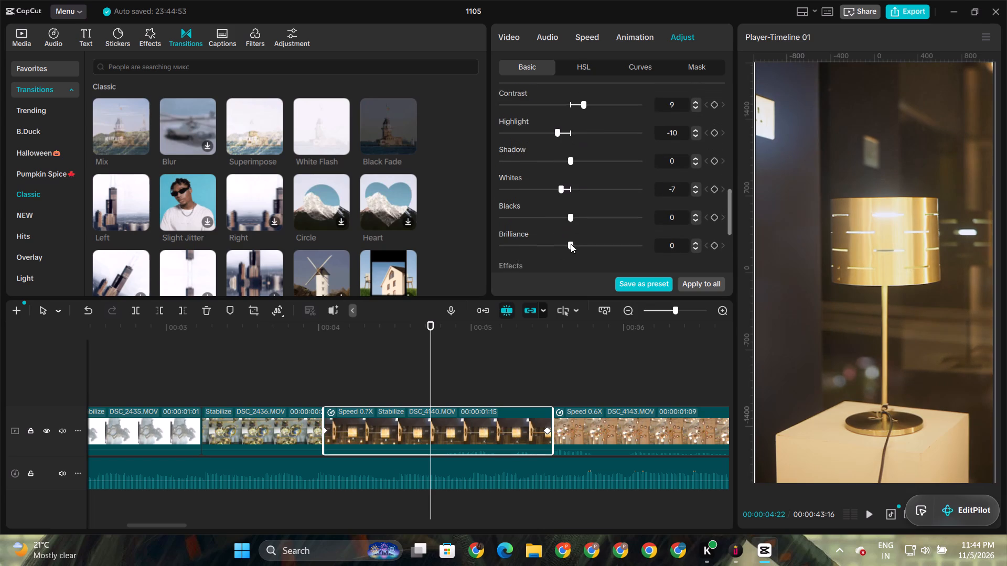
{"action": "left_click_drag", "start_coordinate": [571, 211], "coordinate": [560, 216]}
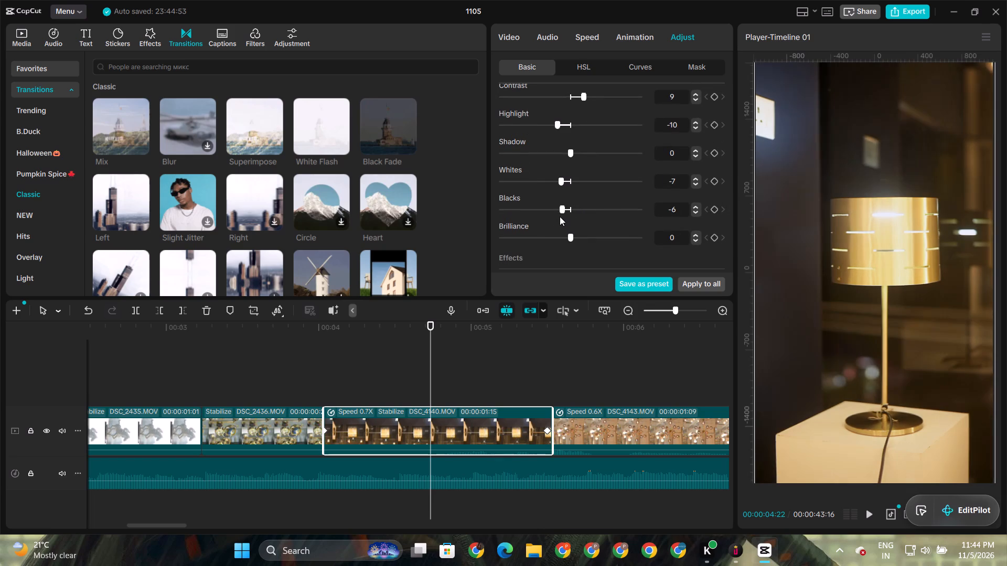
{"action": "left_click_drag", "start_coordinate": [560, 216], "coordinate": [555, 218]}
Adjust the globe chandelier clip DSC_4143.MOV to exposure 10, contrast 9 and highlight -17.
{"action": "left_click", "coordinate": [597, 335]}
{"action": "left_click", "coordinate": [622, 449]}
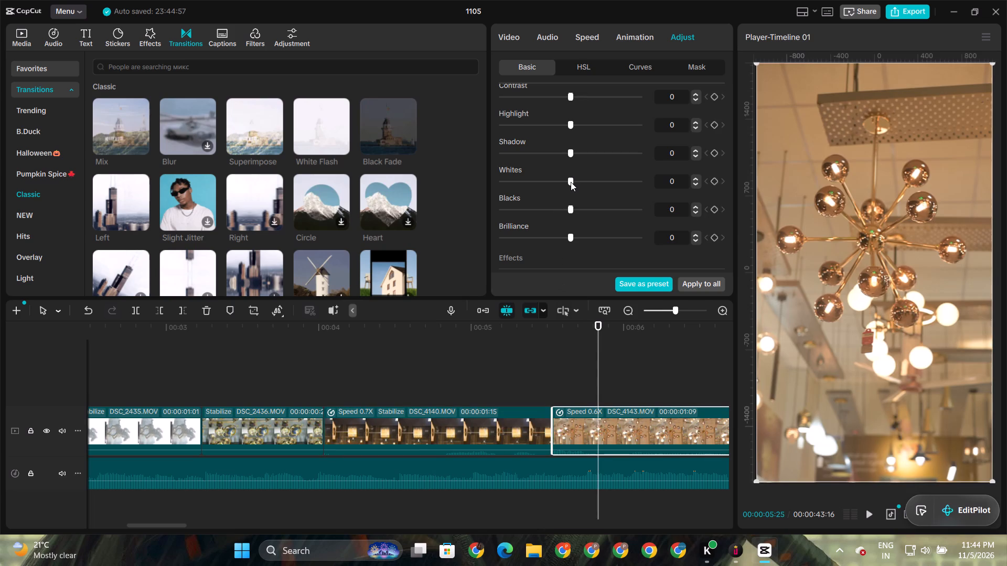
{"action": "scroll", "coordinate": [571, 182], "scroll_direction": "up", "scroll_amount": 3}
{"action": "left_click", "coordinate": [582, 173]}
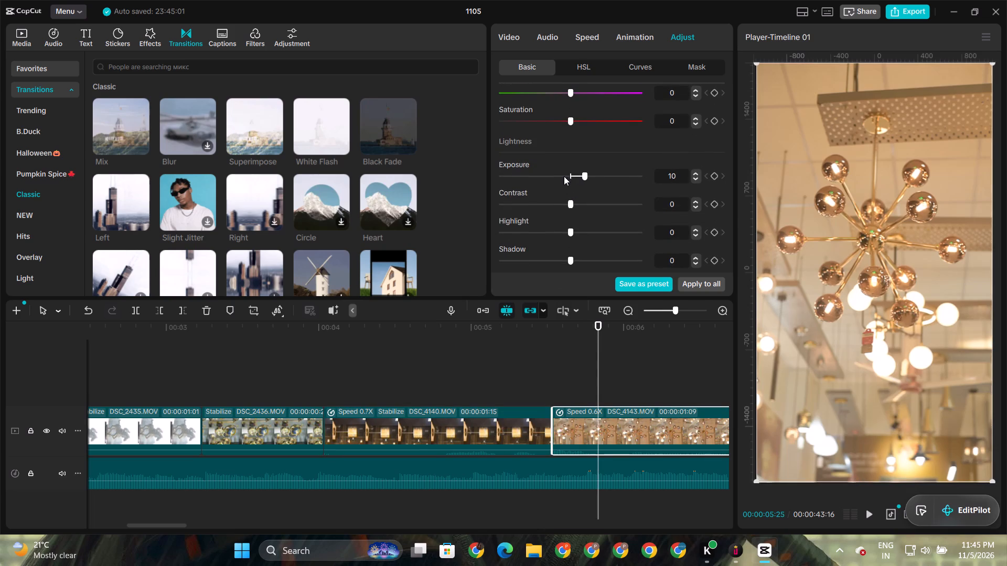
{"action": "left_click_drag", "start_coordinate": [570, 203], "coordinate": [592, 212]}
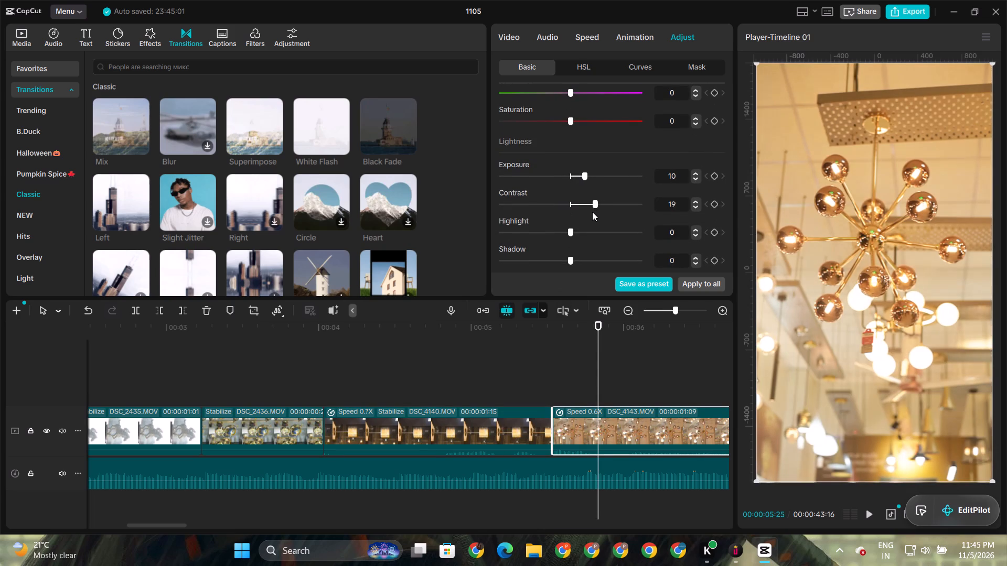
{"action": "left_click_drag", "start_coordinate": [592, 212], "coordinate": [581, 212]}
{"action": "left_click_drag", "start_coordinate": [572, 232], "coordinate": [545, 239]}
Set both the whites and the blacks of DSC_4143.MOV to -7.
{"action": "scroll", "coordinate": [554, 238], "scroll_direction": "down", "scroll_amount": 1}
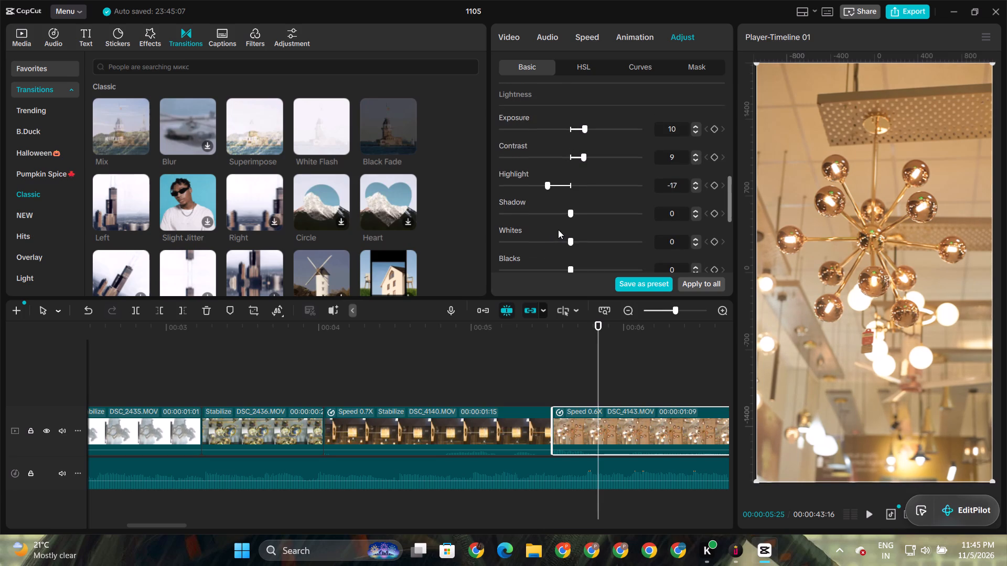
{"action": "left_click_drag", "start_coordinate": [569, 238], "coordinate": [558, 241]}
{"action": "scroll", "coordinate": [561, 243], "scroll_direction": "down", "scroll_amount": 1}
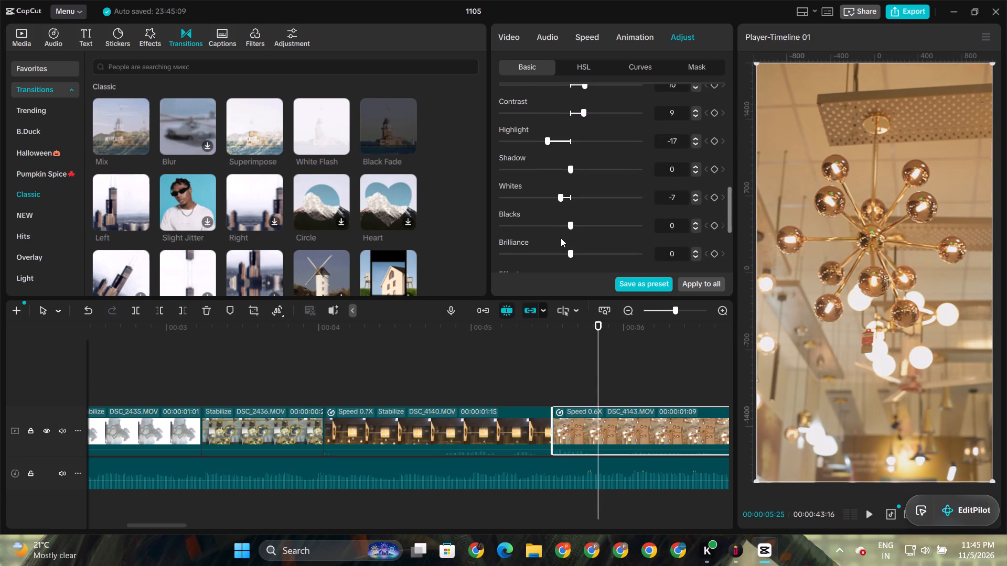
{"action": "left_click_drag", "start_coordinate": [569, 224], "coordinate": [554, 231]}
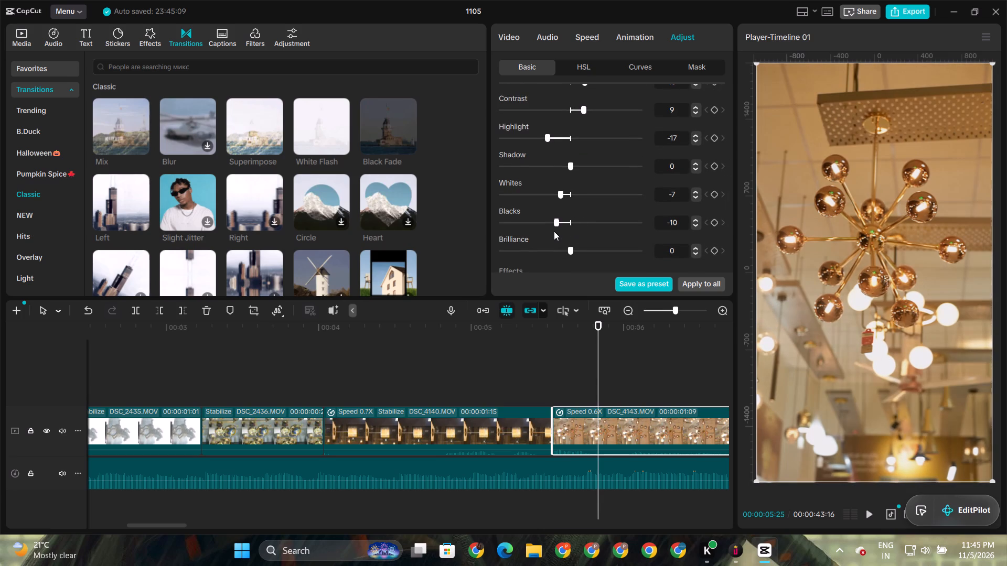
{"action": "left_click_drag", "start_coordinate": [554, 231], "coordinate": [559, 234]}
{"action": "scroll", "coordinate": [559, 236], "scroll_direction": "down", "scroll_amount": 2}
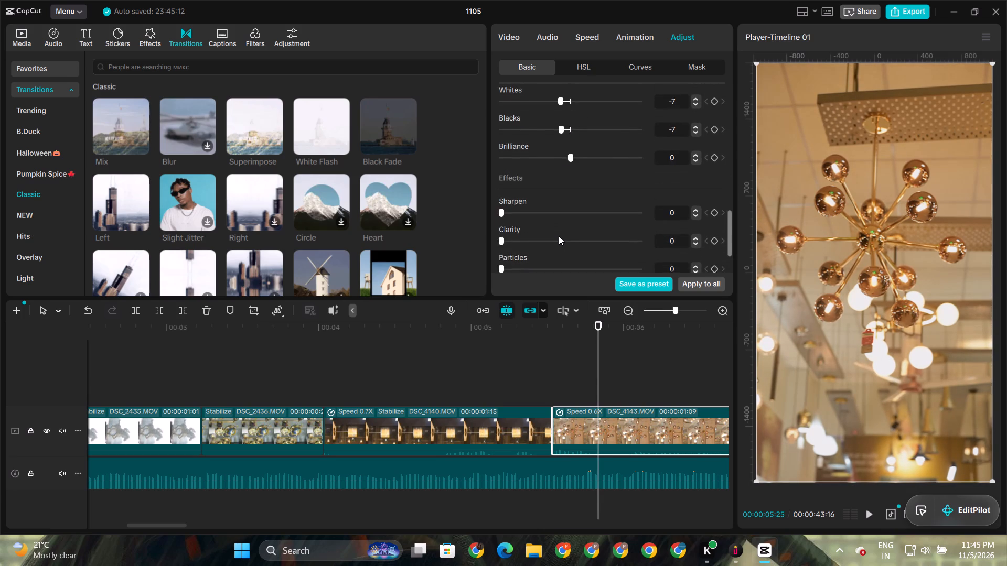
Set the temperature of DSC_4143.MOV to -3 and its tint to 5.
{"action": "scroll", "coordinate": [555, 233], "scroll_direction": "up", "scroll_amount": 17}
{"action": "scroll", "coordinate": [555, 233], "scroll_direction": "up", "scroll_amount": 6}
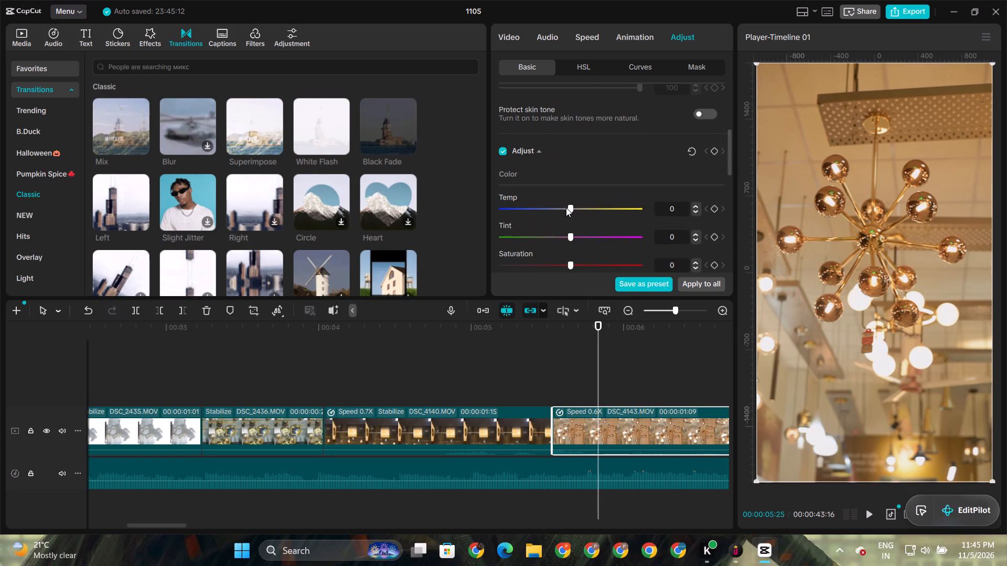
{"action": "left_click", "coordinate": [564, 206]}
{"action": "left_click_drag", "start_coordinate": [572, 234], "coordinate": [575, 239]}
{"action": "scroll", "coordinate": [567, 332], "scroll_direction": "down", "scroll_amount": 2}
Turn on auto adjust for the chandelier clip DSC_4150.MOV, toggling it to compare the look with and without it.
{"action": "left_click_drag", "start_coordinate": [164, 527], "coordinate": [178, 527]}
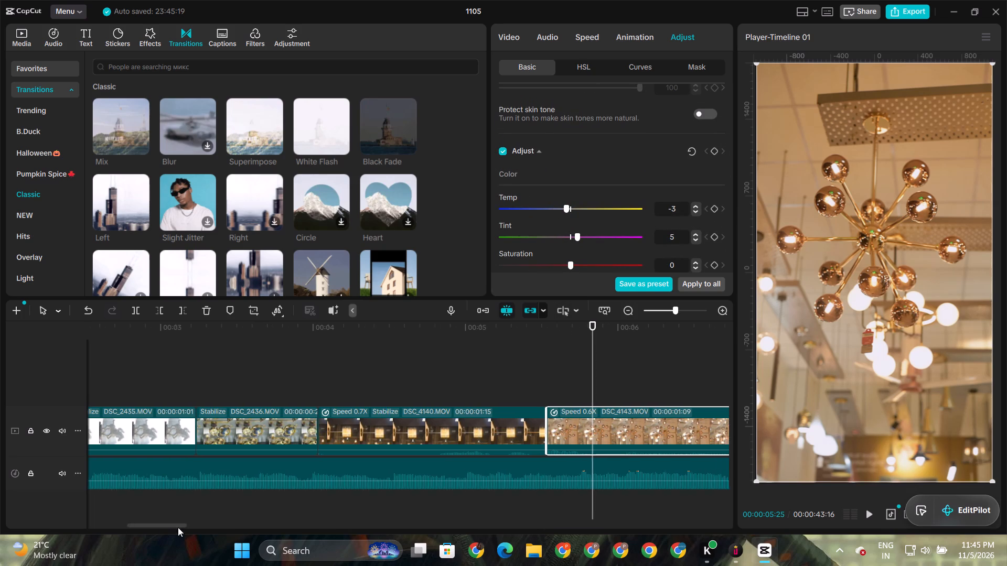
{"action": "left_click_drag", "start_coordinate": [178, 527], "coordinate": [206, 520]}
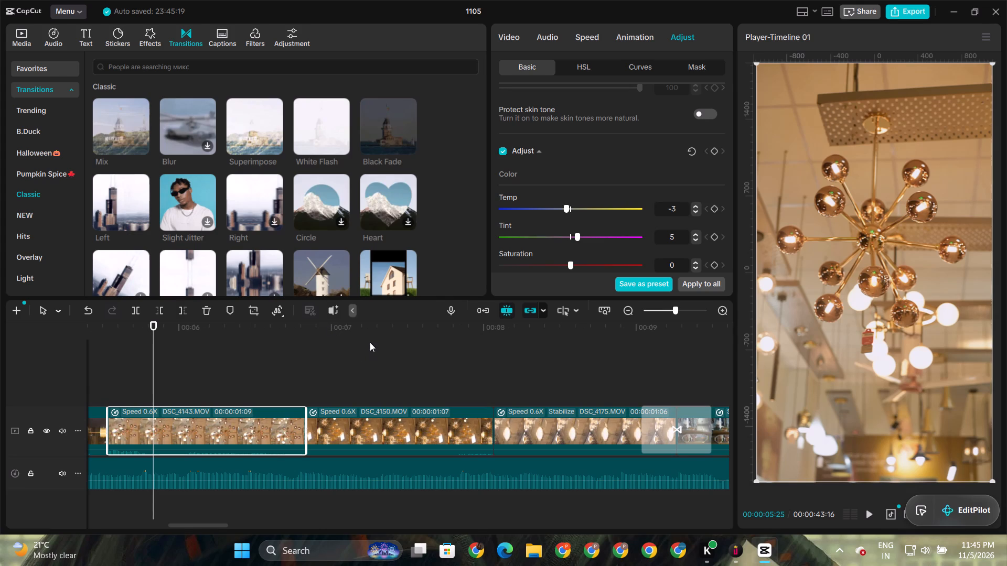
{"action": "left_click", "coordinate": [370, 342]}
{"action": "left_click", "coordinate": [378, 417]}
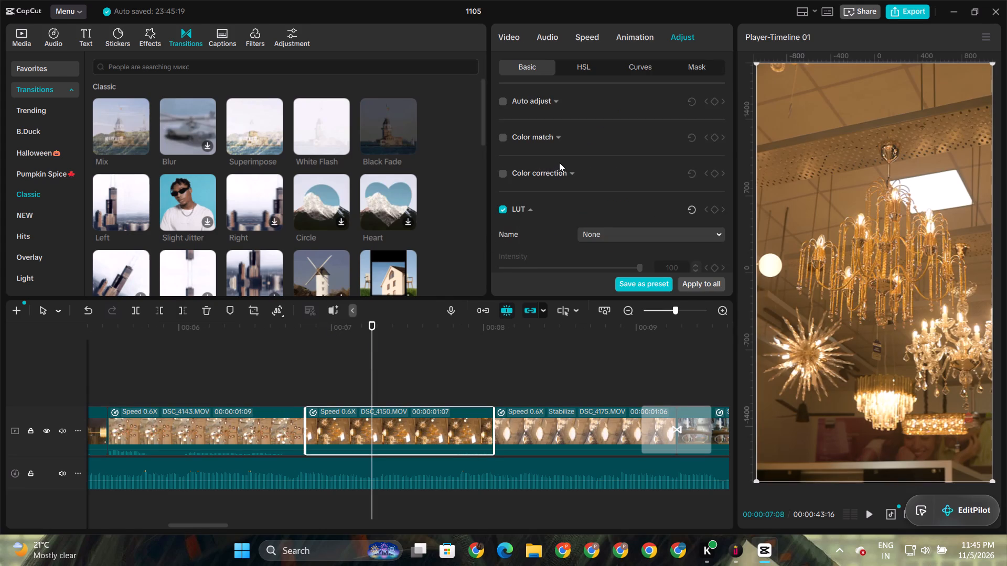
{"action": "scroll", "coordinate": [559, 162], "scroll_direction": "down", "scroll_amount": 7}
{"action": "scroll", "coordinate": [559, 162], "scroll_direction": "up", "scroll_amount": 16}
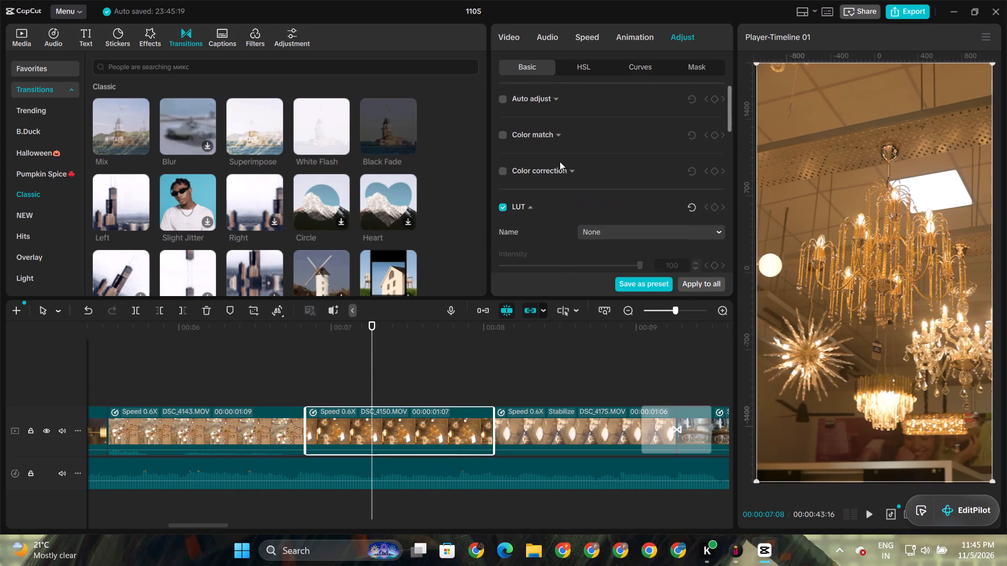
{"action": "scroll", "coordinate": [560, 161], "scroll_direction": "up", "scroll_amount": 5}
{"action": "left_click", "coordinate": [504, 103]}
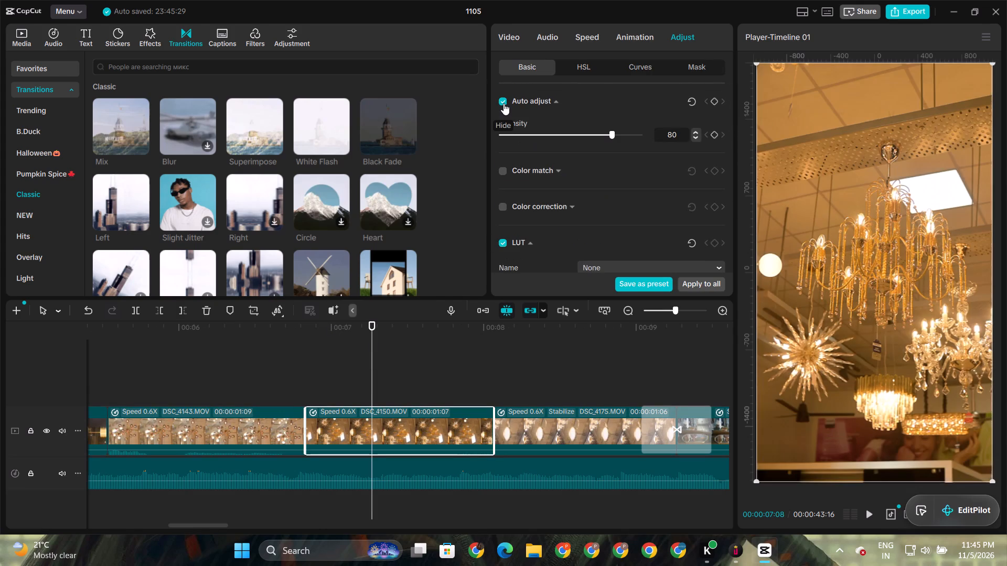
{"action": "left_click", "coordinate": [500, 104]}
{"action": "left_click", "coordinate": [500, 104]}
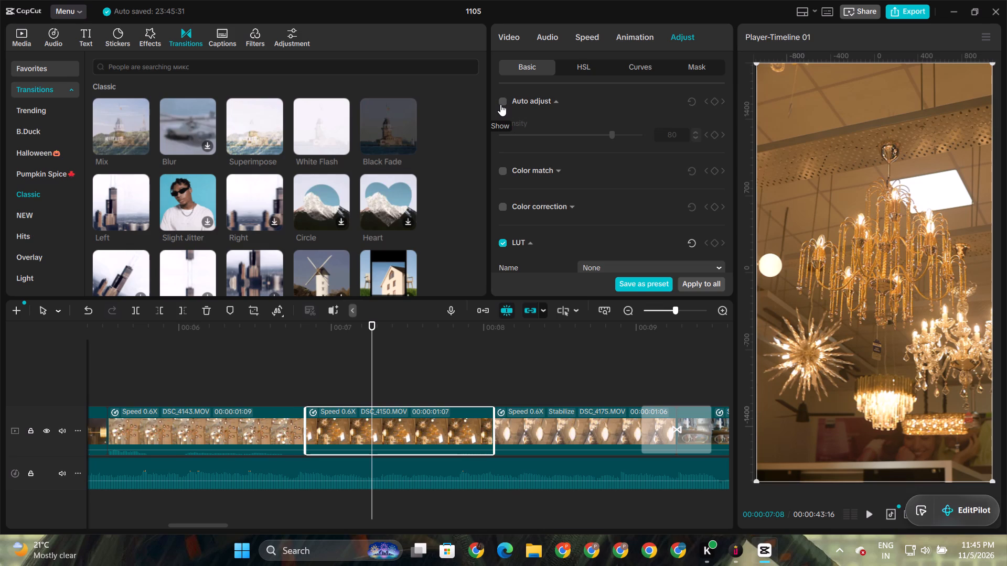
{"action": "left_click", "coordinate": [500, 103]}
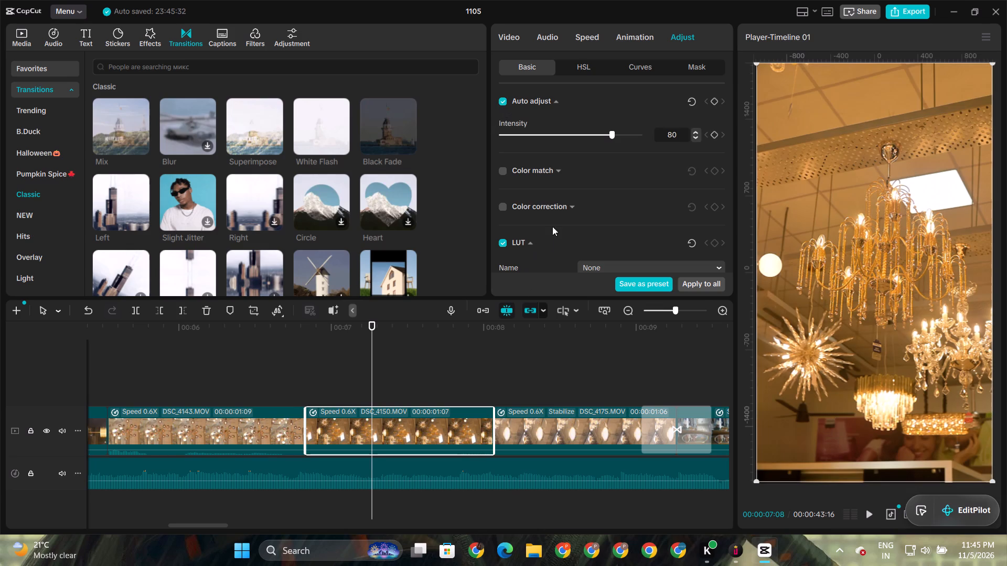
Cool the temperature of DSC_4150.MOV and set its exposure to -3.
{"action": "scroll", "coordinate": [552, 226], "scroll_direction": "down", "scroll_amount": 12}
{"action": "left_click", "coordinate": [556, 165]}
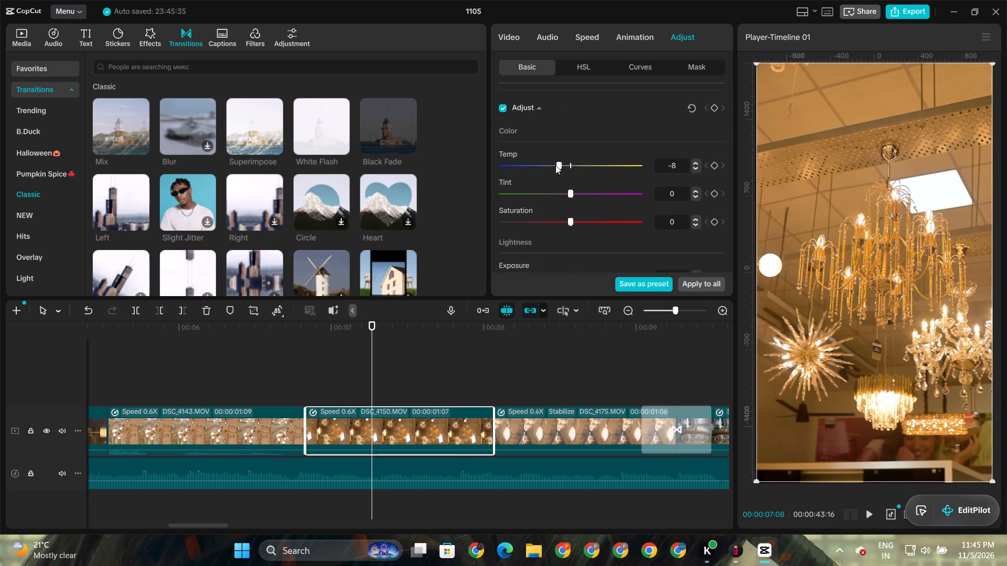
{"action": "left_click", "coordinate": [550, 165]}
{"action": "scroll", "coordinate": [563, 161], "scroll_direction": "up", "scroll_amount": 14}
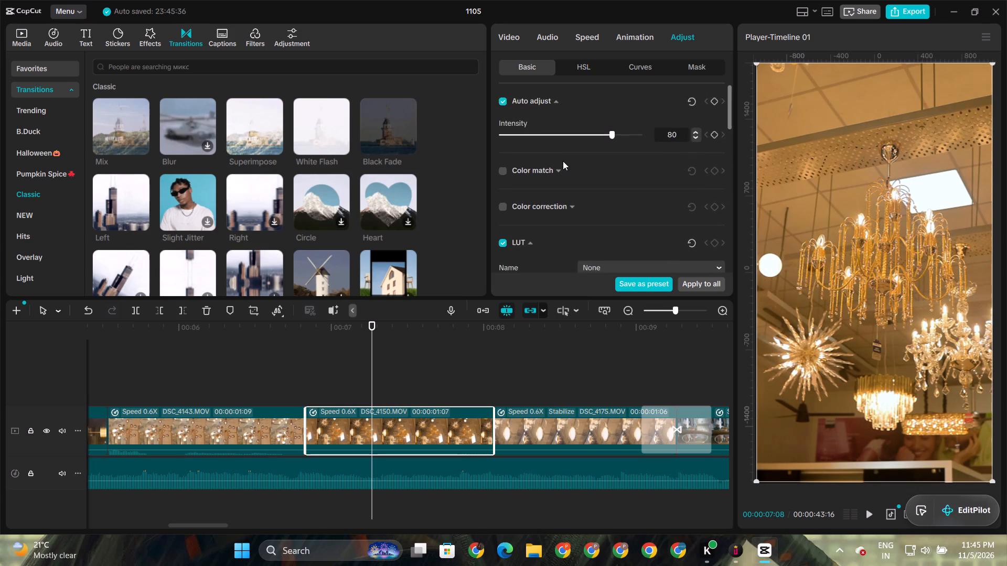
{"action": "scroll", "coordinate": [563, 161], "scroll_direction": "down", "scroll_amount": 20}
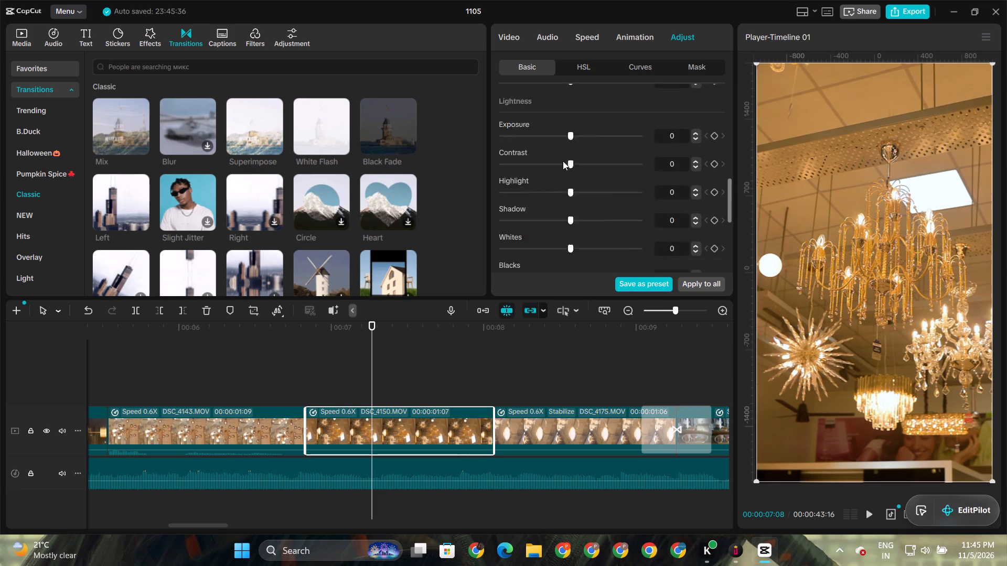
{"action": "scroll", "coordinate": [557, 147], "scroll_direction": "up", "scroll_amount": 2}
{"action": "left_click", "coordinate": [563, 169]}
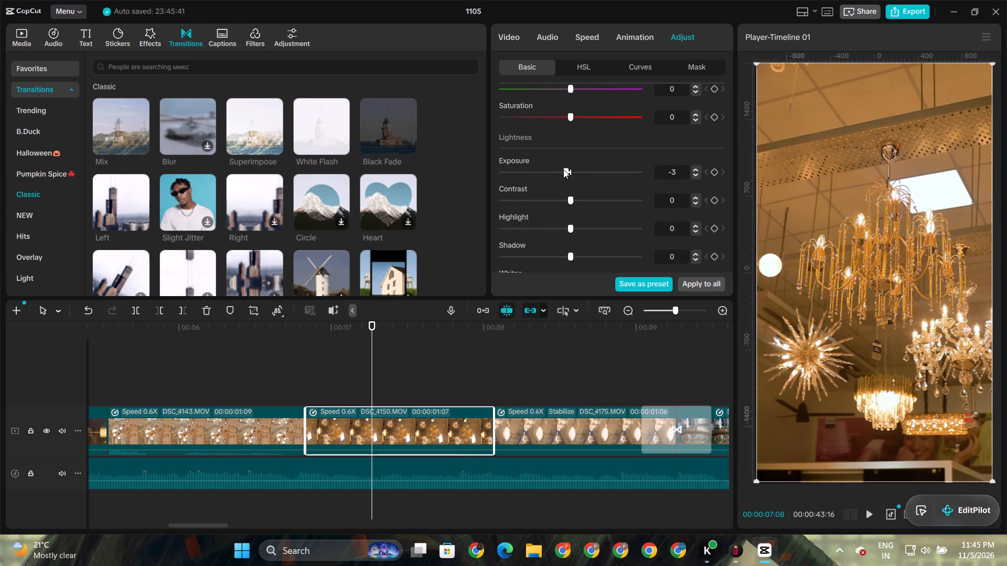
Turn on auto adjust for the ceiling lamp clip DSC_4175.MOV.
{"action": "left_click", "coordinate": [538, 325]}
{"action": "left_click", "coordinate": [568, 429]}
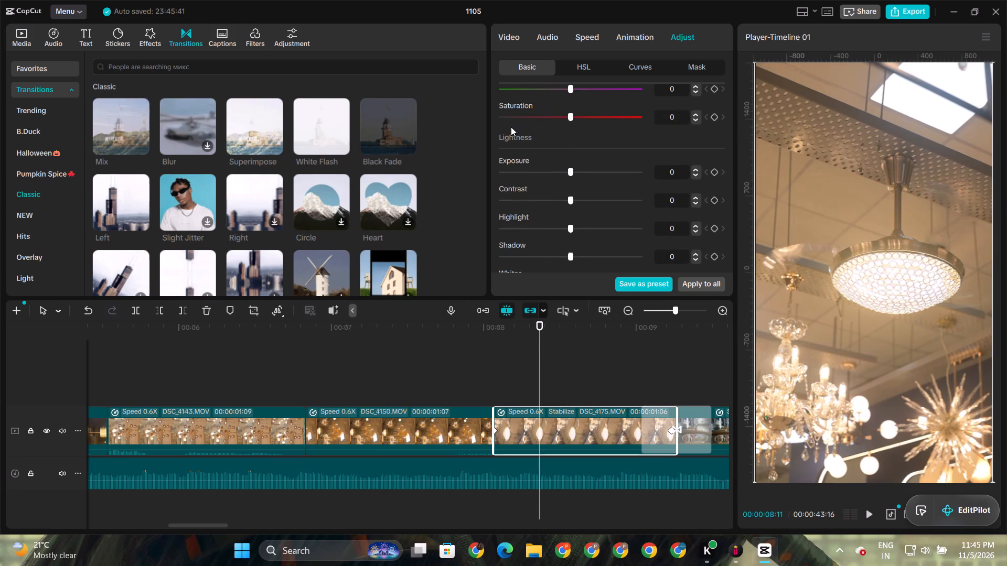
{"action": "scroll", "coordinate": [511, 126], "scroll_direction": "up", "scroll_amount": 20}
{"action": "scroll", "coordinate": [511, 126], "scroll_direction": "up", "scroll_amount": 6}
{"action": "left_click", "coordinate": [502, 101]}
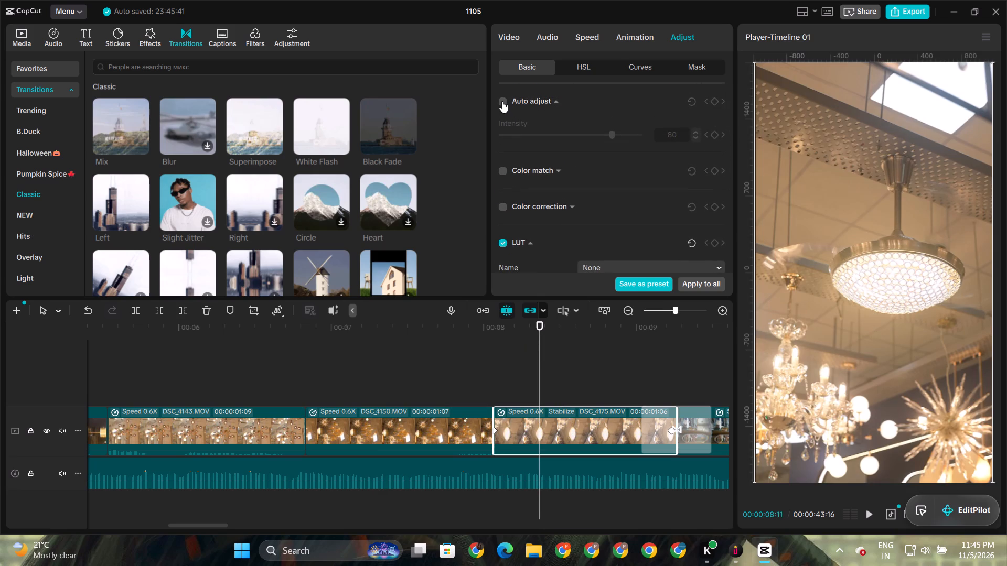
{"action": "scroll", "coordinate": [551, 193], "scroll_direction": "down", "scroll_amount": 1}
{"action": "scroll", "coordinate": [565, 162], "scroll_direction": "up", "scroll_amount": 6}
{"action": "scroll", "coordinate": [565, 164], "scroll_direction": "down", "scroll_amount": 6}
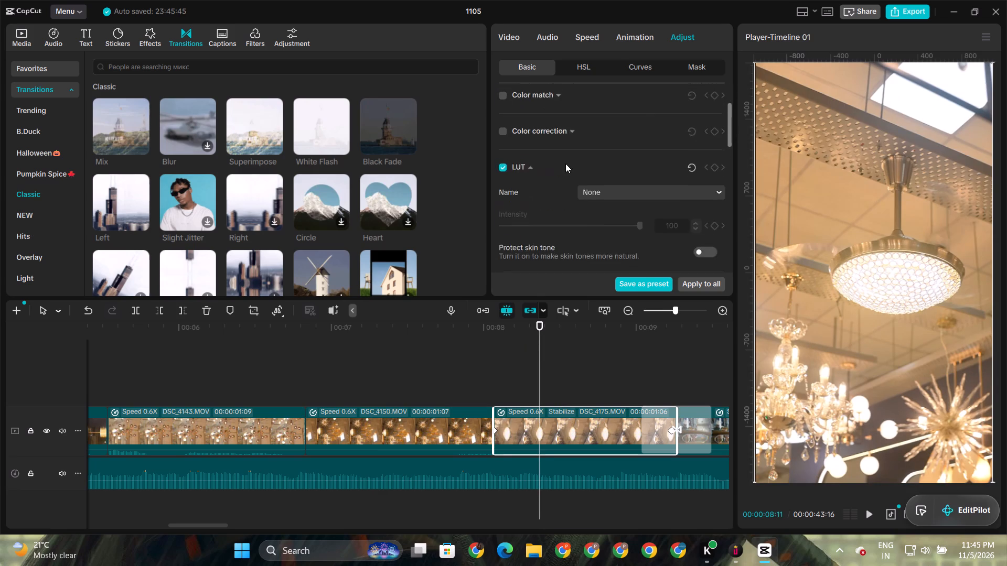
Set the temperature of the ceiling lamp clip DSC_4175.MOV to 8 and its exposure to -11.
{"action": "scroll", "coordinate": [565, 164], "scroll_direction": "down", "scroll_amount": 9}
{"action": "scroll", "coordinate": [566, 150], "scroll_direction": "up", "scroll_amount": 3}
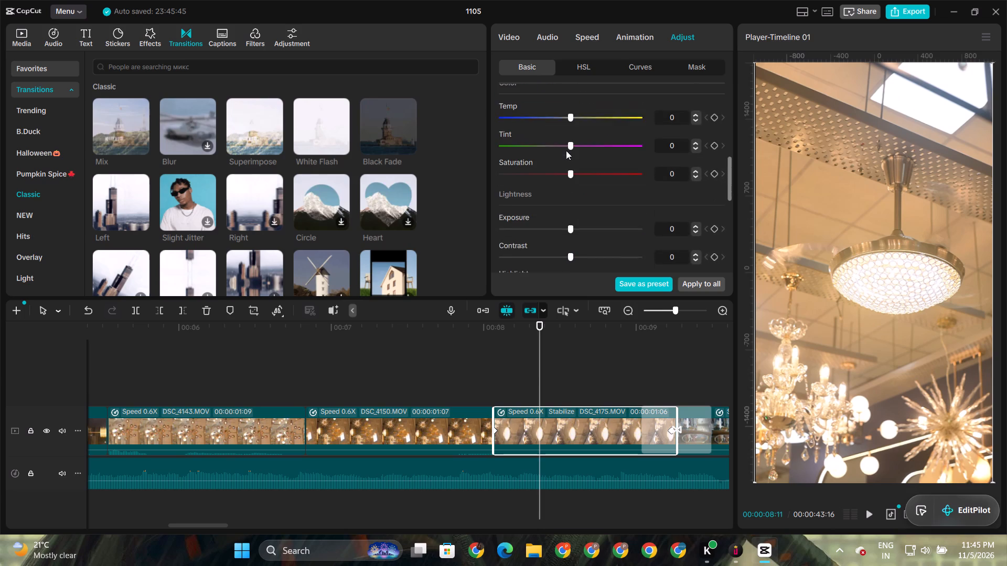
{"action": "left_click", "coordinate": [580, 126]}
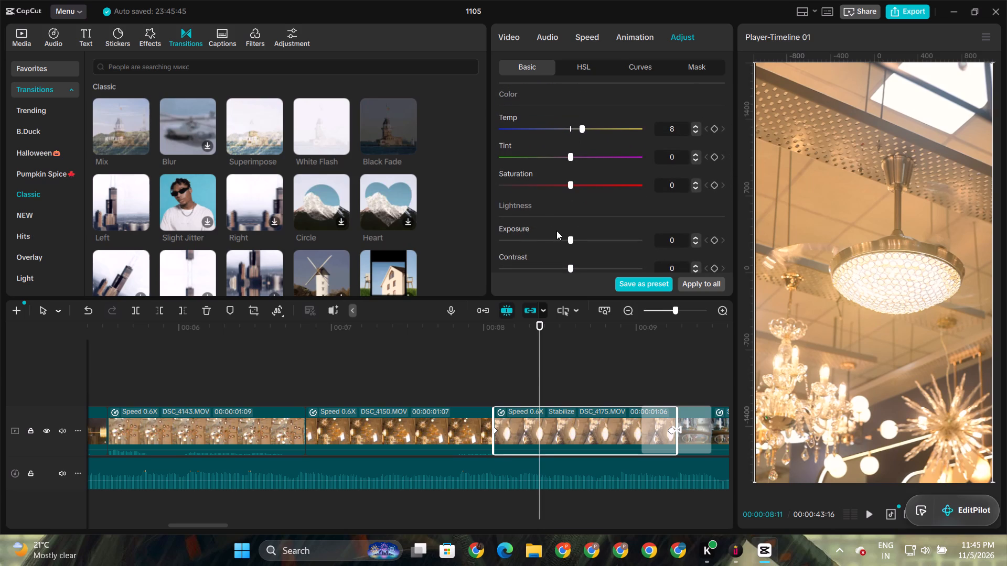
{"action": "left_click", "coordinate": [553, 240]}
Set the contrast of DSC_4175.MOV to 10 and its highlights to -10.
{"action": "scroll", "coordinate": [558, 257], "scroll_direction": "down", "scroll_amount": 1}
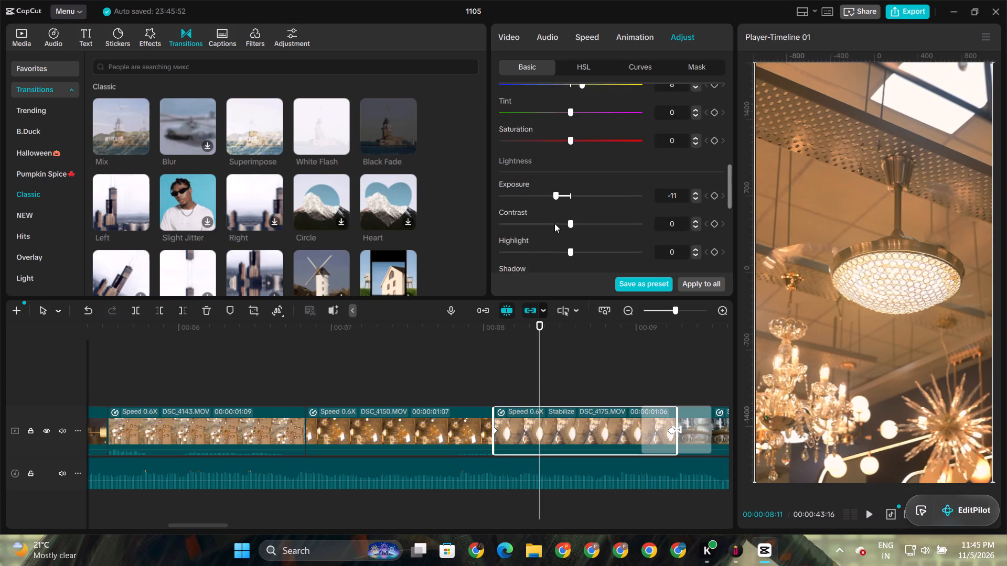
{"action": "left_click_drag", "start_coordinate": [568, 221], "coordinate": [582, 226]}
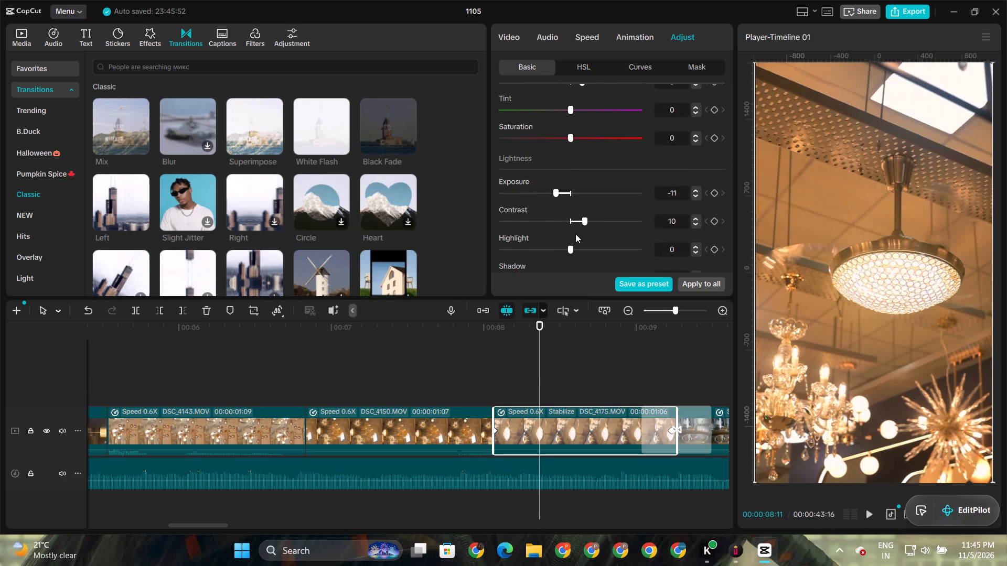
{"action": "left_click_drag", "start_coordinate": [567, 249], "coordinate": [554, 248]}
{"action": "scroll", "coordinate": [554, 219], "scroll_direction": "down", "scroll_amount": 1}
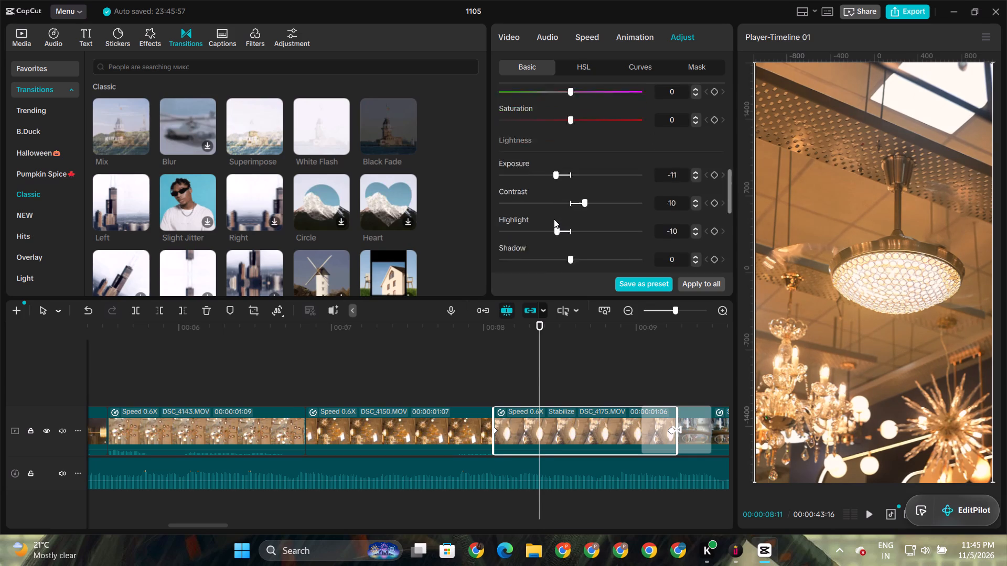
Set the whites of DSC_4175.MOV to -7 and its brilliance to -17, then play back the result.
{"action": "scroll", "coordinate": [554, 219], "scroll_direction": "down", "scroll_amount": 1}
{"action": "left_click_drag", "start_coordinate": [570, 222], "coordinate": [569, 221]}
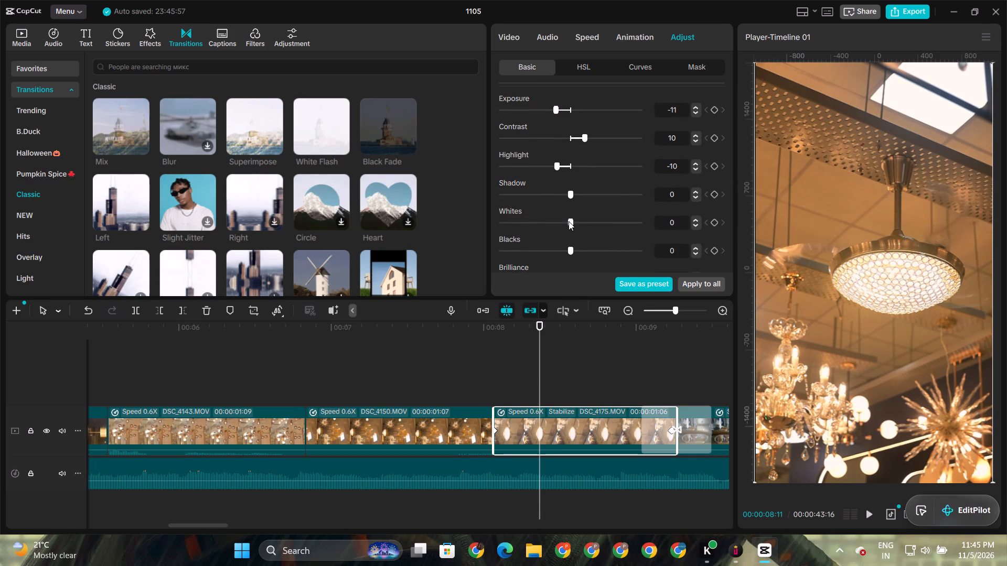
{"action": "left_click_drag", "start_coordinate": [569, 221], "coordinate": [558, 223]}
{"action": "scroll", "coordinate": [552, 242], "scroll_direction": "down", "scroll_amount": 1}
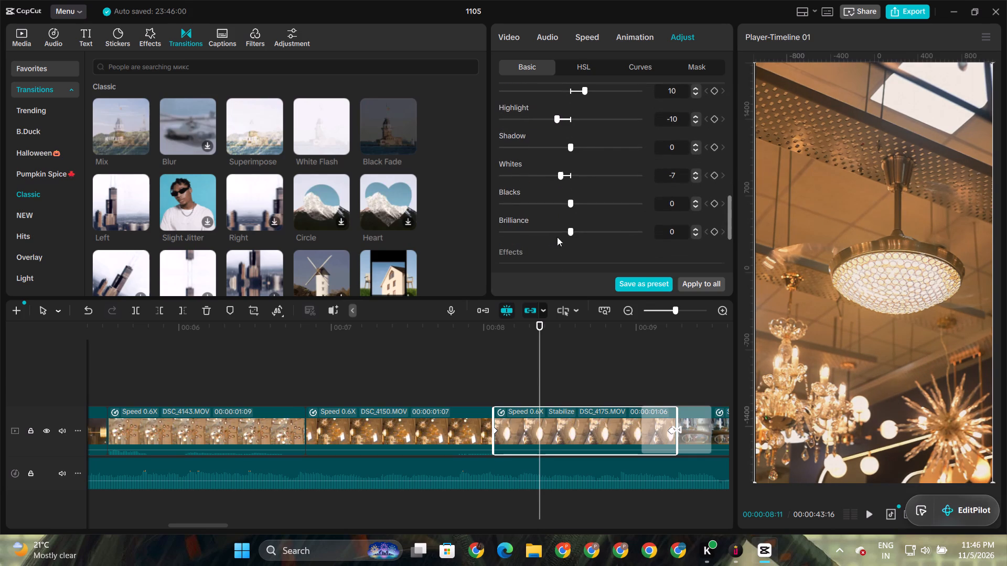
{"action": "left_click_drag", "start_coordinate": [571, 229], "coordinate": [544, 236]}
{"action": "key", "text": "space"}
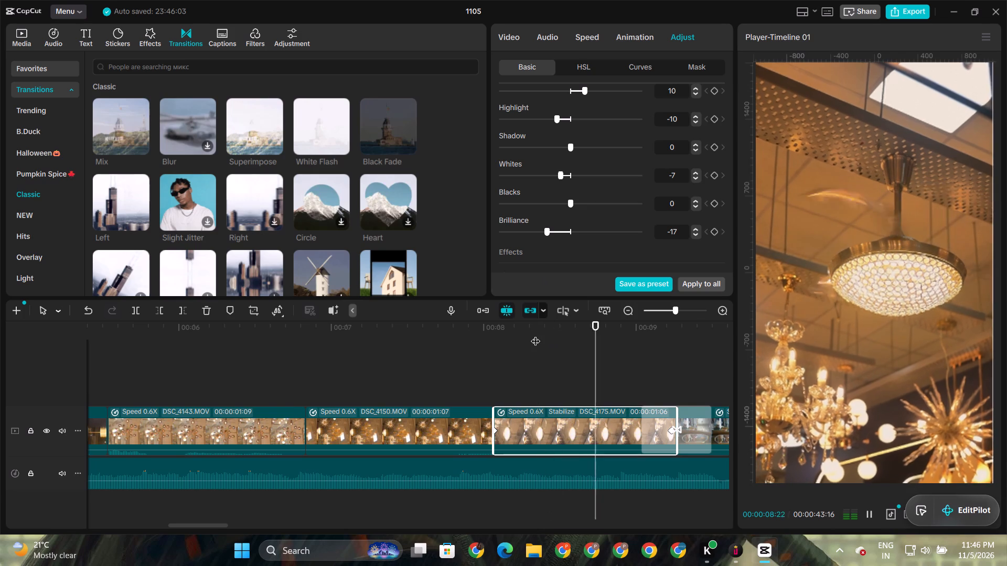
{"action": "key", "text": "space"}
Turn on auto adjust for the furniture showroom clip DSC_2443.MOV.
{"action": "left_click", "coordinate": [191, 433]}
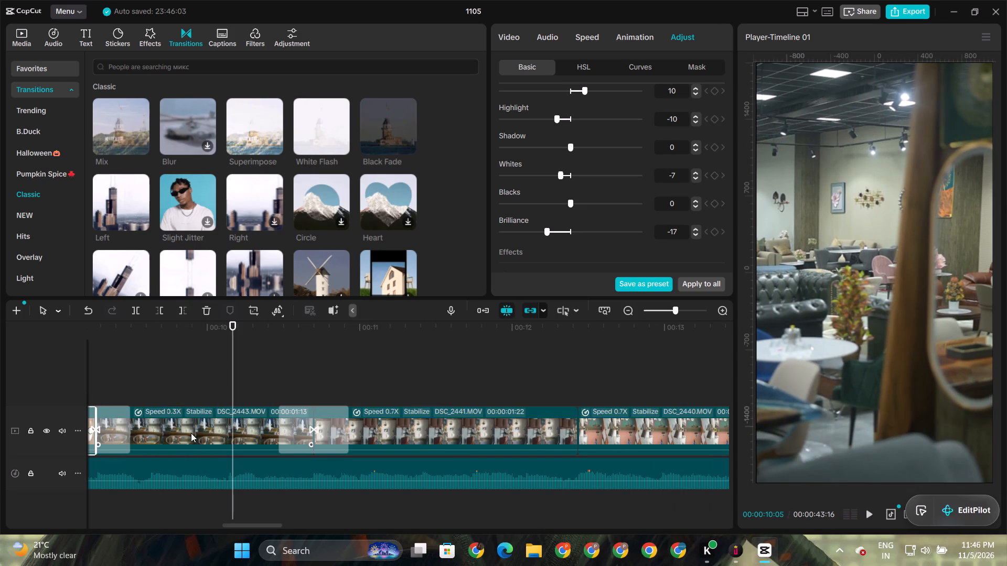
{"action": "scroll", "coordinate": [592, 162], "scroll_direction": "up", "scroll_amount": 7}
{"action": "scroll", "coordinate": [578, 151], "scroll_direction": "up", "scroll_amount": 20}
{"action": "scroll", "coordinate": [578, 151], "scroll_direction": "up", "scroll_amount": 7}
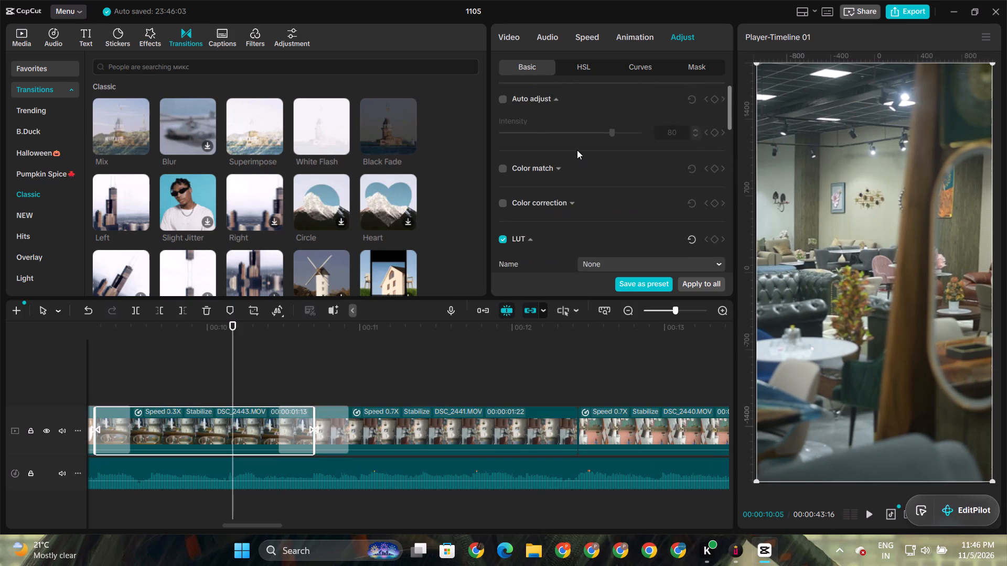
{"action": "left_click", "coordinate": [501, 101]}
Set the temperature of DSC_2443.MOV to 8 and its saturation to 10, and play it back.
{"action": "scroll", "coordinate": [539, 144], "scroll_direction": "down", "scroll_amount": 5}
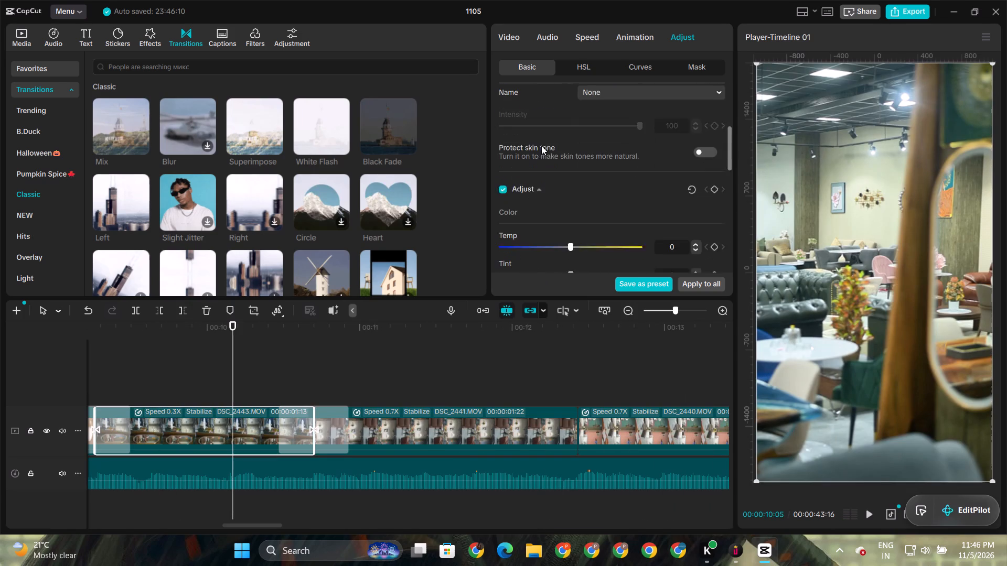
{"action": "scroll", "coordinate": [541, 146], "scroll_direction": "down", "scroll_amount": 2}
{"action": "left_click", "coordinate": [579, 182]}
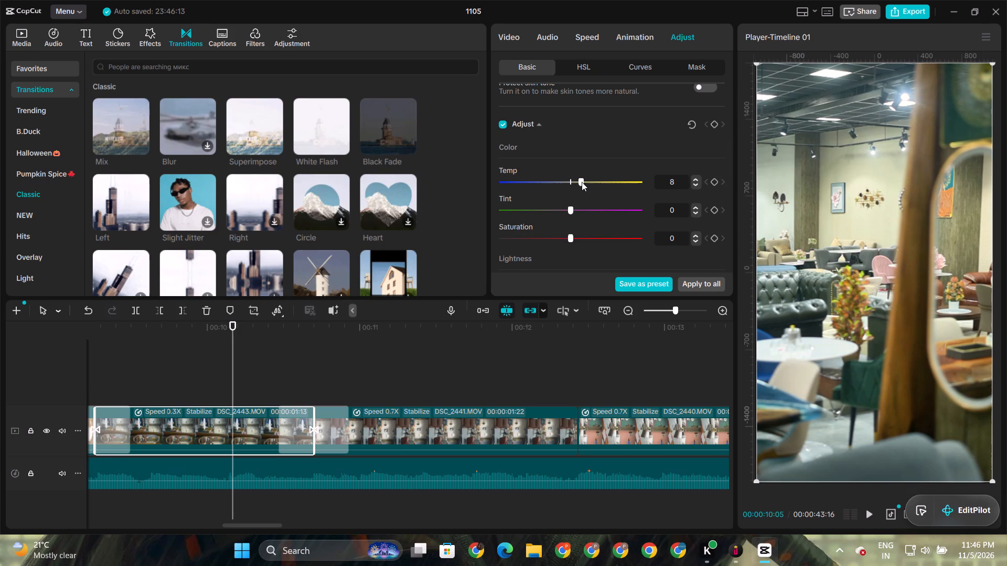
{"action": "left_click", "coordinate": [582, 238]}
{"action": "key", "text": "space"}
{"action": "key", "text": "space"}
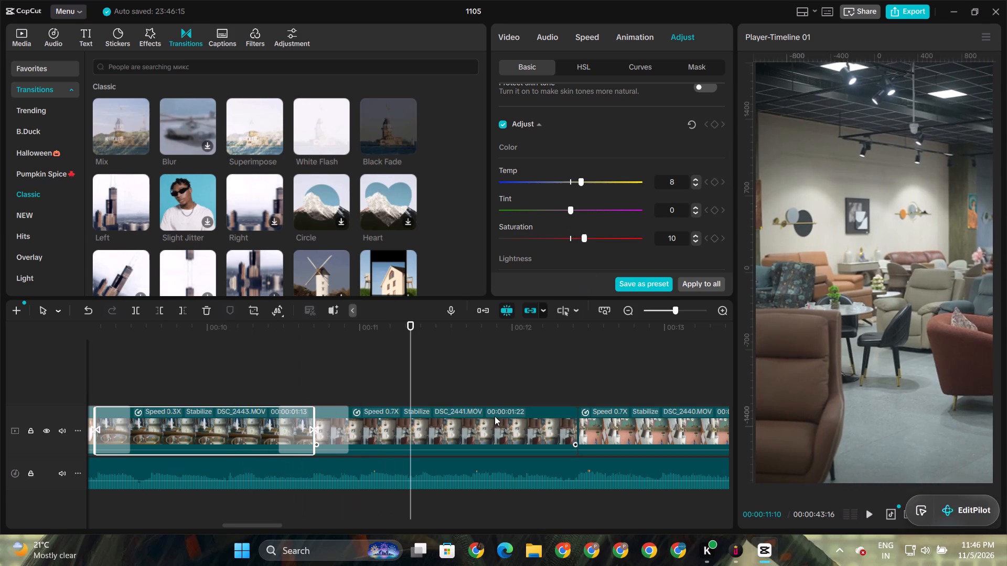
Turn on auto adjust for the armchair clip DSC_2441.MOV and set its temperature to 13.
{"action": "left_click", "coordinate": [492, 424]}
{"action": "scroll", "coordinate": [532, 98], "scroll_direction": "up", "scroll_amount": 14}
{"action": "left_click", "coordinate": [504, 101]}
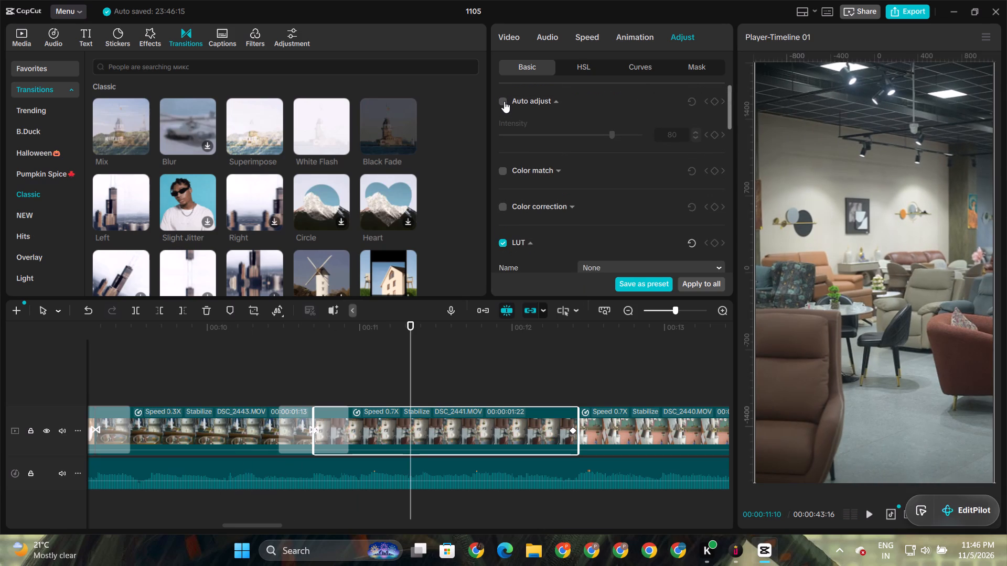
{"action": "scroll", "coordinate": [539, 220], "scroll_direction": "down", "scroll_amount": 6}
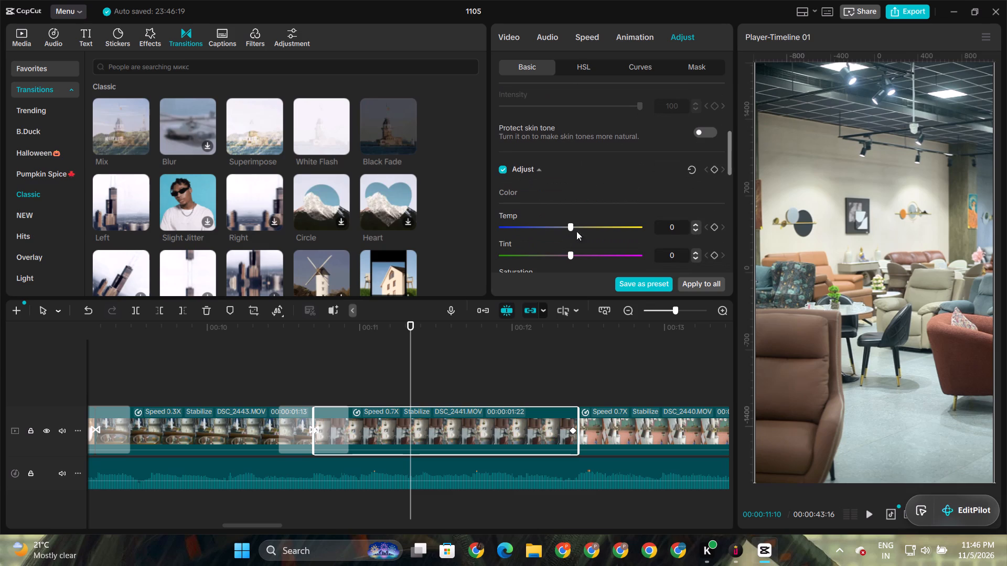
{"action": "left_click", "coordinate": [586, 228]}
{"action": "key", "text": "space"}
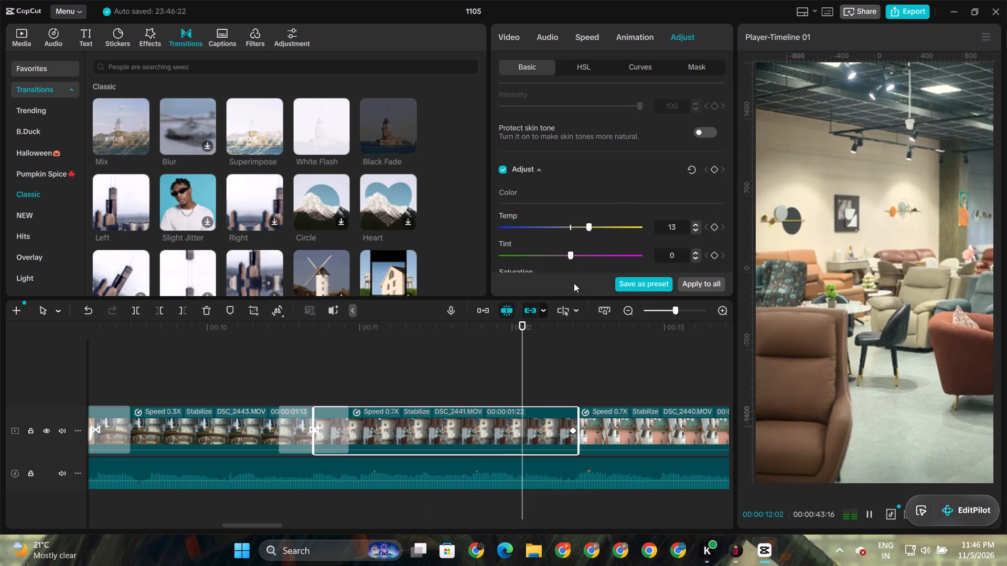
{"action": "key", "text": "space"}
Turn on auto adjust for the white sofa clip DSC_2440.MOV and set its temperature to 15.
{"action": "left_click", "coordinate": [651, 419]}
{"action": "scroll", "coordinate": [532, 137], "scroll_direction": "up", "scroll_amount": 10}
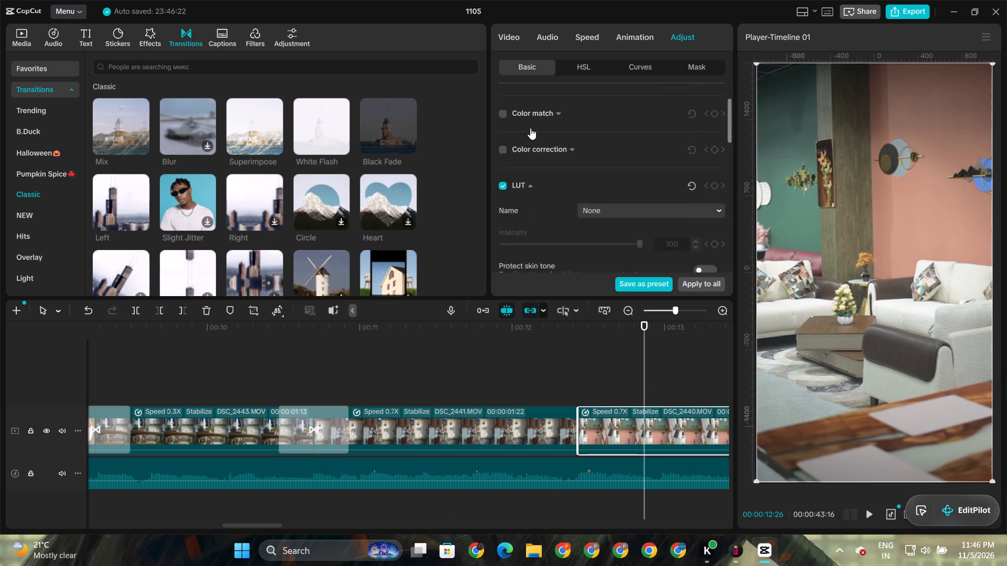
{"action": "scroll", "coordinate": [511, 110], "scroll_direction": "up", "scroll_amount": 8}
{"action": "left_click", "coordinate": [502, 96]}
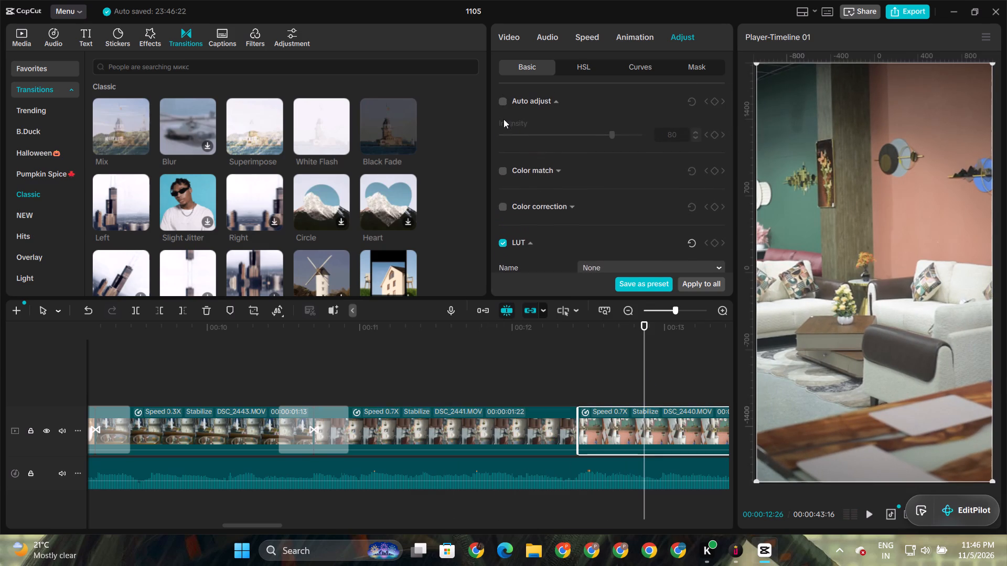
{"action": "left_click", "coordinate": [505, 102]}
{"action": "scroll", "coordinate": [556, 179], "scroll_direction": "down", "scroll_amount": 11}
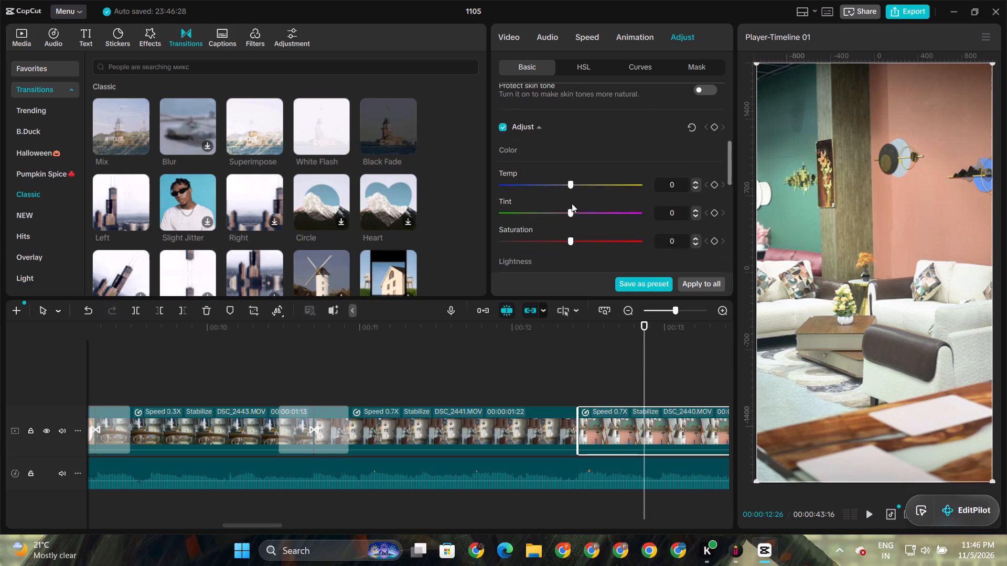
{"action": "left_click", "coordinate": [589, 181]}
{"action": "key", "text": "space"}
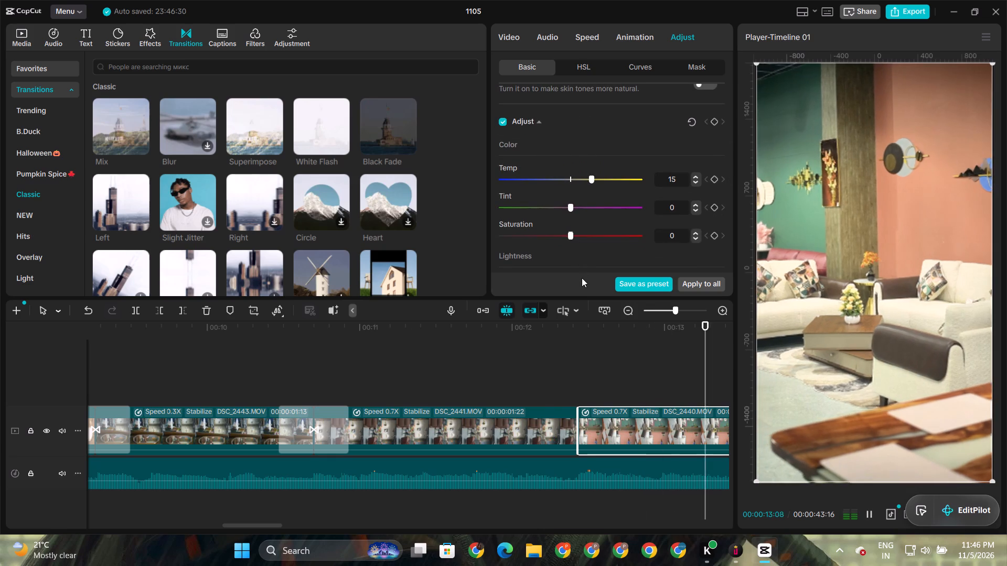
{"action": "key", "text": "space"}
Turn on auto adjust for the wide showroom clip DSC_2439.MOV.
{"action": "left_click", "coordinate": [350, 413]}
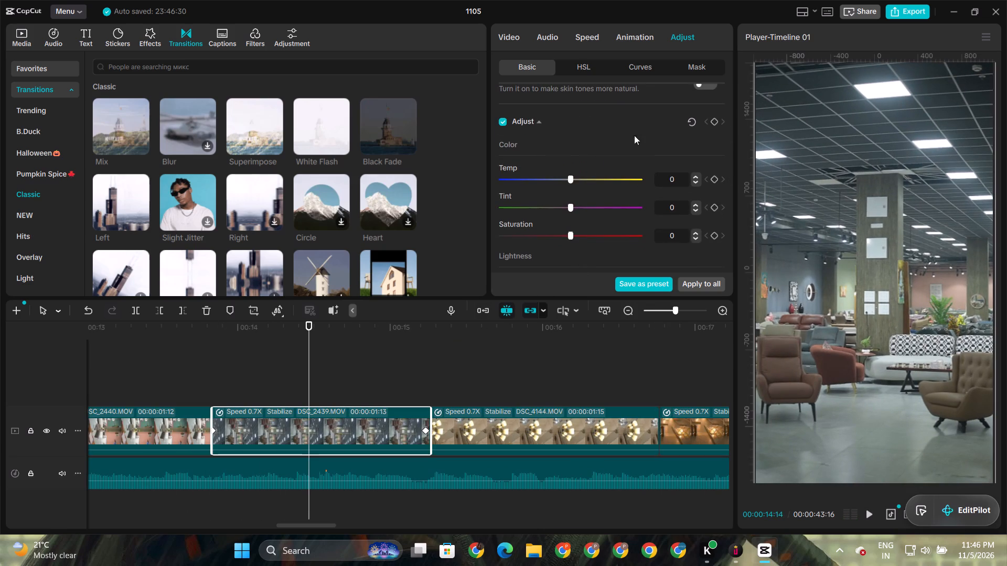
{"action": "scroll", "coordinate": [634, 140], "scroll_direction": "up", "scroll_amount": 20}
{"action": "scroll", "coordinate": [634, 140], "scroll_direction": "up", "scroll_amount": 6}
{"action": "left_click", "coordinate": [500, 102]}
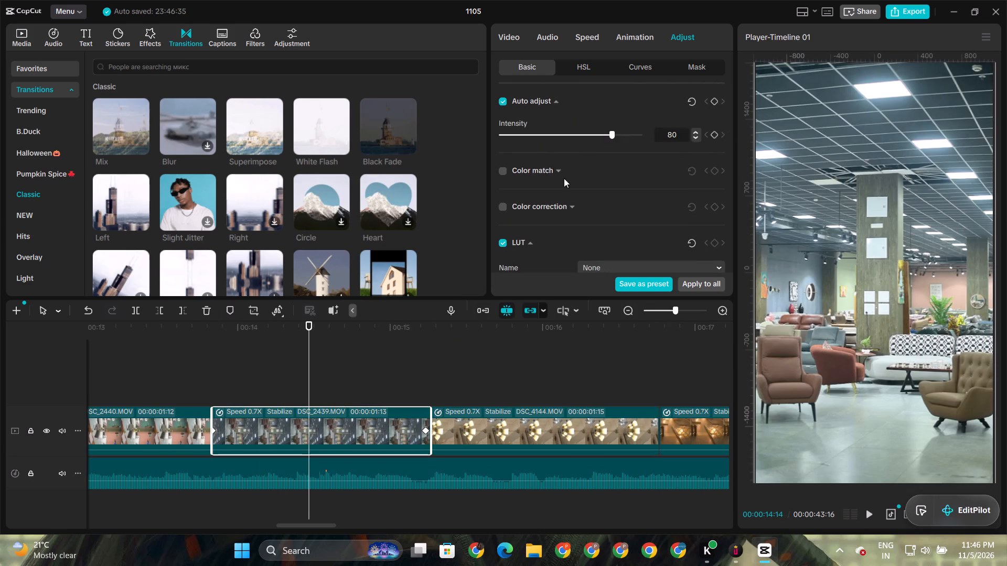
Set the temperature of DSC_2439.MOV to 10 and its saturation to 8, and play it back.
{"action": "scroll", "coordinate": [566, 181], "scroll_direction": "down", "scroll_amount": 7}
{"action": "left_click", "coordinate": [582, 180]}
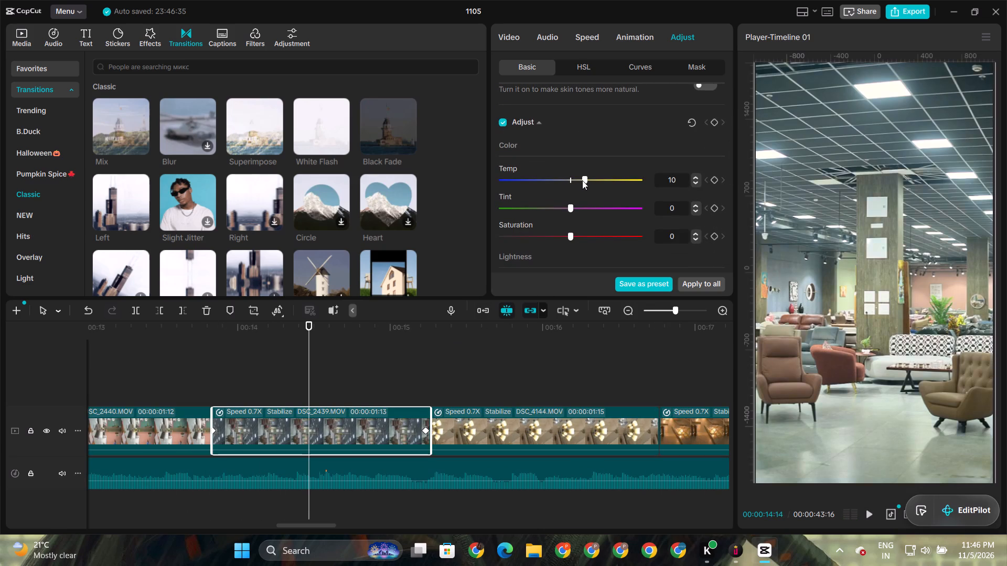
{"action": "left_click", "coordinate": [579, 236]}
{"action": "key", "text": "space"}
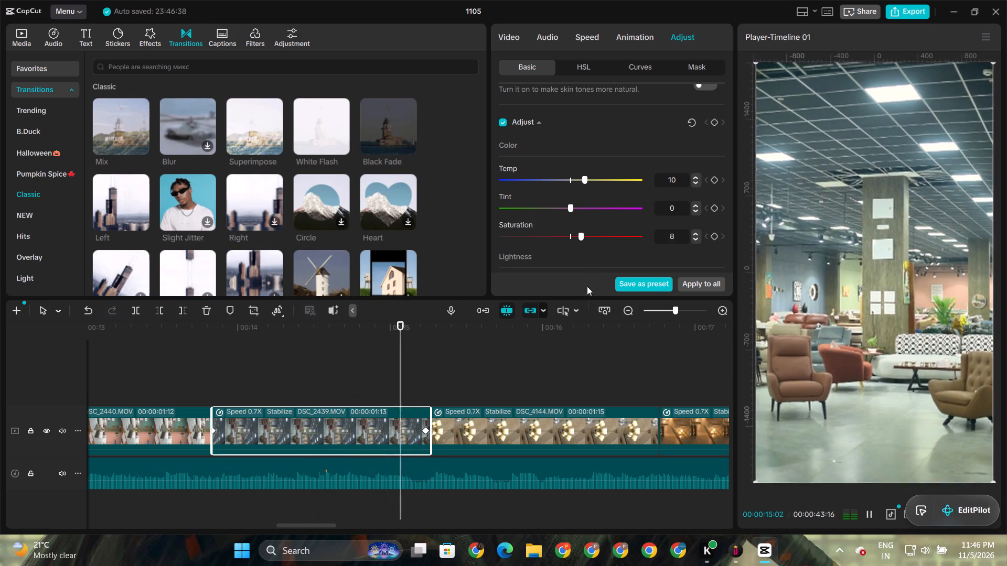
{"action": "key", "text": "space"}
Turn on auto adjust for the five-lamp chandelier clip DSC_4144.MOV.
{"action": "left_click", "coordinate": [556, 431]}
{"action": "scroll", "coordinate": [541, 175], "scroll_direction": "up", "scroll_amount": 11}
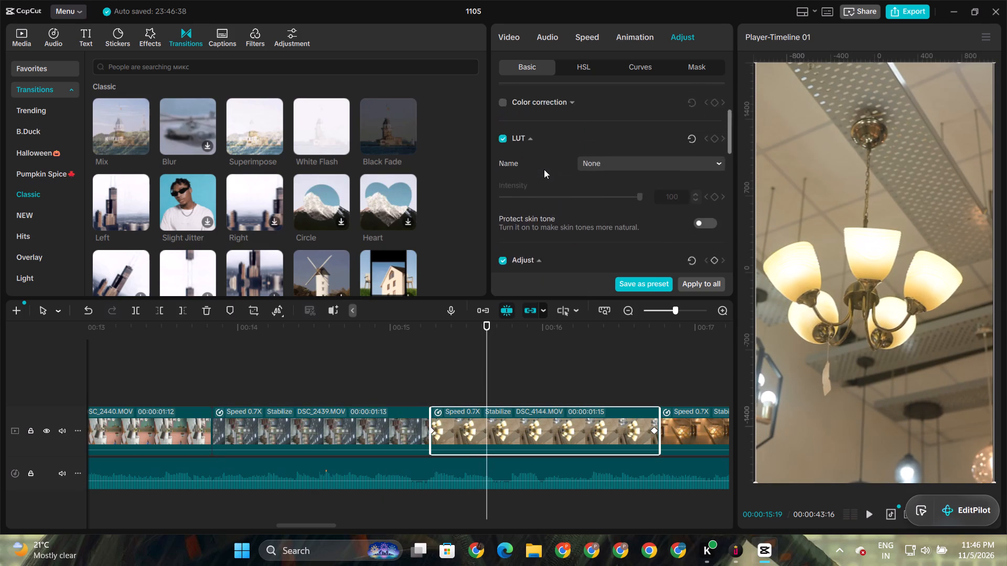
{"action": "scroll", "coordinate": [544, 169], "scroll_direction": "up", "scroll_amount": 10}
{"action": "left_click", "coordinate": [503, 103]}
Set the temperature of DSC_4144.MOV to 8 and its saturation to 9, and play on into the following clip.
{"action": "scroll", "coordinate": [550, 183], "scroll_direction": "down", "scroll_amount": 6}
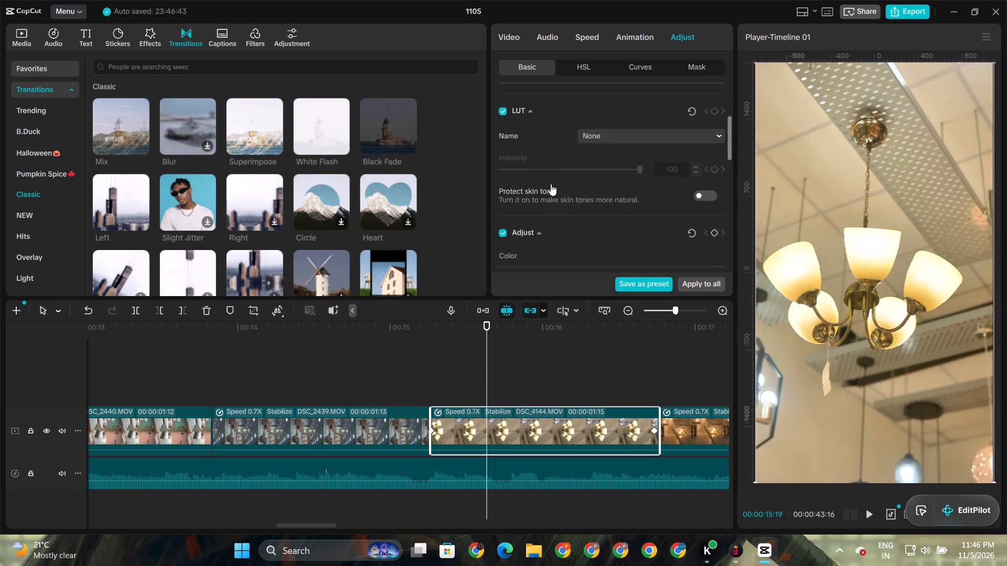
{"action": "scroll", "coordinate": [552, 187], "scroll_direction": "down", "scroll_amount": 7}
{"action": "left_click", "coordinate": [562, 167]}
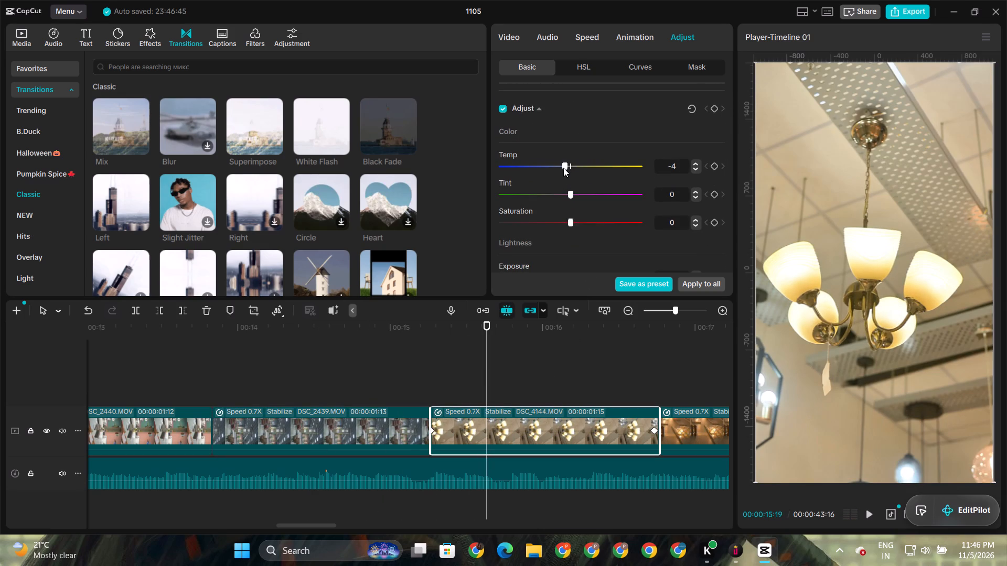
{"action": "left_click", "coordinate": [580, 166]}
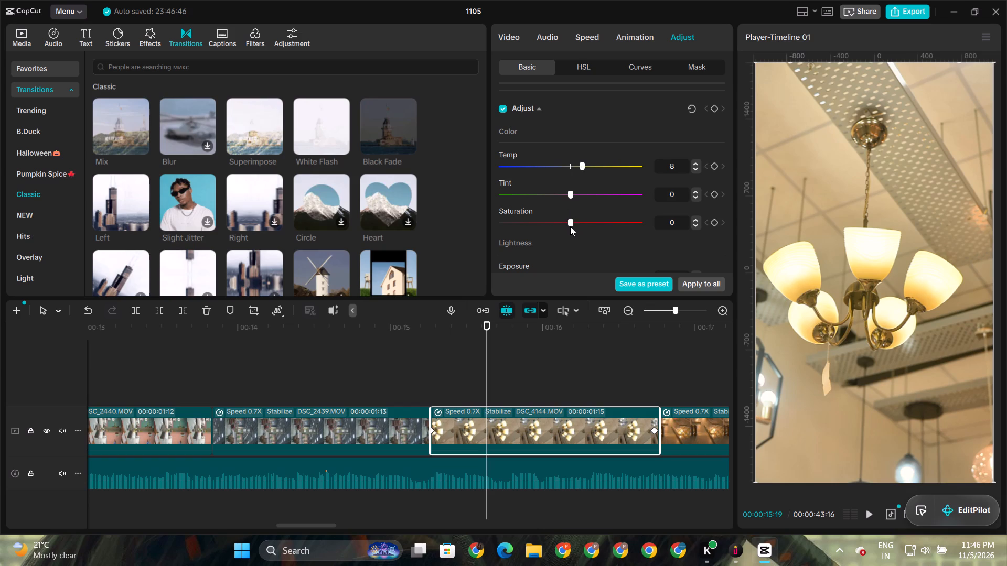
{"action": "left_click", "coordinate": [562, 224]}
{"action": "left_click", "coordinate": [581, 223]}
{"action": "key", "text": "space"}
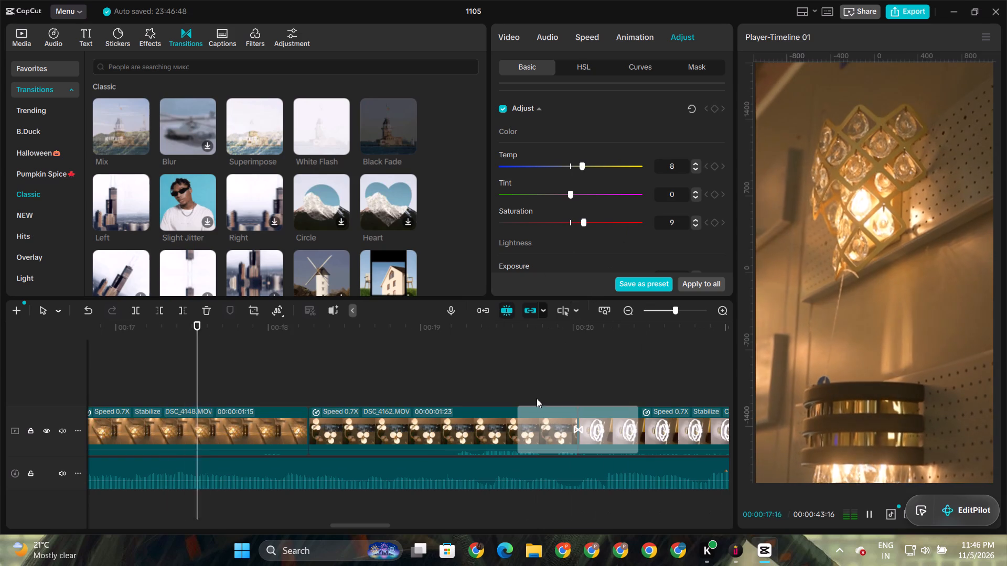
{"action": "key", "text": "space"}
Turn on auto adjust for the crystal wall lamp clip DSC_4148.MOV.
{"action": "left_click", "coordinate": [215, 432]}
{"action": "scroll", "coordinate": [578, 120], "scroll_direction": "up", "scroll_amount": 16}
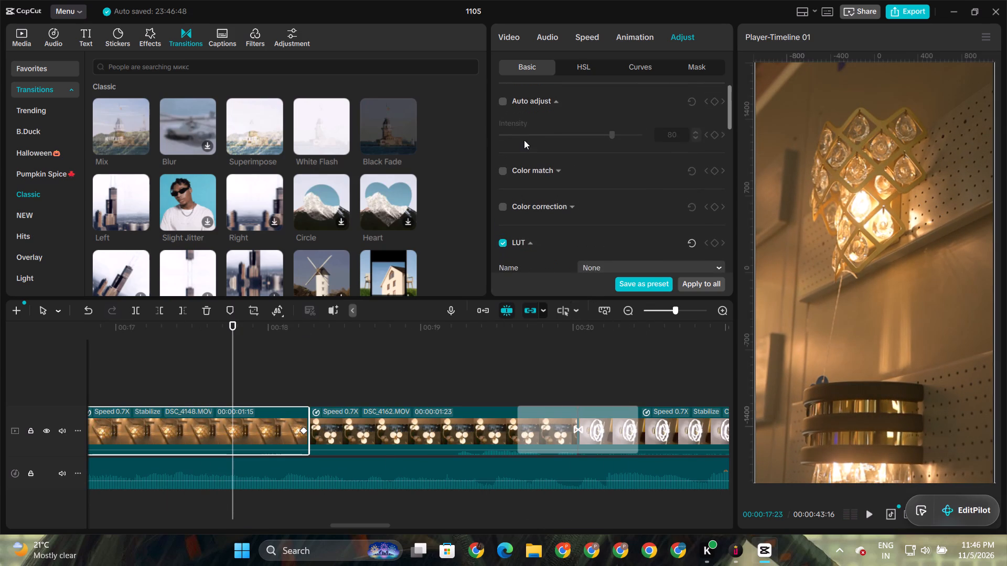
{"action": "left_click", "coordinate": [503, 102]}
Set the temperature of DSC_4148.MOV to -13 and its saturation to 9.
{"action": "scroll", "coordinate": [551, 197], "scroll_direction": "down", "scroll_amount": 6}
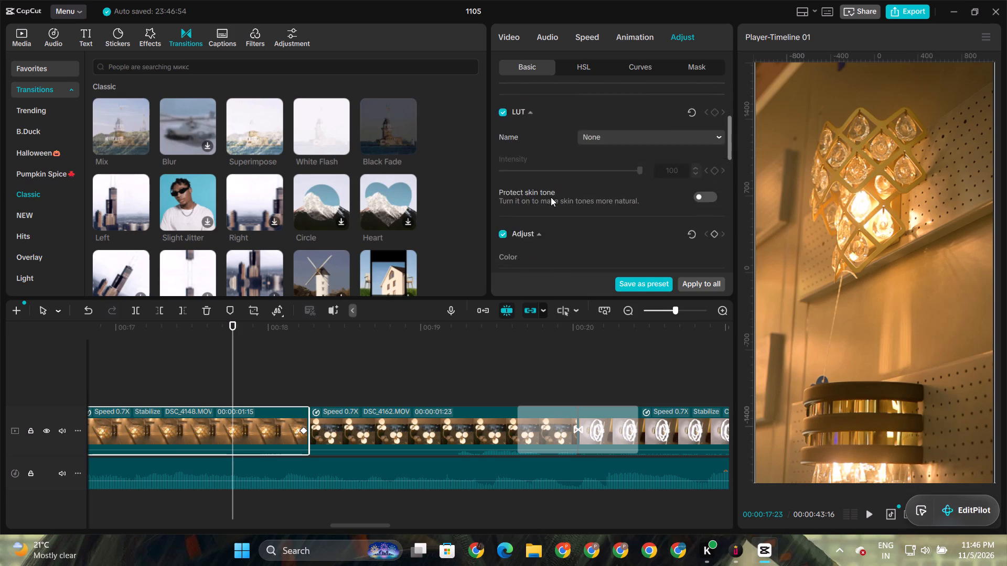
{"action": "scroll", "coordinate": [551, 197], "scroll_direction": "down", "scroll_amount": 7}
{"action": "left_click", "coordinate": [554, 178]}
{"action": "left_click", "coordinate": [554, 189]}
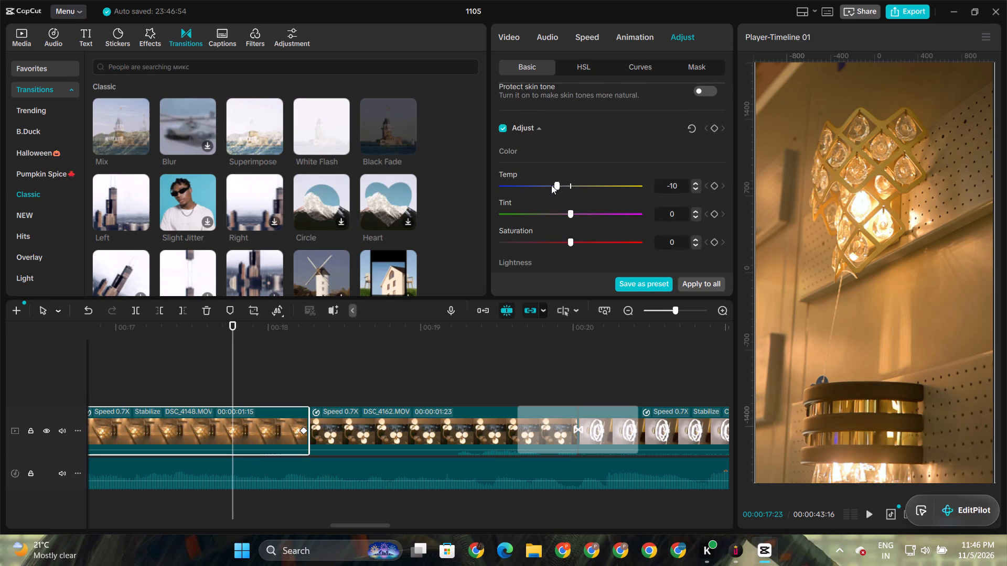
{"action": "left_click", "coordinate": [550, 185]}
{"action": "left_click", "coordinate": [564, 240]}
{"action": "left_click", "coordinate": [581, 244]}
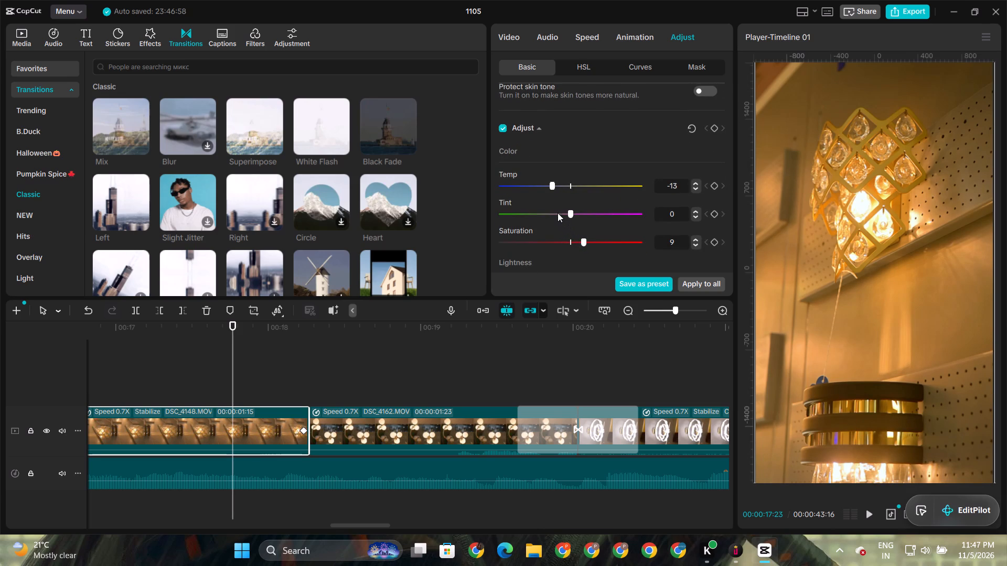
Raise the tint of the crystal wall lamp clip DSC_4148.MOV slightly above 5 and set its contrast to -8.
{"action": "left_click", "coordinate": [558, 213]}
{"action": "left_click_drag", "start_coordinate": [556, 213], "coordinate": [575, 229]}
{"action": "left_click_drag", "start_coordinate": [575, 229], "coordinate": [577, 229]}
{"action": "scroll", "coordinate": [549, 252], "scroll_direction": "down", "scroll_amount": 7}
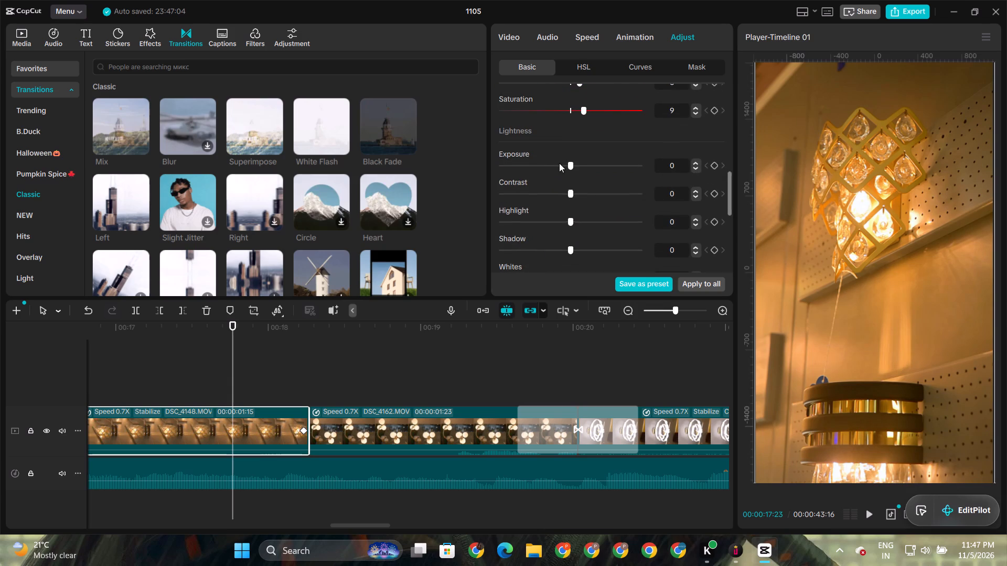
{"action": "left_click", "coordinate": [555, 165]}
{"action": "left_click", "coordinate": [565, 165]}
{"action": "left_click", "coordinate": [562, 192]}
{"action": "left_click_drag", "start_coordinate": [562, 192], "coordinate": [538, 199]}
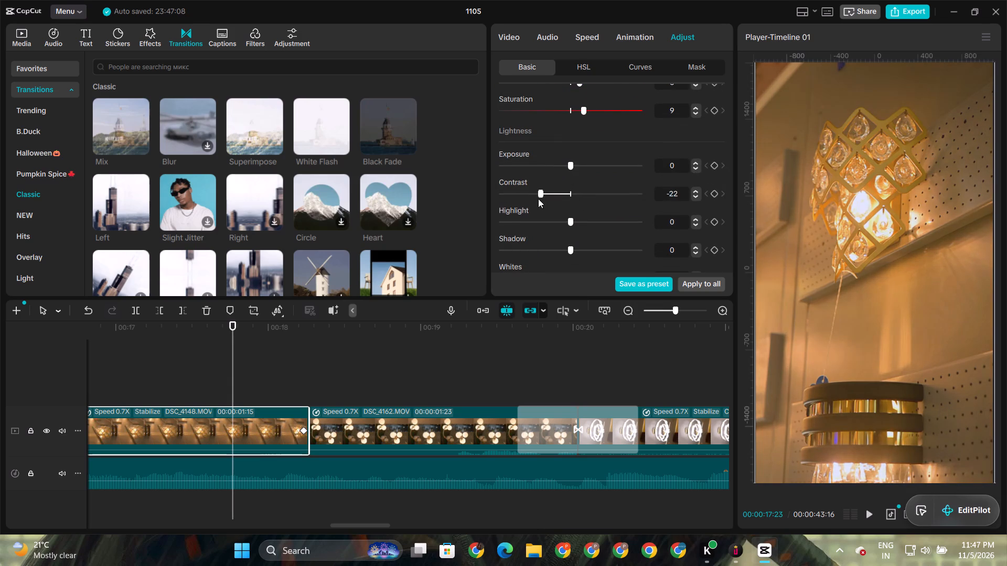
{"action": "left_click_drag", "start_coordinate": [538, 199], "coordinate": [558, 207]}
Play on to the globe pendant clip DSC_4162.MOV and turn on its auto adjust.
{"action": "key", "text": "space"}
{"action": "key", "text": "space"}
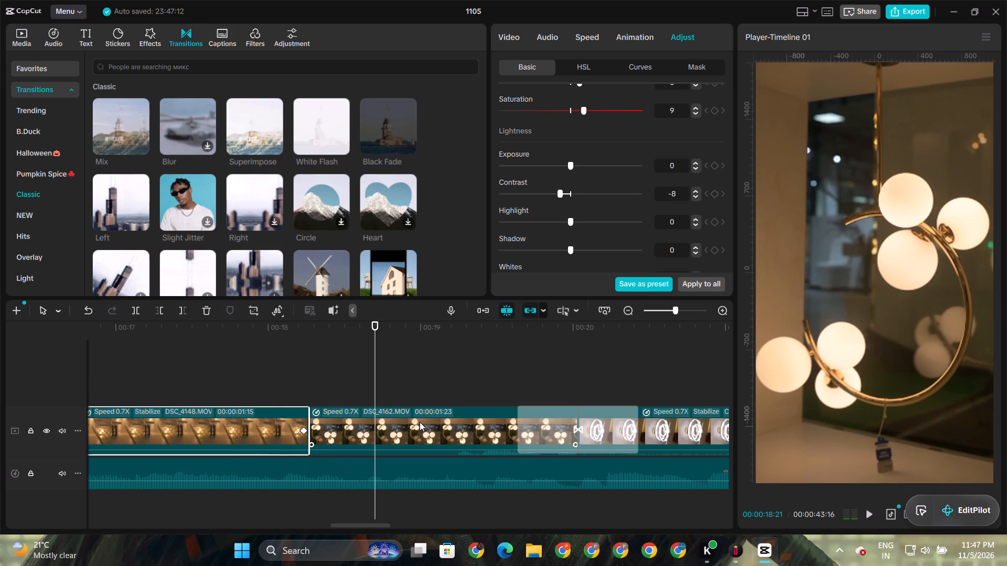
{"action": "left_click", "coordinate": [420, 422]}
{"action": "scroll", "coordinate": [563, 129], "scroll_direction": "up", "scroll_amount": 20}
{"action": "scroll", "coordinate": [563, 129], "scroll_direction": "up", "scroll_amount": 6}
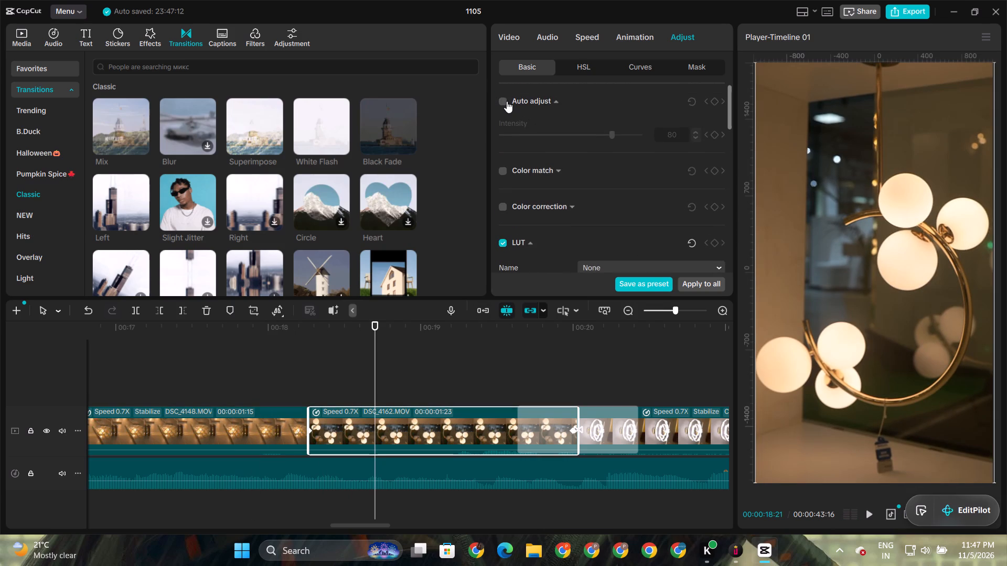
{"action": "left_click", "coordinate": [507, 101]}
{"action": "scroll", "coordinate": [546, 206], "scroll_direction": "down", "scroll_amount": 5}
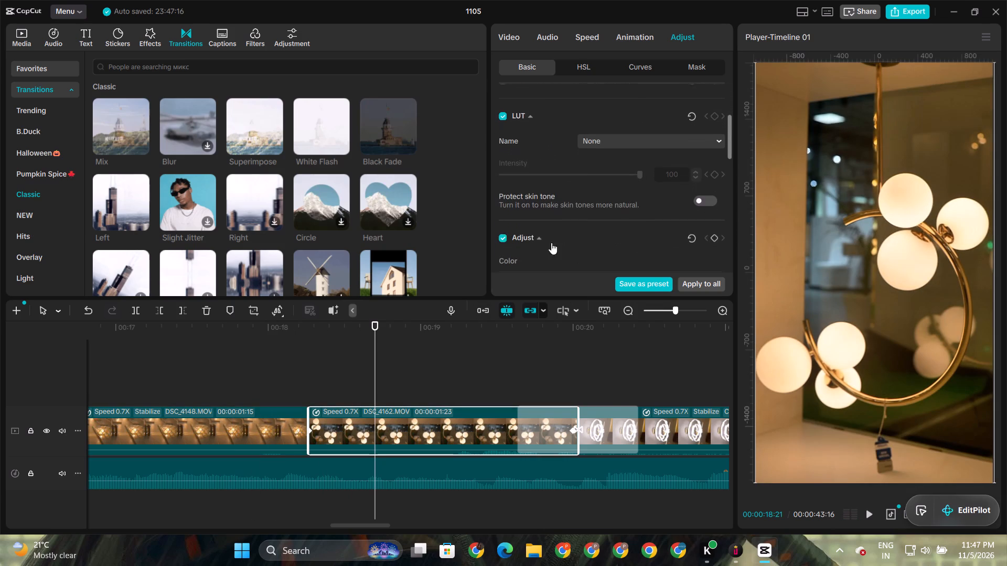
Turn on auto adjust for the ring chandelier clip C0483.MP4.
{"action": "left_click", "coordinate": [683, 339]}
{"action": "left_click", "coordinate": [667, 438]}
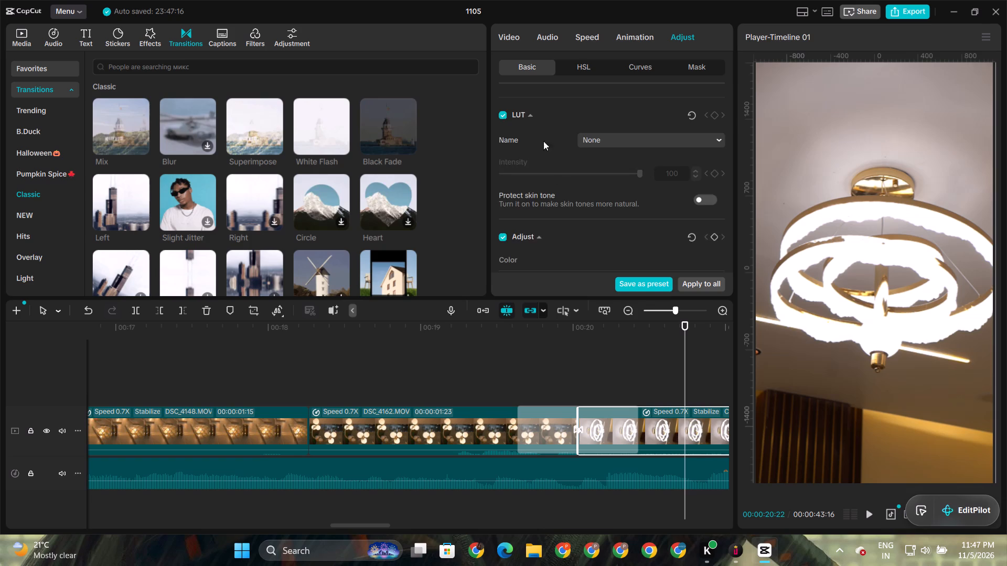
{"action": "scroll", "coordinate": [537, 128], "scroll_direction": "up", "scroll_amount": 19}
{"action": "left_click", "coordinate": [502, 101]}
Cool the temperature of C0483.MP4 and set its exposure to -5, contrast to 14 and highlight to -23.
{"action": "scroll", "coordinate": [565, 187], "scroll_direction": "down", "scroll_amount": 5}
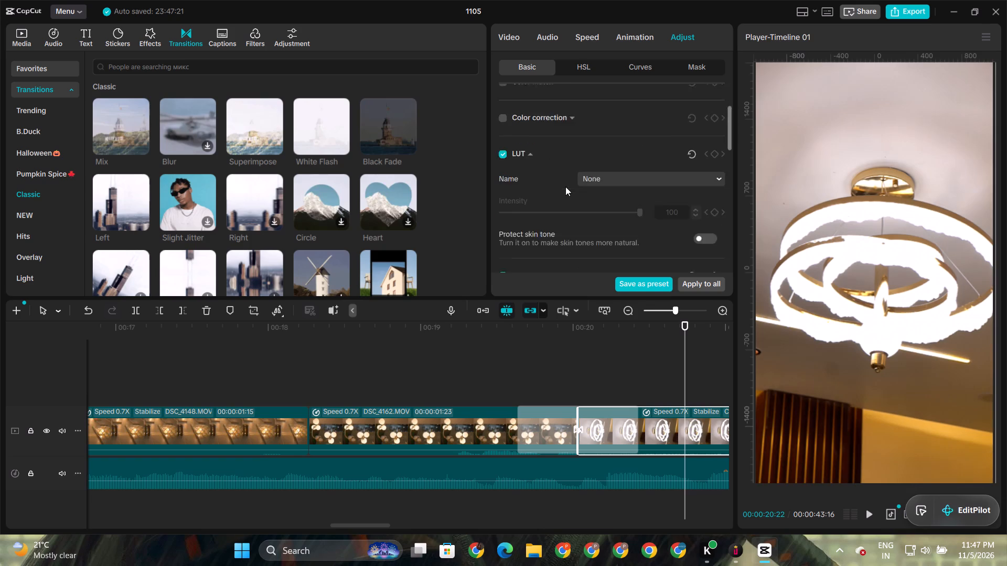
{"action": "scroll", "coordinate": [559, 205], "scroll_direction": "down", "scroll_amount": 8}
{"action": "left_click", "coordinate": [550, 204]}
{"action": "scroll", "coordinate": [540, 233], "scroll_direction": "down", "scroll_amount": 5}
{"action": "left_click", "coordinate": [529, 172]}
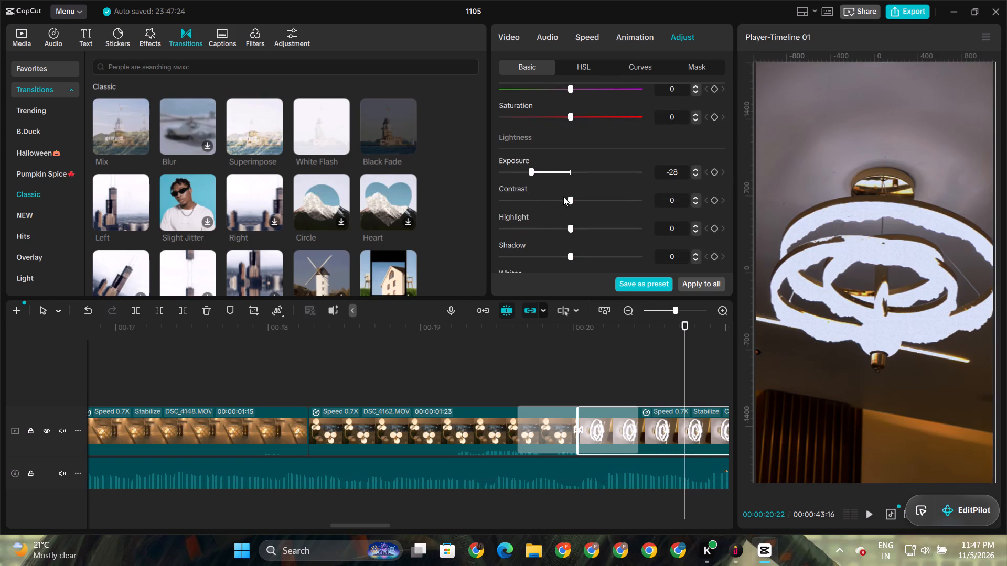
{"action": "left_click", "coordinate": [551, 172]}
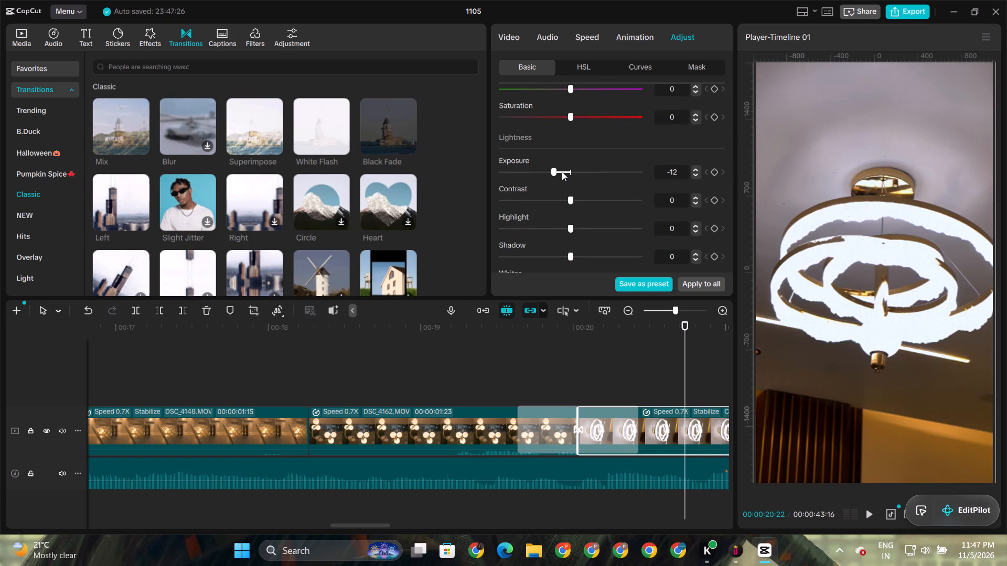
{"action": "left_click", "coordinate": [562, 171]}
{"action": "left_click_drag", "start_coordinate": [570, 200], "coordinate": [579, 202]}
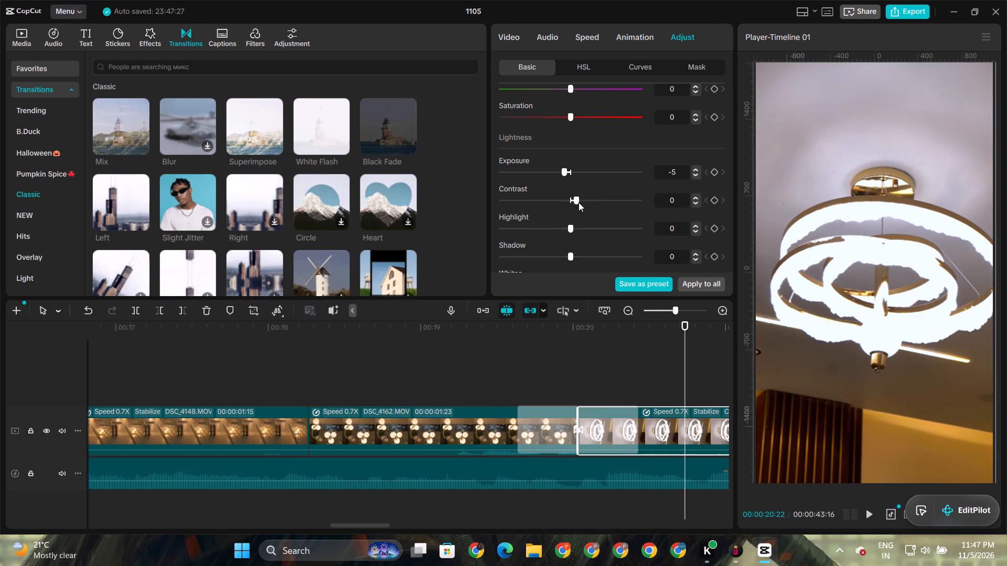
{"action": "left_click_drag", "start_coordinate": [579, 202], "coordinate": [587, 206]}
{"action": "left_click_drag", "start_coordinate": [571, 226], "coordinate": [539, 225]}
{"action": "left_click_drag", "start_coordinate": [539, 225], "coordinate": [536, 224]}
Set the whites of C0483.MP4 to -7, its shadow to 11 and its brilliance to 11.
{"action": "scroll", "coordinate": [540, 252], "scroll_direction": "down", "scroll_amount": 3}
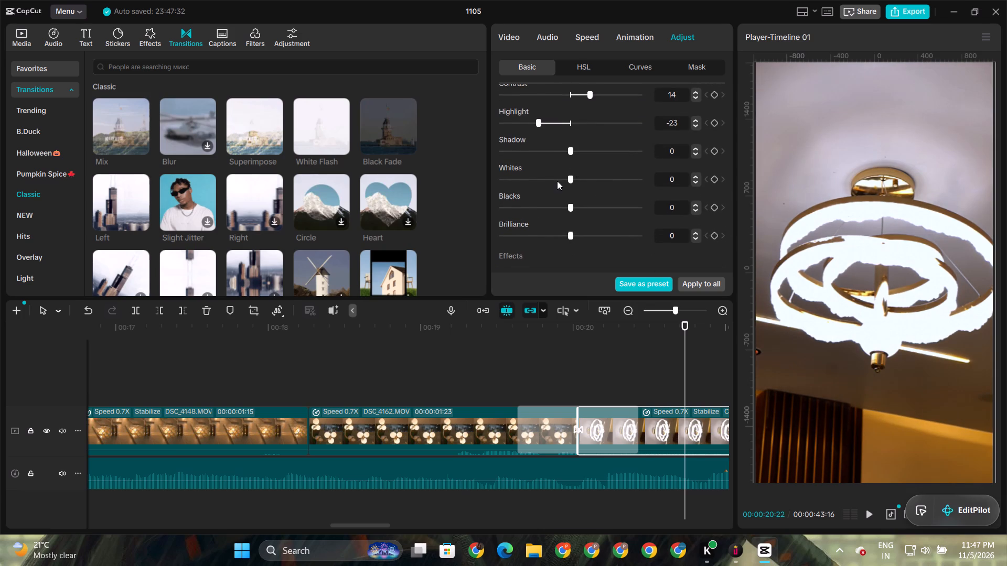
{"action": "left_click_drag", "start_coordinate": [570, 180], "coordinate": [551, 180]}
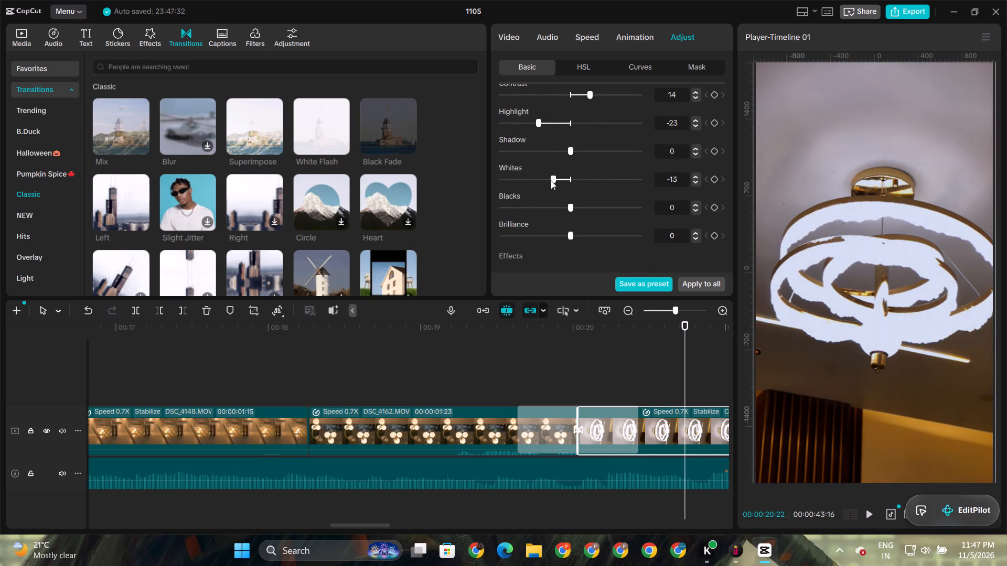
{"action": "left_click_drag", "start_coordinate": [551, 180], "coordinate": [559, 183]}
{"action": "left_click_drag", "start_coordinate": [569, 150], "coordinate": [562, 160]}
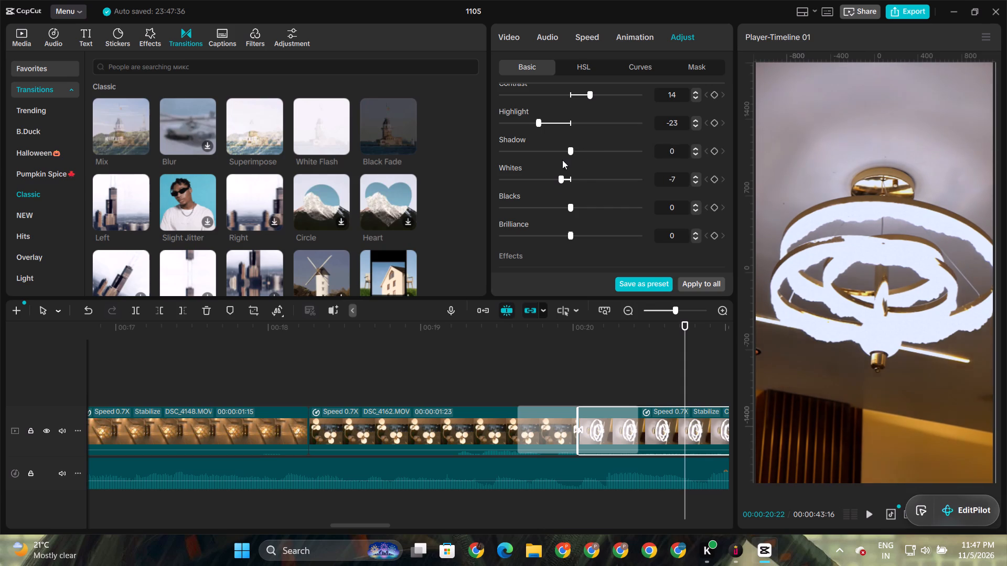
{"action": "left_click_drag", "start_coordinate": [562, 160], "coordinate": [583, 168]}
{"action": "left_click_drag", "start_coordinate": [571, 236], "coordinate": [584, 236]}
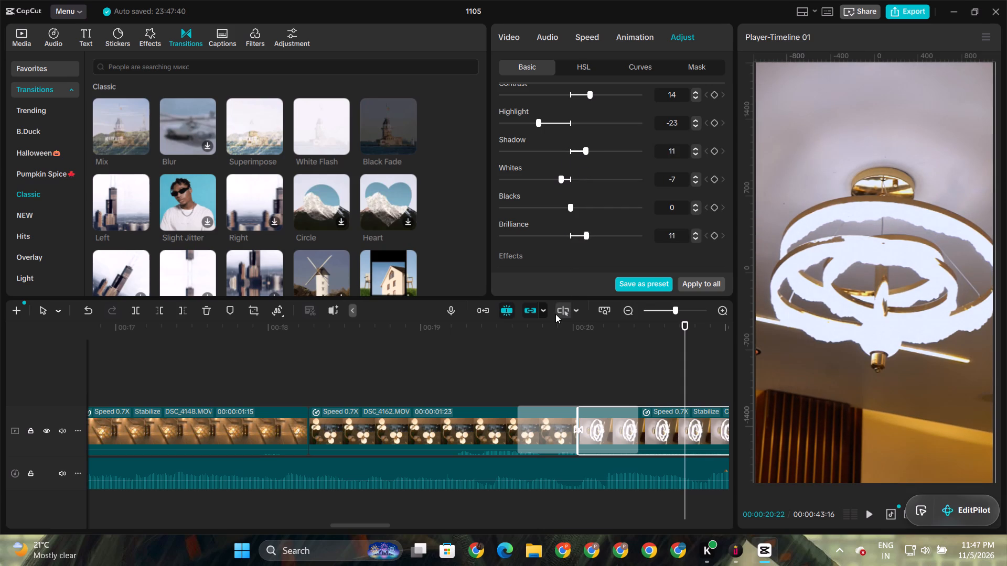
Play on to the hanging pendant lamps clip DSC_4145.MOV and turn on its auto adjust.
{"action": "key", "text": "space"}
{"action": "key", "text": "space"}
{"action": "key", "text": "space"}
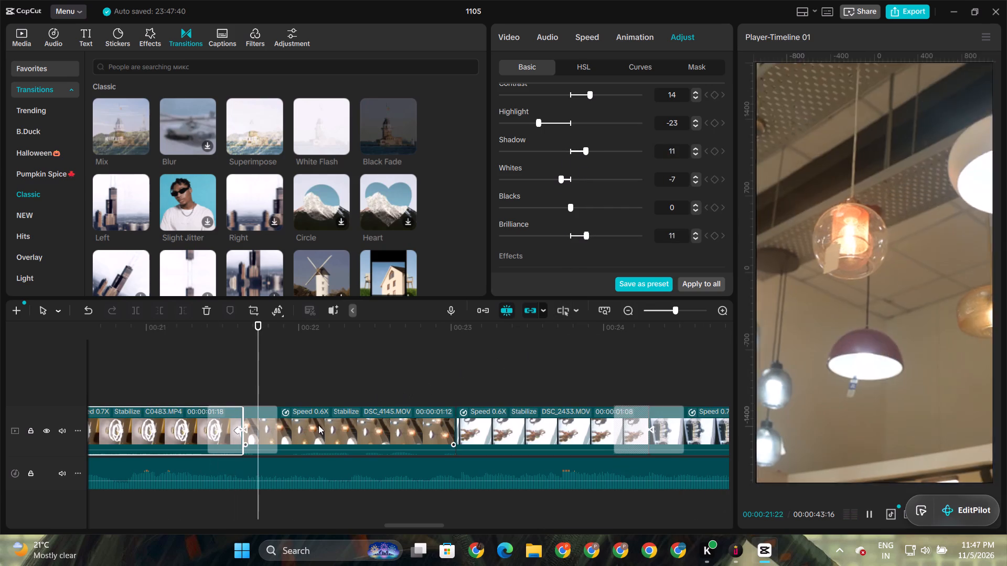
{"action": "key", "text": "space"}
{"action": "left_click", "coordinate": [347, 436]}
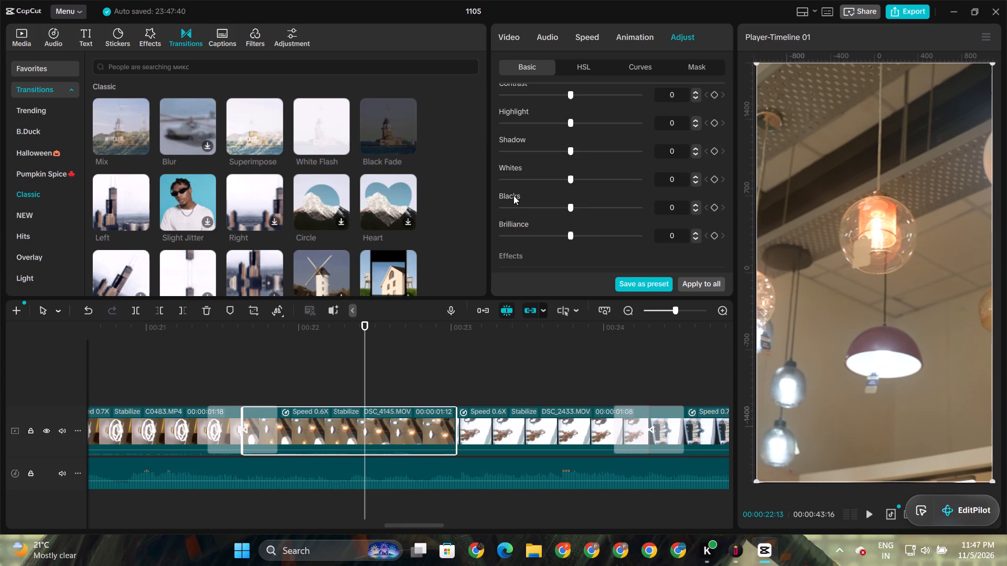
{"action": "scroll", "coordinate": [515, 189], "scroll_direction": "up", "scroll_amount": 20}
{"action": "scroll", "coordinate": [515, 189], "scroll_direction": "up", "scroll_amount": 6}
{"action": "scroll", "coordinate": [503, 115], "scroll_direction": "up", "scroll_amount": 9}
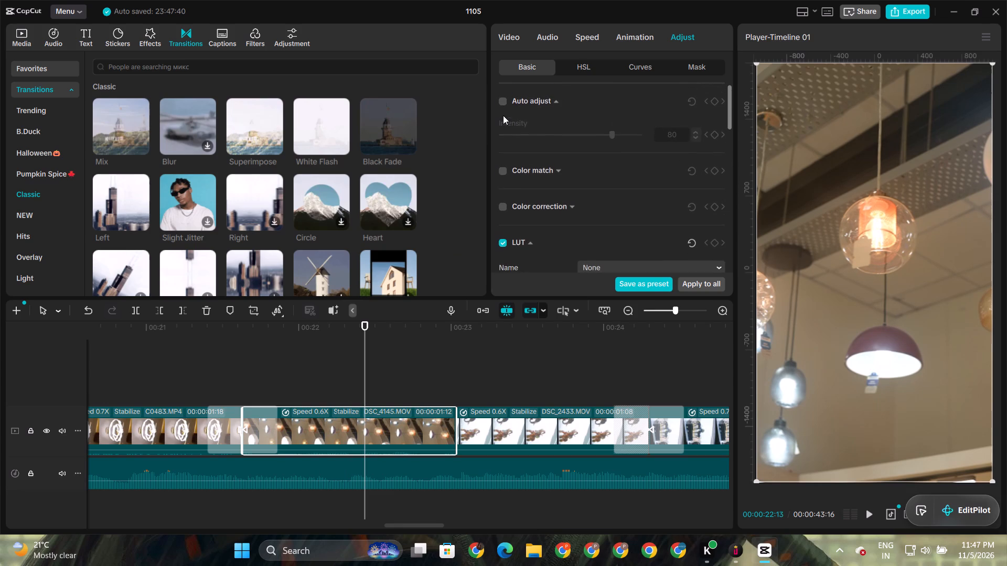
{"action": "left_click", "coordinate": [501, 101]}
Play through DSC_4145.MOV, and set its temperature to 7 and its contrast to 10.
{"action": "key", "text": "space"}
{"action": "key", "text": "space"}
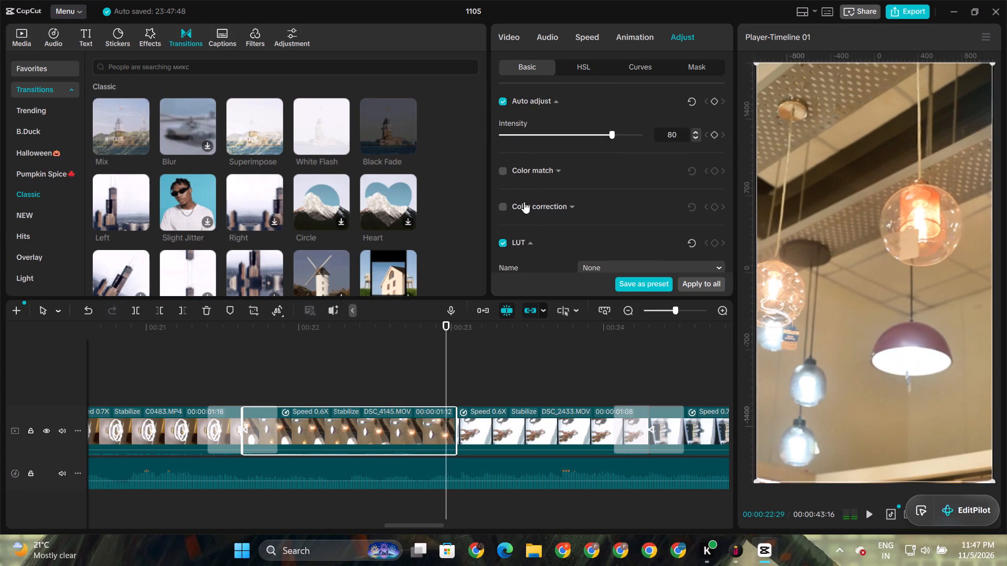
{"action": "scroll", "coordinate": [627, 158], "scroll_direction": "down", "scroll_amount": 14}
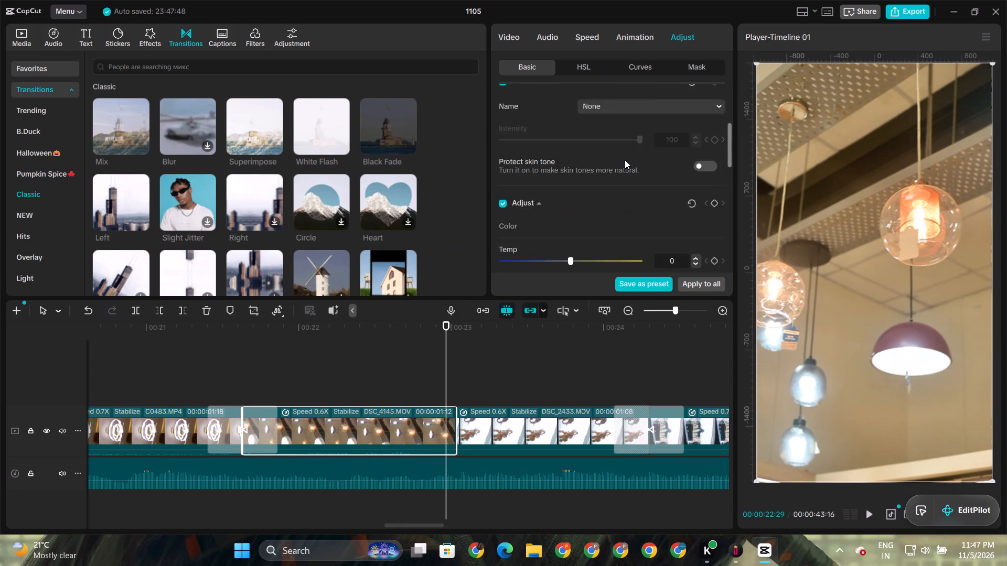
{"action": "left_click", "coordinate": [578, 205]}
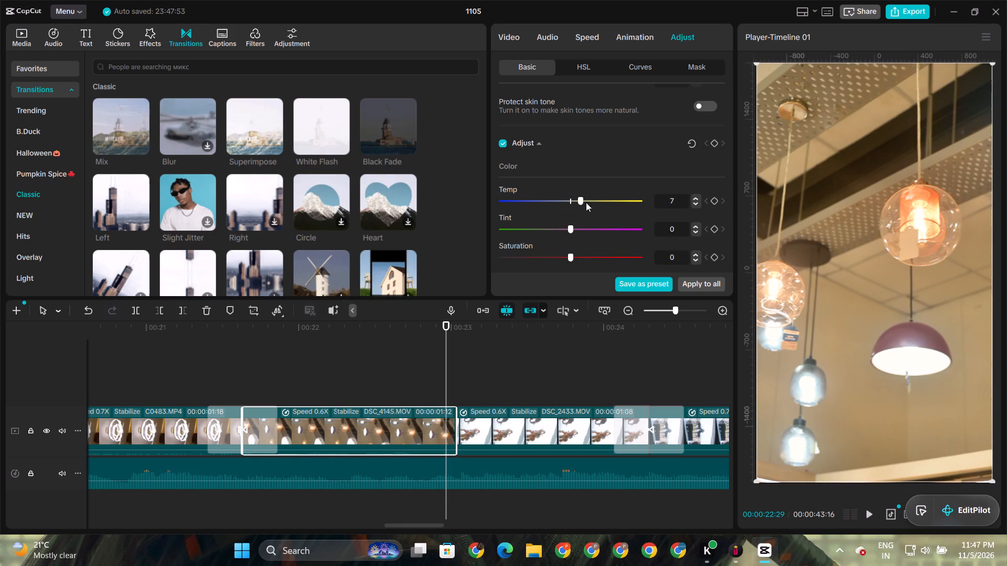
{"action": "scroll", "coordinate": [560, 262], "scroll_direction": "down", "scroll_amount": 6}
{"action": "left_click", "coordinate": [594, 197]}
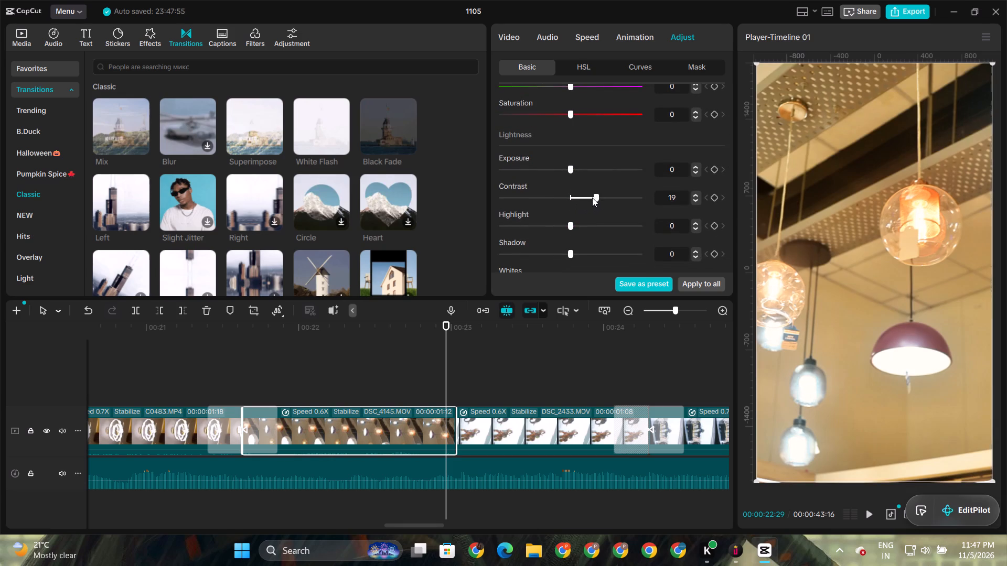
{"action": "left_click", "coordinate": [582, 195]}
Play on to the elephant figurine clip DSC_2433.MOV and turn on its auto adjust.
{"action": "key", "text": "space"}
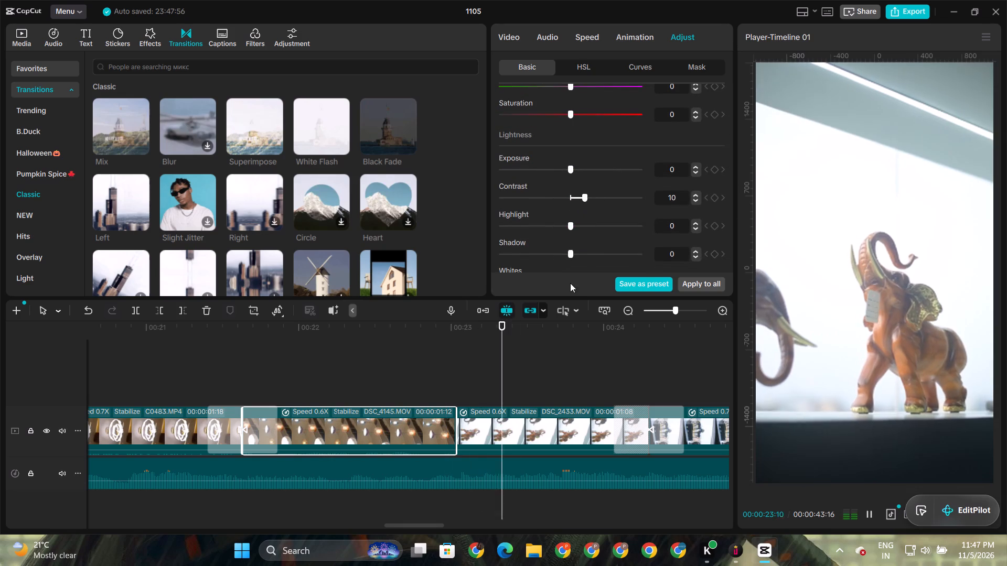
{"action": "key", "text": "space"}
{"action": "left_click", "coordinate": [535, 411]}
{"action": "scroll", "coordinate": [534, 257], "scroll_direction": "up", "scroll_amount": 20}
{"action": "scroll", "coordinate": [534, 257], "scroll_direction": "up", "scroll_amount": 5}
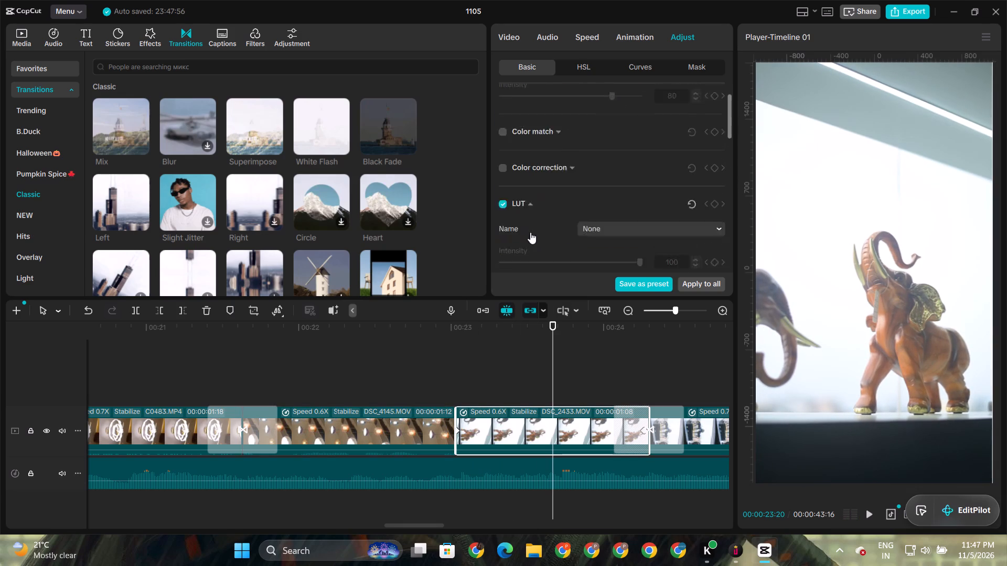
{"action": "scroll", "coordinate": [530, 232], "scroll_direction": "up", "scroll_amount": 2}
{"action": "left_click", "coordinate": [504, 98]}
Set the exposure of DSC_2433.MOV to -18, its temperature to 11 and its saturation to 7.
{"action": "scroll", "coordinate": [562, 162], "scroll_direction": "down", "scroll_amount": 8}
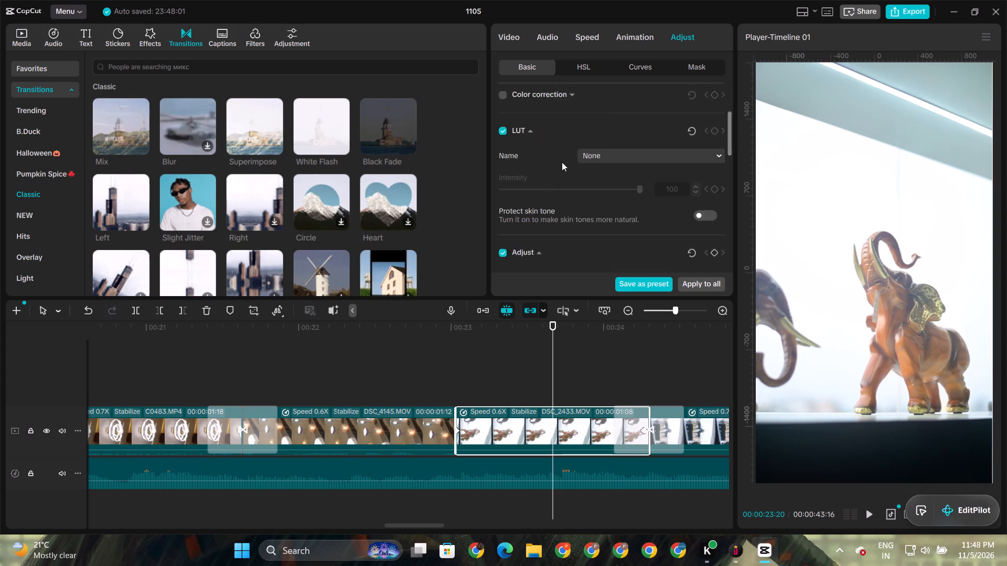
{"action": "scroll", "coordinate": [562, 162], "scroll_direction": "down", "scroll_amount": 16}
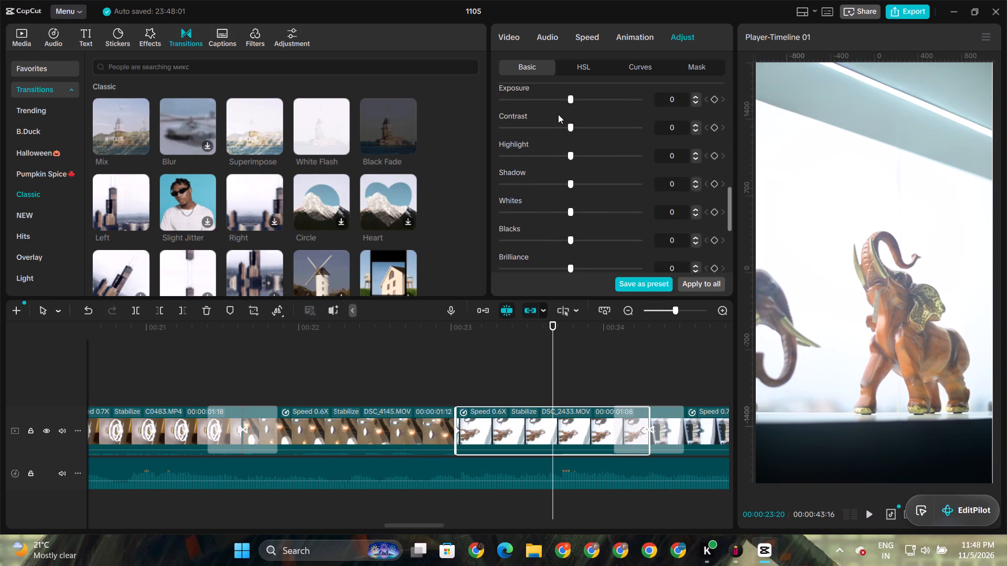
{"action": "left_click", "coordinate": [543, 99]}
{"action": "scroll", "coordinate": [573, 140], "scroll_direction": "up", "scroll_amount": 10}
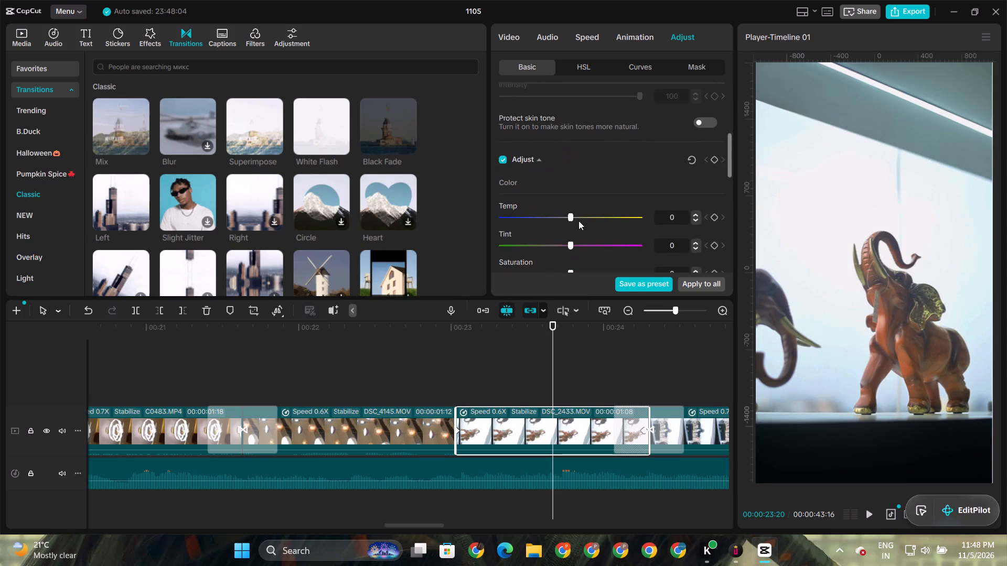
{"action": "left_click", "coordinate": [590, 219]}
{"action": "scroll", "coordinate": [590, 219], "scroll_direction": "down", "scroll_amount": 2}
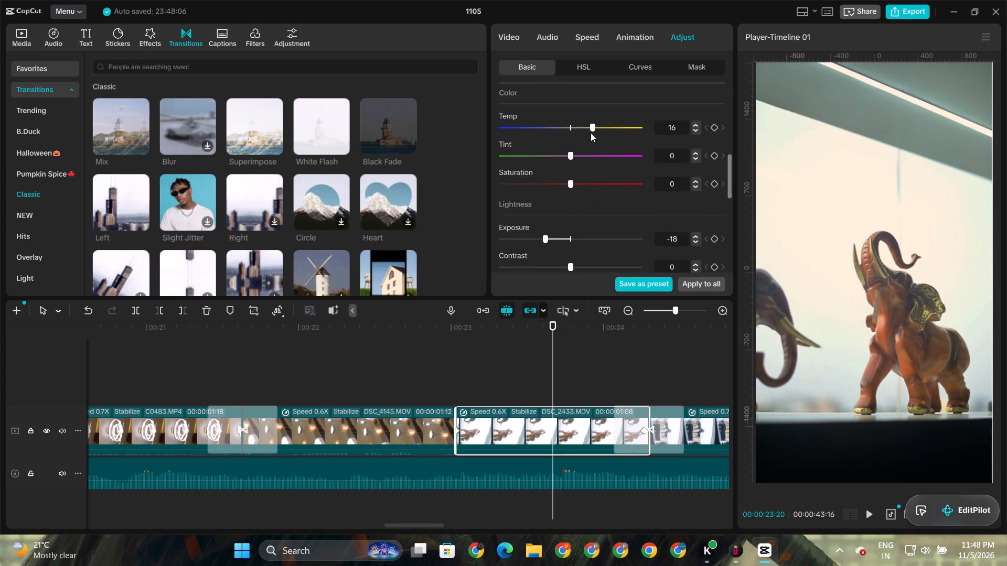
{"action": "left_click", "coordinate": [583, 125]}
{"action": "left_click", "coordinate": [578, 181]}
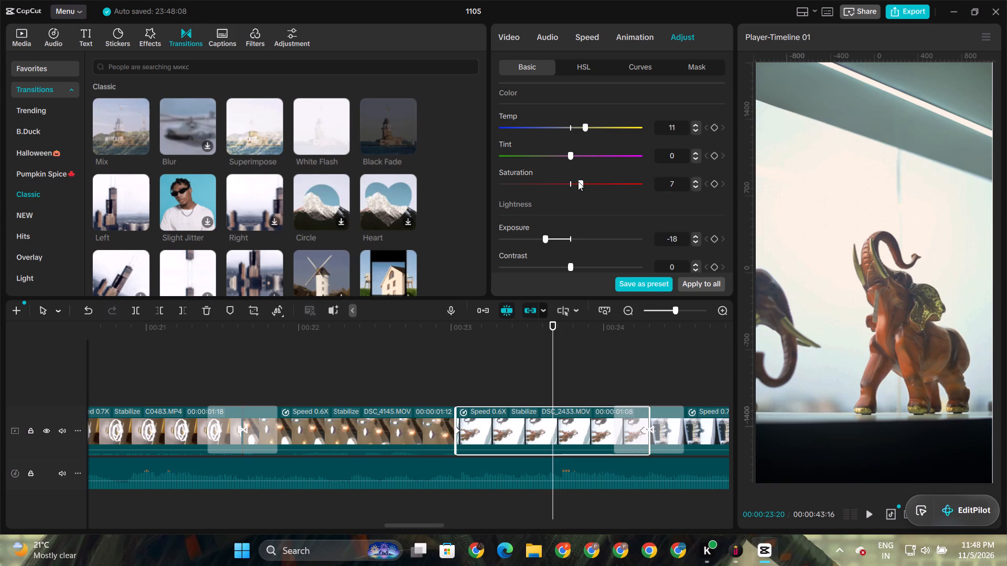
Set the contrast of DSC_2433.MOV to 9, its highlight to -14 and its shadow to 8.
{"action": "scroll", "coordinate": [547, 234], "scroll_direction": "down", "scroll_amount": 3}
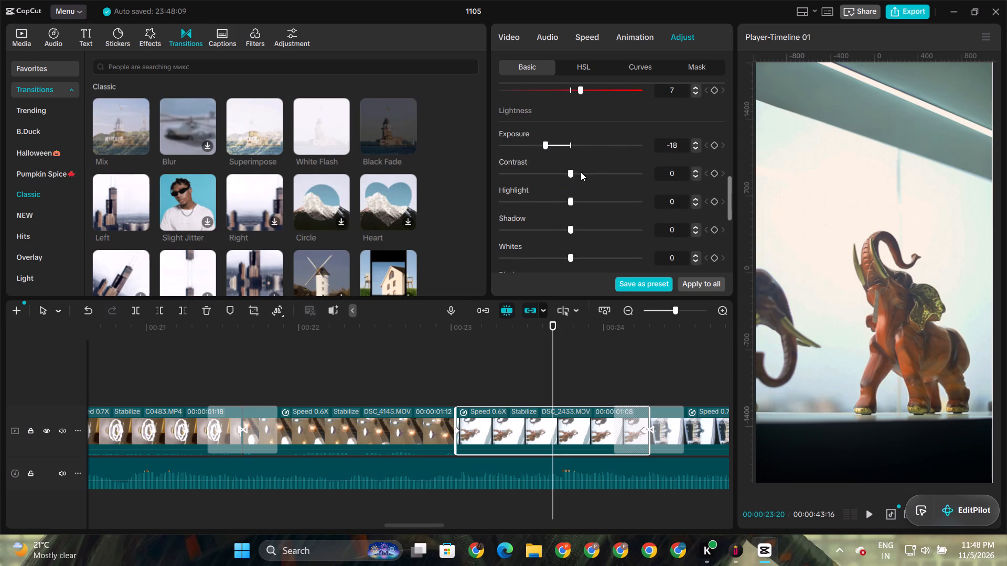
{"action": "left_click", "coordinate": [581, 172]}
{"action": "left_click_drag", "start_coordinate": [573, 205], "coordinate": [558, 202]}
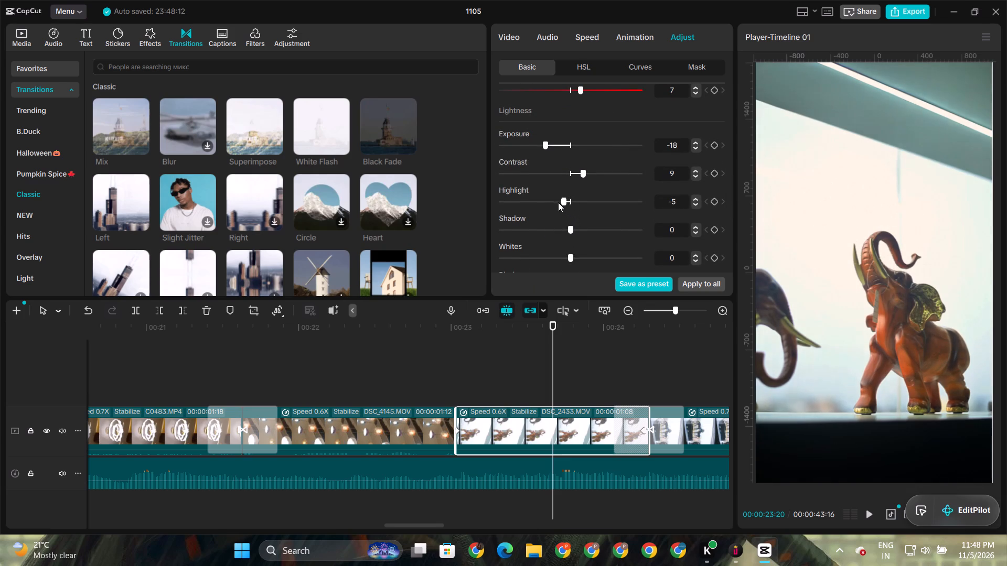
{"action": "left_click_drag", "start_coordinate": [558, 202], "coordinate": [549, 204]}
{"action": "left_click_drag", "start_coordinate": [570, 228], "coordinate": [579, 230]}
Set the shadow of the elephant figurine clip DSC_2433.MOV to -13.
{"action": "left_click_drag", "start_coordinate": [579, 230], "coordinate": [548, 232]}
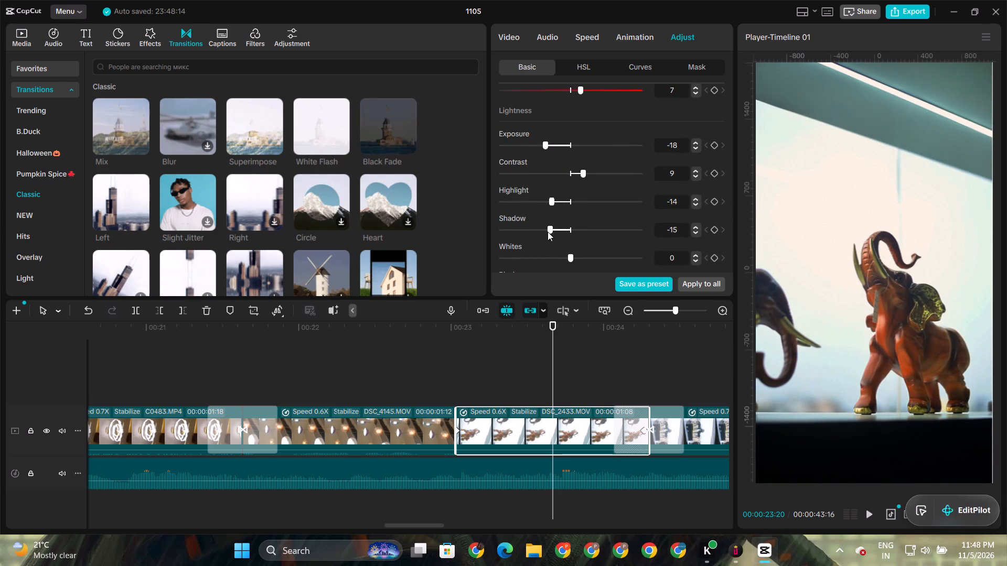
{"action": "left_click_drag", "start_coordinate": [548, 232], "coordinate": [550, 232]}
Play on to the horse figurine clip following DSC_2433.MOV and turn on its auto adjust.
{"action": "key", "text": "space"}
{"action": "key", "text": "space"}
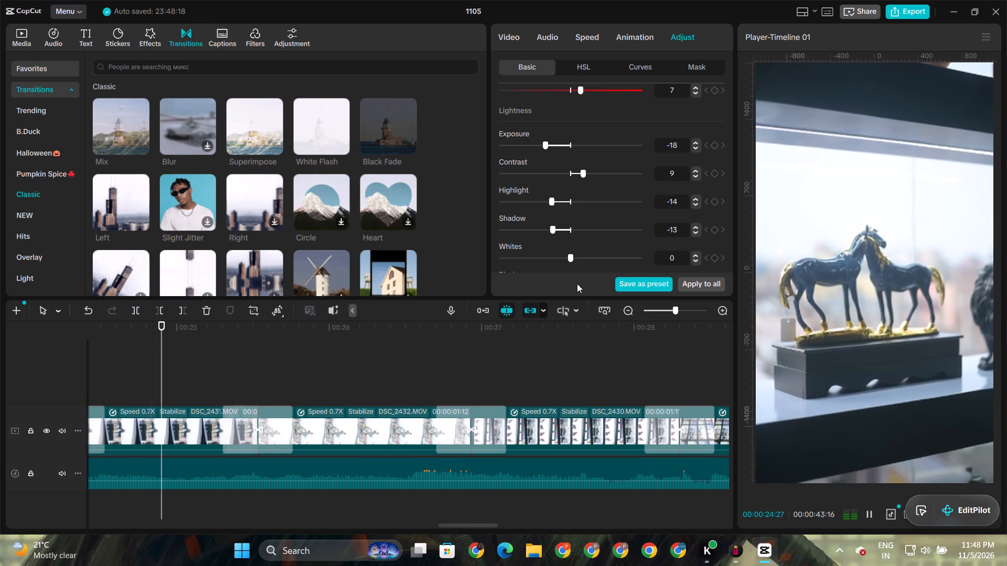
{"action": "left_click", "coordinate": [162, 429]}
{"action": "scroll", "coordinate": [435, 223], "scroll_direction": "up", "scroll_amount": 8}
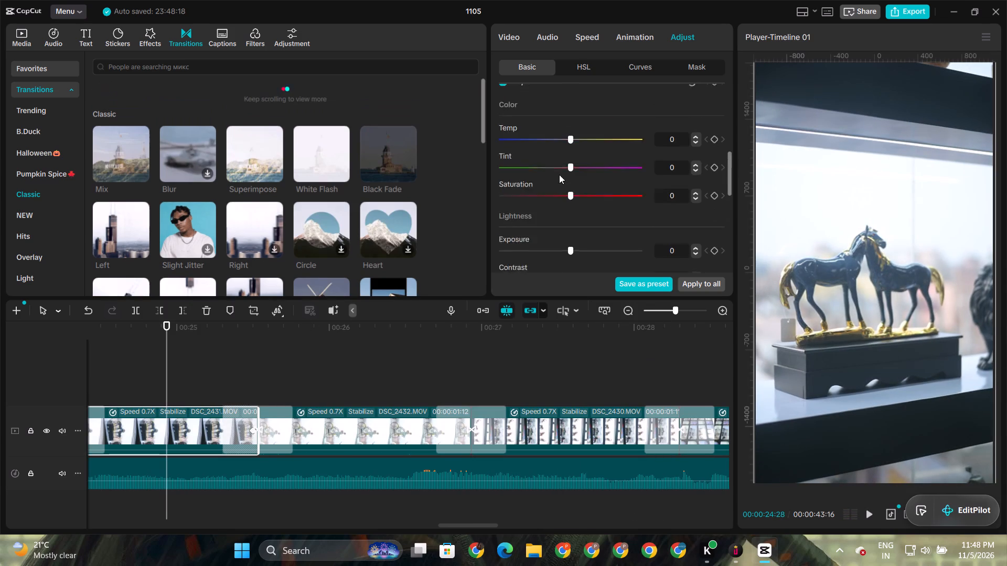
{"action": "scroll", "coordinate": [559, 175], "scroll_direction": "up", "scroll_amount": 20}
{"action": "left_click", "coordinate": [502, 101]}
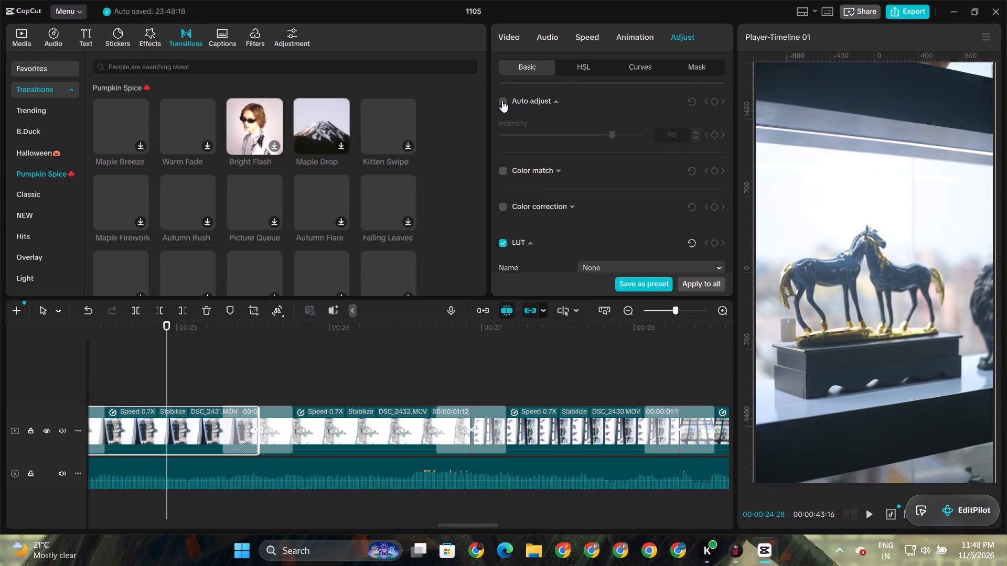
Warm the horse figurine clip's temperature slightly, and set its exposure to -12 and its contrast to 9.
{"action": "scroll", "coordinate": [553, 176], "scroll_direction": "down", "scroll_amount": 17}
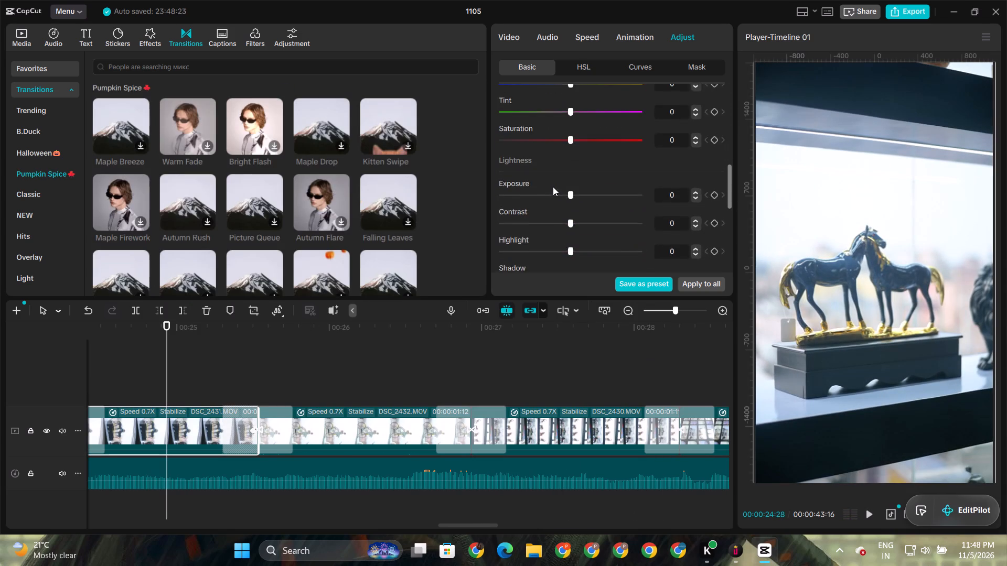
{"action": "scroll", "coordinate": [553, 187], "scroll_direction": "up", "scroll_amount": 2}
{"action": "left_click", "coordinate": [580, 172]}
{"action": "scroll", "coordinate": [564, 197], "scroll_direction": "down", "scroll_amount": 3}
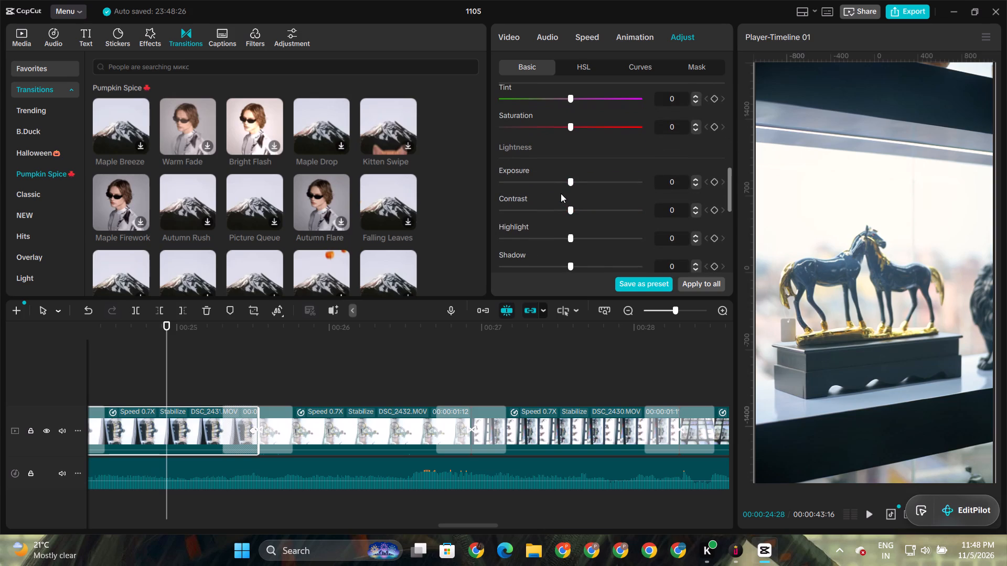
{"action": "left_click", "coordinate": [551, 182]}
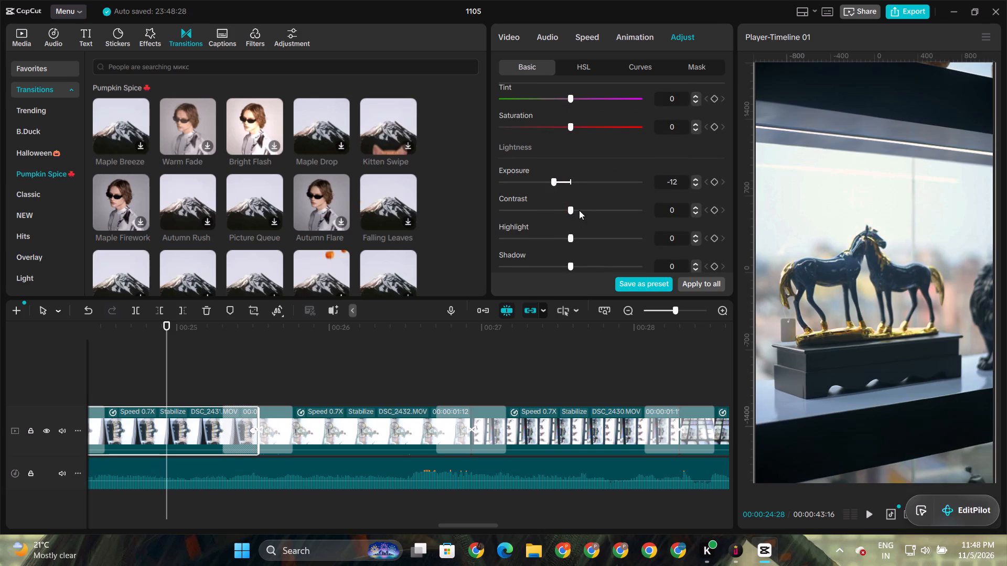
{"action": "left_click", "coordinate": [579, 210]}
{"action": "left_click", "coordinate": [581, 211]}
Play on to the bicycle figurine clip DSC_2432.MOV and turn on its auto adjust.
{"action": "key", "text": "space"}
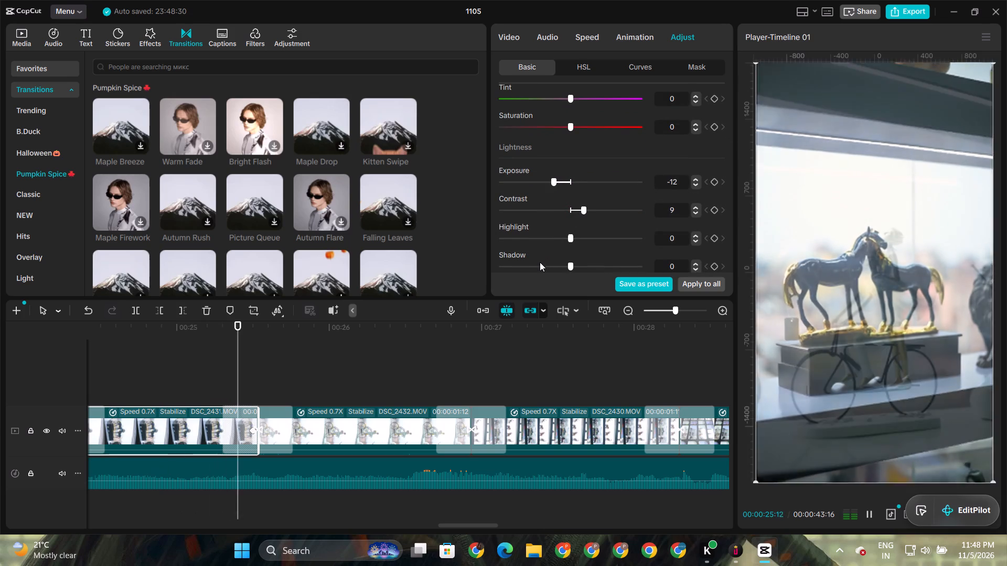
{"action": "key", "text": "space"}
{"action": "left_click", "coordinate": [390, 434]}
{"action": "scroll", "coordinate": [548, 174], "scroll_direction": "up", "scroll_amount": 17}
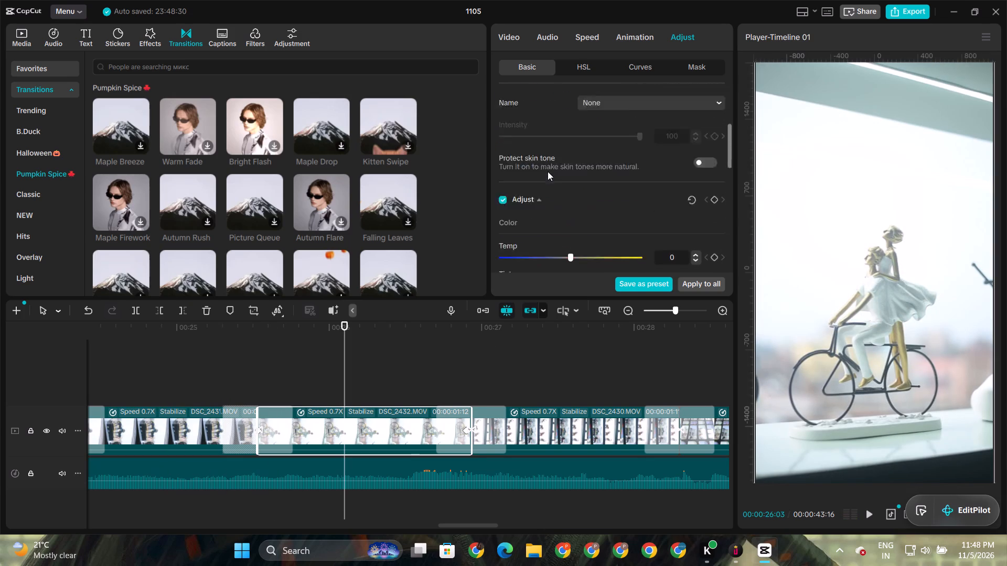
{"action": "scroll", "coordinate": [548, 171], "scroll_direction": "up", "scroll_amount": 2}
{"action": "scroll", "coordinate": [519, 136], "scroll_direction": "up", "scroll_amount": 7}
{"action": "left_click", "coordinate": [505, 101]}
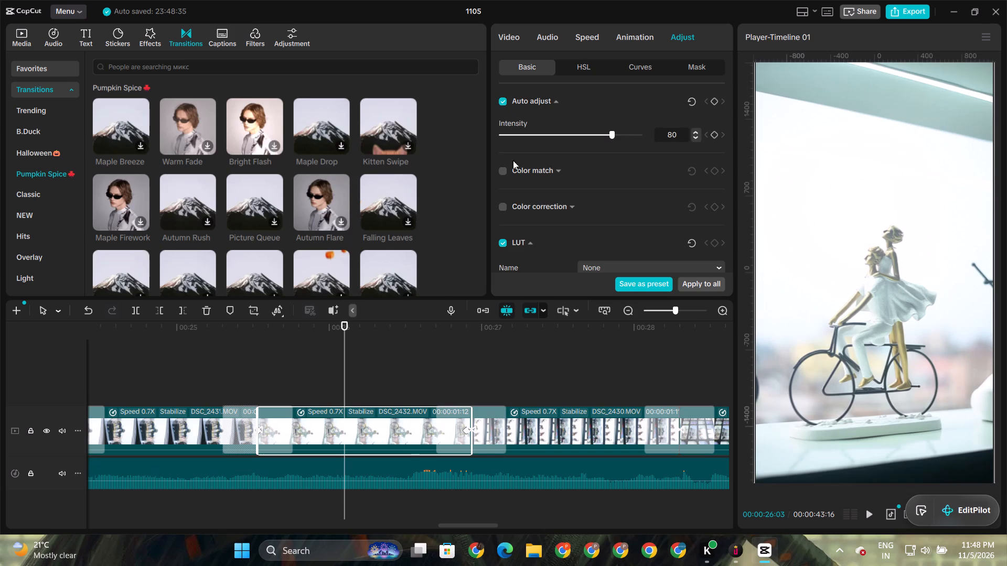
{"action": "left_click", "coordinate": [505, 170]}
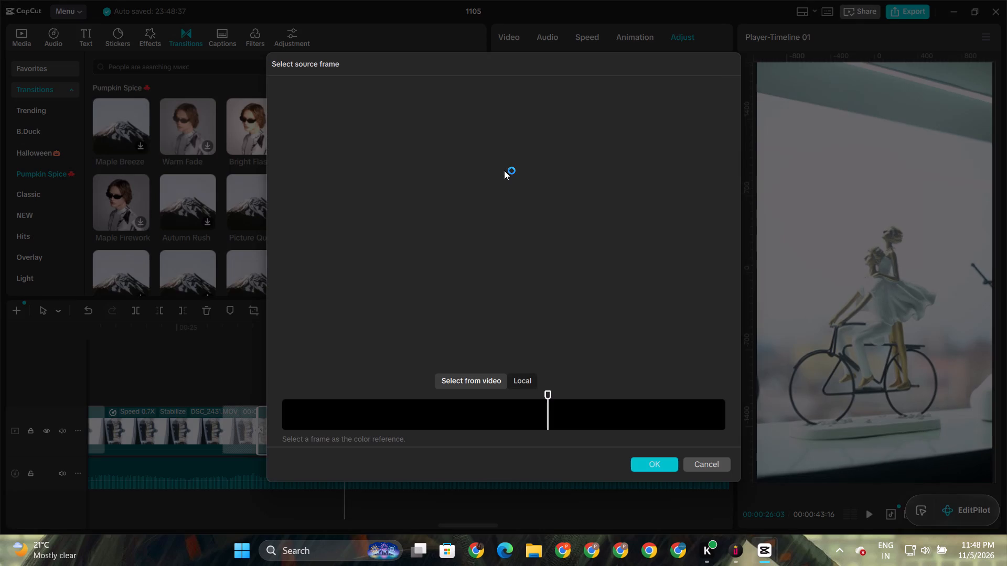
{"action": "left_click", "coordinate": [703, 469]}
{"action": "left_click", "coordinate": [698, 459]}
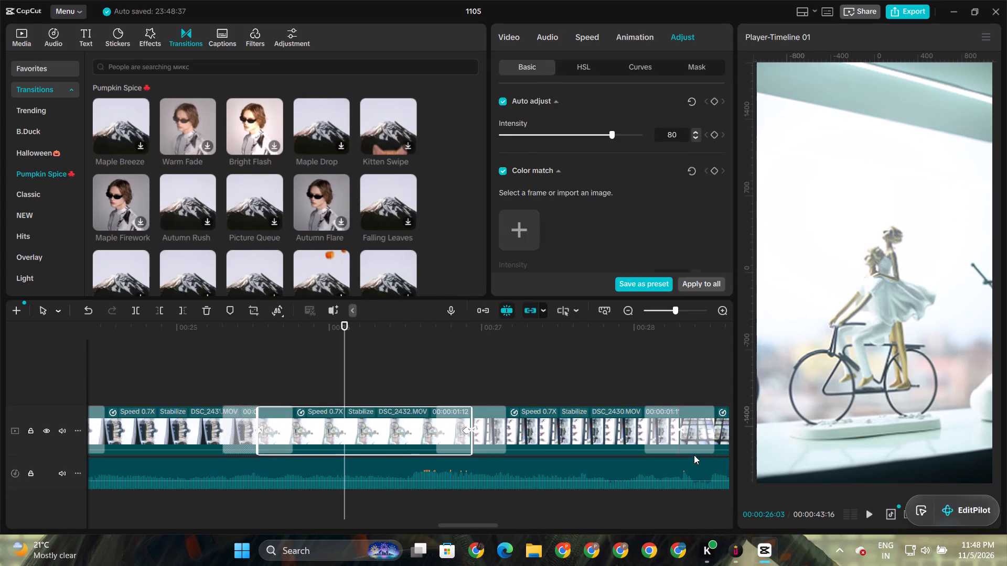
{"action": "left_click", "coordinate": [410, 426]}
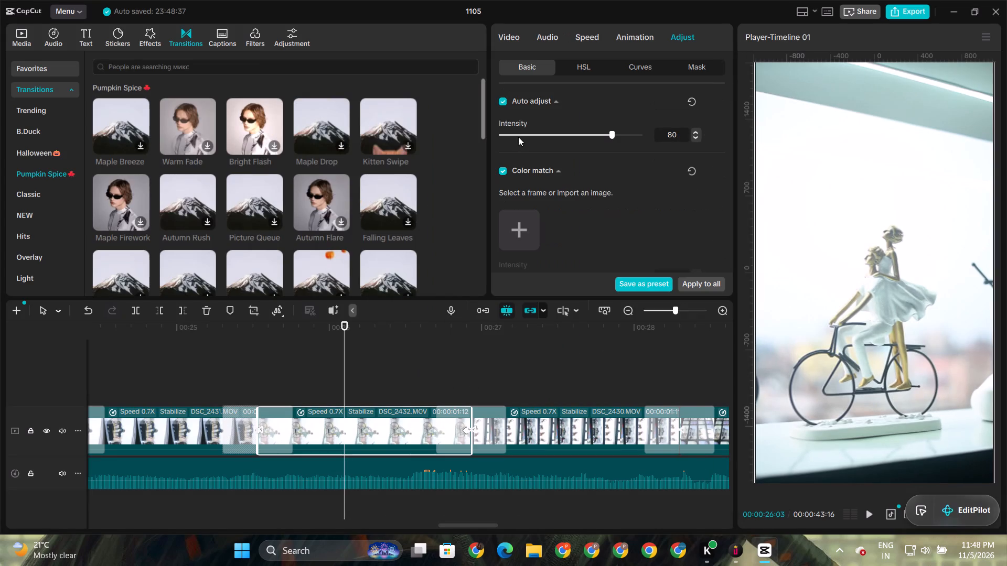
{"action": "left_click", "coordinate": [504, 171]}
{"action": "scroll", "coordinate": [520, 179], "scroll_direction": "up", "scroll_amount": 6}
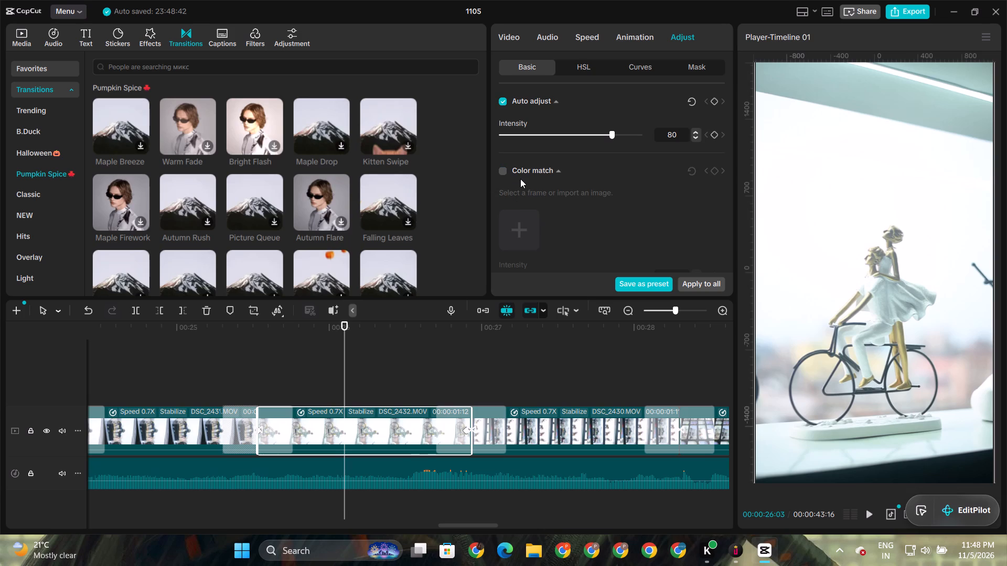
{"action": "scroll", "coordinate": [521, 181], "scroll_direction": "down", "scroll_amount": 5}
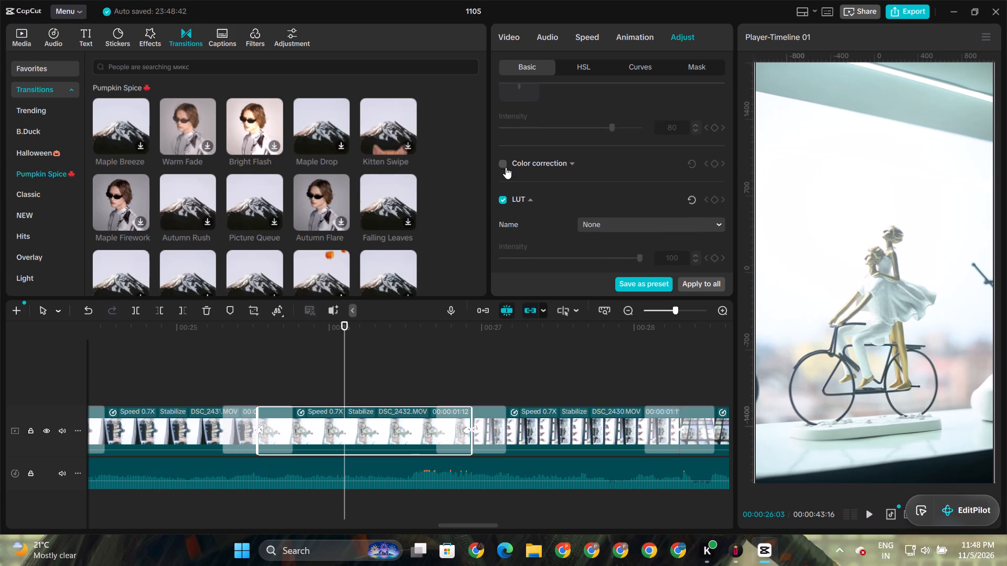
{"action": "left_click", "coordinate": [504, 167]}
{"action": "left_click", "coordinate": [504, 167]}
Set the temperature of DSC_2432.MOV to 7, its exposure to -14 and its contrast to 14.
{"action": "scroll", "coordinate": [516, 173], "scroll_direction": "down", "scroll_amount": 4}
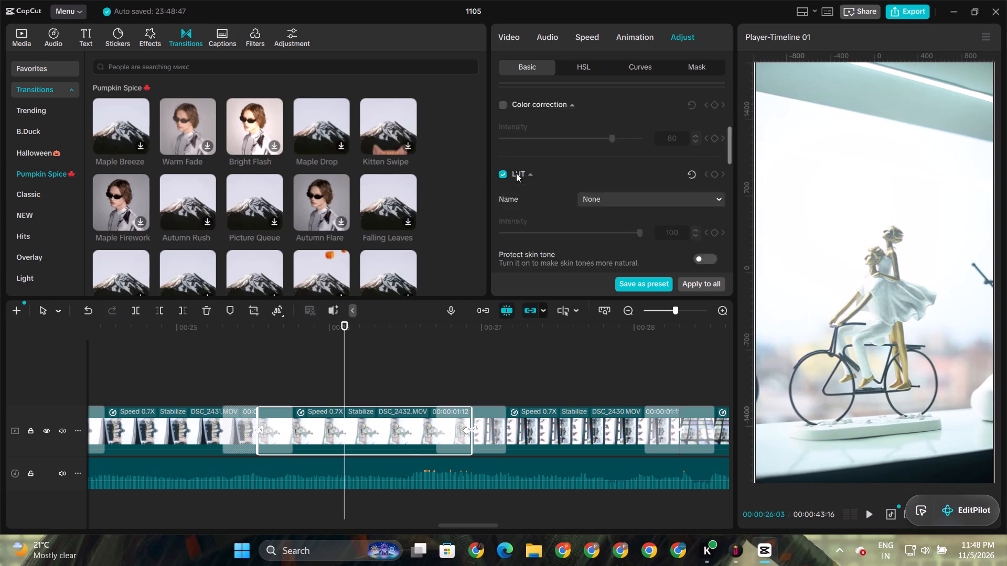
{"action": "scroll", "coordinate": [516, 173], "scroll_direction": "down", "scroll_amount": 8}
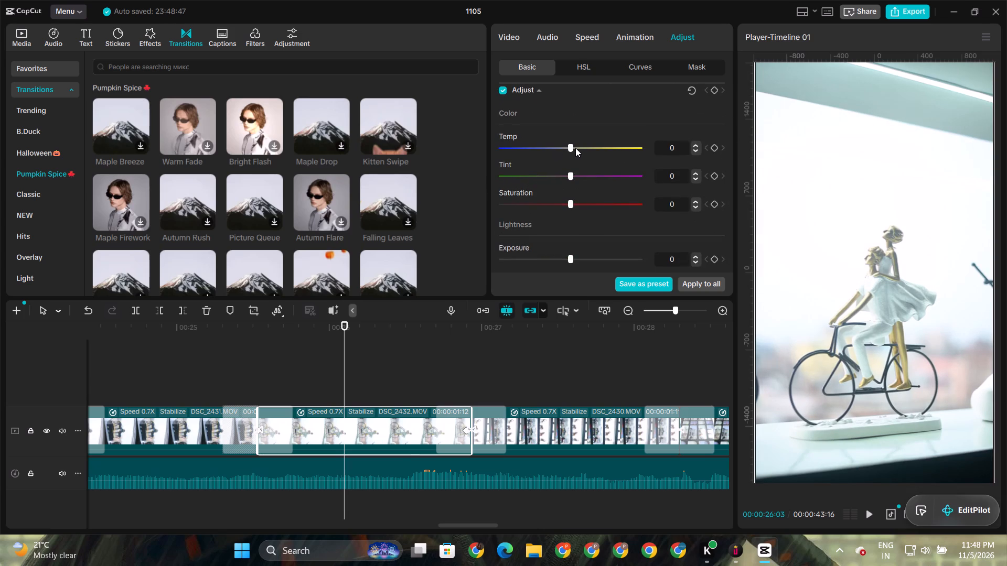
{"action": "left_click", "coordinate": [578, 150]}
{"action": "left_click", "coordinate": [549, 259]}
{"action": "scroll", "coordinate": [558, 251], "scroll_direction": "down", "scroll_amount": 2}
{"action": "left_click", "coordinate": [587, 202]}
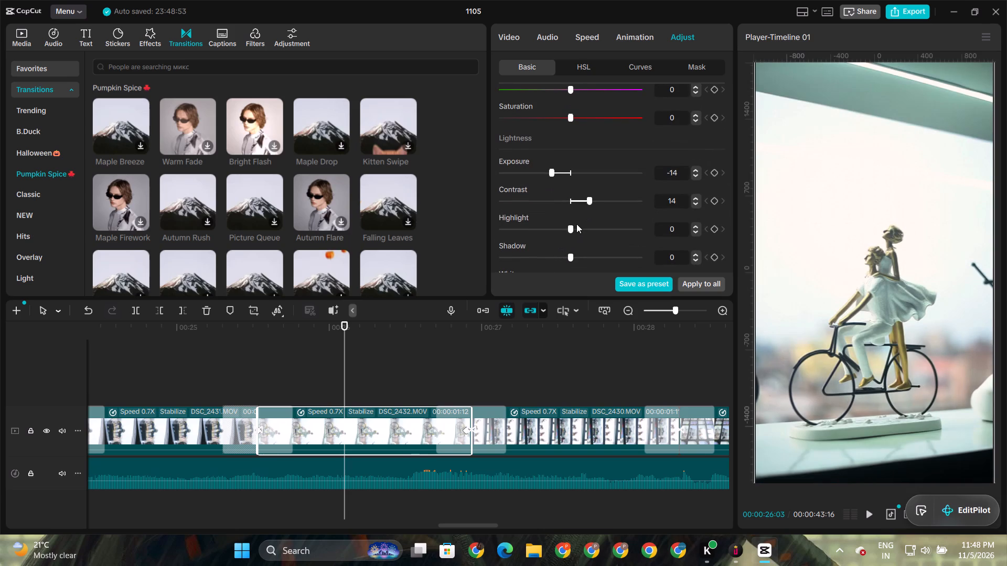
Set the highlight of DSC_2432.MOV to -12, lower its whites slightly, and set its saturation to 15.
{"action": "scroll", "coordinate": [575, 224], "scroll_direction": "down", "scroll_amount": 1}
{"action": "left_click", "coordinate": [552, 186]}
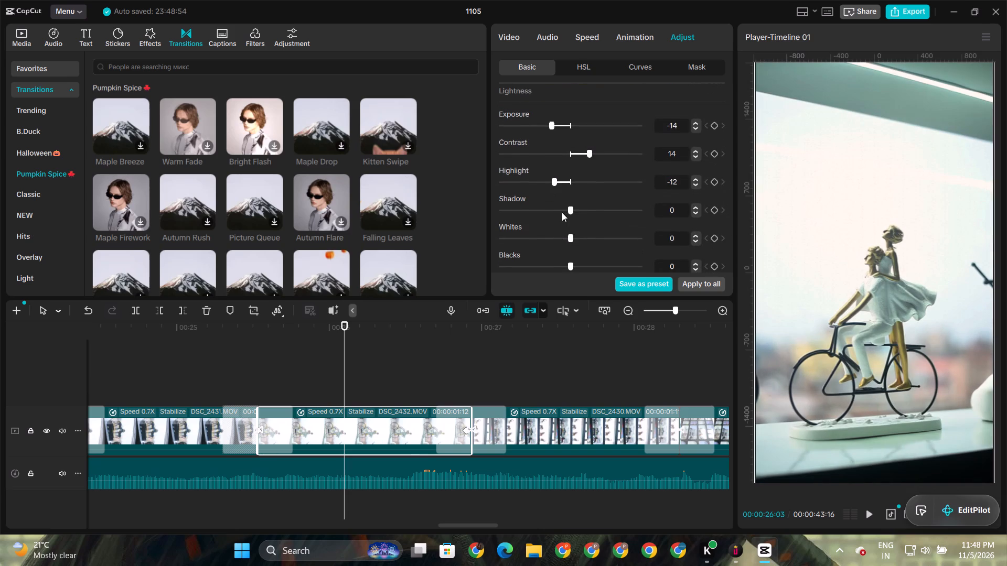
{"action": "left_click", "coordinate": [551, 240]}
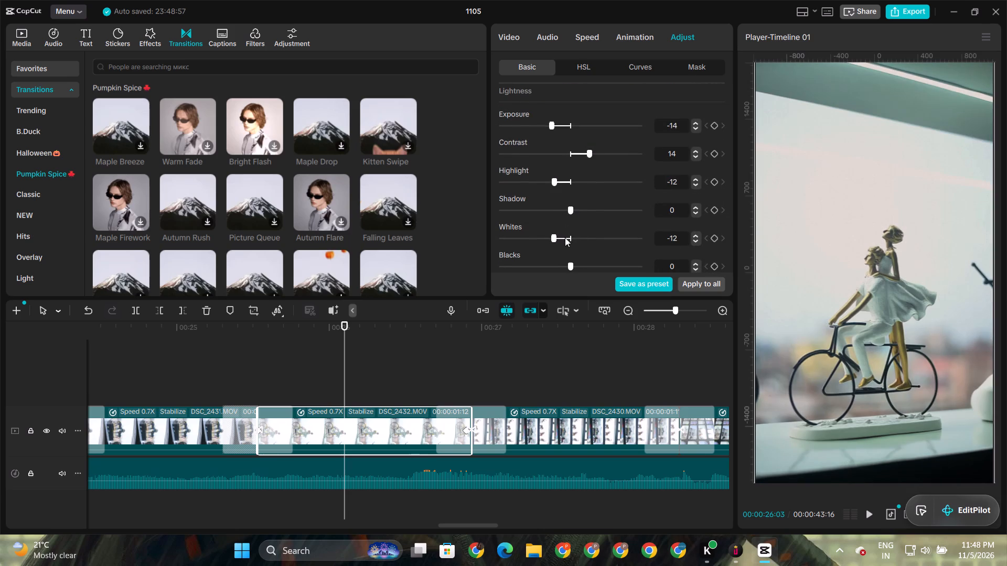
{"action": "left_click", "coordinate": [563, 236]}
{"action": "scroll", "coordinate": [564, 221], "scroll_direction": "up", "scroll_amount": 9}
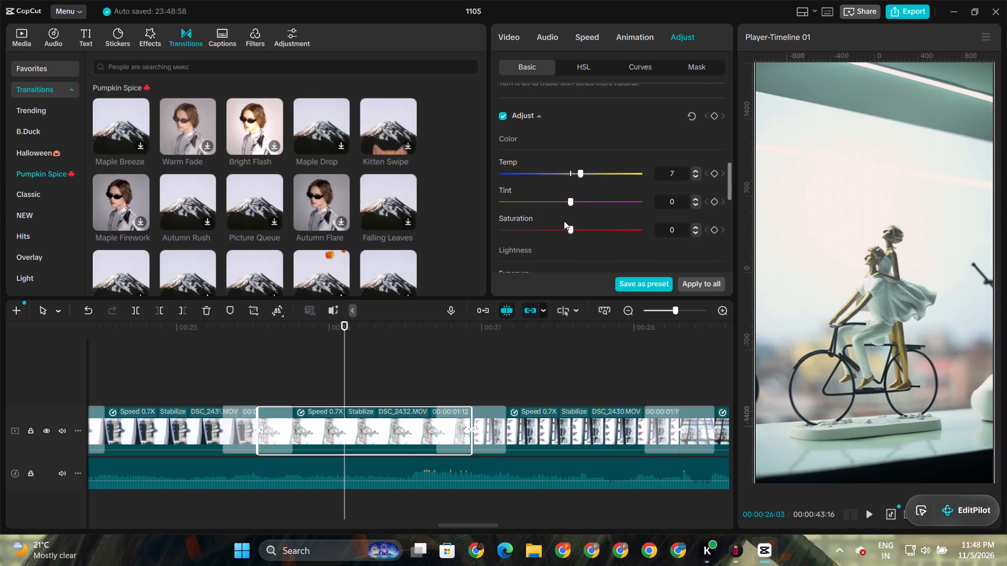
{"action": "left_click", "coordinate": [582, 228]}
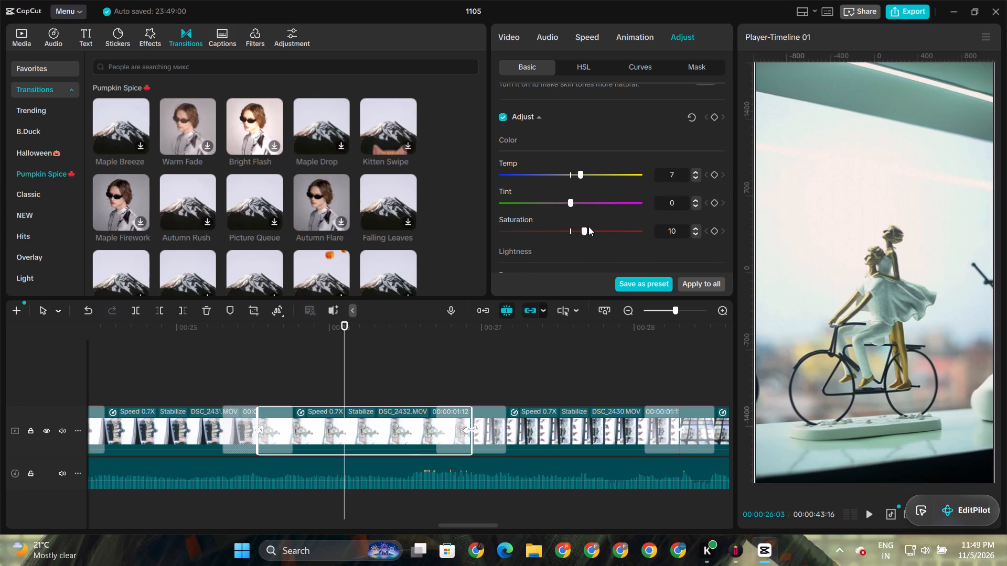
{"action": "left_click", "coordinate": [588, 226]}
Play on to the figurine shelf clip DSC_2430.MOV and turn on its auto adjust.
{"action": "key", "text": "space"}
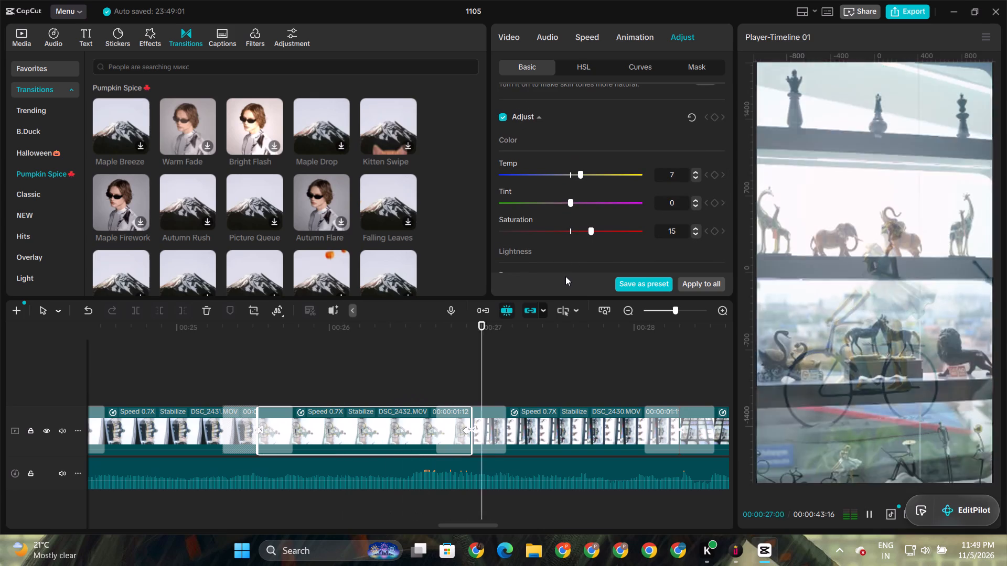
{"action": "key", "text": "space"}
{"action": "left_click", "coordinate": [563, 416]}
{"action": "scroll", "coordinate": [546, 168], "scroll_direction": "up", "scroll_amount": 13}
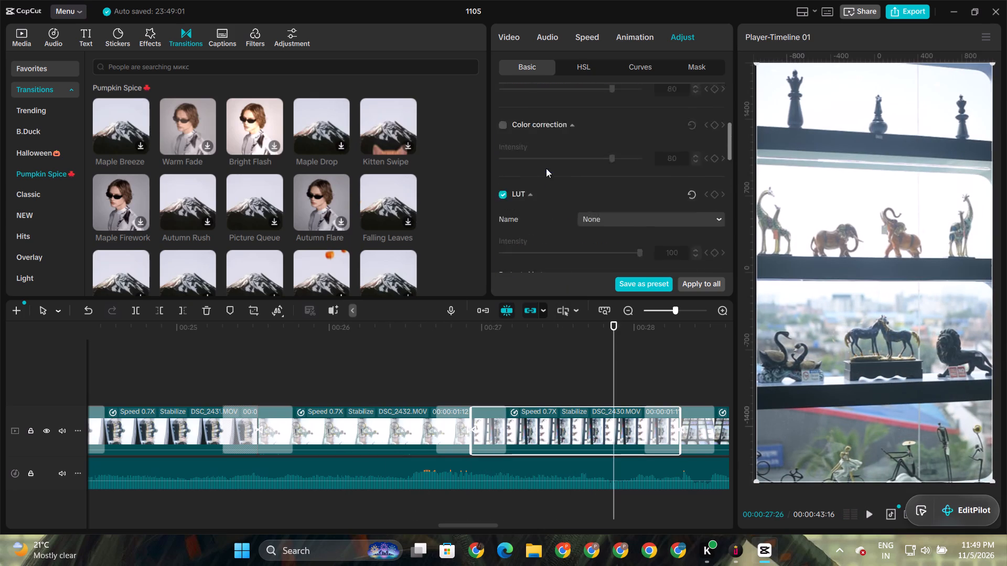
{"action": "scroll", "coordinate": [546, 168], "scroll_direction": "up", "scroll_amount": 3}
{"action": "scroll", "coordinate": [508, 107], "scroll_direction": "up", "scroll_amount": 9}
{"action": "left_click", "coordinate": [504, 97]}
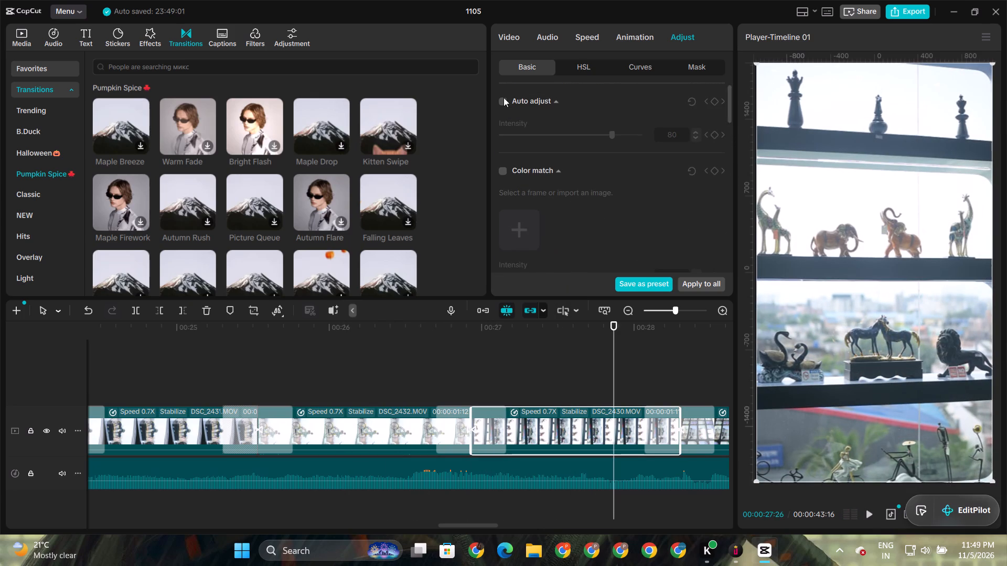
{"action": "left_click", "coordinate": [502, 100]}
Warm the temperature of DSC_2430.MOV slightly and set its exposure to -11.
{"action": "scroll", "coordinate": [535, 151], "scroll_direction": "down", "scroll_amount": 12}
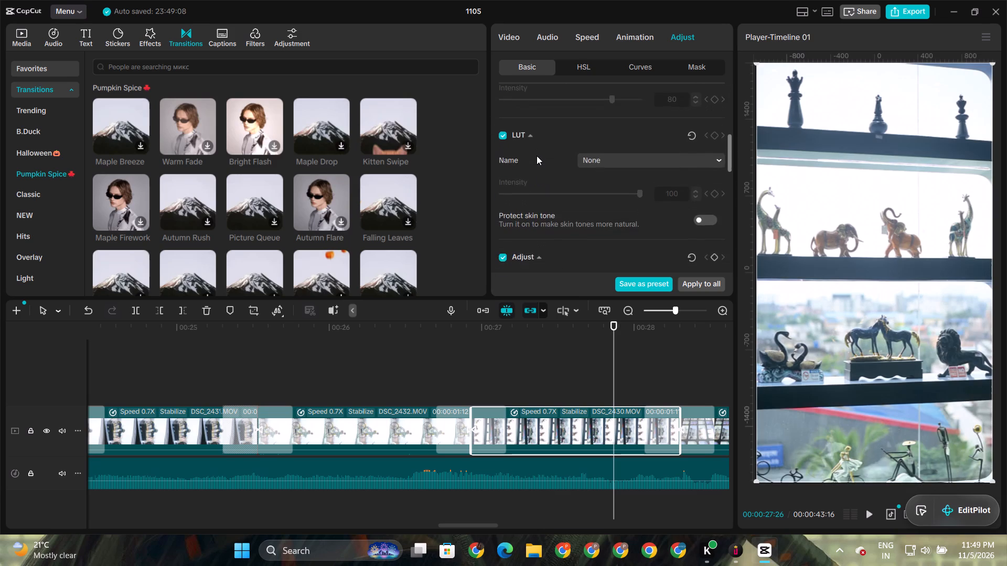
{"action": "scroll", "coordinate": [539, 174], "scroll_direction": "down", "scroll_amount": 7}
{"action": "left_click", "coordinate": [559, 186]}
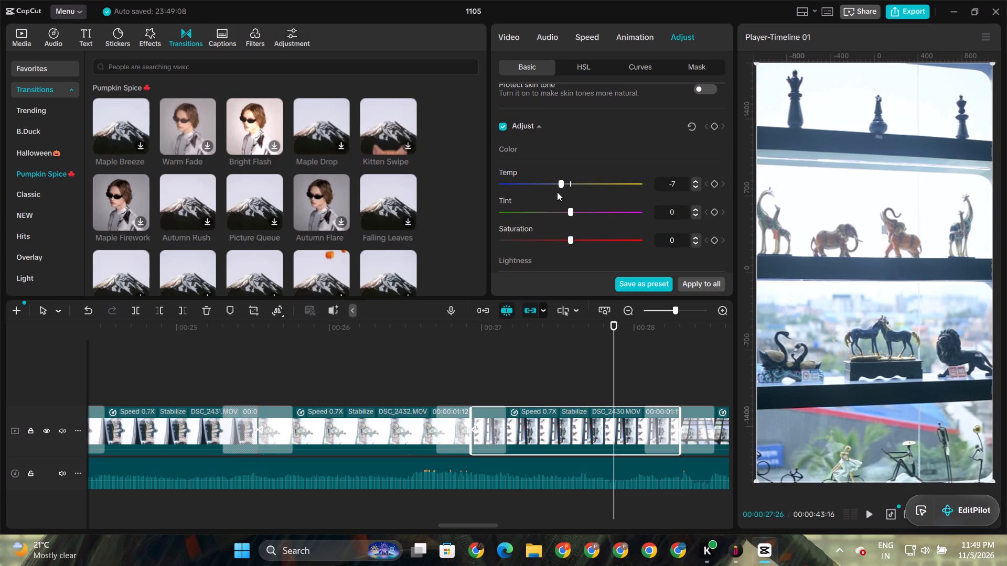
{"action": "left_click", "coordinate": [579, 182]}
{"action": "scroll", "coordinate": [554, 221], "scroll_direction": "down", "scroll_amount": 2}
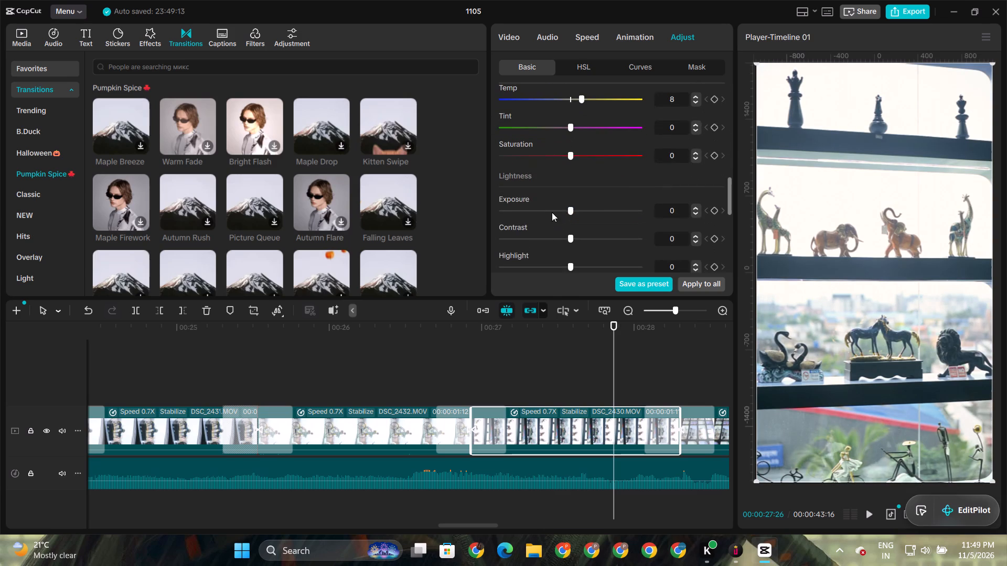
{"action": "left_click", "coordinate": [575, 96]}
{"action": "scroll", "coordinate": [563, 165], "scroll_direction": "down", "scroll_amount": 2}
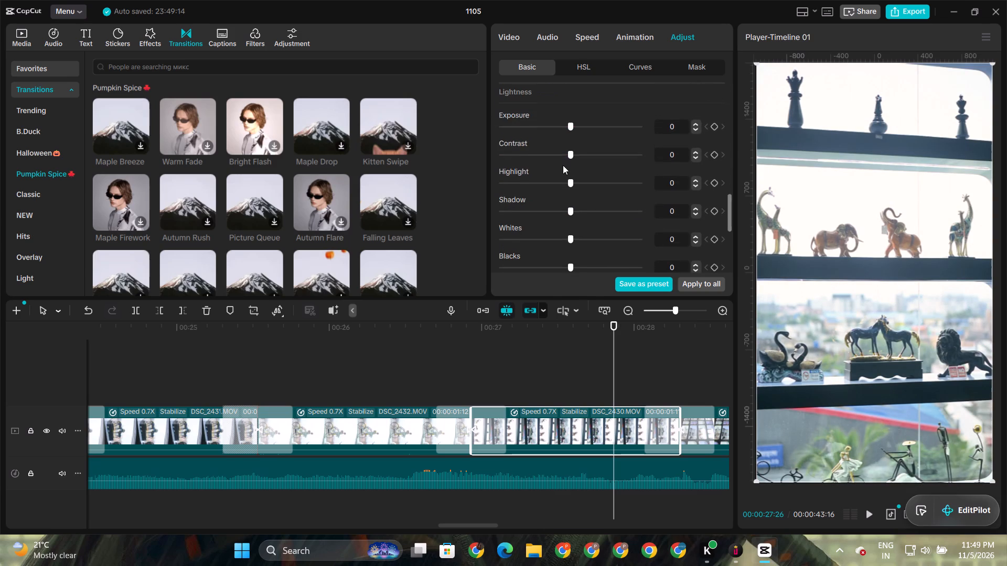
{"action": "left_click", "coordinate": [553, 122]}
Play on to the display shelves clip DSC_2429.MOV and turn on its auto adjust.
{"action": "key", "text": "space"}
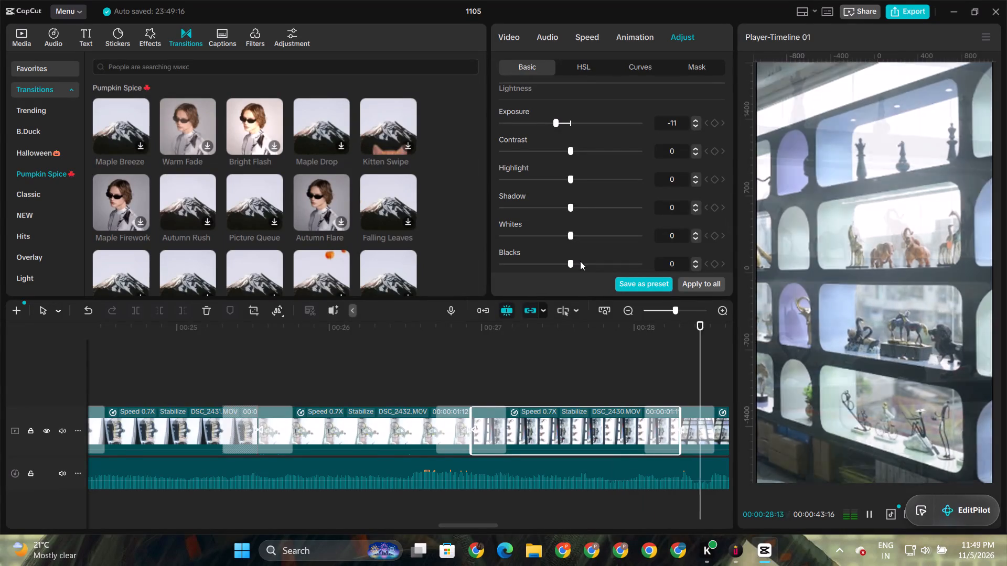
{"action": "key", "text": "space"}
{"action": "left_click", "coordinate": [278, 430]}
{"action": "scroll", "coordinate": [538, 125], "scroll_direction": "up", "scroll_amount": 14}
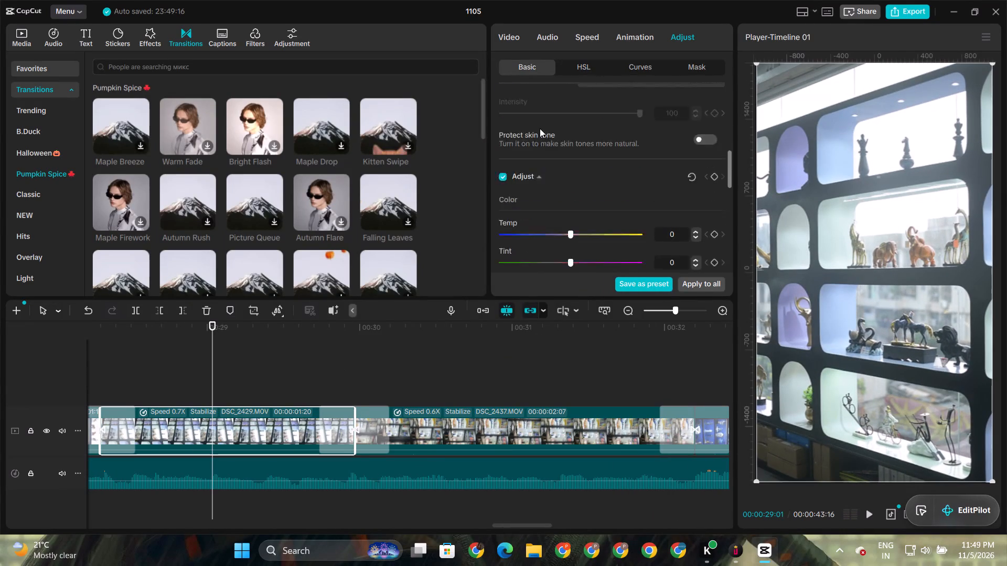
{"action": "scroll", "coordinate": [540, 128], "scroll_direction": "up", "scroll_amount": 13}
{"action": "scroll", "coordinate": [519, 112], "scroll_direction": "up", "scroll_amount": 9}
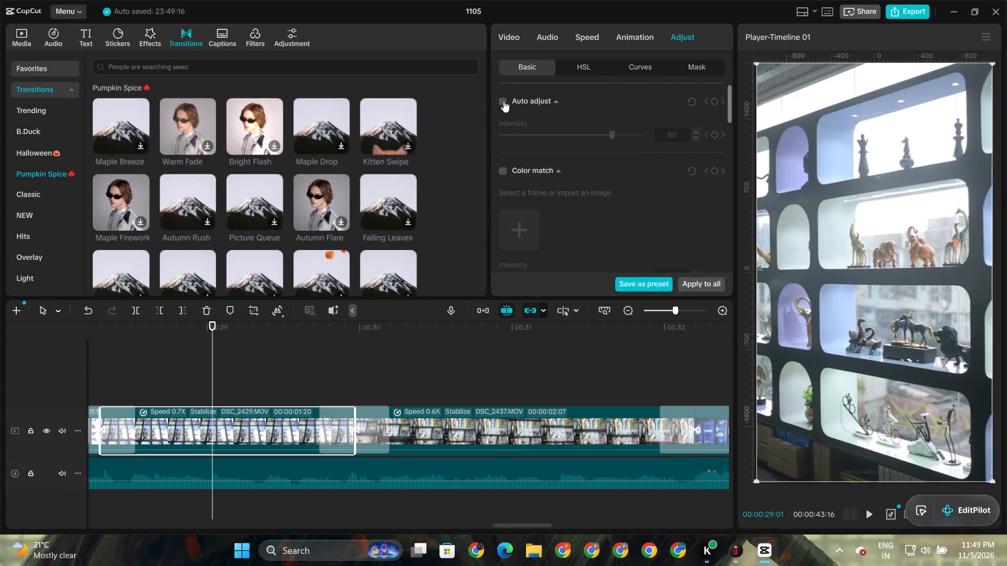
{"action": "left_click", "coordinate": [504, 101]}
Warm the temperature of DSC_2429.MOV slightly and set its contrast to 10.
{"action": "scroll", "coordinate": [543, 133], "scroll_direction": "down", "scroll_amount": 19}
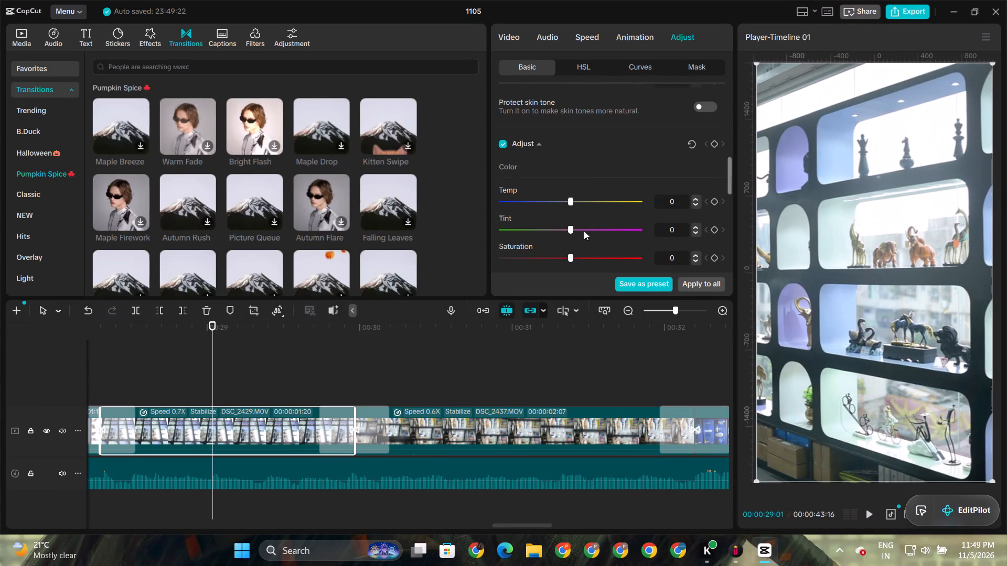
{"action": "scroll", "coordinate": [583, 238], "scroll_direction": "down", "scroll_amount": 6}
{"action": "scroll", "coordinate": [573, 187], "scroll_direction": "up", "scroll_amount": 5}
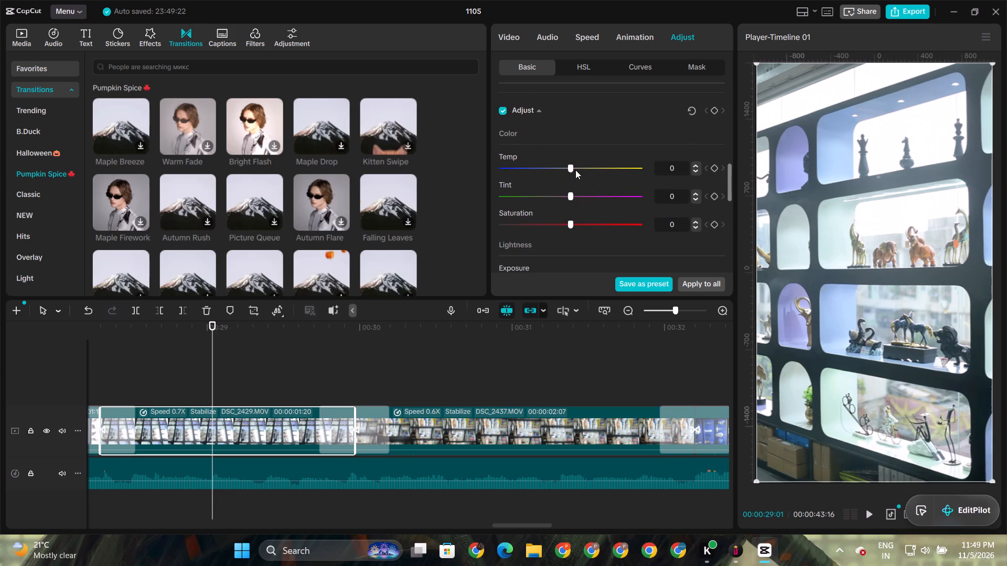
{"action": "left_click", "coordinate": [580, 164]}
{"action": "scroll", "coordinate": [559, 247], "scroll_direction": "down", "scroll_amount": 4}
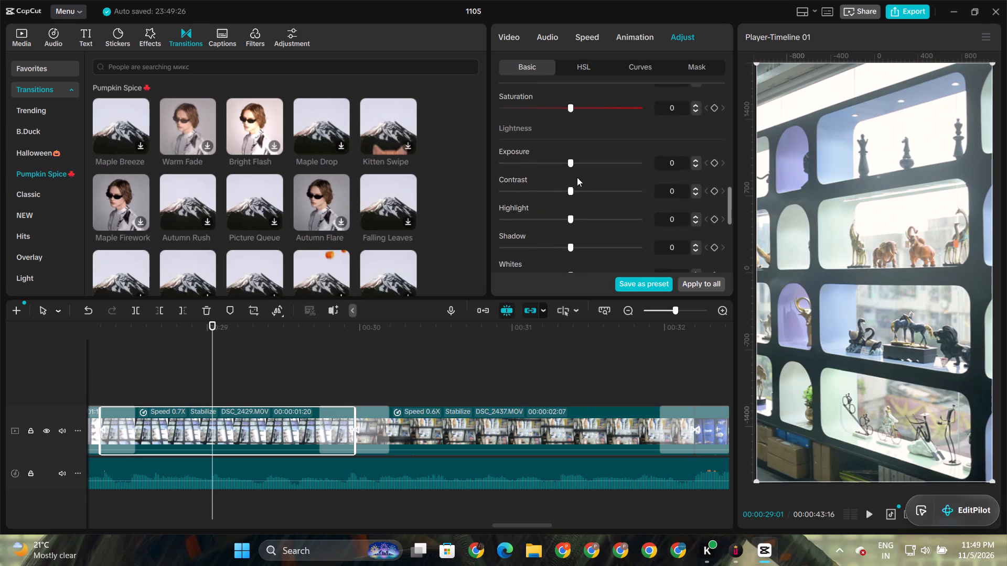
{"action": "left_click", "coordinate": [582, 192]}
Play on to the showroom table clip DSC_2437.MOV and turn on its auto adjust.
{"action": "key", "text": "space"}
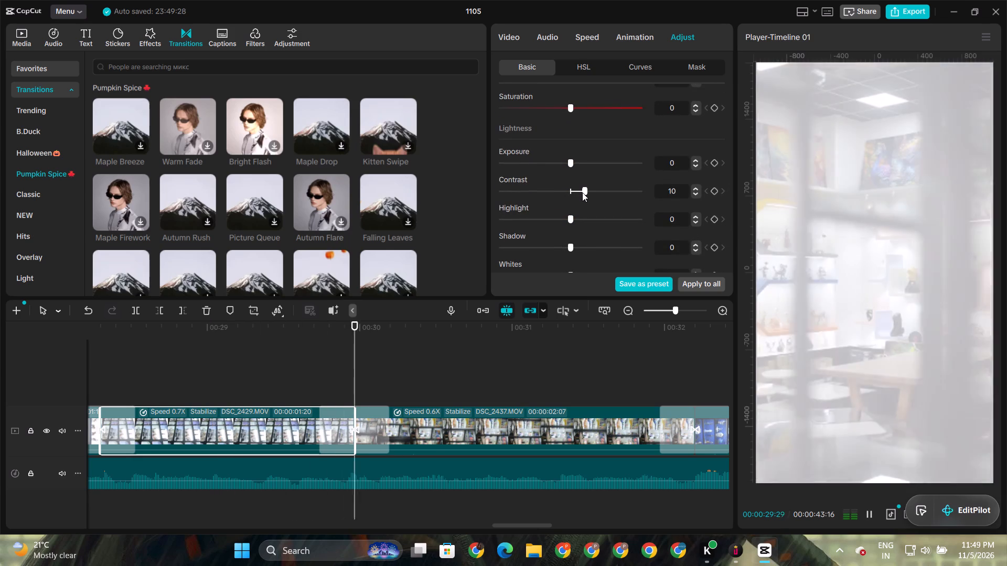
{"action": "key", "text": "space"}
{"action": "left_click", "coordinate": [507, 437]}
{"action": "scroll", "coordinate": [556, 148], "scroll_direction": "up", "scroll_amount": 14}
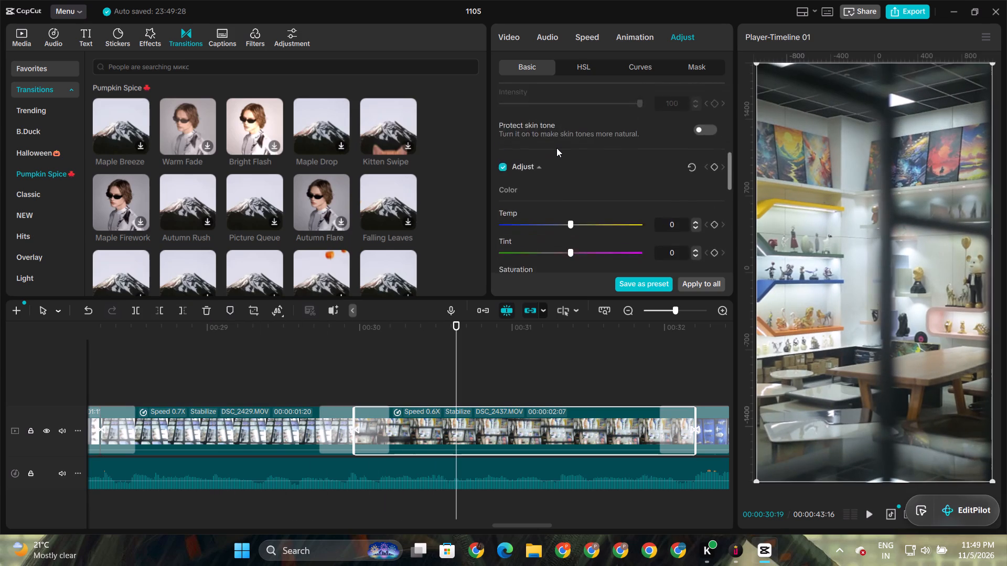
{"action": "scroll", "coordinate": [556, 148], "scroll_direction": "up", "scroll_amount": 20}
{"action": "scroll", "coordinate": [556, 148], "scroll_direction": "up", "scroll_amount": 10}
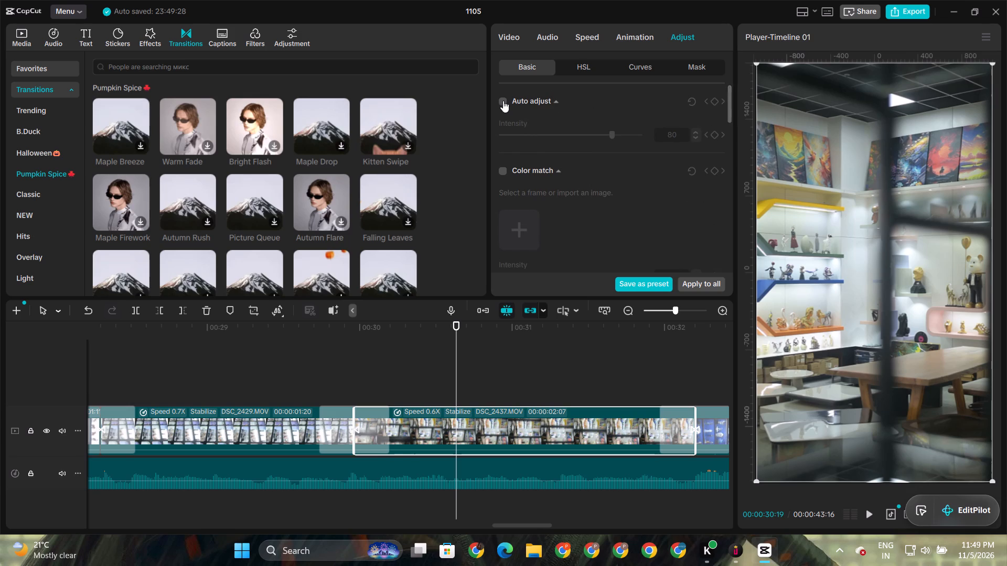
{"action": "left_click", "coordinate": [503, 101]}
Play on to the blue display shelf clip DSC_2426.MOV and turn on its auto adjust.
{"action": "key", "text": "space"}
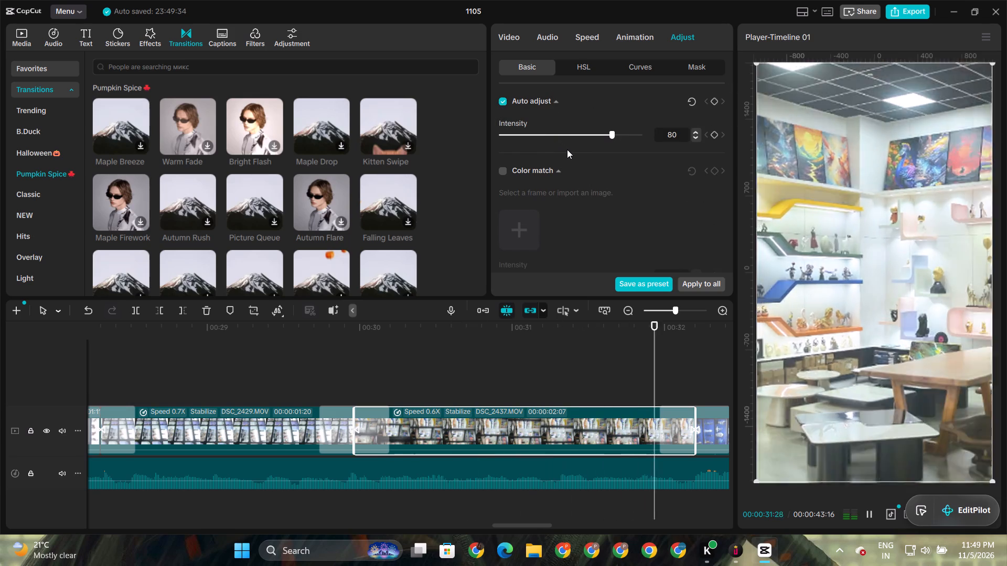
{"action": "key", "text": "space"}
{"action": "left_click", "coordinate": [247, 447]}
{"action": "scroll", "coordinate": [535, 204], "scroll_direction": "up", "scroll_amount": 6}
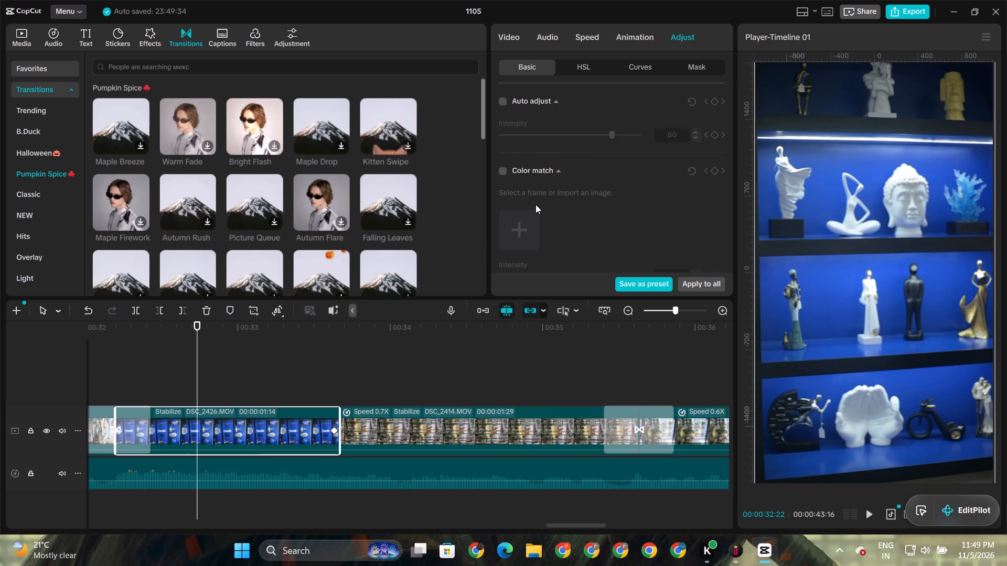
{"action": "scroll", "coordinate": [535, 204], "scroll_direction": "up", "scroll_amount": 12}
{"action": "left_click", "coordinate": [502, 102]}
{"action": "scroll", "coordinate": [538, 133], "scroll_direction": "down", "scroll_amount": 5}
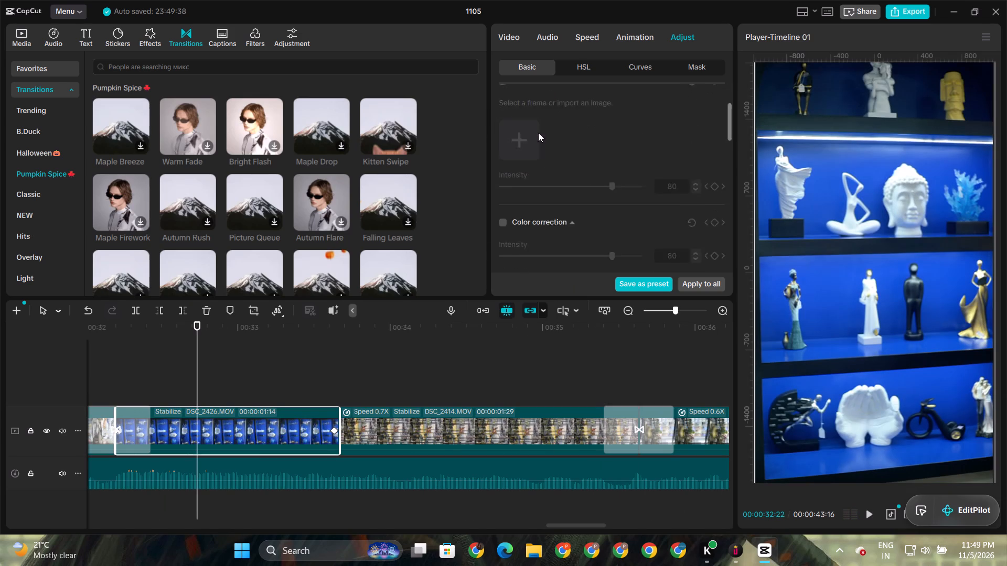
Play on to the metal-framed figurine rack clip DSC_2414.MOV and turn on its auto adjust.
{"action": "key", "text": "space"}
{"action": "key", "text": "space"}
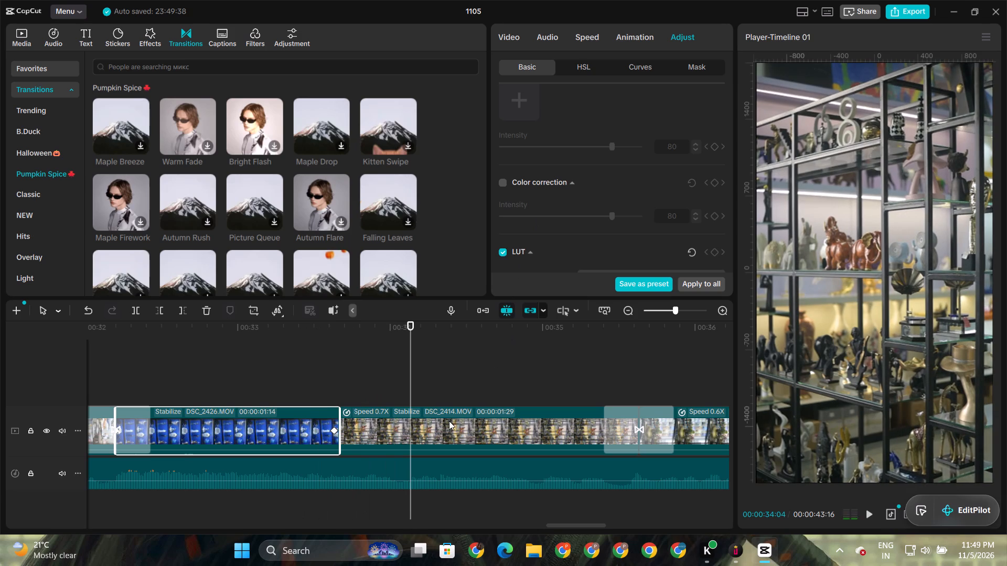
{"action": "left_click", "coordinate": [448, 424]}
{"action": "scroll", "coordinate": [601, 64], "scroll_direction": "up", "scroll_amount": 9}
{"action": "scroll", "coordinate": [560, 135], "scroll_direction": "up", "scroll_amount": 7}
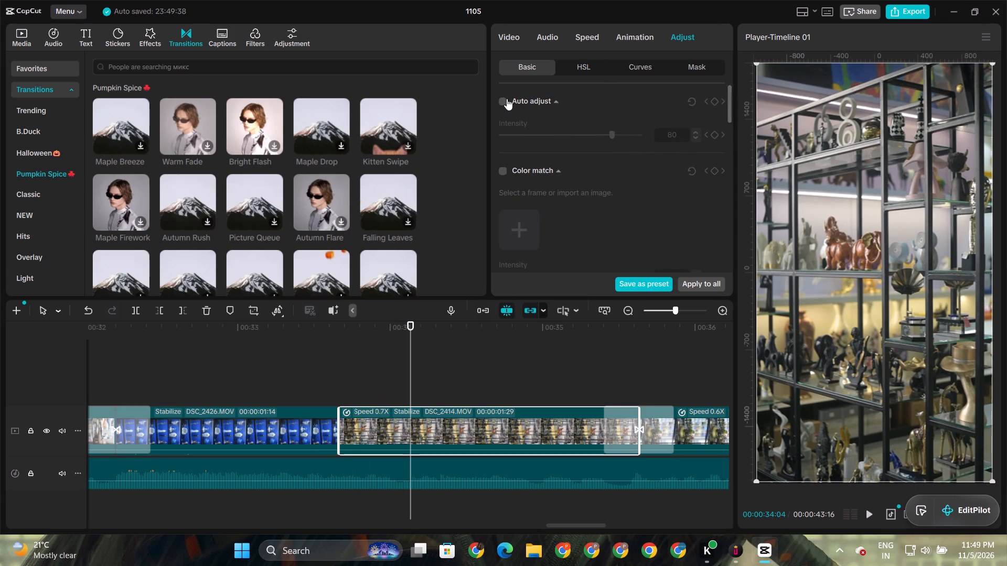
{"action": "left_click", "coordinate": [505, 100]}
Cool the temperature of DSC_2414.MOV slightly and set its exposure to -6.
{"action": "scroll", "coordinate": [602, 150], "scroll_direction": "up", "scroll_amount": 4}
{"action": "scroll", "coordinate": [602, 150], "scroll_direction": "down", "scroll_amount": 8}
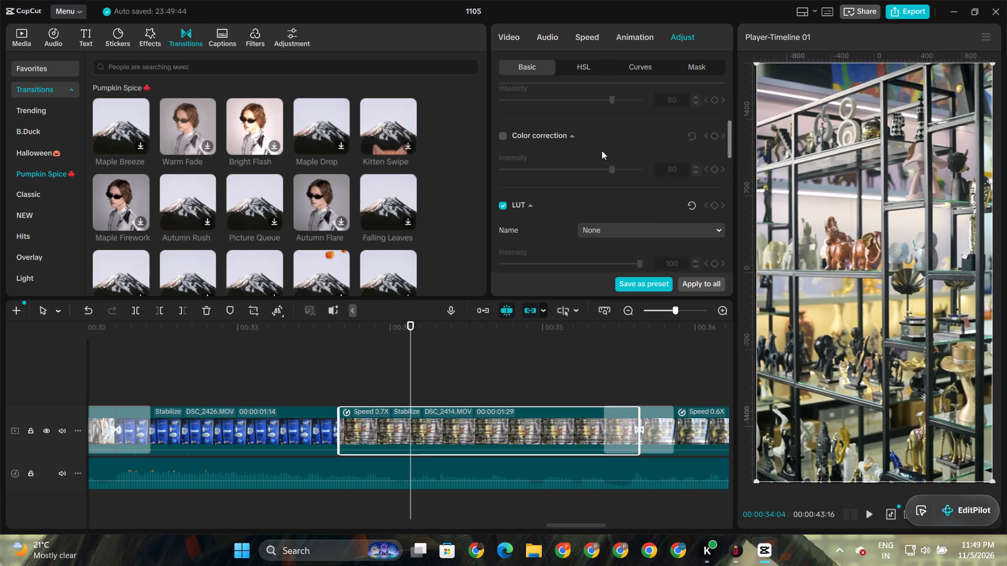
{"action": "scroll", "coordinate": [602, 150], "scroll_direction": "down", "scroll_amount": 6}
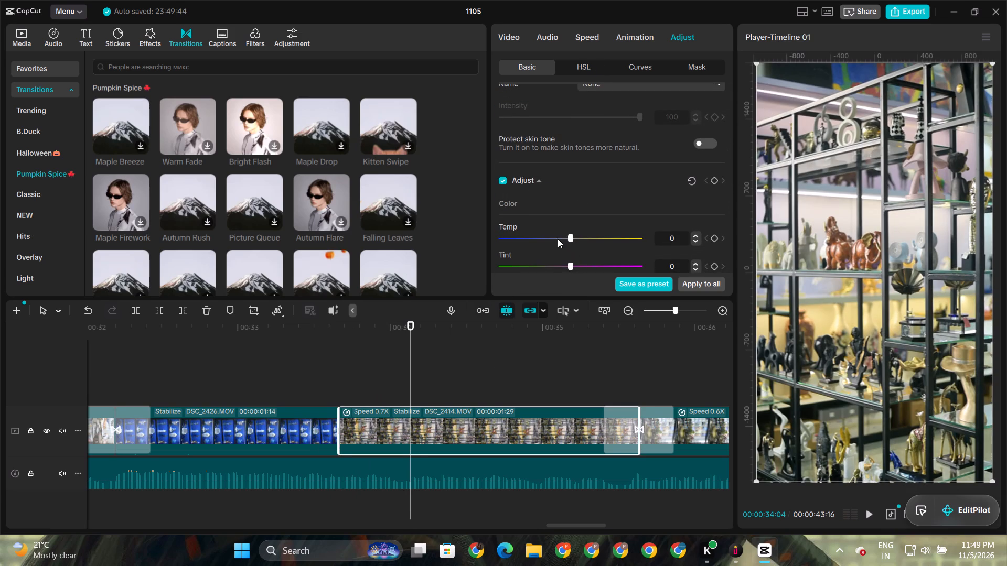
{"action": "left_click", "coordinate": [557, 238]}
{"action": "scroll", "coordinate": [572, 247], "scroll_direction": "down", "scroll_amount": 6}
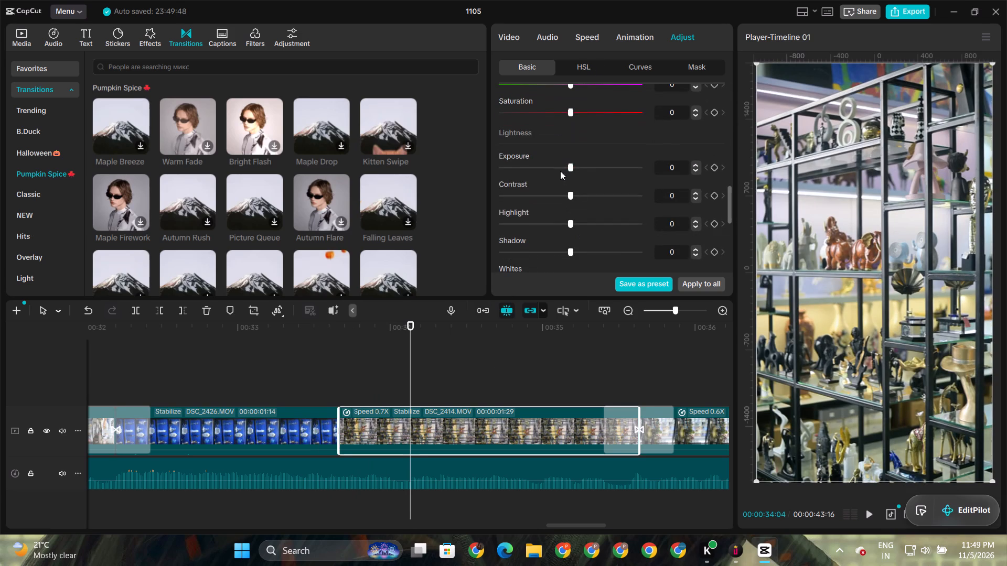
{"action": "left_click", "coordinate": [560, 165]}
Play on past DSC_2414.MOV and select the following clip DSC_2412.MOV with the plants and trophy shelves.
{"action": "key", "text": "space"}
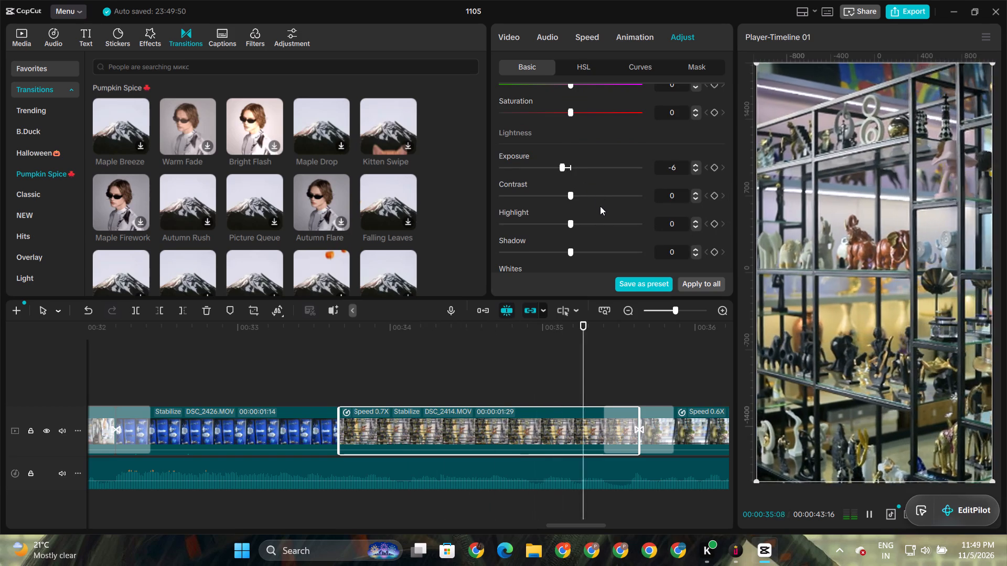
{"action": "key", "text": "space"}
{"action": "left_click", "coordinate": [714, 430]}
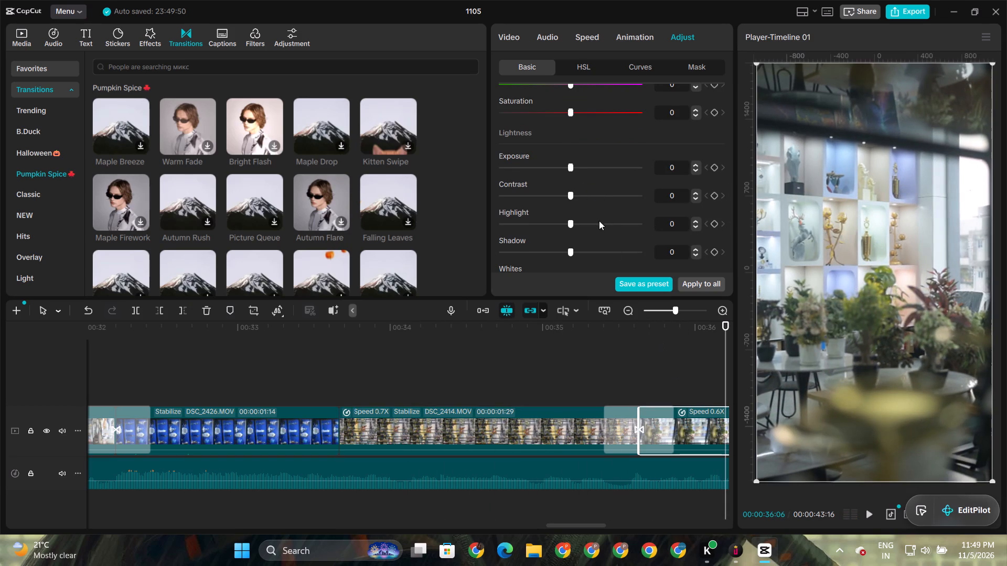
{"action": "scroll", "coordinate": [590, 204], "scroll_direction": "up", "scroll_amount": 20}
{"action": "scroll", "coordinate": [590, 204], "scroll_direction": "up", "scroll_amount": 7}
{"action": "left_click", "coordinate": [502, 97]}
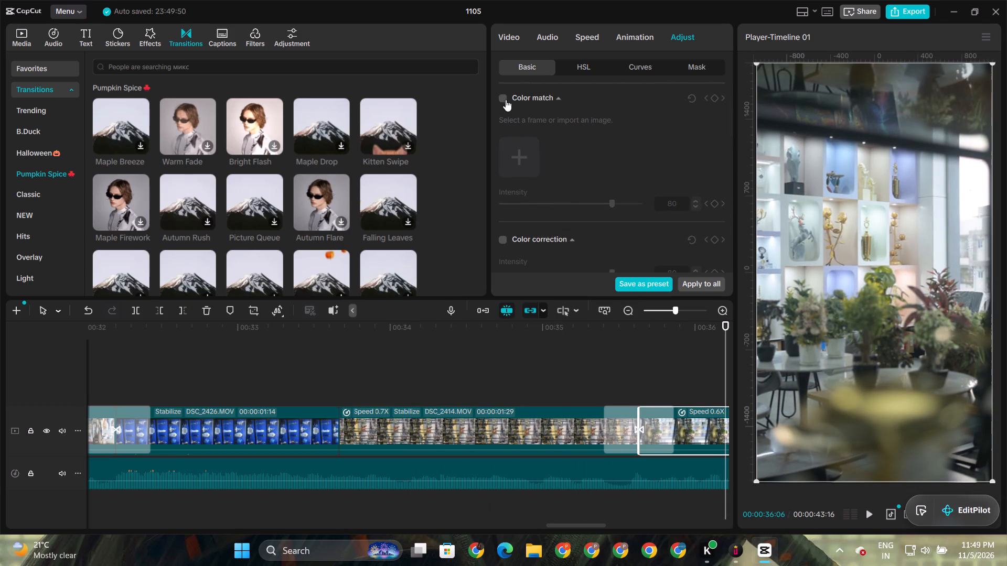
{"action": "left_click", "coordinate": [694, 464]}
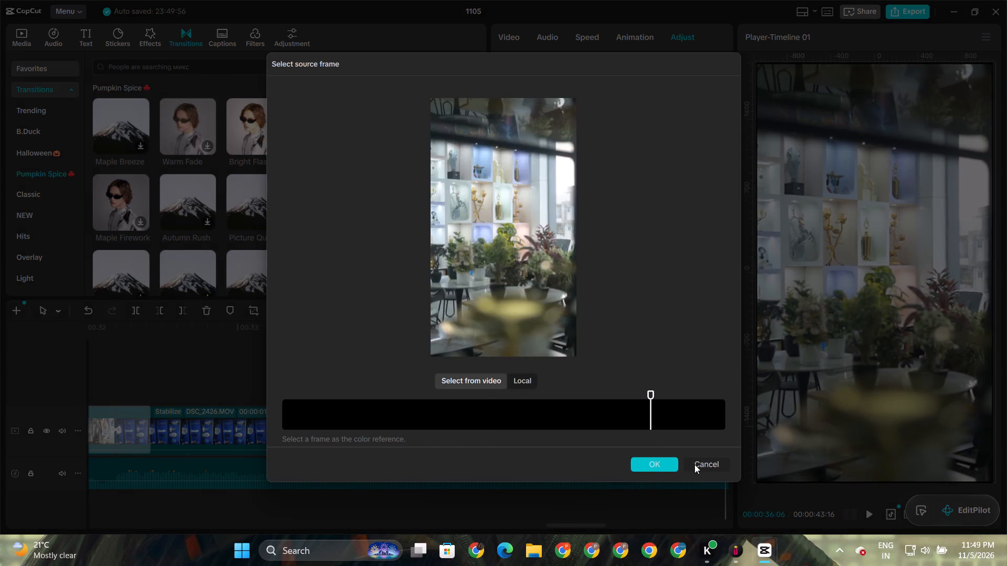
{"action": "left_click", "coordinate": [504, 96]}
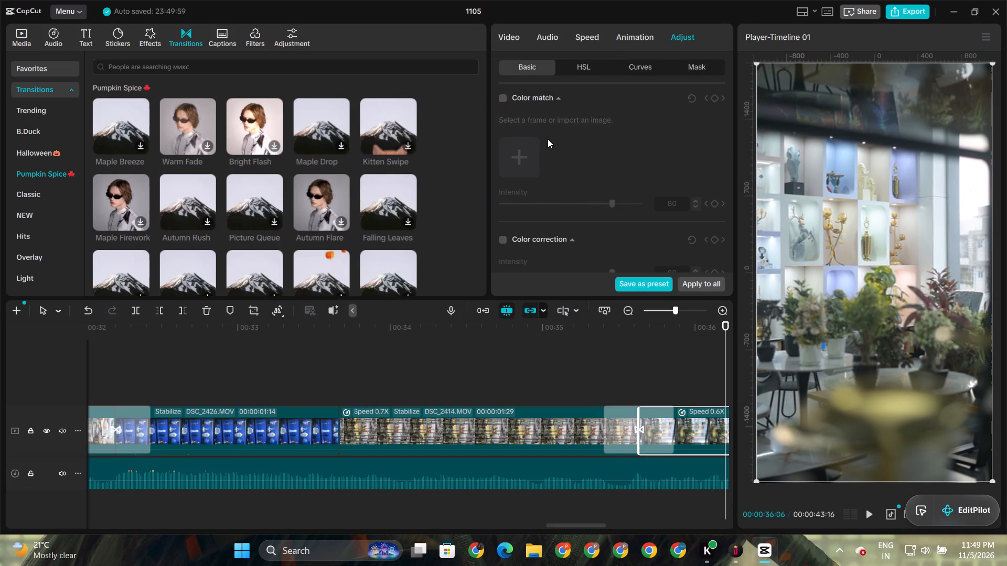
Turn on auto adjust for DSC_2412.MOV.
{"action": "scroll", "coordinate": [548, 139], "scroll_direction": "up", "scroll_amount": 7}
{"action": "left_click", "coordinate": [502, 101]}
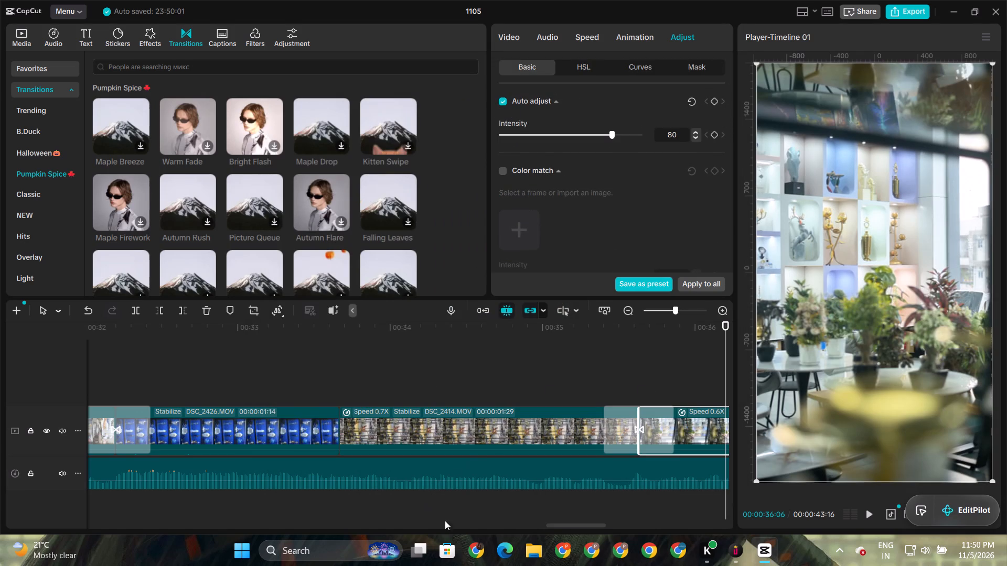
Set the temperature of DSC_2412.MOV to 9.
{"action": "left_click_drag", "start_coordinate": [559, 525], "coordinate": [582, 523]}
{"action": "scroll", "coordinate": [612, 172], "scroll_direction": "down", "scroll_amount": 11}
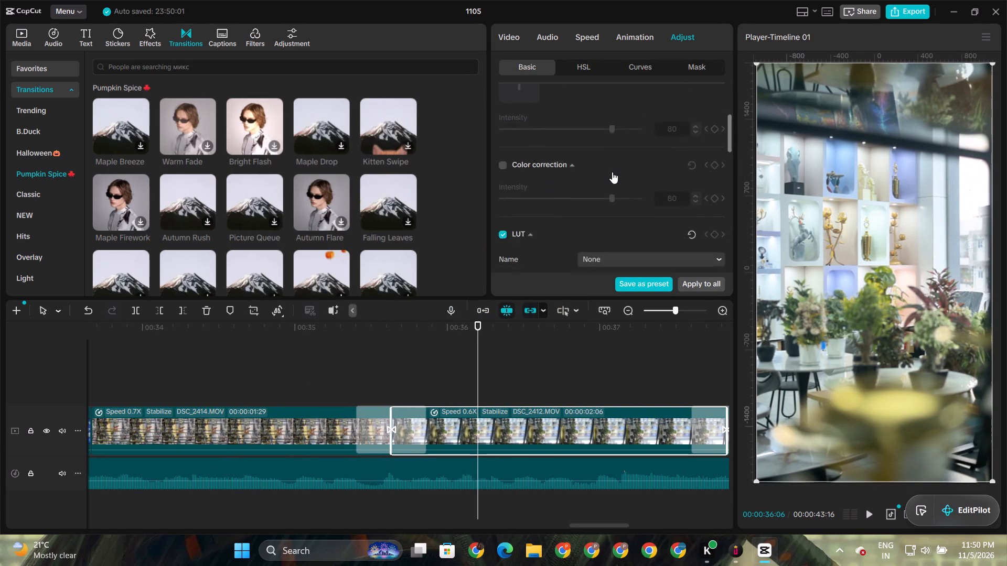
{"action": "scroll", "coordinate": [612, 172], "scroll_direction": "down", "scroll_amount": 16}
{"action": "scroll", "coordinate": [588, 156], "scroll_direction": "up", "scroll_amount": 3}
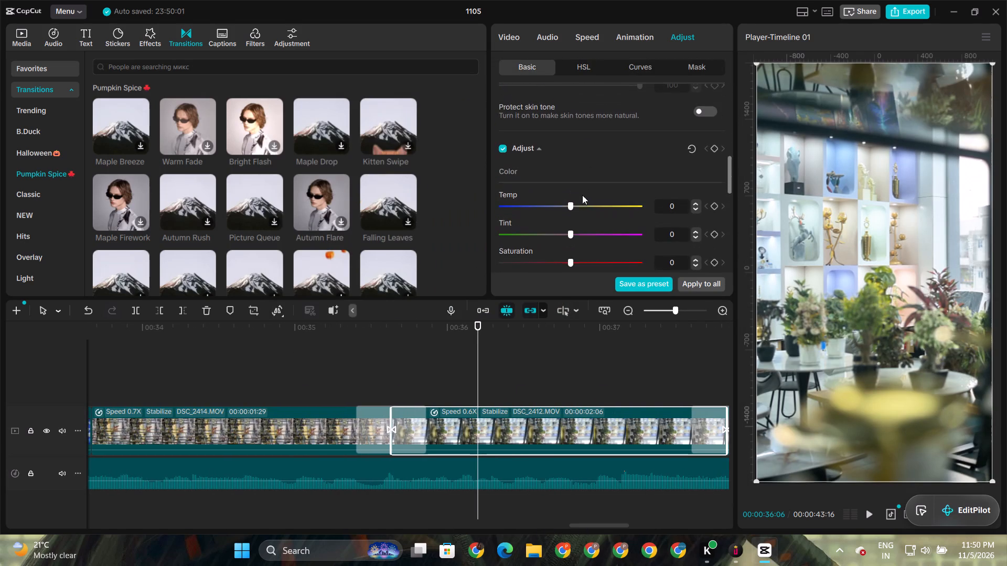
{"action": "left_click", "coordinate": [580, 206]}
Set the exposure of DSC_2412.MOV to -5 and its contrast to 8.
{"action": "scroll", "coordinate": [589, 216], "scroll_direction": "down", "scroll_amount": 4}
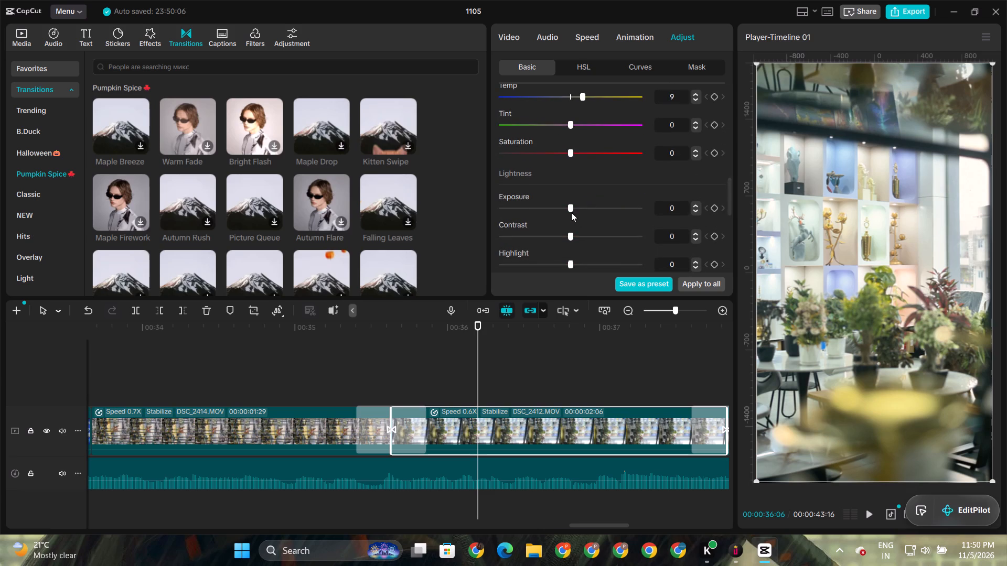
{"action": "left_click", "coordinate": [561, 208]}
{"action": "left_click", "coordinate": [579, 235]}
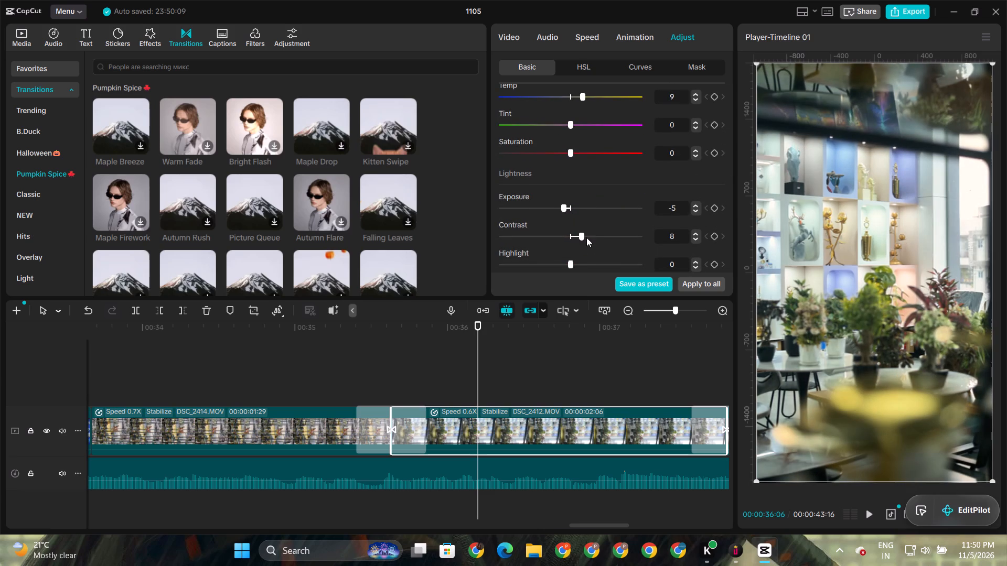
Play on to the golden clocks shelf clip DSC_2391.MOV and turn on its auto adjust.
{"action": "key", "text": "space"}
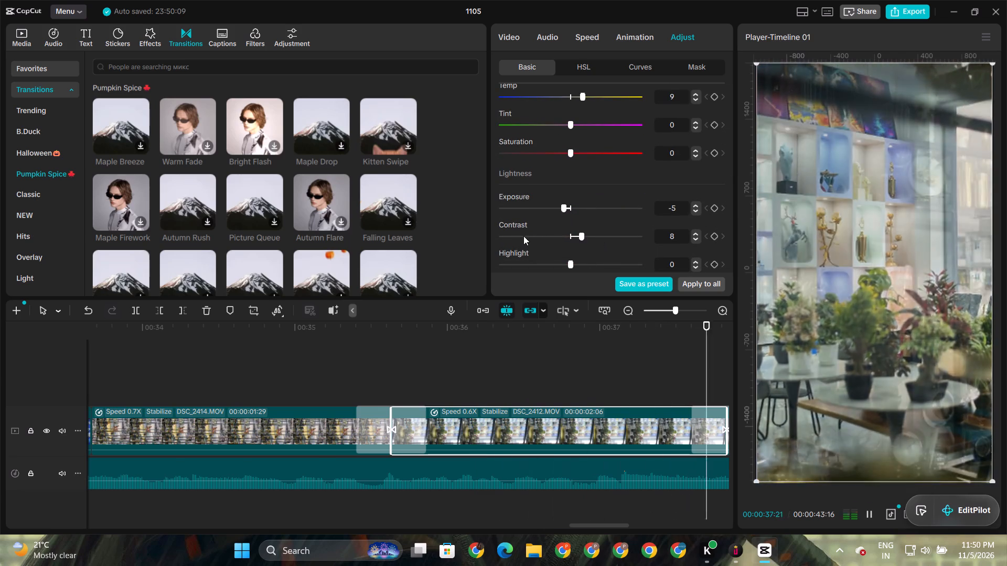
{"action": "key", "text": "space"}
{"action": "left_click", "coordinate": [297, 427]}
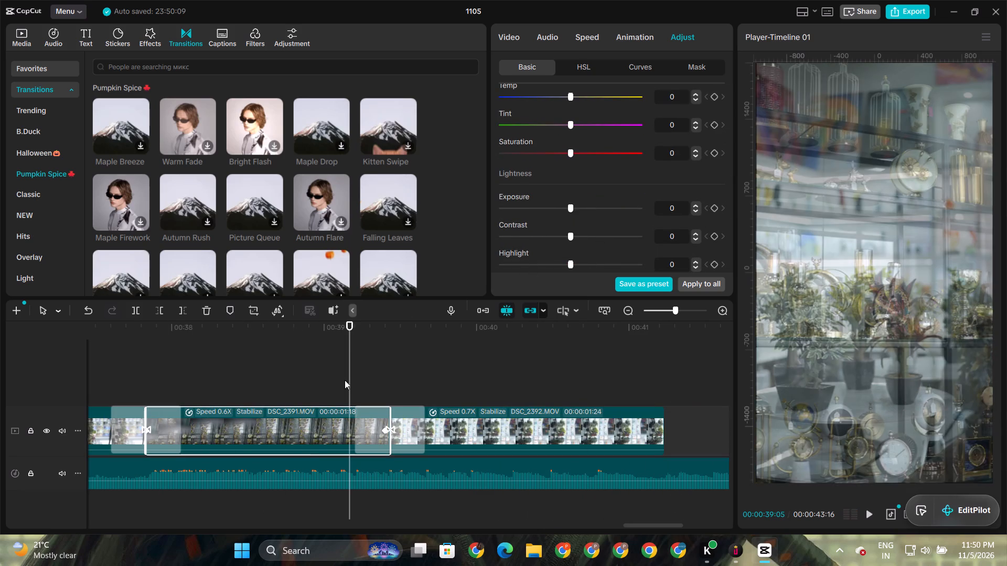
{"action": "scroll", "coordinate": [578, 148], "scroll_direction": "up", "scroll_amount": 20}
{"action": "scroll", "coordinate": [578, 148], "scroll_direction": "up", "scroll_amount": 6}
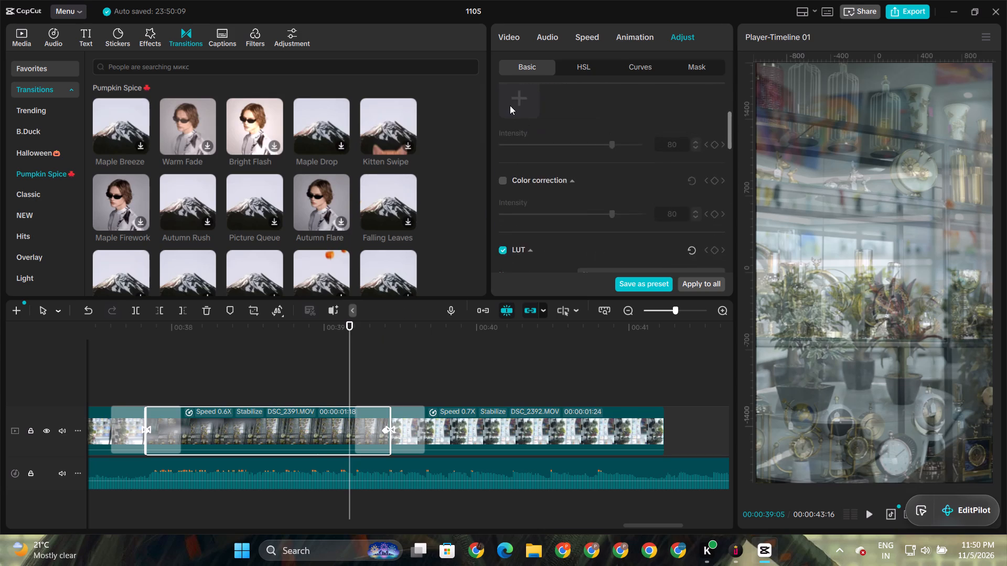
{"action": "scroll", "coordinate": [510, 106], "scroll_direction": "up", "scroll_amount": 9}
{"action": "left_click", "coordinate": [505, 102]}
Preview DSC_2391.MOV clear of its transition and set its temperature to 6 and tint to 10.
{"action": "scroll", "coordinate": [537, 173], "scroll_direction": "down", "scroll_amount": 6}
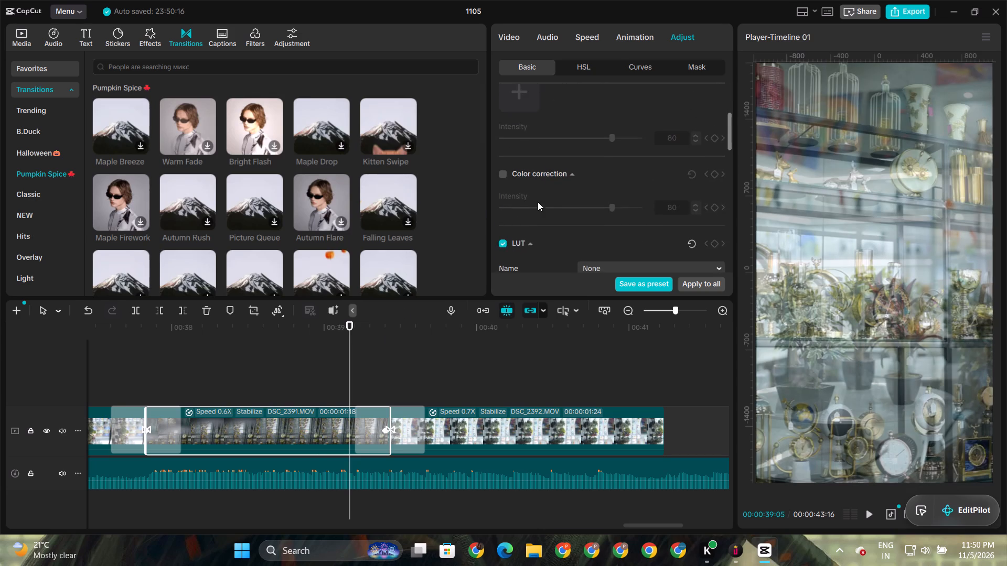
{"action": "scroll", "coordinate": [537, 212], "scroll_direction": "down", "scroll_amount": 3}
{"action": "left_click", "coordinate": [314, 338]}
{"action": "scroll", "coordinate": [641, 214], "scroll_direction": "down", "scroll_amount": 2}
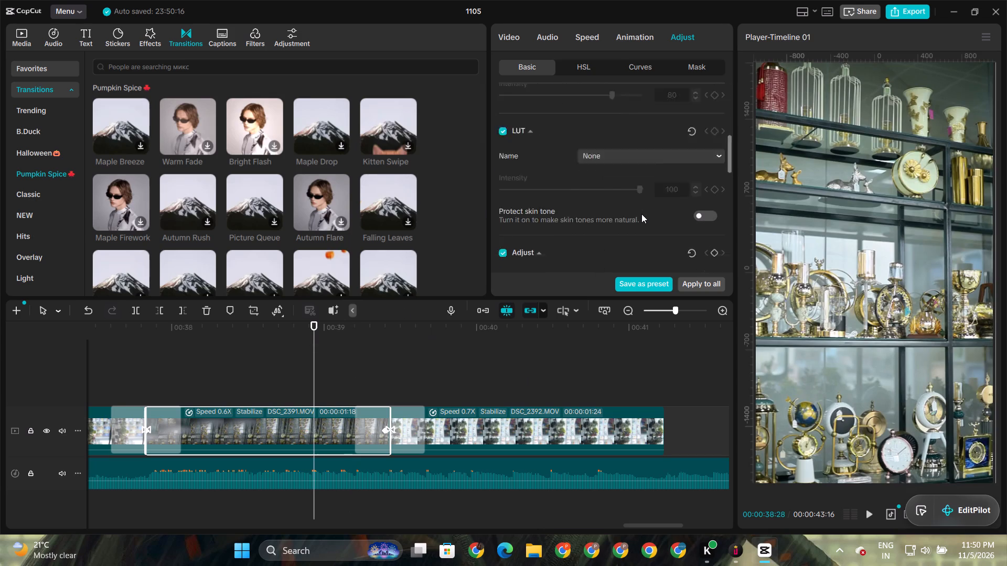
{"action": "scroll", "coordinate": [624, 211], "scroll_direction": "down", "scroll_amount": 1}
{"action": "left_click", "coordinate": [576, 218]}
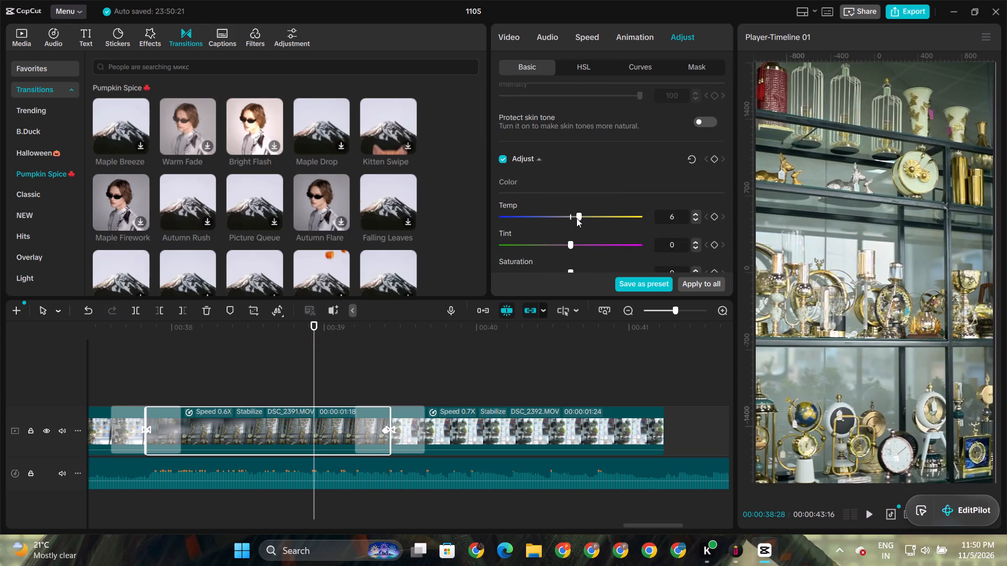
{"action": "left_click", "coordinate": [562, 246]}
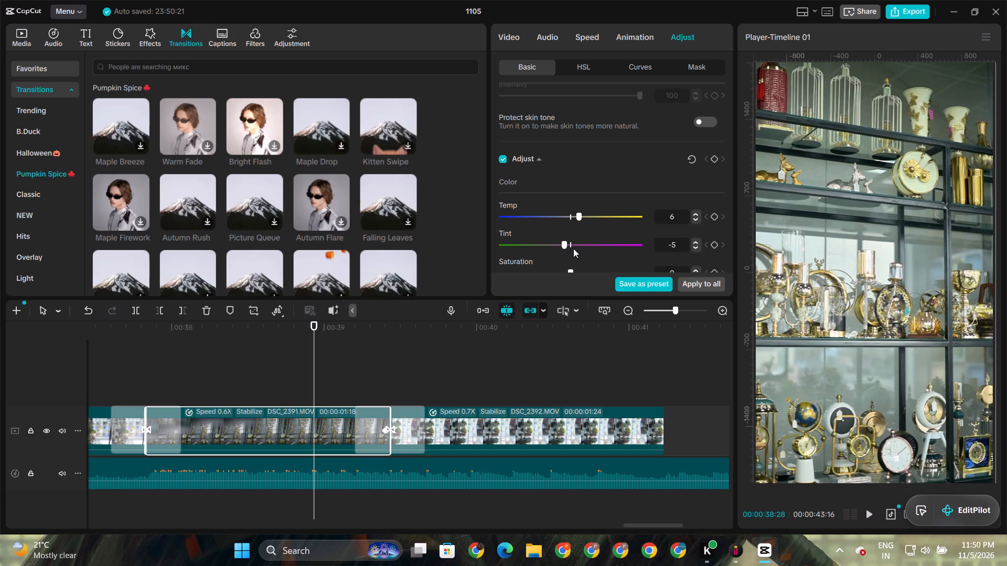
{"action": "left_click", "coordinate": [582, 245]}
Set the exposure of DSC_2391.MOV to -5 and its contrast to 9.
{"action": "scroll", "coordinate": [582, 245], "scroll_direction": "down", "scroll_amount": 5}
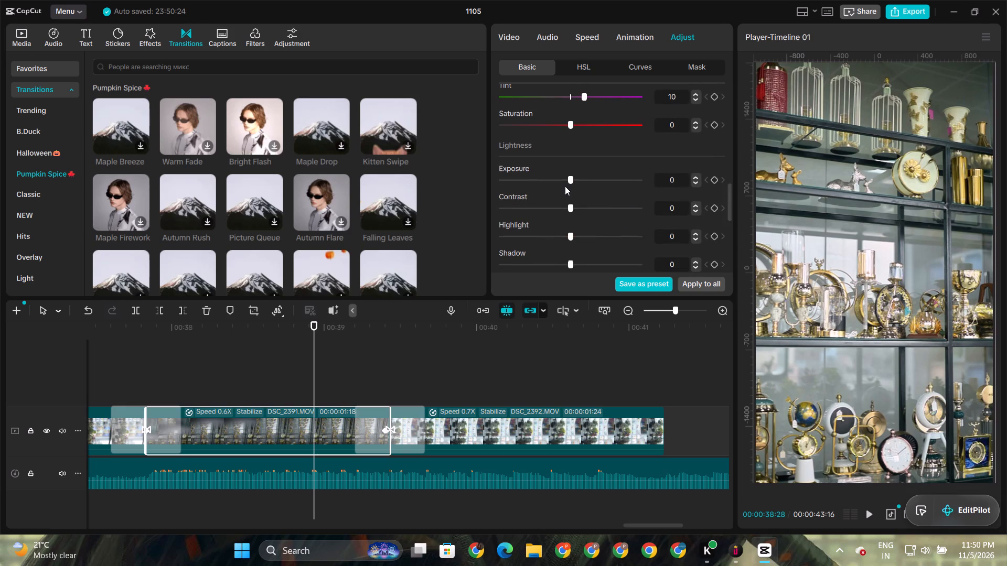
{"action": "left_click", "coordinate": [561, 183]}
{"action": "left_click", "coordinate": [581, 210]}
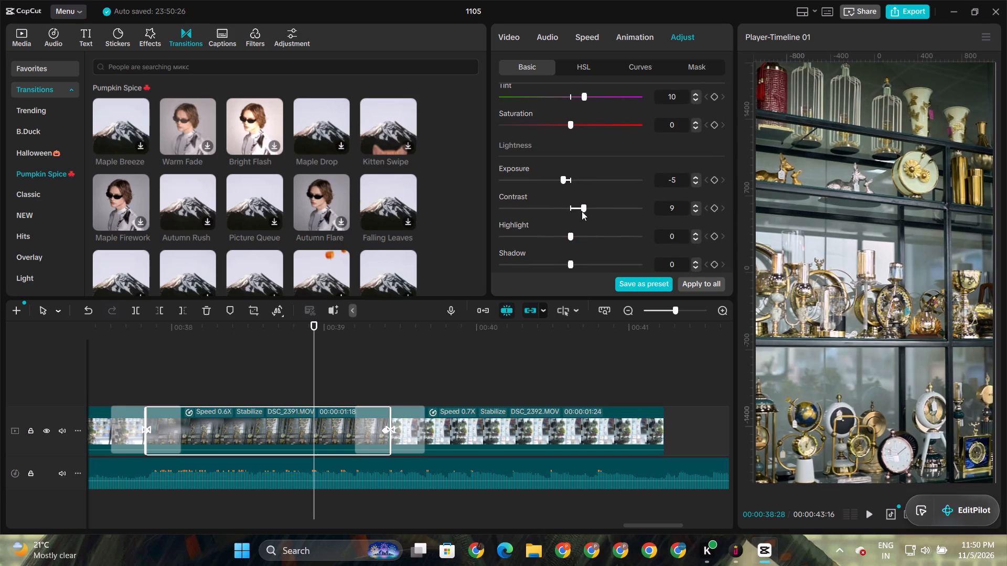
Play on to the potted plants clip DSC_2392.MOV and turn on its auto adjust.
{"action": "key", "text": "space"}
{"action": "key", "text": "space"}
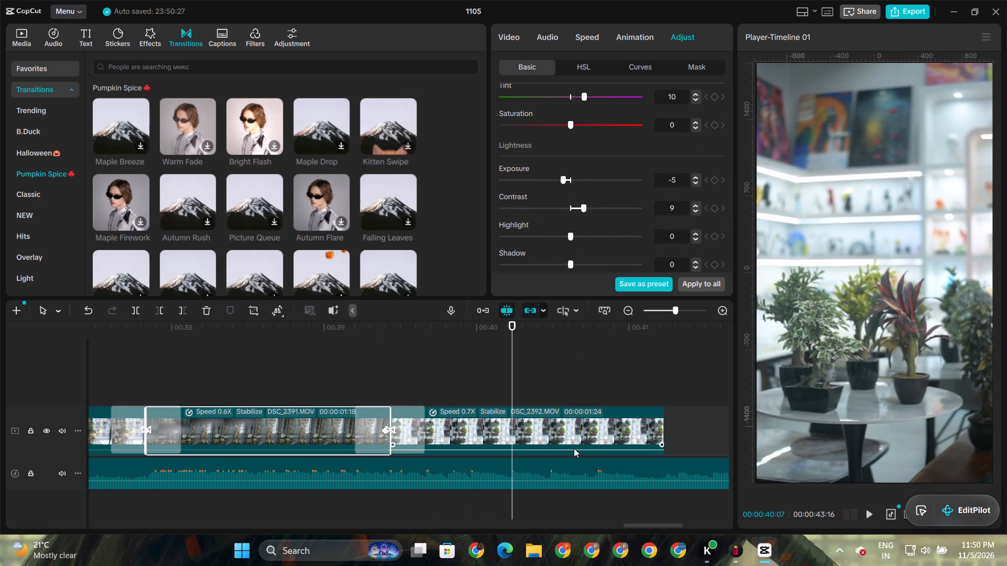
{"action": "left_click", "coordinate": [575, 434]}
{"action": "scroll", "coordinate": [615, 70], "scroll_direction": "up", "scroll_amount": 17}
{"action": "scroll", "coordinate": [524, 159], "scroll_direction": "up", "scroll_amount": 17}
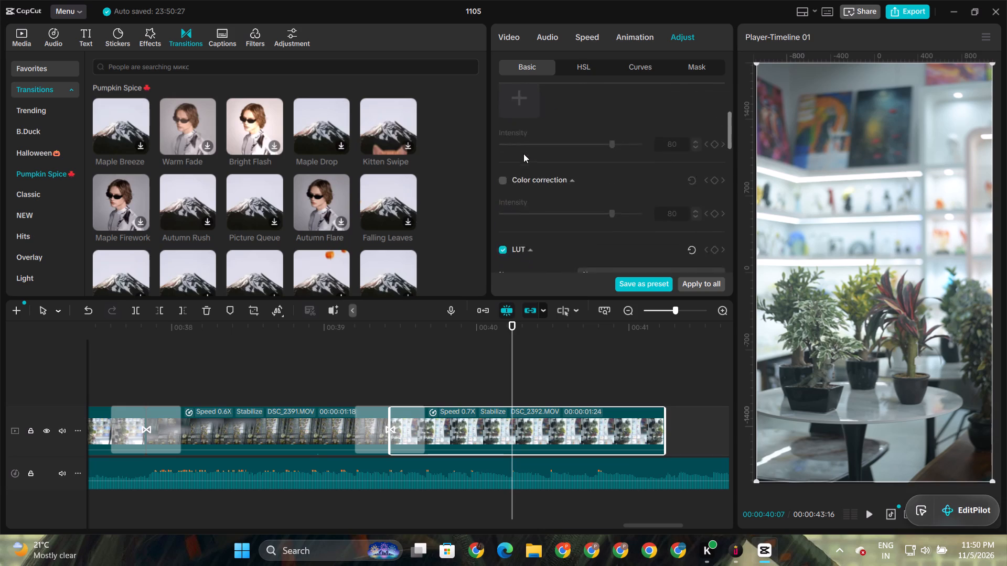
{"action": "scroll", "coordinate": [523, 154], "scroll_direction": "up", "scroll_amount": 17}
{"action": "left_click", "coordinate": [504, 97]}
{"action": "left_click", "coordinate": [503, 101]}
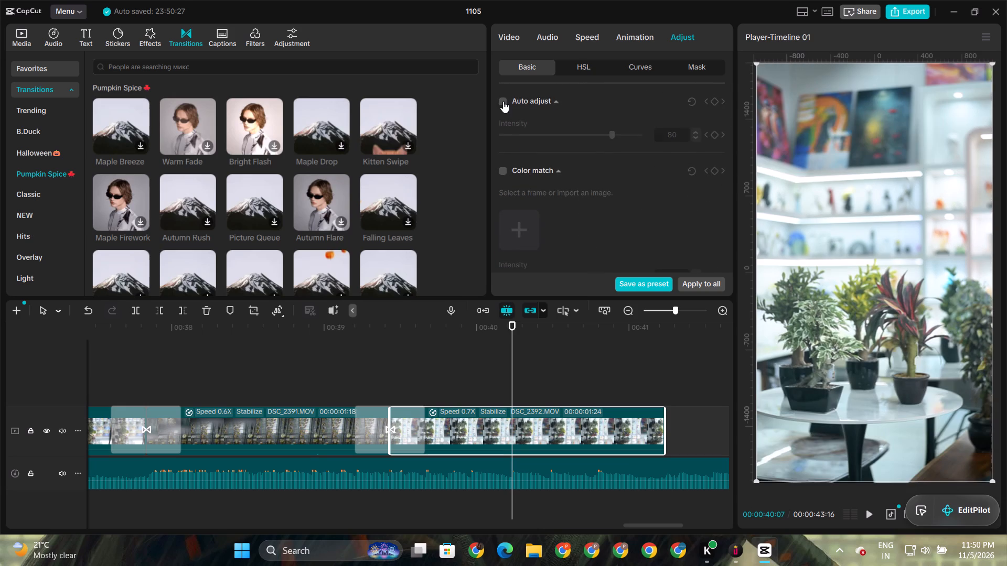
Set the temperature of DSC_2392.MOV to 8, its exposure to -12 and its contrast to 14.
{"action": "scroll", "coordinate": [555, 222], "scroll_direction": "down", "scroll_amount": 9}
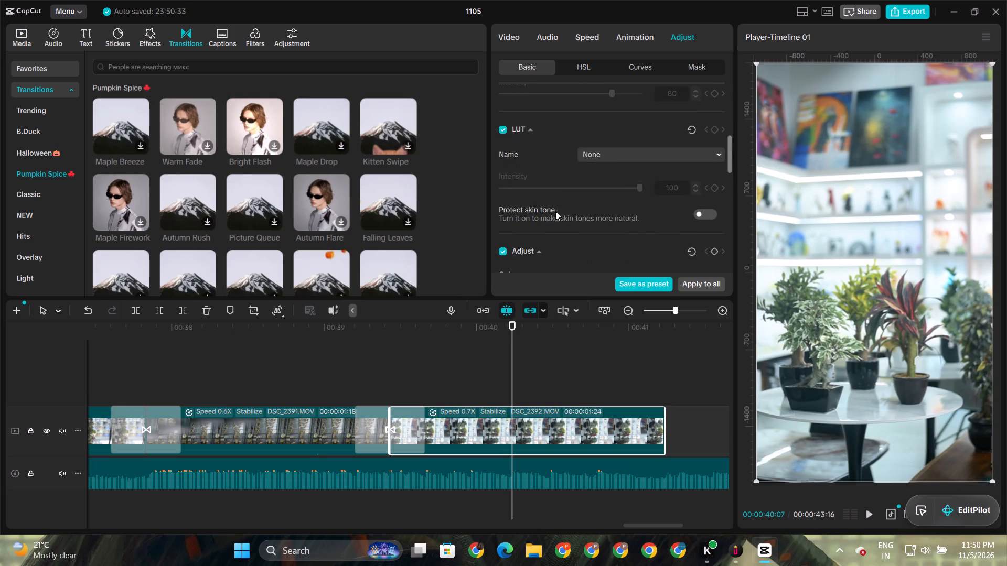
{"action": "scroll", "coordinate": [559, 225], "scroll_direction": "down", "scroll_amount": 4}
{"action": "left_click", "coordinate": [579, 206]}
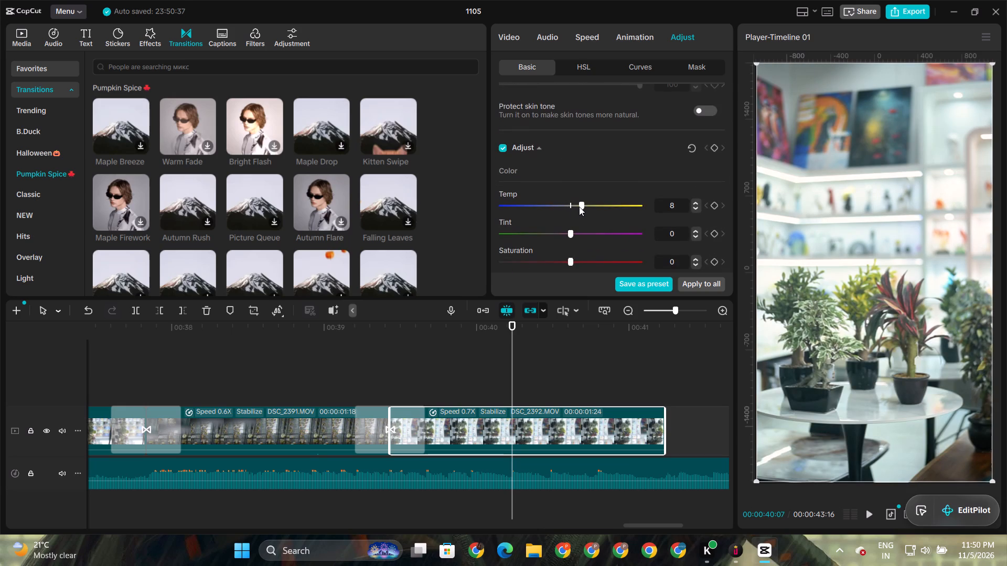
{"action": "scroll", "coordinate": [573, 209], "scroll_direction": "down", "scroll_amount": 3}
{"action": "left_click", "coordinate": [551, 211]}
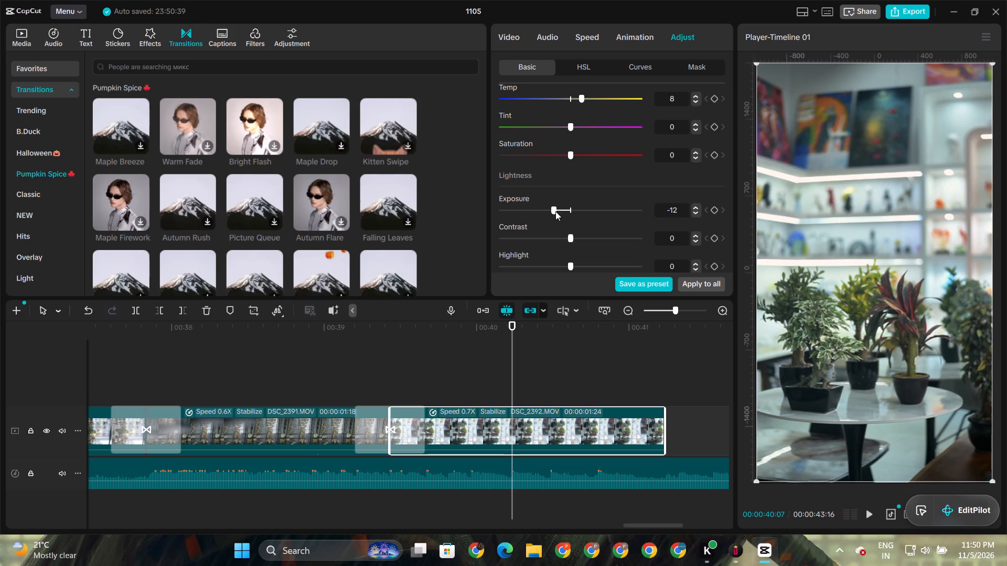
{"action": "scroll", "coordinate": [566, 221], "scroll_direction": "down", "scroll_amount": 3}
{"action": "left_click", "coordinate": [587, 133]}
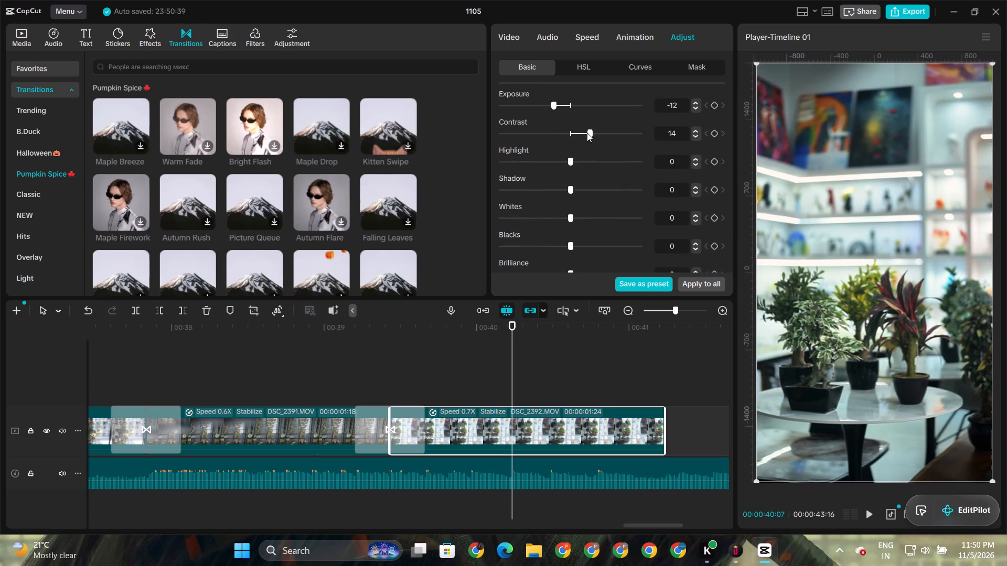
Preview the plants clip to its end and bring the playhead back to the start of the timeline.
{"action": "key", "text": "space"}
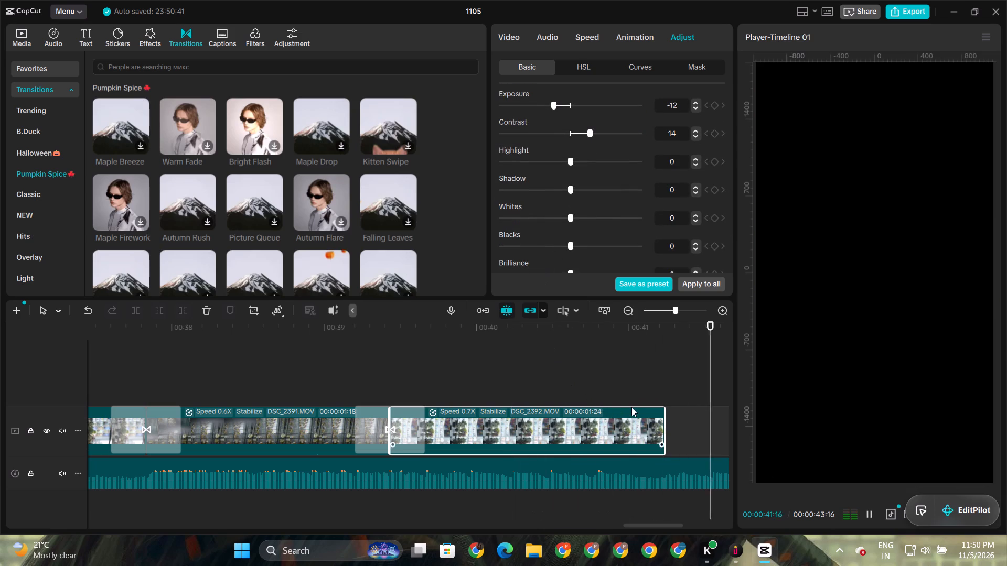
{"action": "key", "text": "space"}
{"action": "left_click", "coordinate": [227, 334]}
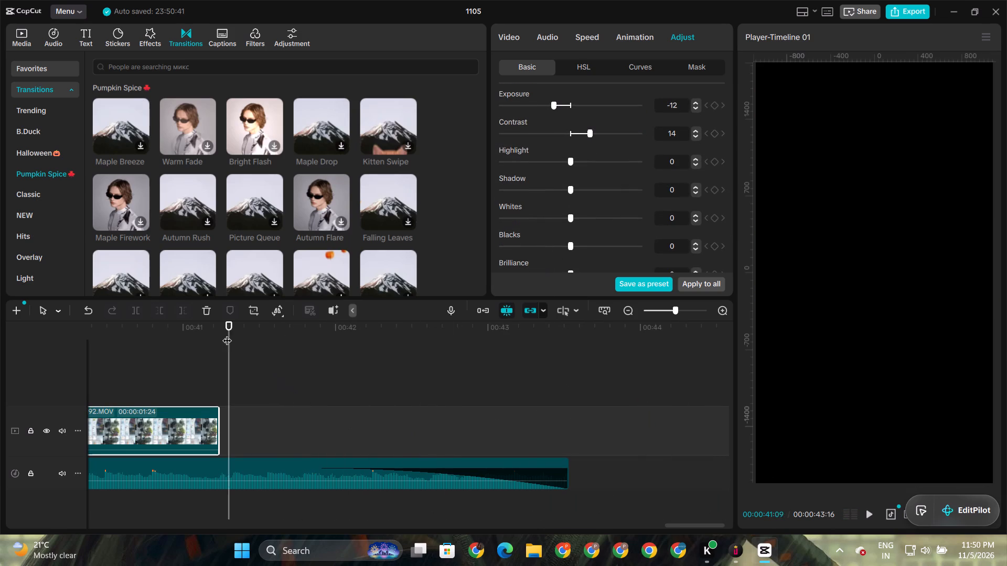
{"action": "left_click_drag", "start_coordinate": [227, 334], "coordinate": [0, 396]}
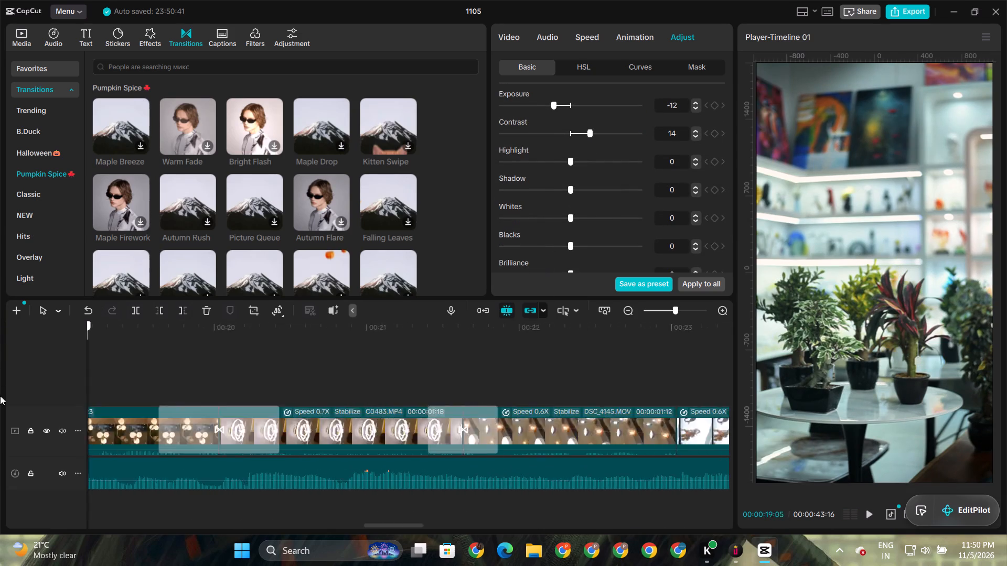
{"action": "left_click_drag", "start_coordinate": [0, 396], "coordinate": [0, 506]}
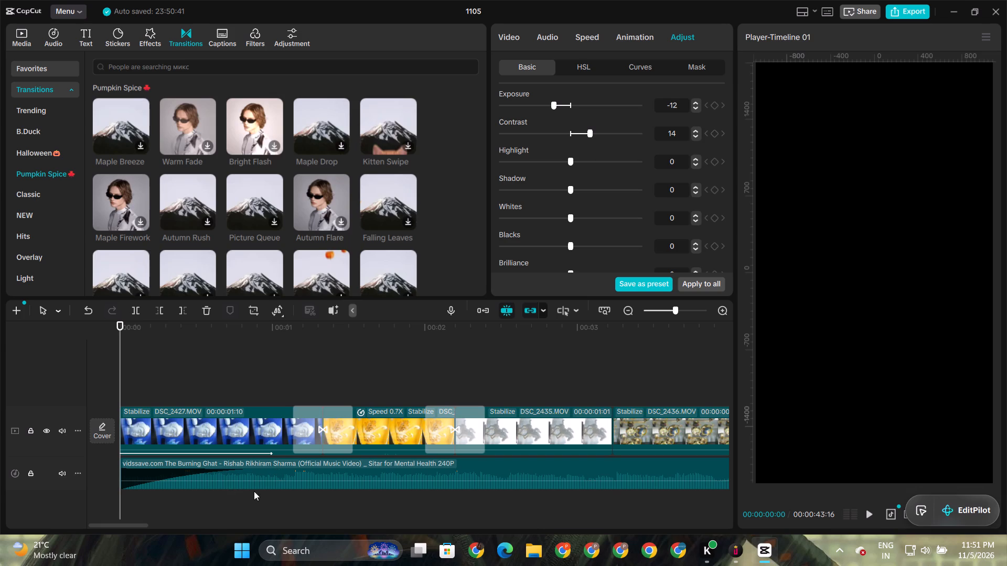
Add a default text layer above the first clip at the timeline start and extend it to the end of DSC_2436.MOV.
{"action": "left_click", "coordinate": [22, 27]}
{"action": "left_click", "coordinate": [87, 31]}
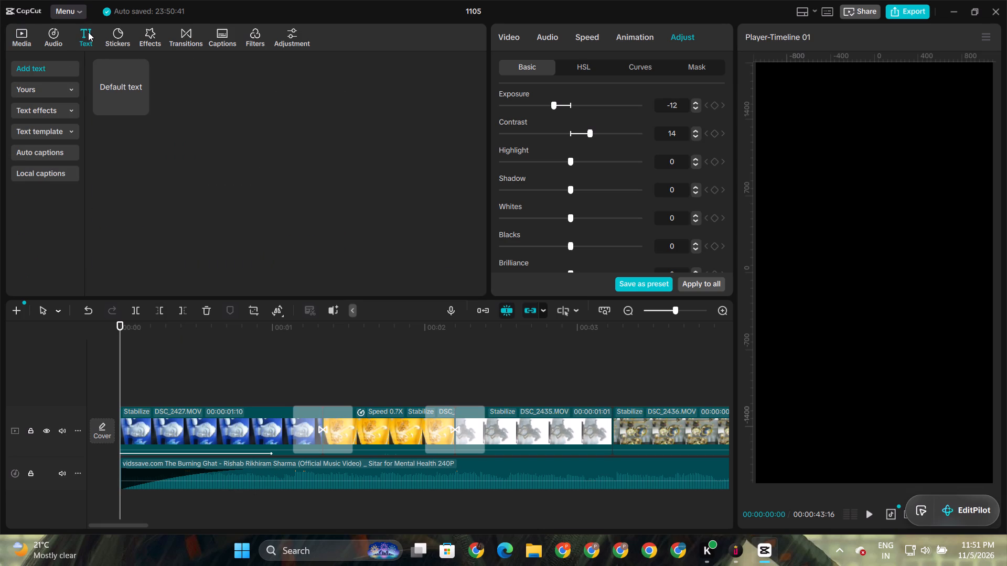
{"action": "left_click_drag", "start_coordinate": [107, 77], "coordinate": [109, 380]}
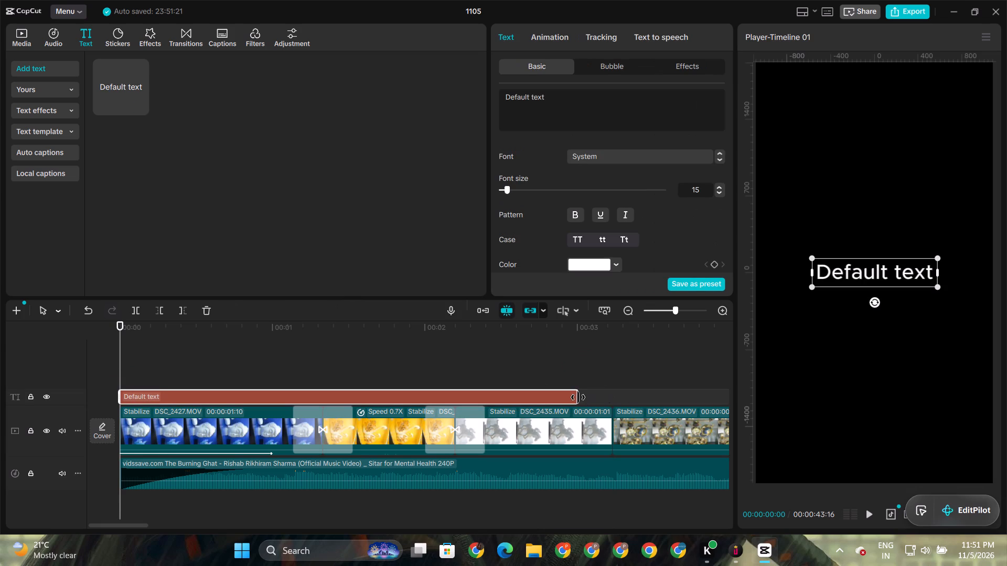
{"action": "left_click_drag", "start_coordinate": [578, 397], "coordinate": [642, 400]}
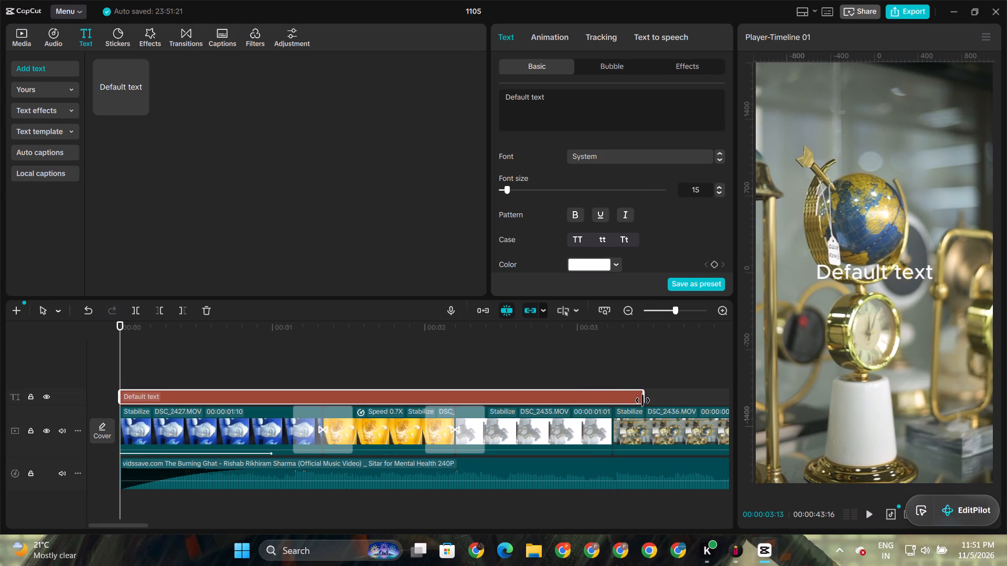
{"action": "left_click_drag", "start_coordinate": [642, 400], "coordinate": [609, 405]}
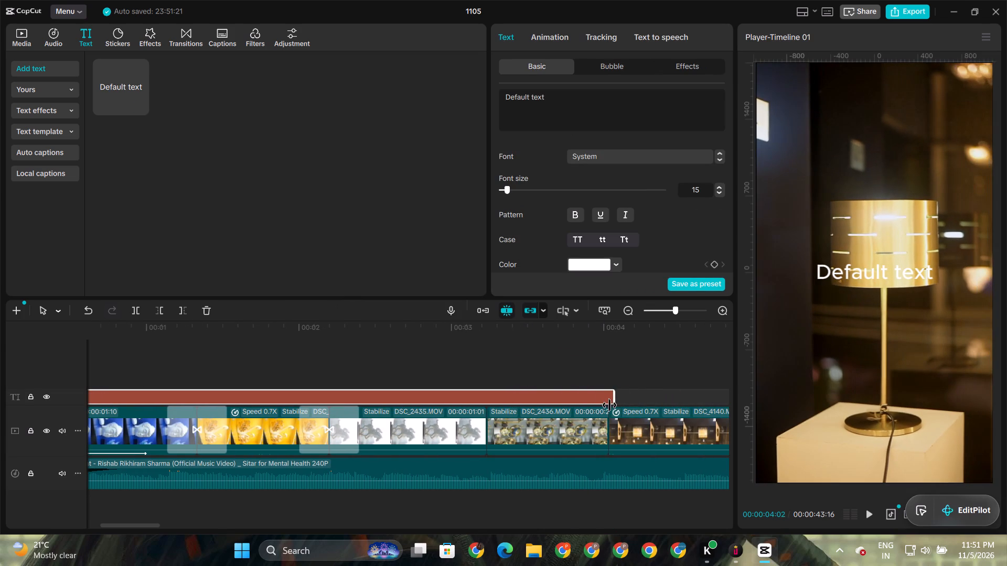
{"action": "left_click_drag", "start_coordinate": [609, 405], "coordinate": [606, 406]}
Over the horse statue clip, move the text up above the rider's head, keeping it horizontally centred.
{"action": "left_click", "coordinate": [511, 339]}
{"action": "left_click_drag", "start_coordinate": [509, 338], "coordinate": [472, 345]}
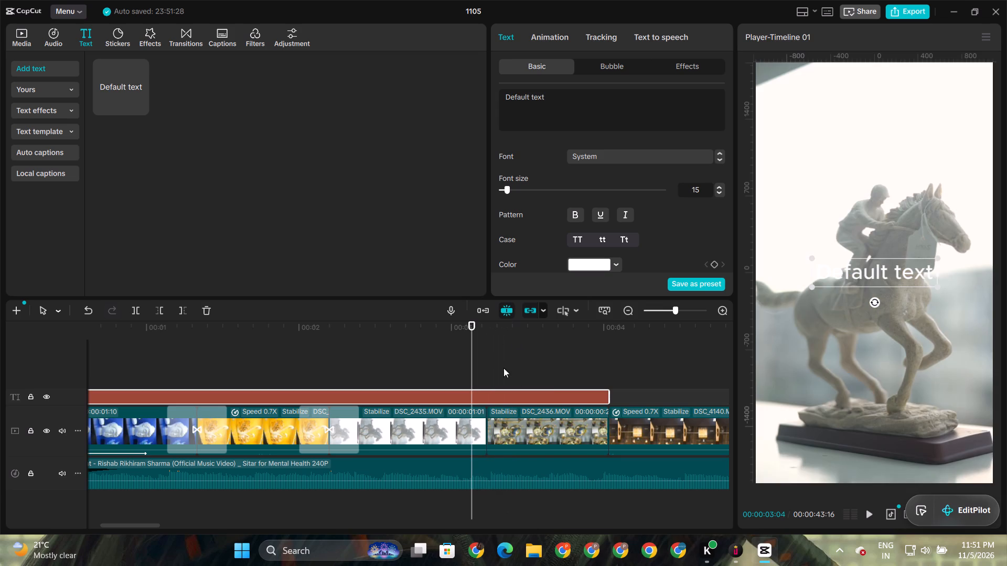
{"action": "left_click_drag", "start_coordinate": [869, 276], "coordinate": [866, 150]}
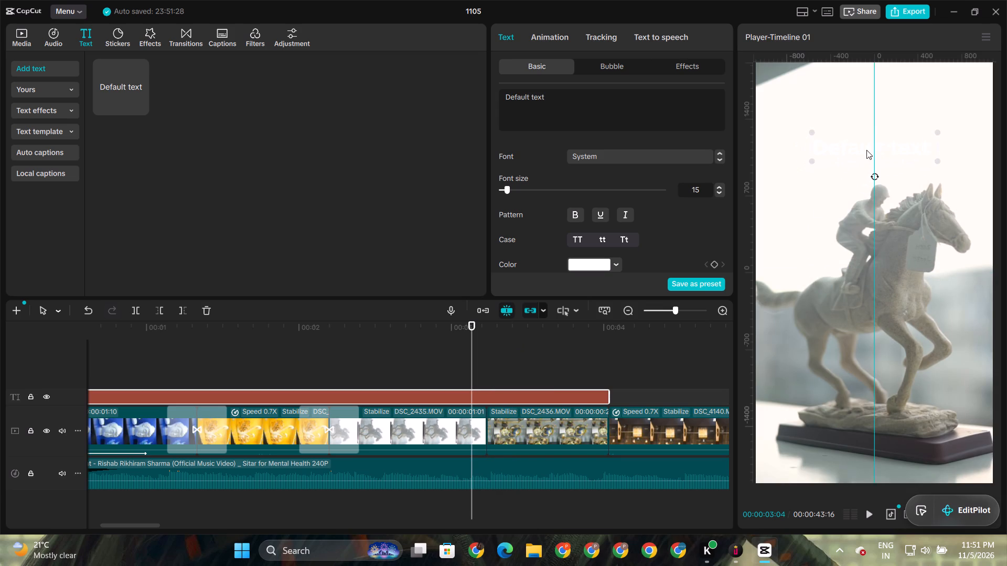
Replace the default wording of the text layer with "This Diwali".
{"action": "left_click", "coordinate": [267, 331]}
{"action": "left_click", "coordinate": [270, 395]}
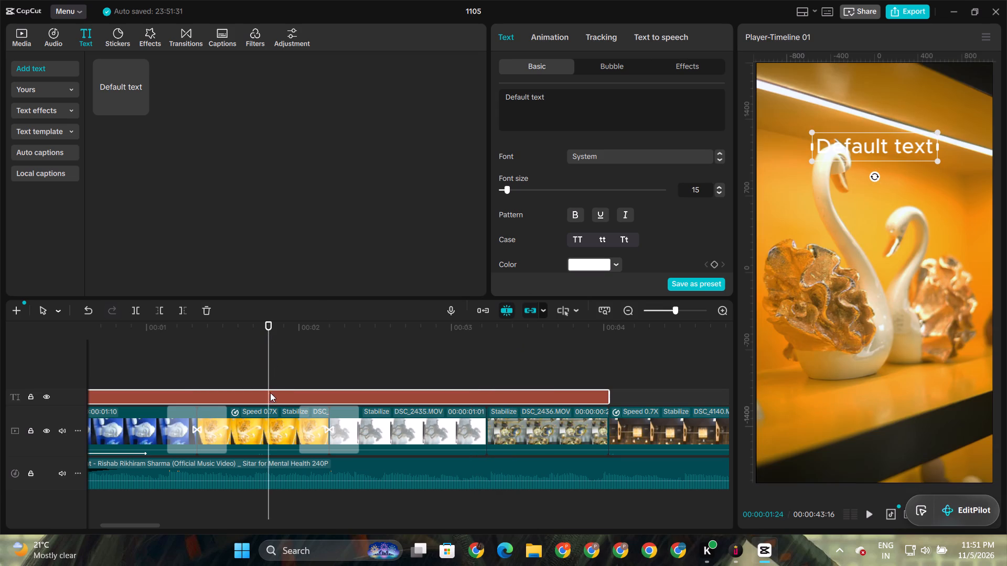
{"action": "left_click", "coordinate": [612, 95]}
{"action": "key", "text": "ctrl+a"}
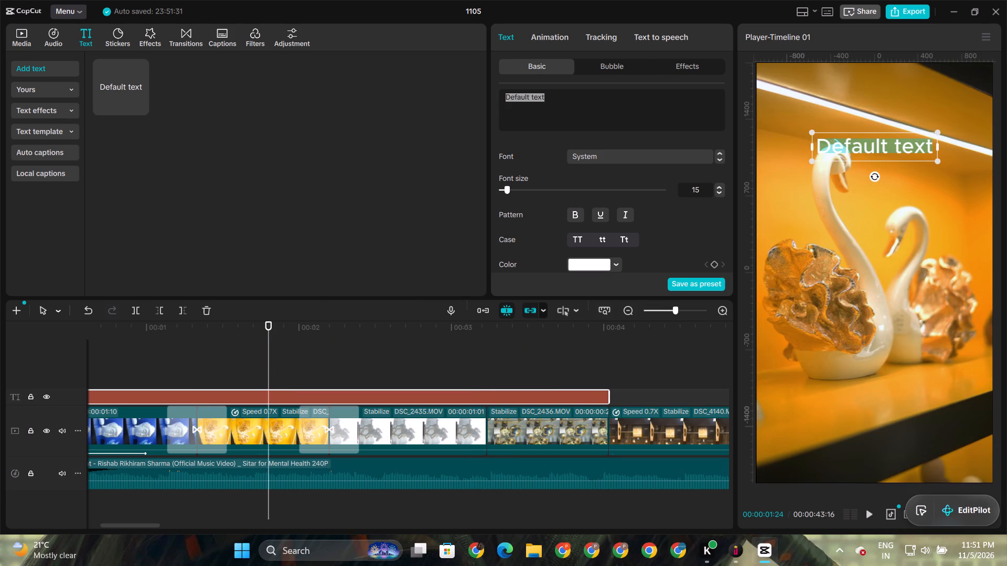
{"action": "type", "text": "This diwali"}
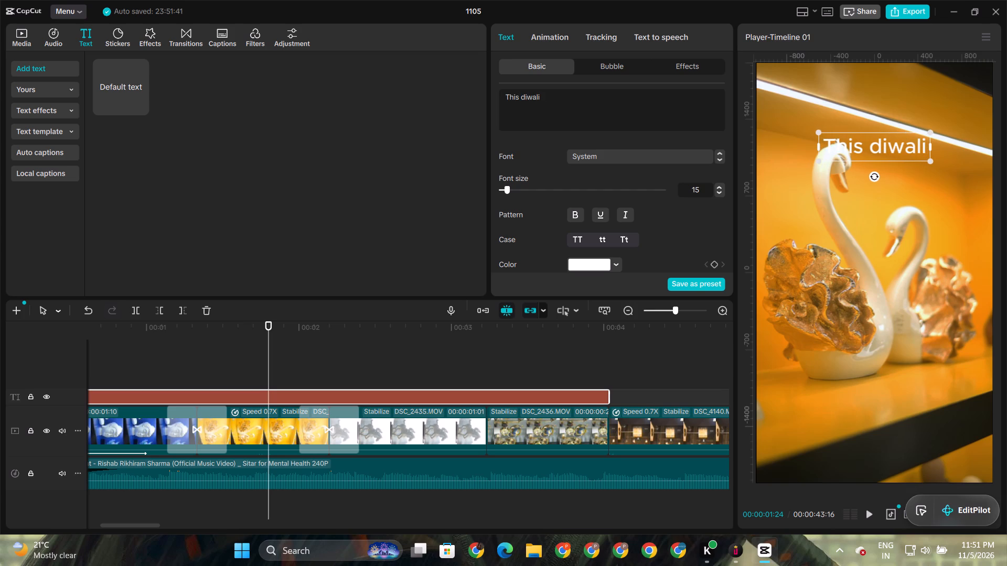
{"action": "key", "text": "Left"}
{"action": "key", "text": "Left"}
{"action": "key", "text": "Left"}
{"action": "key", "text": "Left"}
{"action": "key", "text": "Left"}
{"action": "key", "text": "BackSpace"}
{"action": "key", "text": "shift+d"}
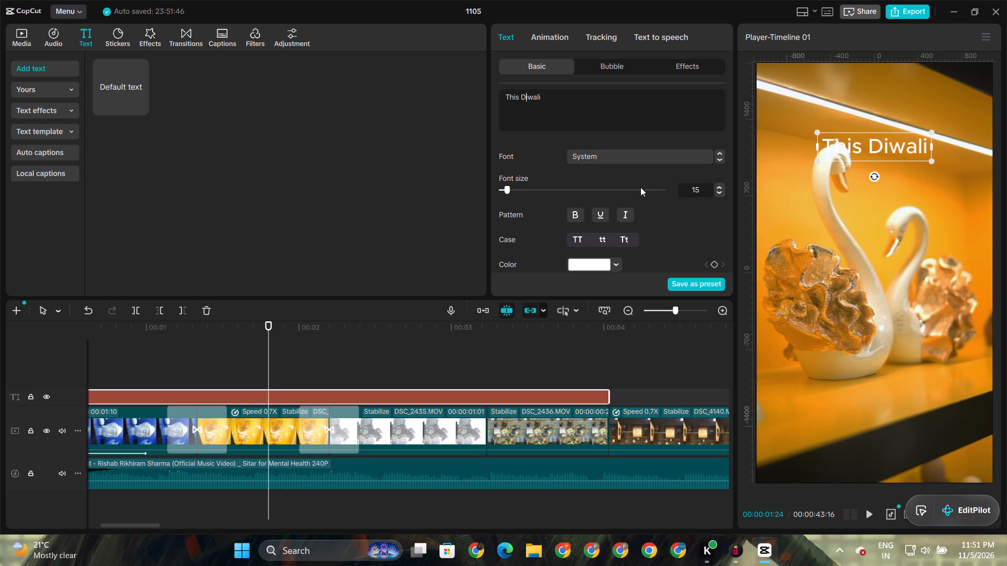
Change the font of the "This Diwali" text to BodoniModa and nudge the text slightly higher in the frame.
{"action": "left_click", "coordinate": [719, 158]}
{"action": "left_click", "coordinate": [719, 158]}
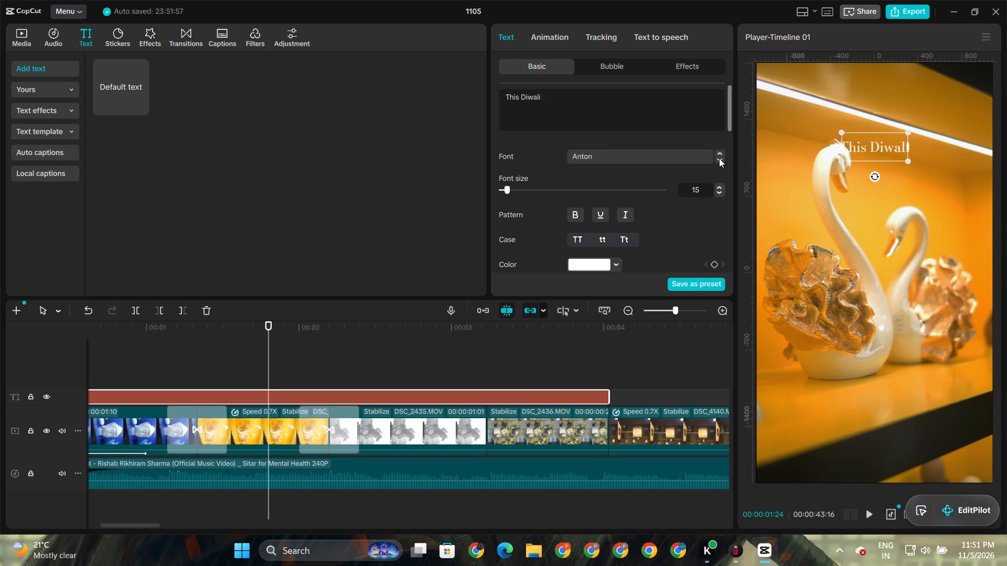
{"action": "left_click_drag", "start_coordinate": [867, 147], "coordinate": [869, 137]}
{"action": "left_click", "coordinate": [863, 134]}
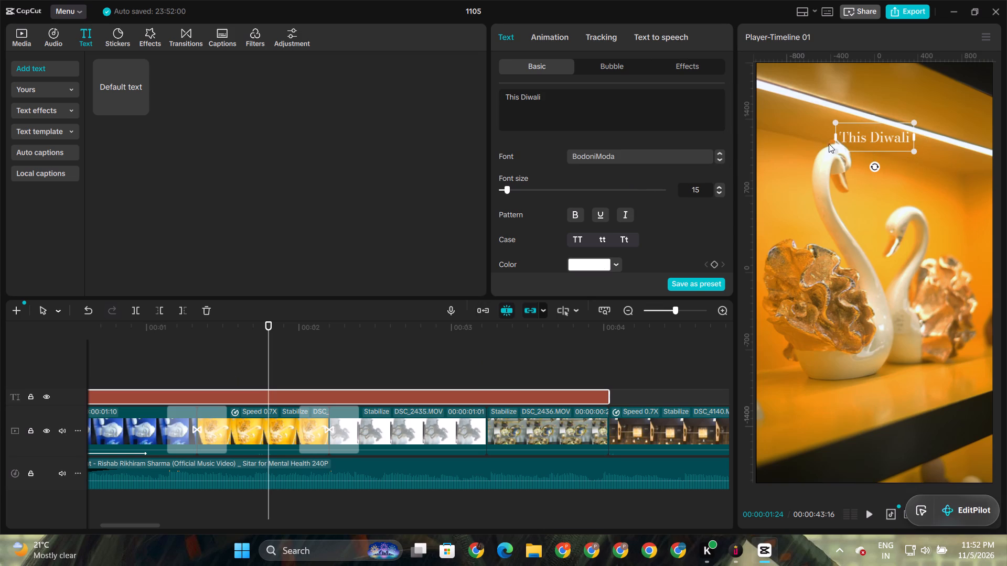
{"action": "scroll", "coordinate": [692, 206], "scroll_direction": "down", "scroll_amount": 4}
{"action": "scroll", "coordinate": [692, 206], "scroll_direction": "up", "scroll_amount": 2}
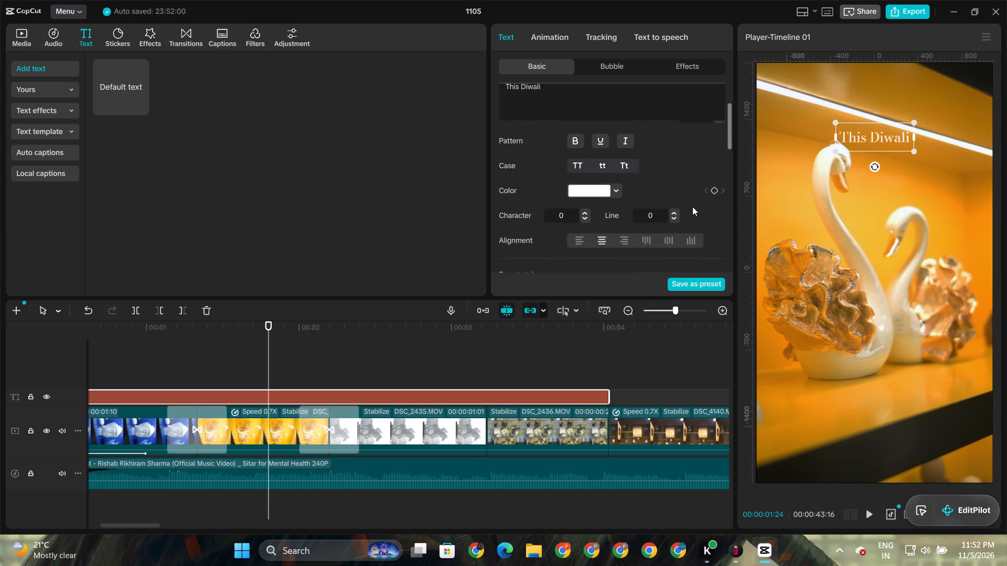
Over the Buddha head clip, move the "This Diwali" text up clear of the head, to a Y position of about 1363.
{"action": "left_click", "coordinate": [154, 346]}
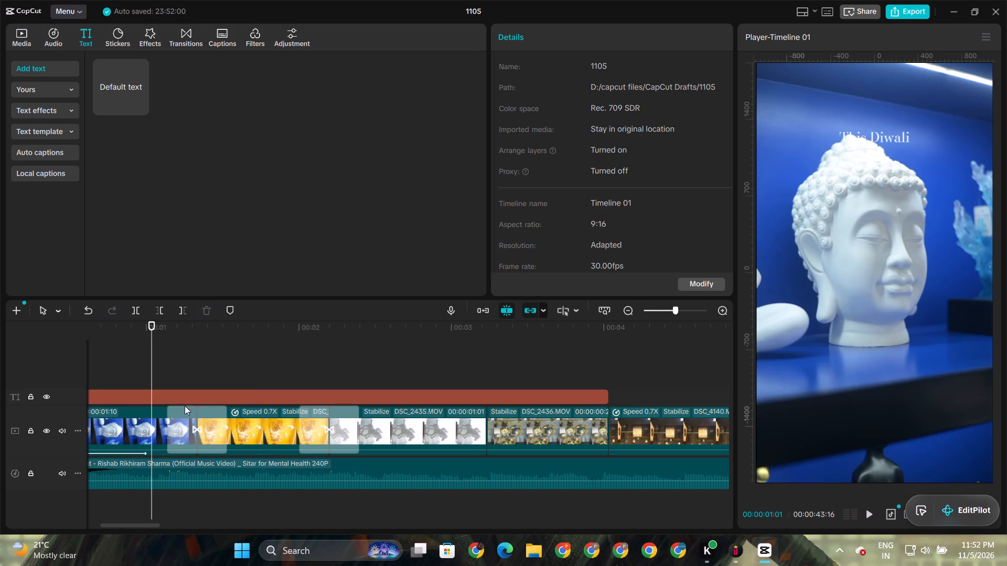
{"action": "left_click", "coordinate": [185, 395]}
{"action": "left_click_drag", "start_coordinate": [895, 136], "coordinate": [895, 123]}
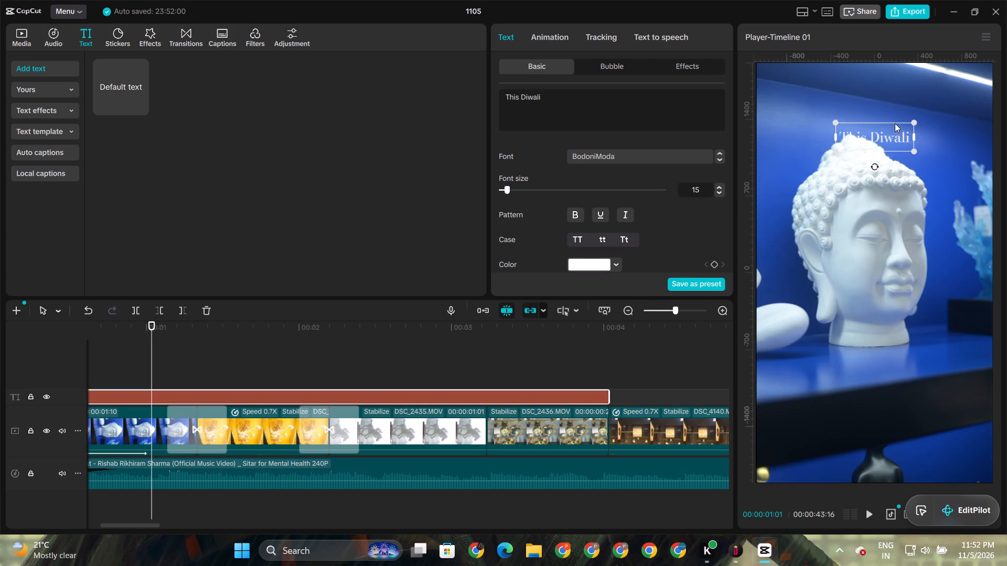
{"action": "left_click_drag", "start_coordinate": [895, 123], "coordinate": [895, 120]}
{"action": "left_click_drag", "start_coordinate": [876, 133], "coordinate": [875, 119]}
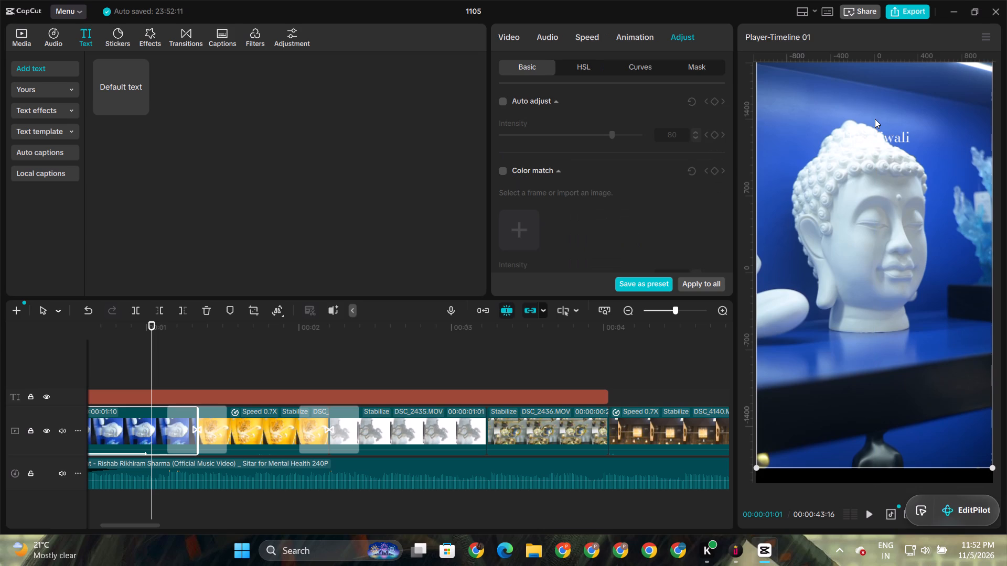
{"action": "key", "text": "ctrl+z"}
{"action": "left_click", "coordinate": [288, 402]}
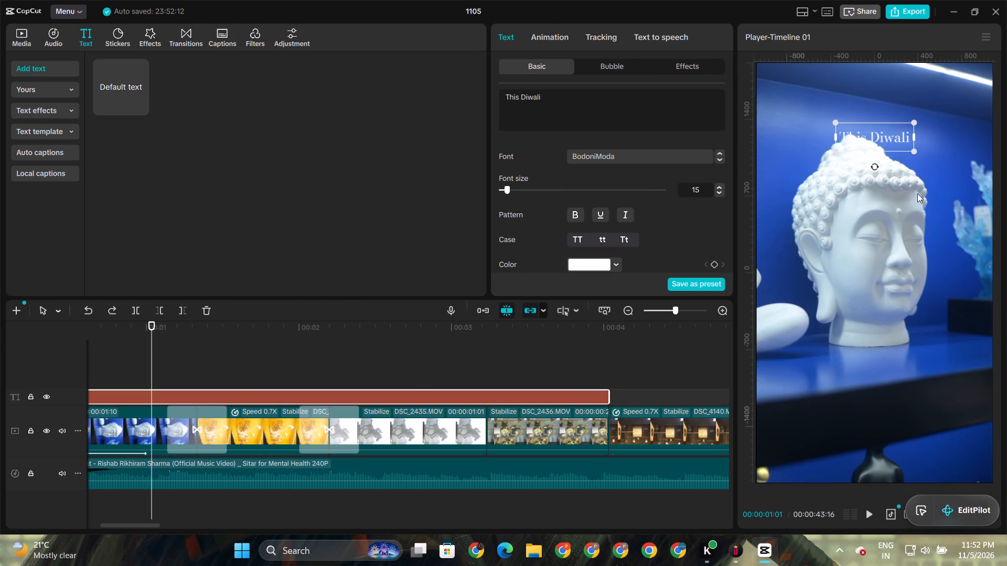
{"action": "left_click_drag", "start_coordinate": [891, 138], "coordinate": [892, 124]}
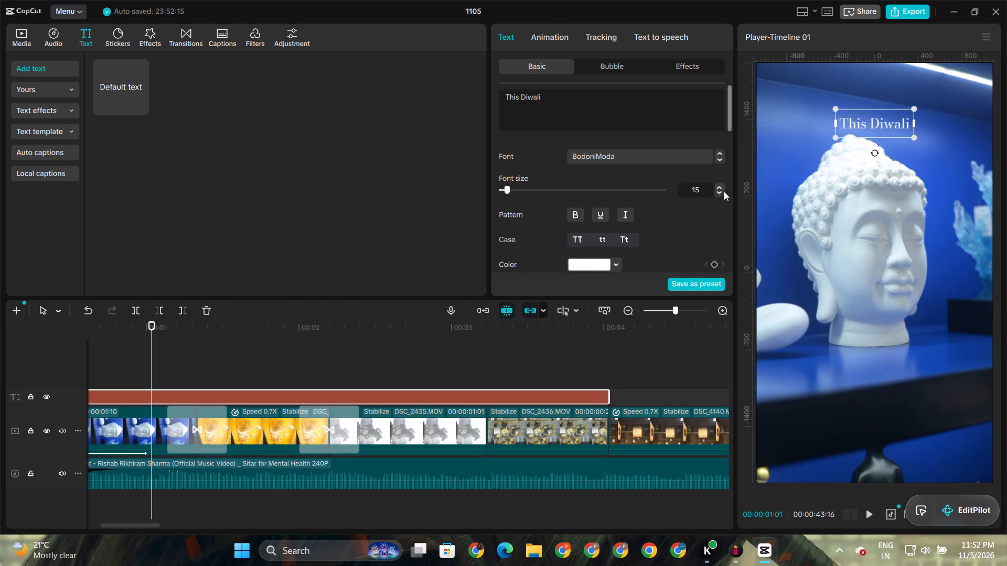
Apply the preset style with white letters and a black outline to the "This Diwali" text.
{"action": "scroll", "coordinate": [682, 215], "scroll_direction": "down", "scroll_amount": 6}
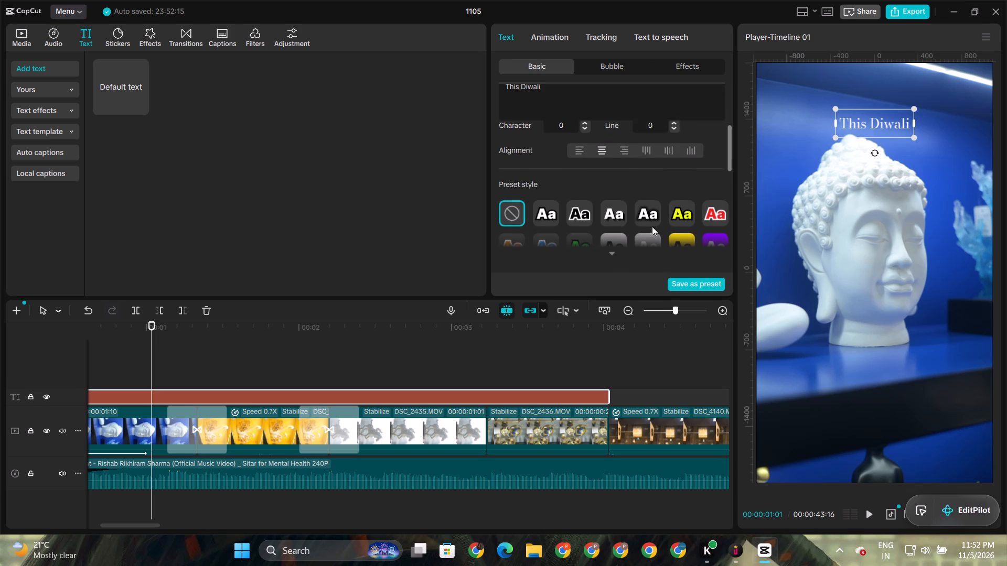
{"action": "left_click", "coordinate": [549, 208]}
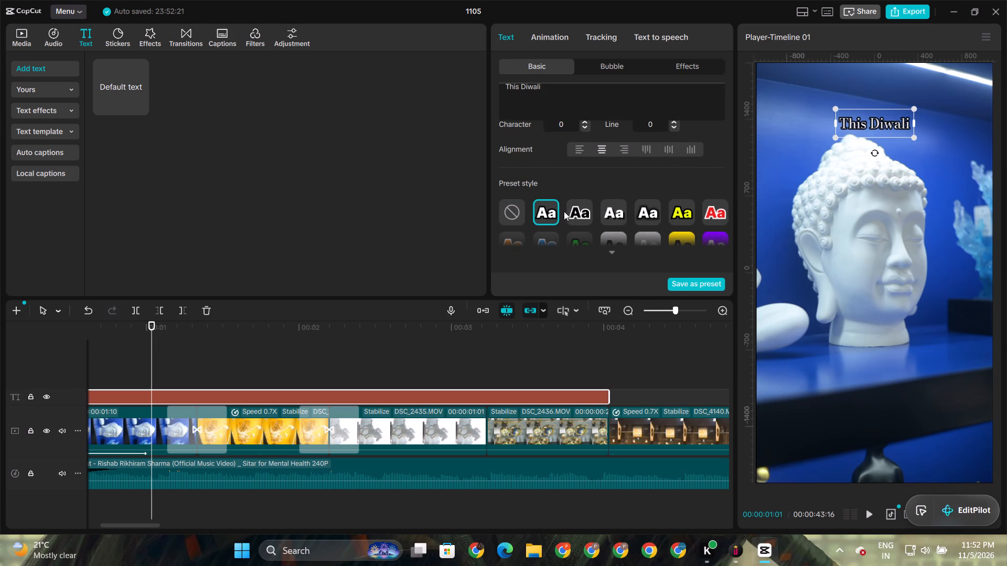
{"action": "scroll", "coordinate": [564, 211], "scroll_direction": "down", "scroll_amount": 6}
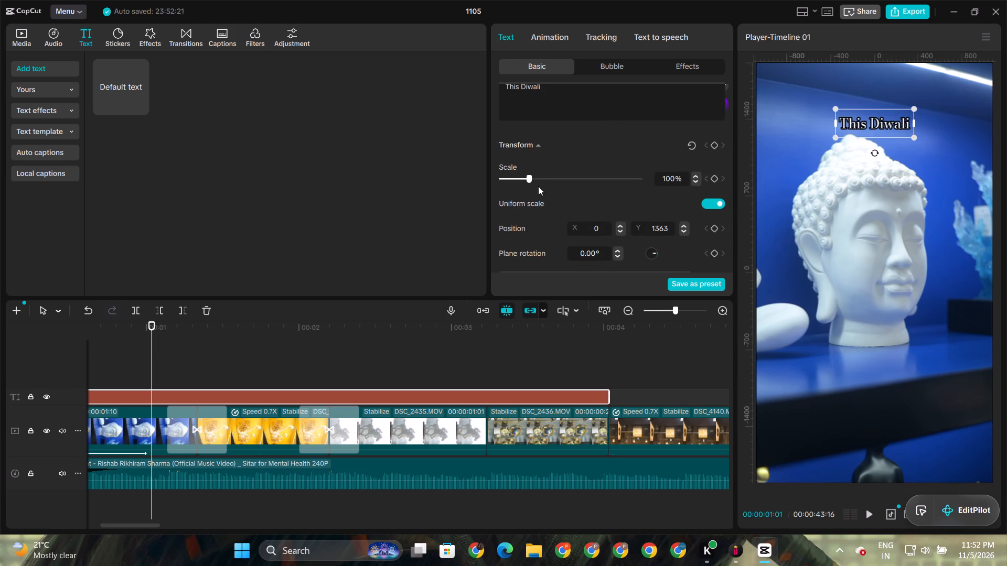
Thin the black stroke of the "This Diwali" text to a thickness of 11, judging it over the white horse clip.
{"action": "scroll", "coordinate": [540, 194], "scroll_direction": "down", "scroll_amount": 9}
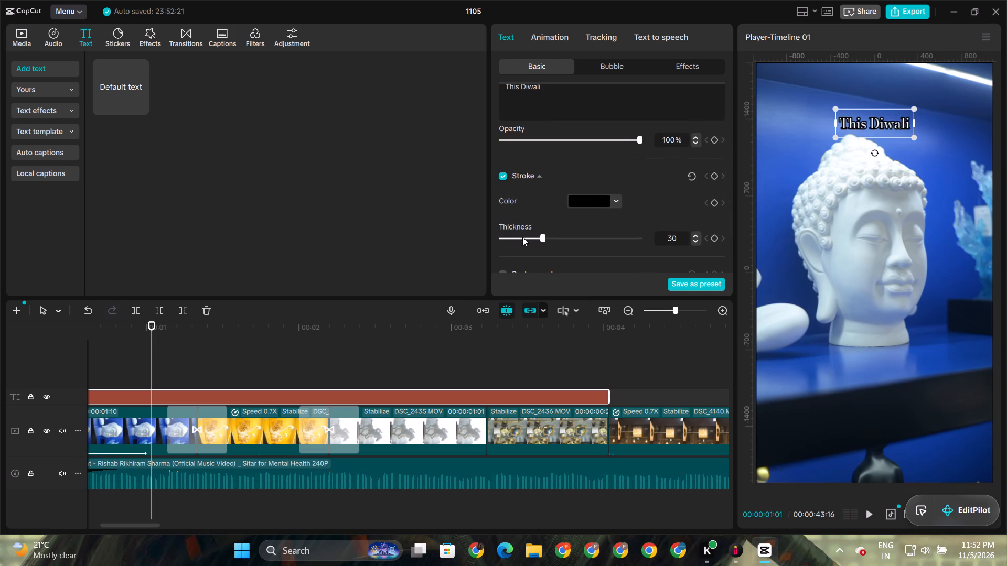
{"action": "left_click", "coordinate": [519, 237]}
{"action": "left_click", "coordinate": [521, 235]}
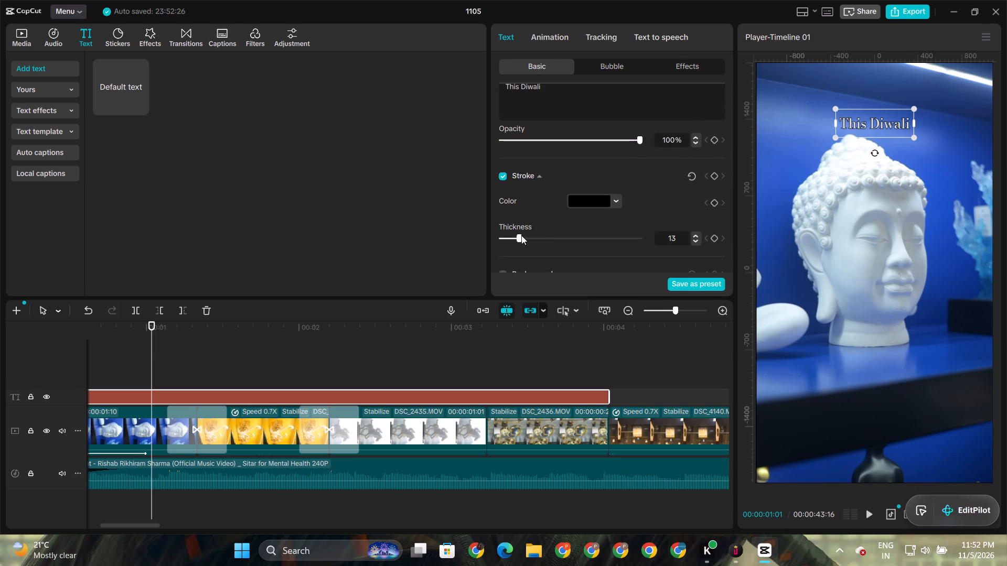
{"action": "left_click", "coordinate": [524, 236]}
{"action": "left_click", "coordinate": [410, 340]}
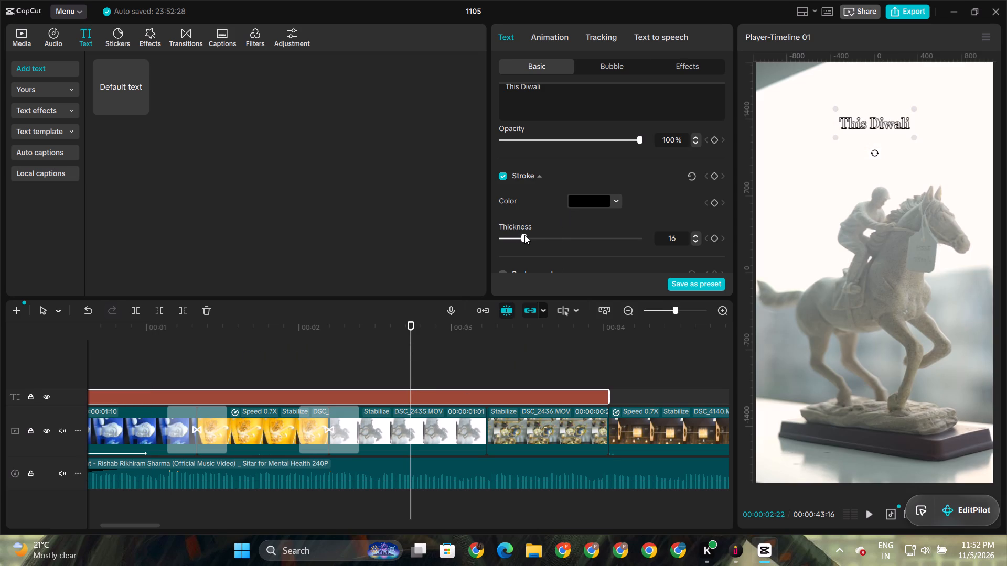
{"action": "left_click", "coordinate": [517, 234]}
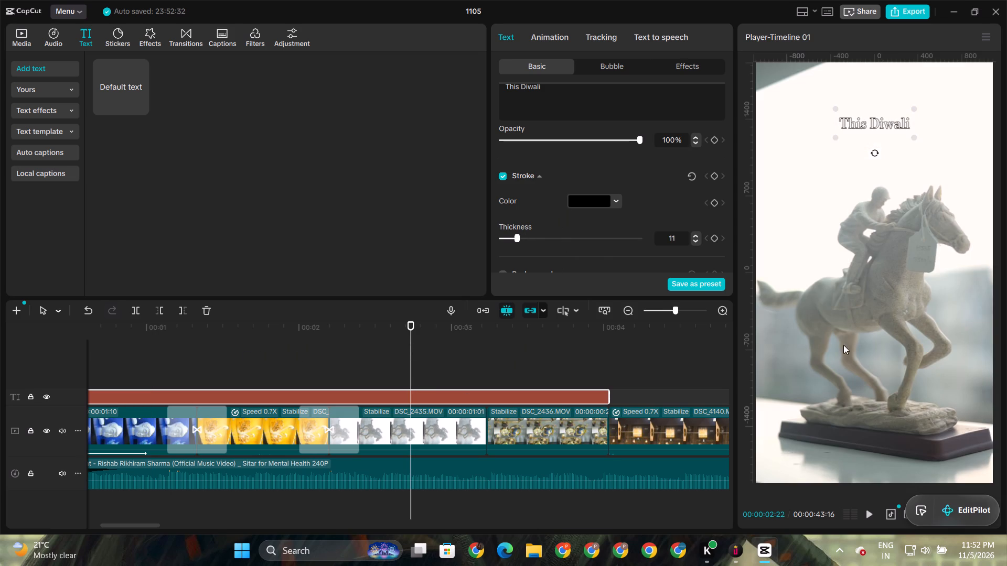
Lower the stroke thickness of the "This Diwali" text further to about 5 and check it full screen over the swan clip.
{"action": "left_click_drag", "start_coordinate": [939, 500], "coordinate": [700, 0]}
{"action": "left_click", "coordinate": [991, 517]}
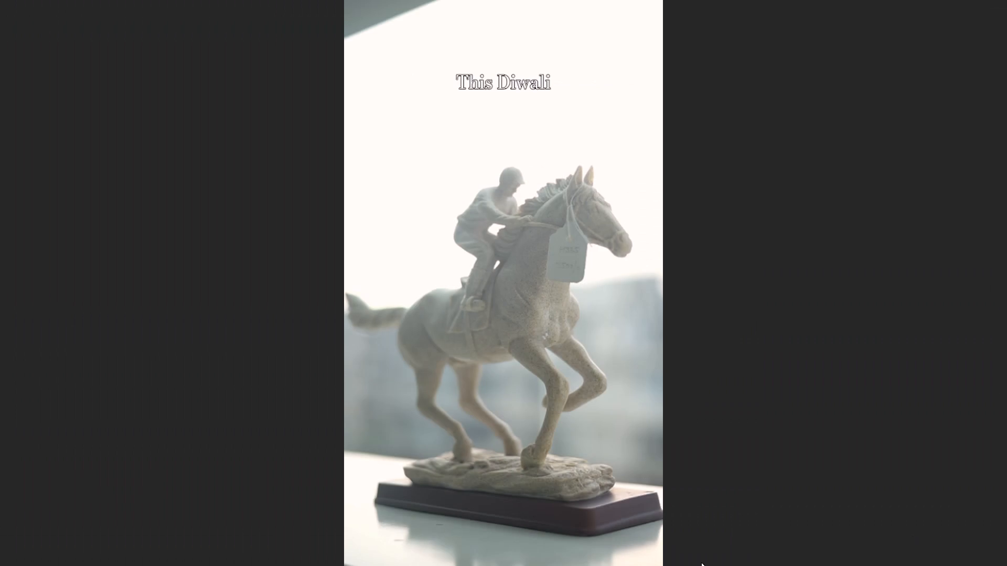
{"action": "left_click", "coordinate": [680, 507]}
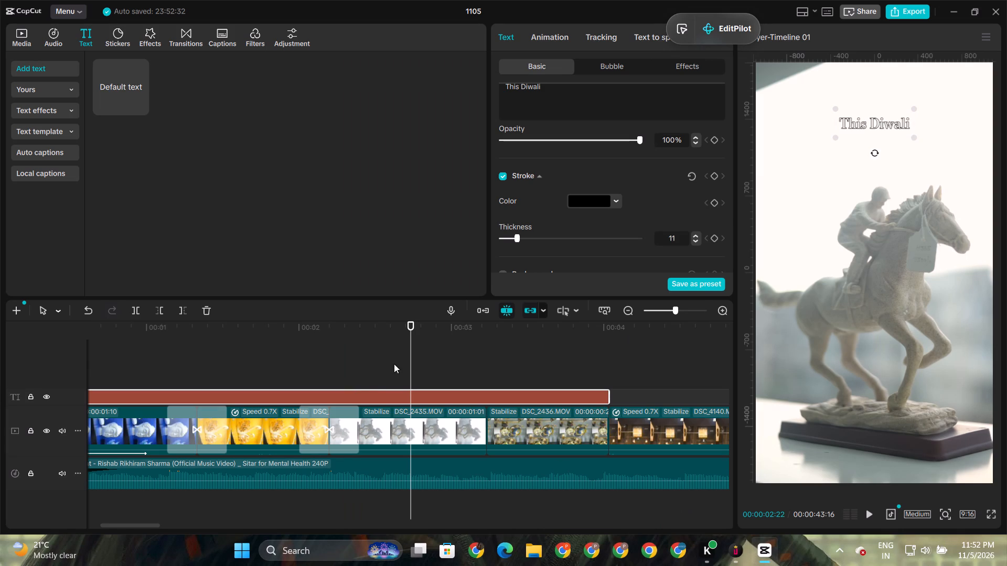
{"action": "triple_click", "coordinate": [697, 242]}
{"action": "left_click", "coordinate": [697, 242]}
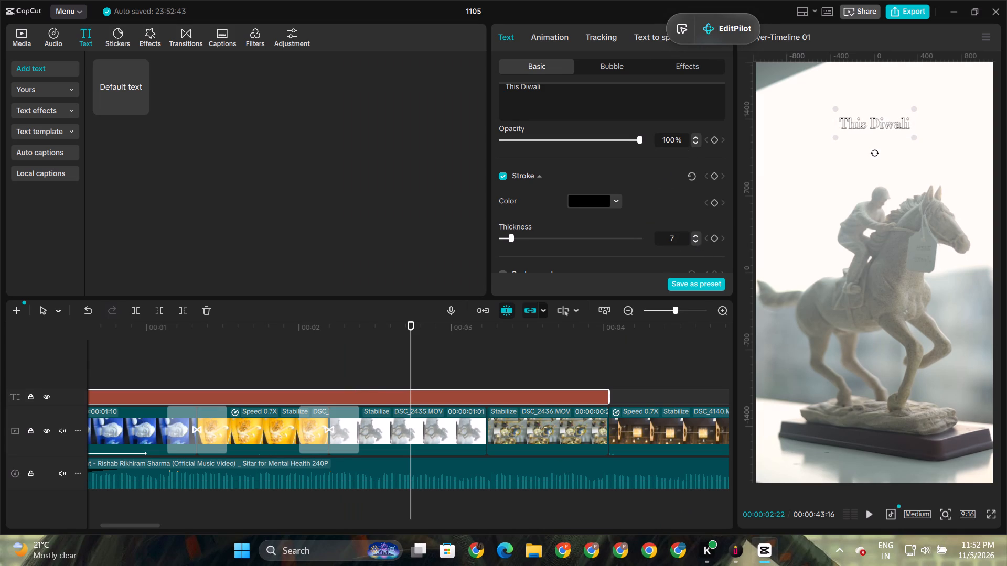
{"action": "double_click", "coordinate": [695, 241]}
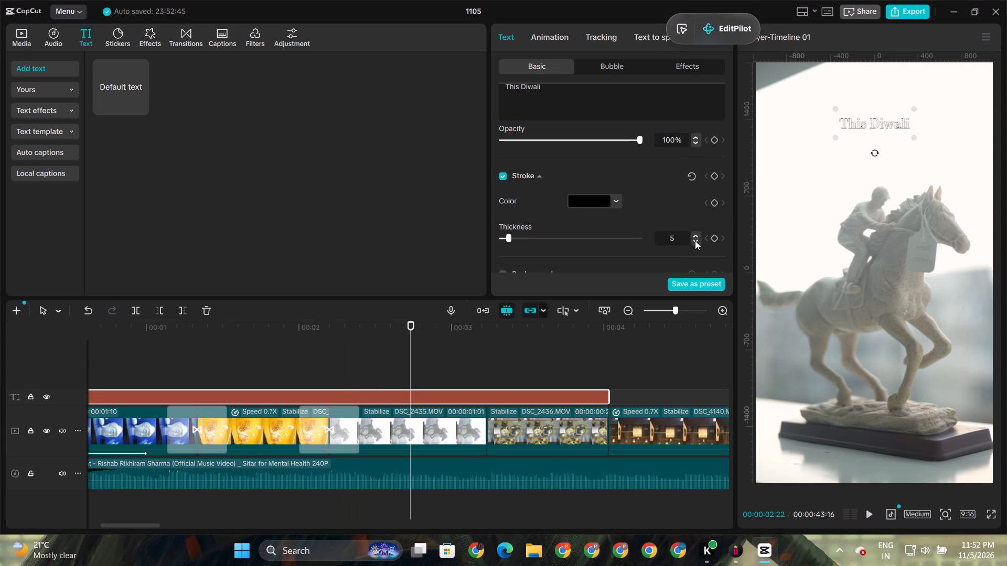
{"action": "left_click", "coordinate": [697, 236]}
{"action": "left_click", "coordinate": [291, 368]}
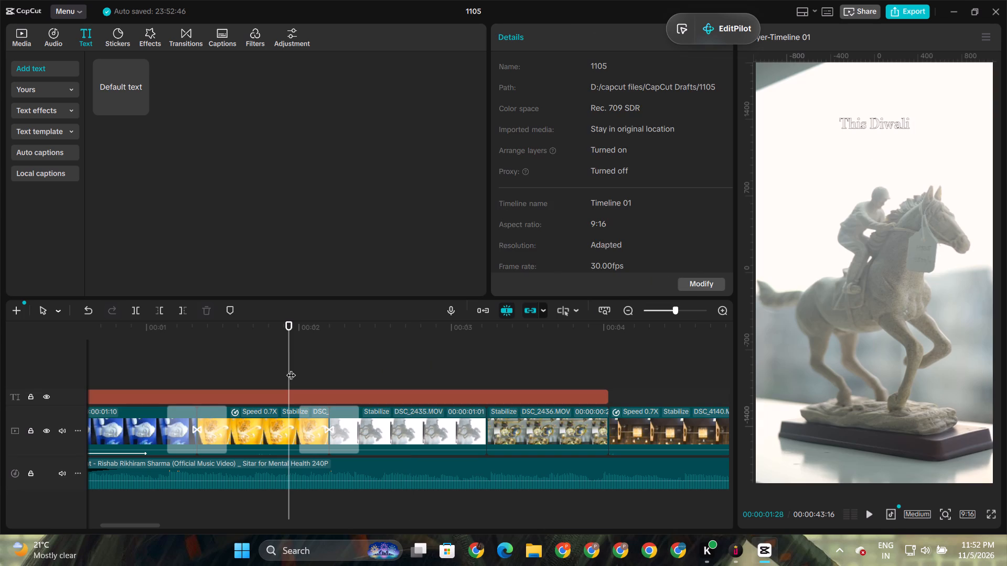
{"action": "left_click", "coordinate": [297, 352]}
{"action": "left_click", "coordinate": [990, 511]}
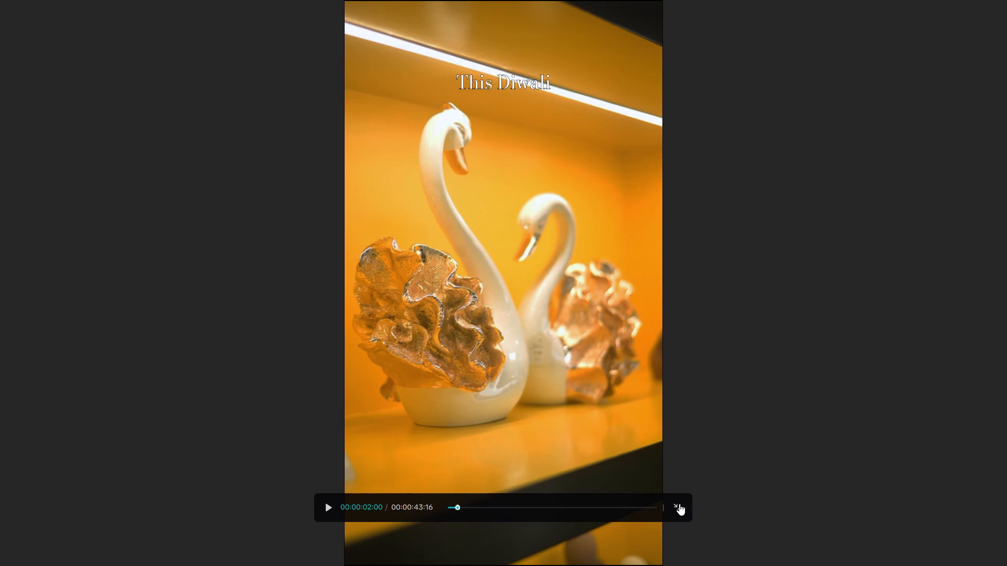
{"action": "left_click", "coordinate": [661, 504]}
{"action": "left_click", "coordinate": [676, 505]}
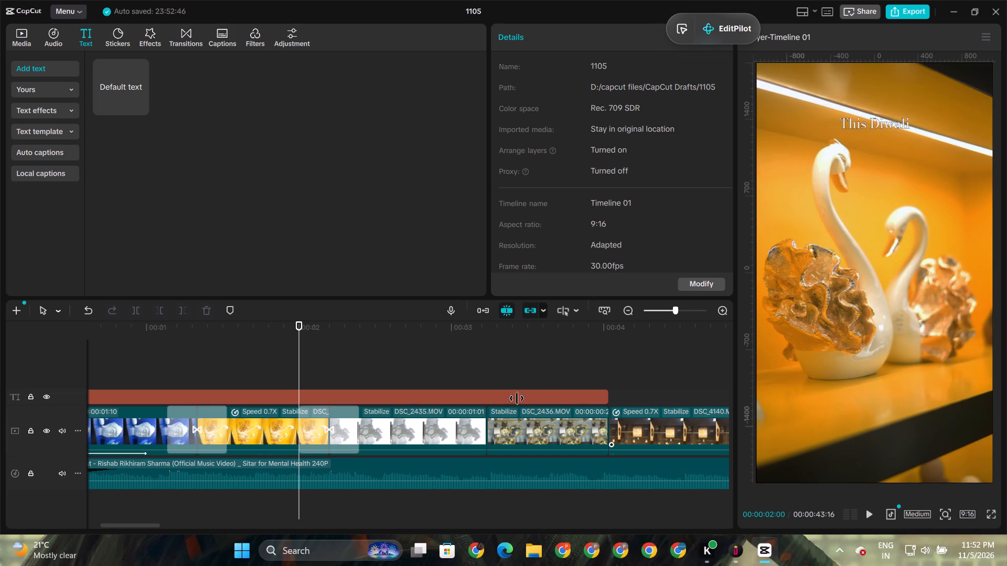
Extend the end of the "This Diwali" text layer to the end of the last video clip, DSC_2392.MOV.
{"action": "left_click", "coordinate": [603, 398]}
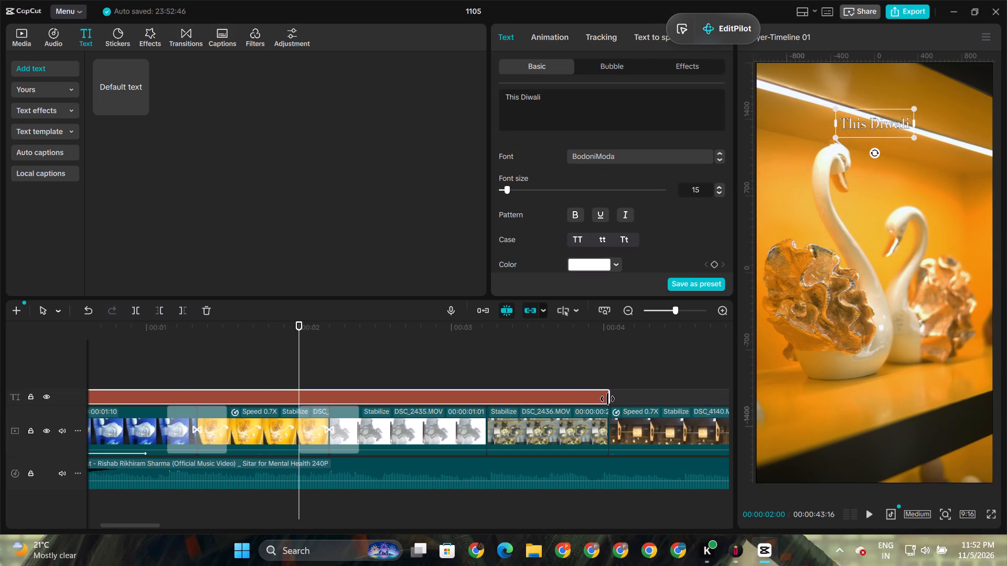
{"action": "left_click_drag", "start_coordinate": [608, 397], "coordinate": [864, 391]}
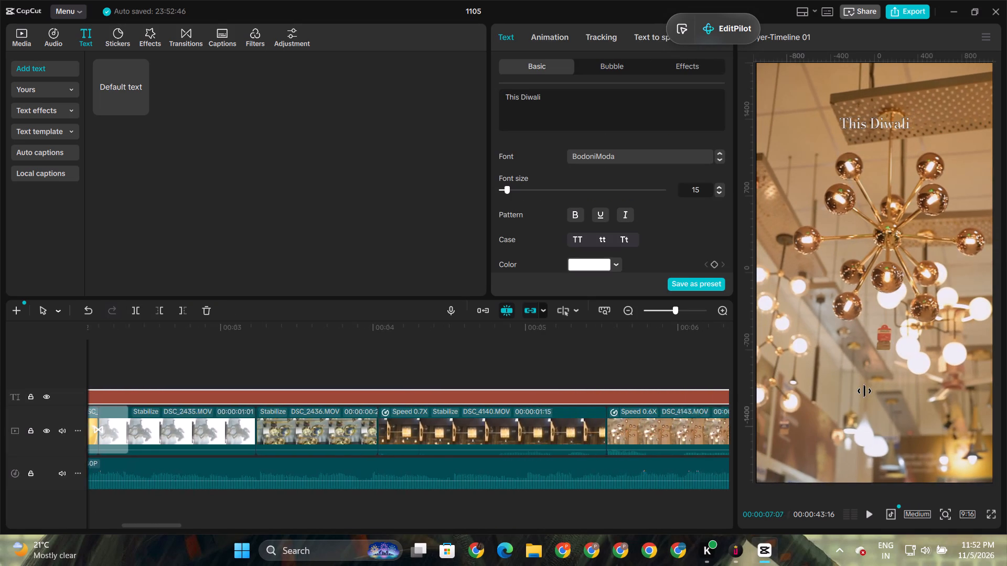
{"action": "left_click_drag", "start_coordinate": [864, 391], "coordinate": [864, 391]}
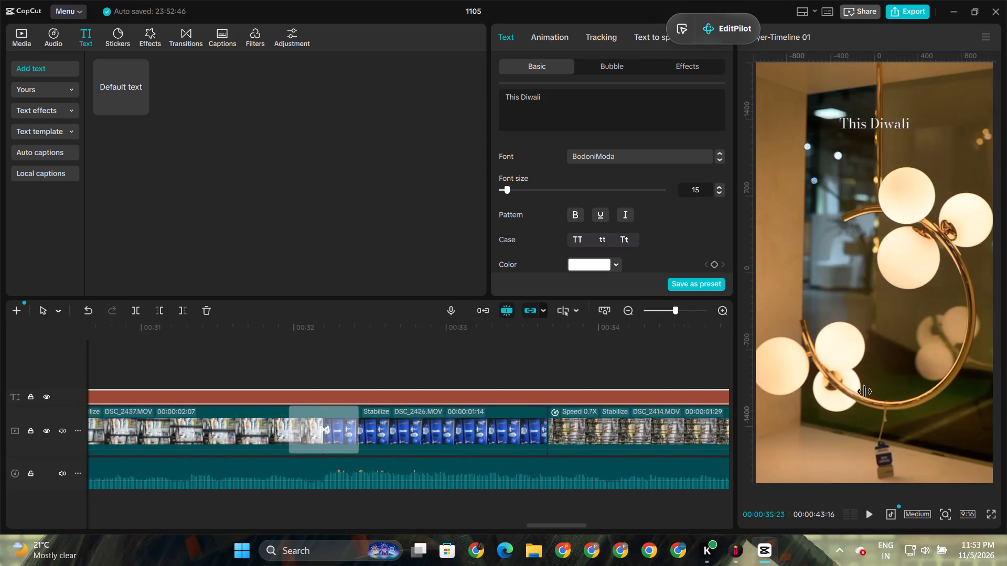
{"action": "left_click_drag", "start_coordinate": [864, 391], "coordinate": [16, 484]}
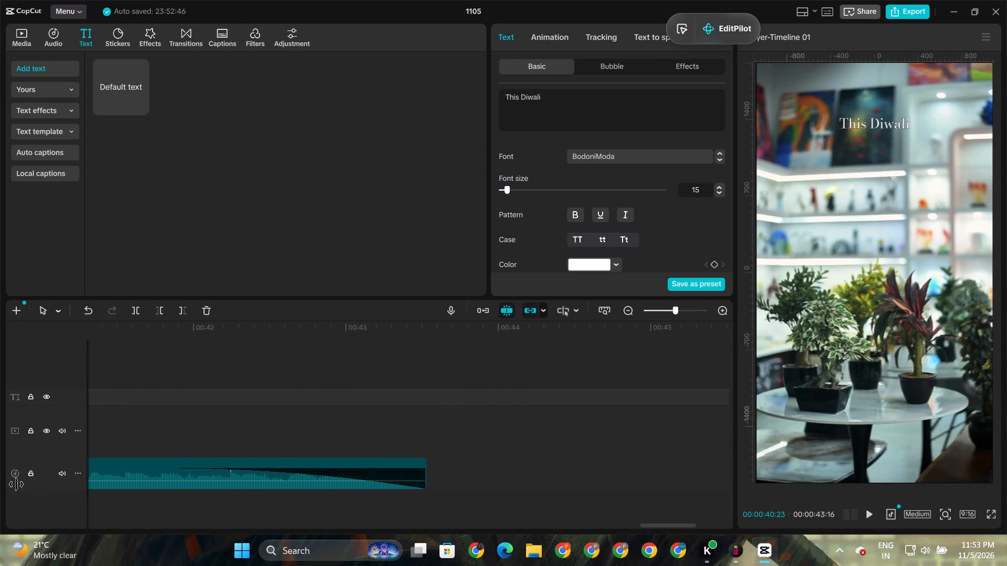
{"action": "left_click_drag", "start_coordinate": [16, 484], "coordinate": [289, 477]}
Split the "This Diwali" text layer at 00:00:04:01, where the gold table lamp clip DSC_4140.MOV starts.
{"action": "left_click", "coordinate": [291, 331]}
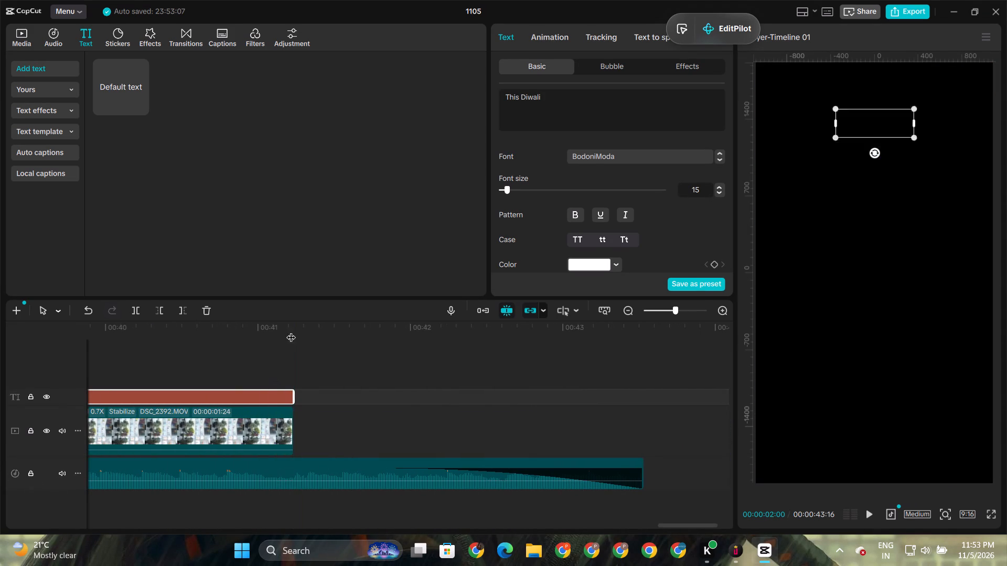
{"action": "left_click_drag", "start_coordinate": [291, 331], "coordinate": [0, 391]}
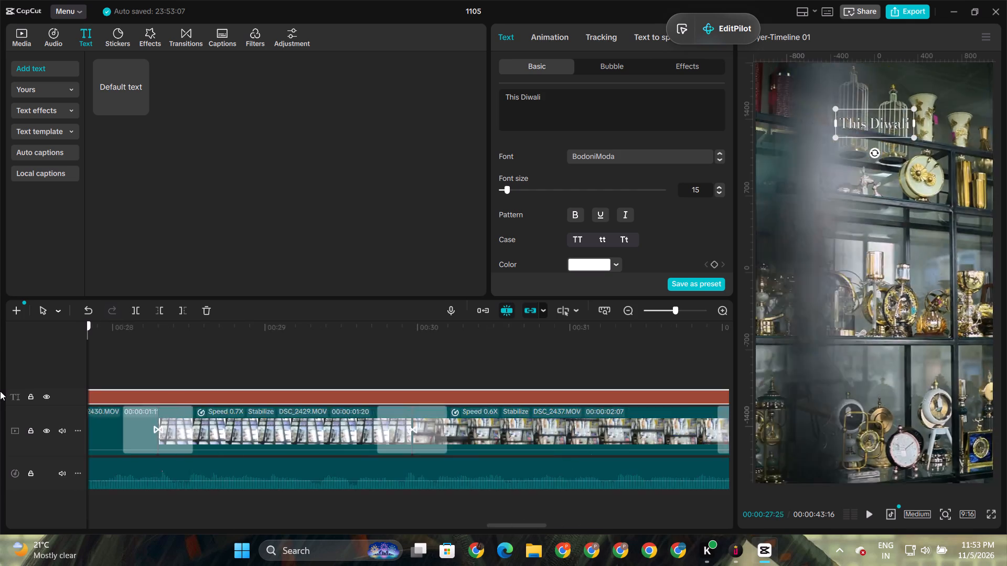
{"action": "left_click_drag", "start_coordinate": [0, 391], "coordinate": [0, 391]}
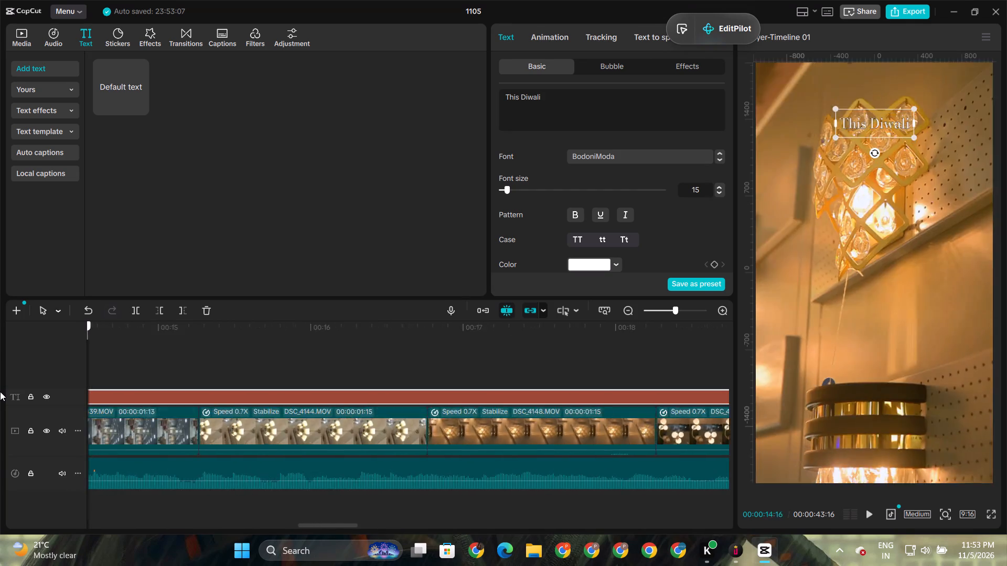
{"action": "left_click_drag", "start_coordinate": [0, 391], "coordinate": [522, 441]}
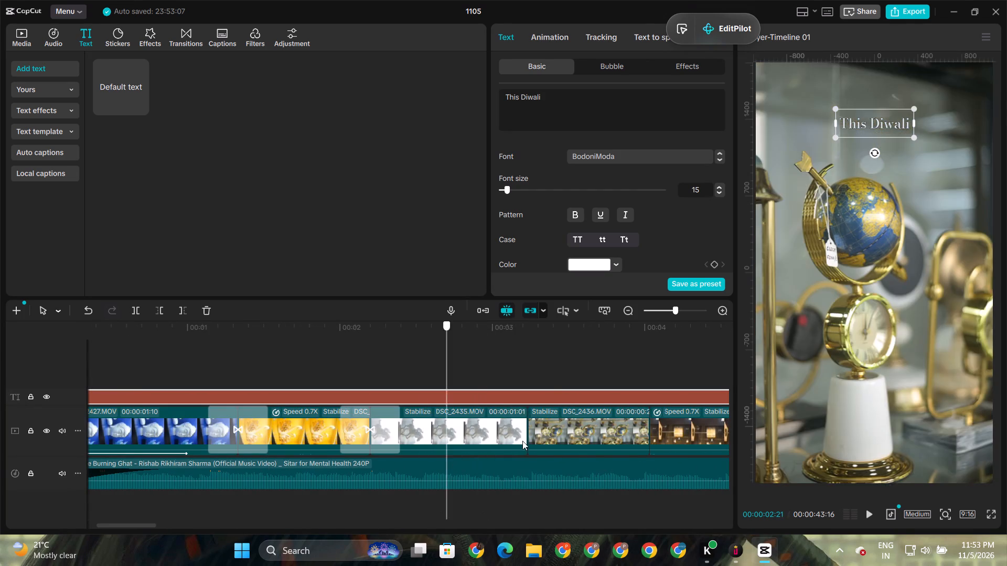
{"action": "left_click_drag", "start_coordinate": [522, 441], "coordinate": [649, 451]}
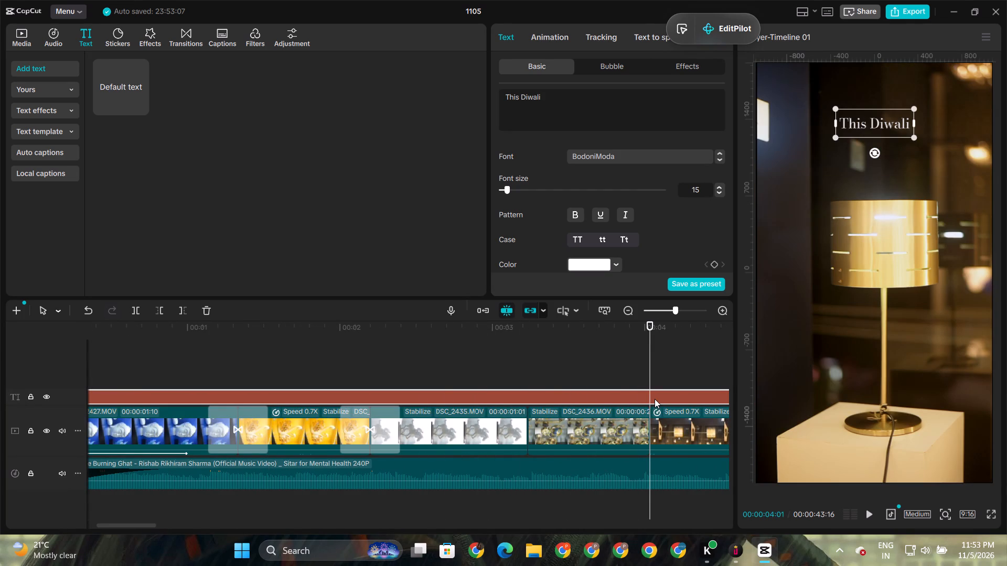
{"action": "left_click", "coordinate": [655, 399]}
{"action": "left_click", "coordinate": [132, 312]}
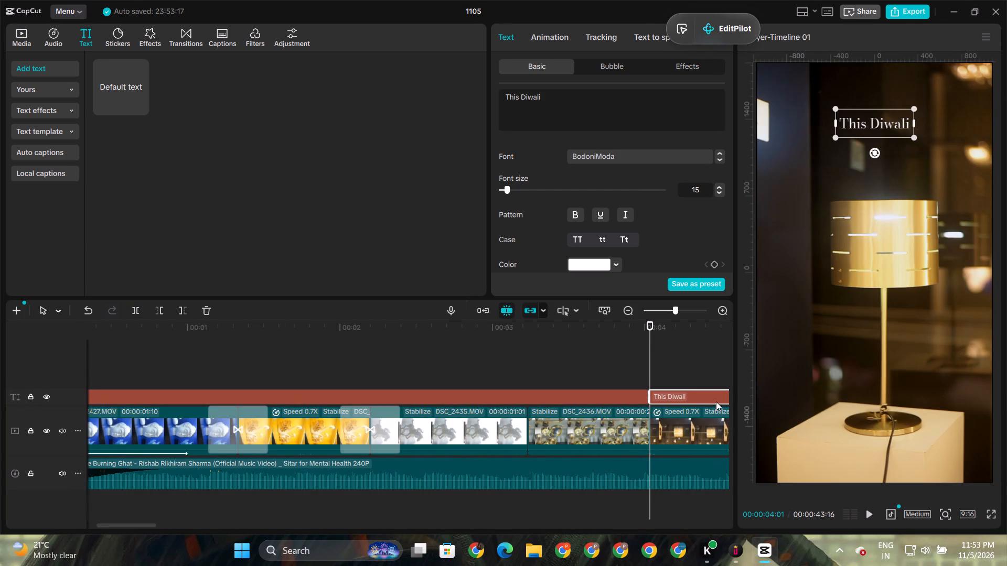
Replace the wording of the second text segment, starting at the lamp clip, with "I'ts the little details...".
{"action": "left_click", "coordinate": [715, 397]}
{"action": "left_click", "coordinate": [601, 132]}
{"action": "left_click", "coordinate": [579, 101]}
{"action": "key", "text": "ctrl+a"}
{"action": "key", "text": "shift+i"}
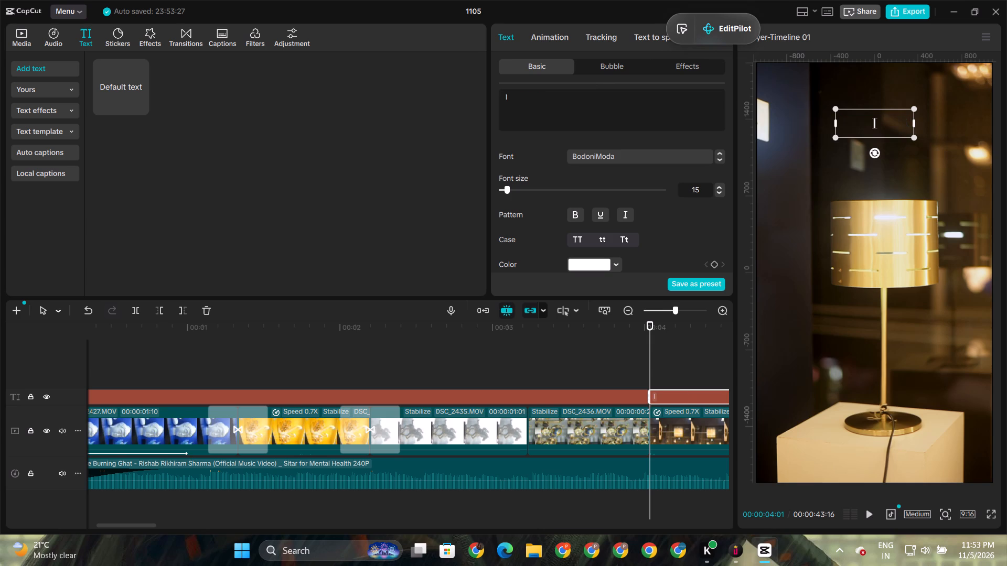
{"action": "type", "text": "'ts"}
{"action": "key", "text": "space"}
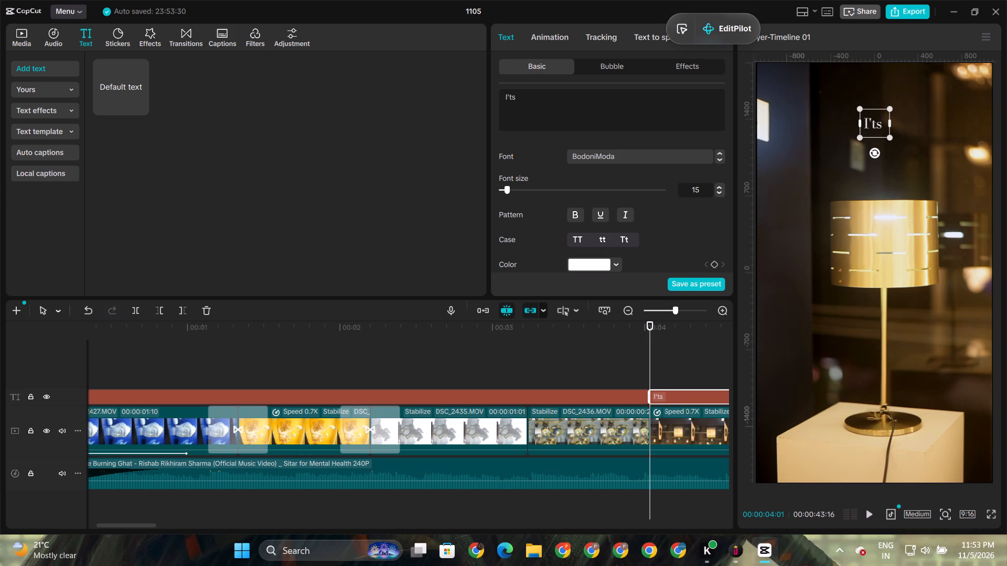
{"action": "key", "text": "space"}
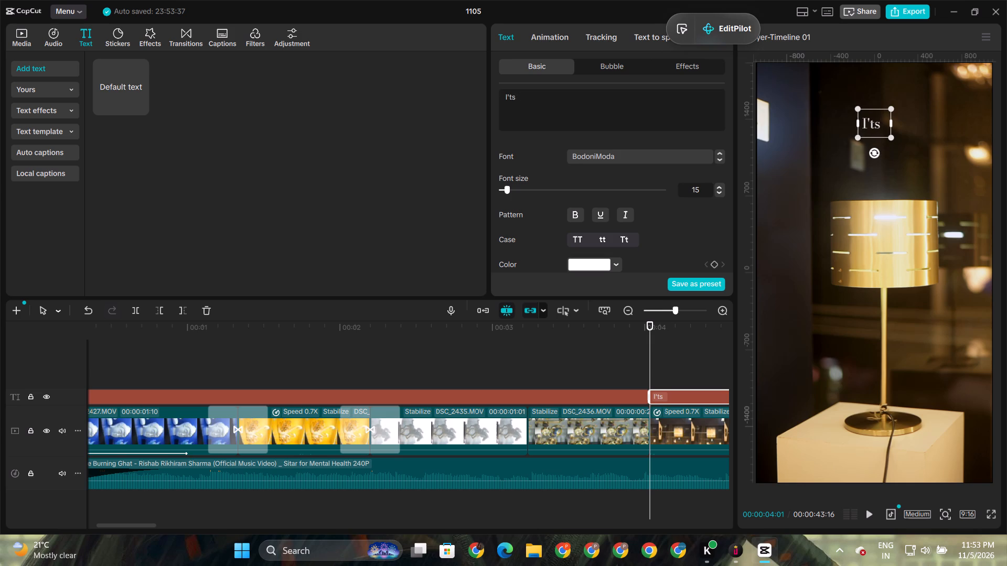
{"action": "type", "text": "The"}
{"action": "key", "text": "space"}
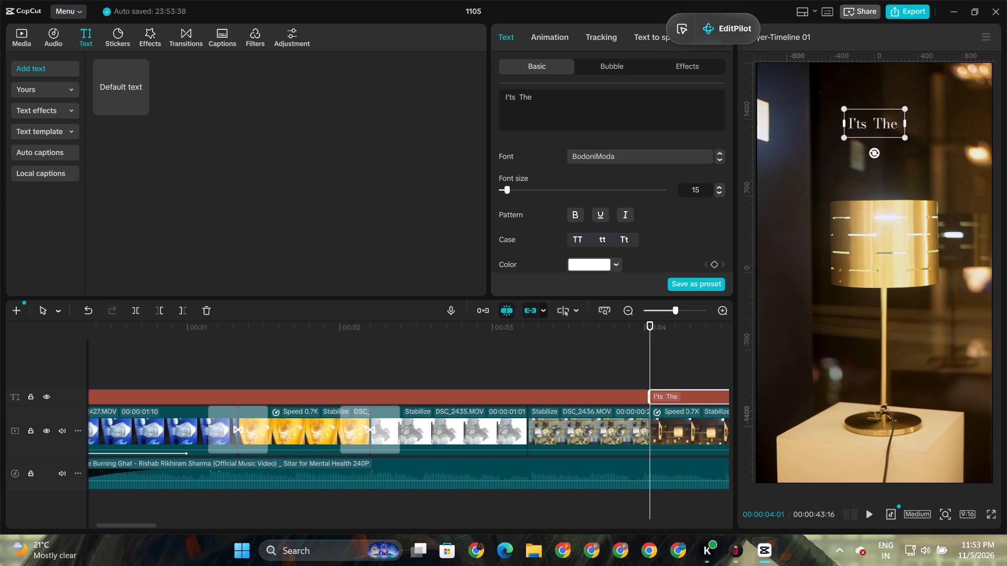
{"action": "key", "text": "BackSpace"}
{"action": "key", "text": "BackSpace"}
{"action": "key", "text": "BackSpace"}
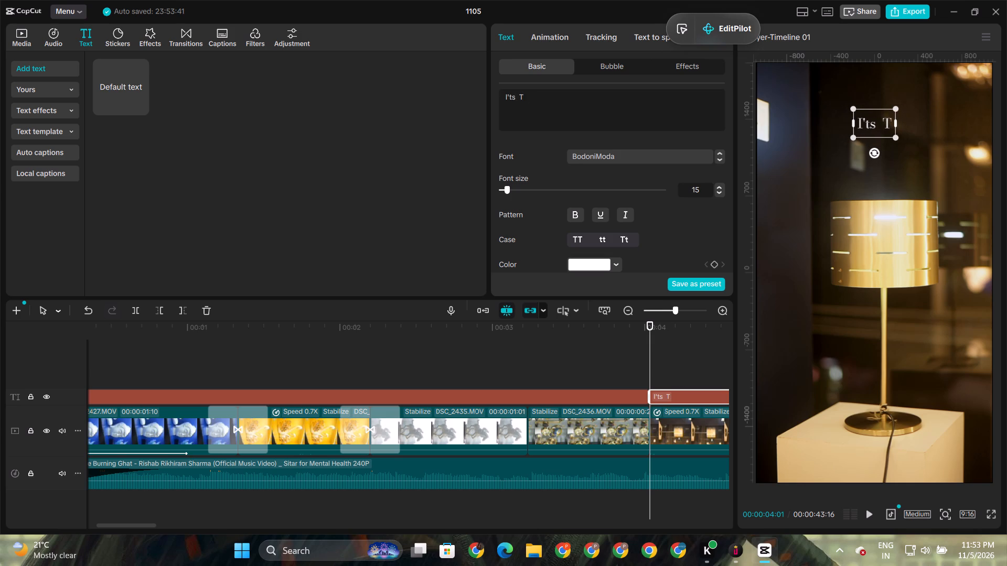
{"action": "key", "text": "BackSpace"}
{"action": "type", "text": "the"}
{"action": "key", "text": "space"}
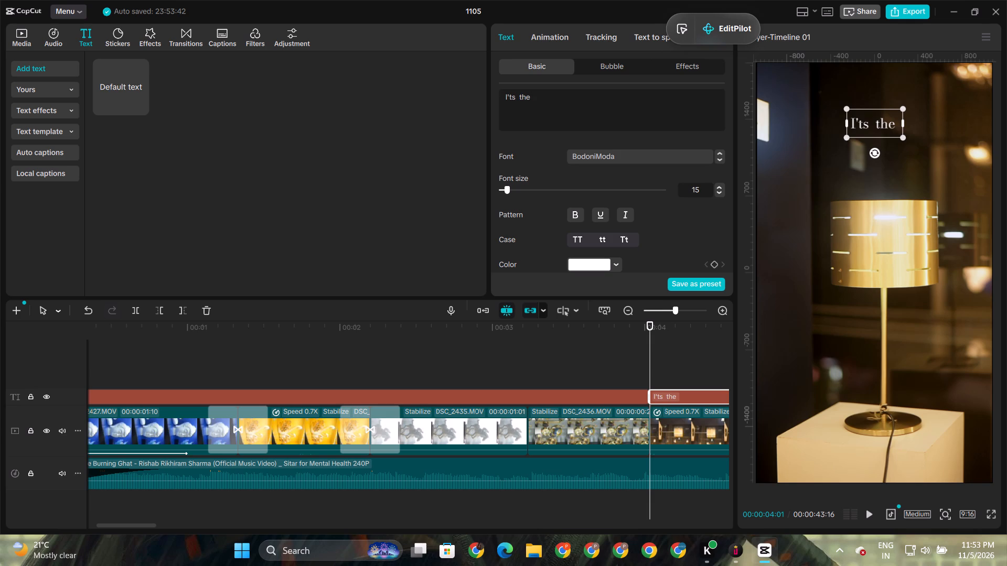
{"action": "type", "text": "litt"}
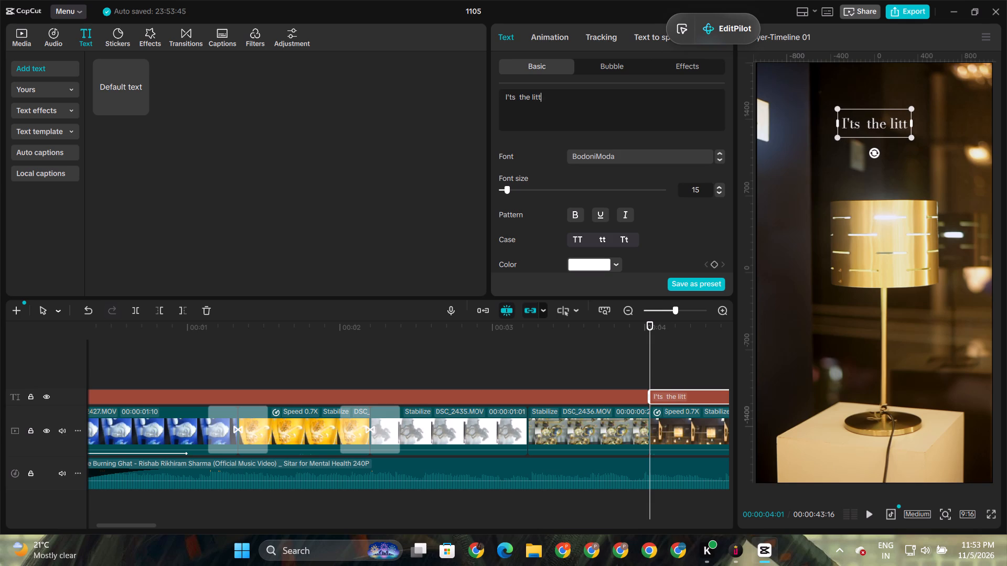
{"action": "type", "text": "le"}
{"action": "key", "text": "space"}
{"action": "type", "text": "deta"}
{"action": "type", "text": "il"}
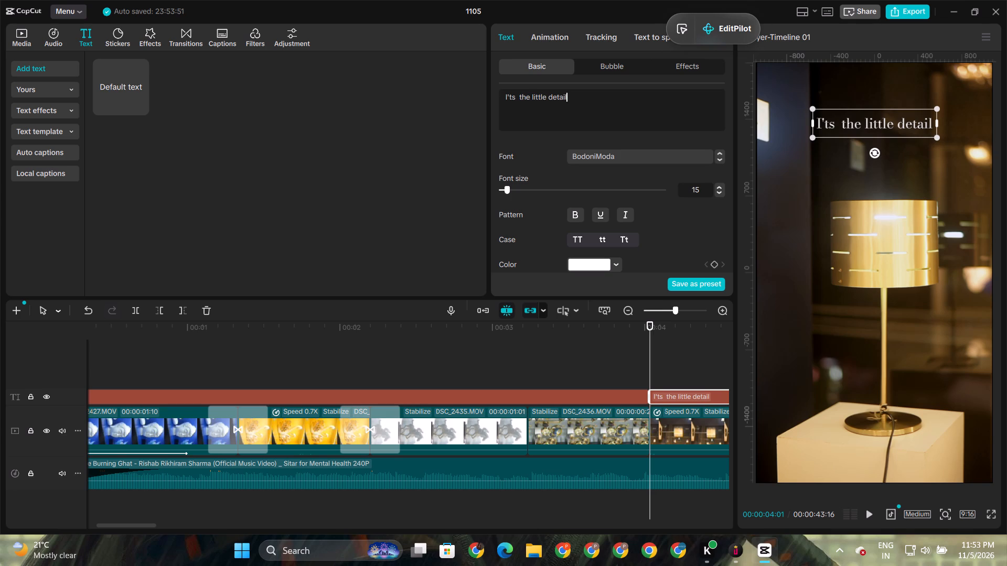
{"action": "type", "text": "s.."}
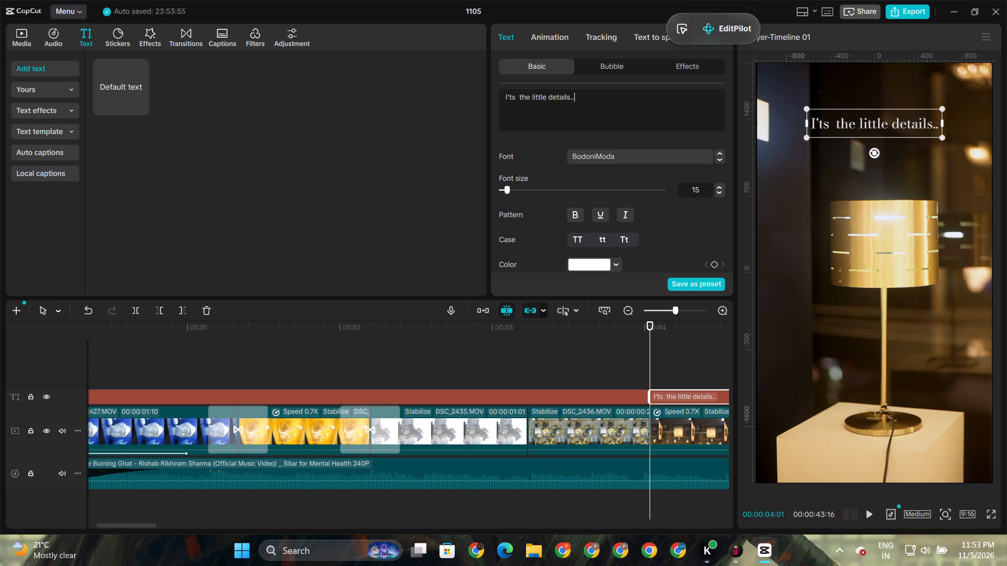
{"action": "key", "text": "period"}
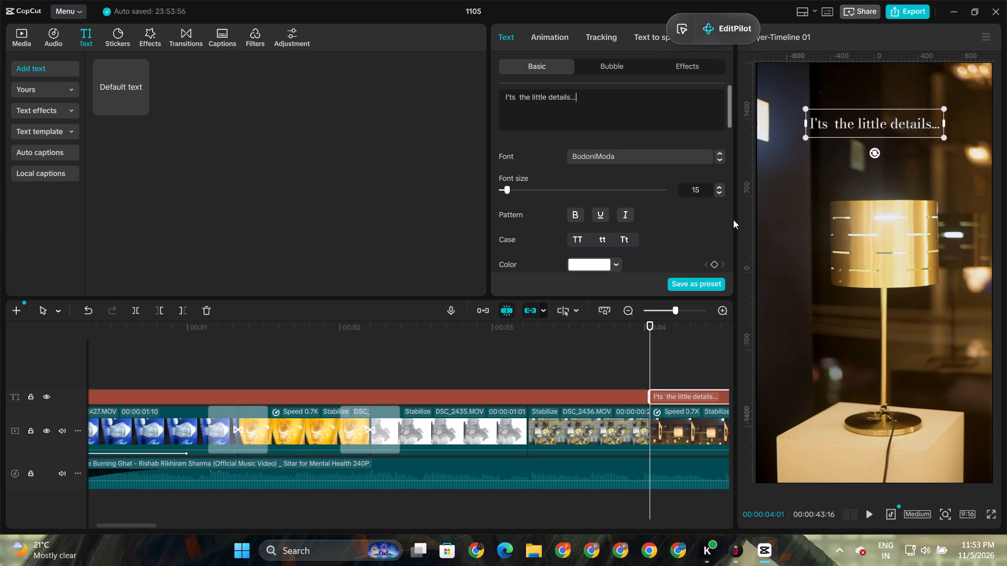
Reduce the scale of the "I'ts the little details..." text to 94%.
{"action": "scroll", "coordinate": [688, 225], "scroll_direction": "down", "scroll_amount": 6}
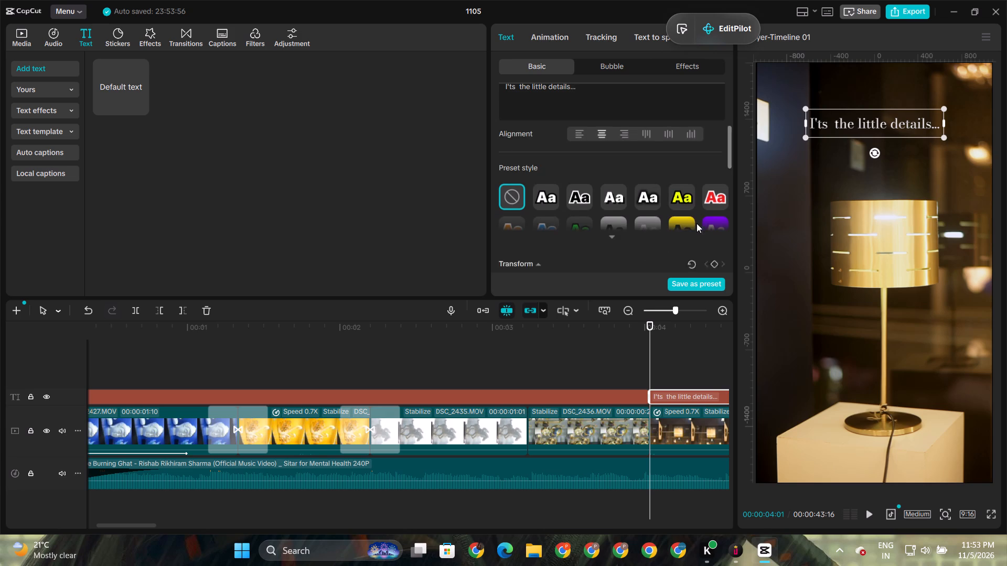
{"action": "scroll", "coordinate": [680, 232], "scroll_direction": "down", "scroll_amount": 2}
{"action": "left_click", "coordinate": [693, 192]}
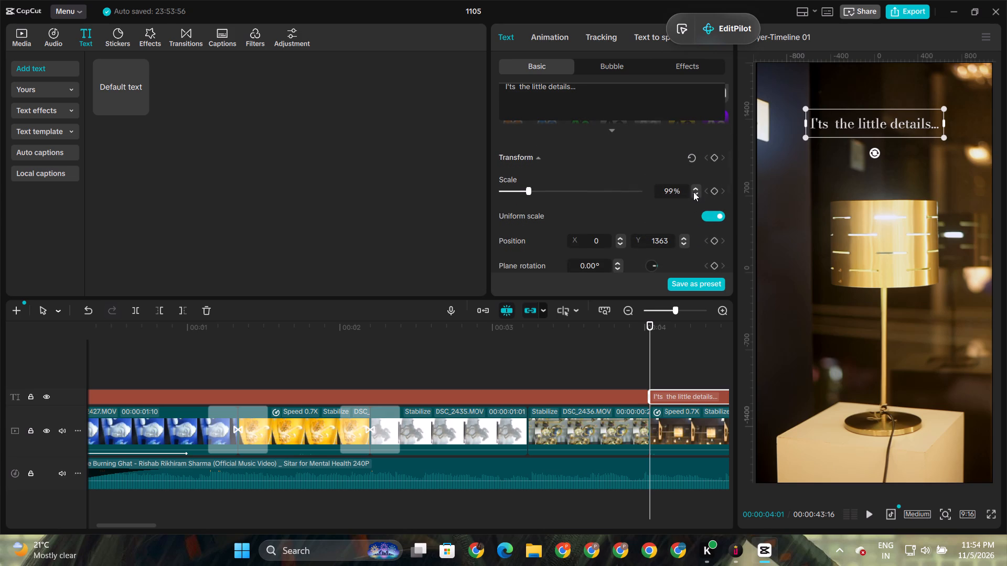
{"action": "triple_click", "coordinate": [693, 197]}
{"action": "triple_click", "coordinate": [695, 195]}
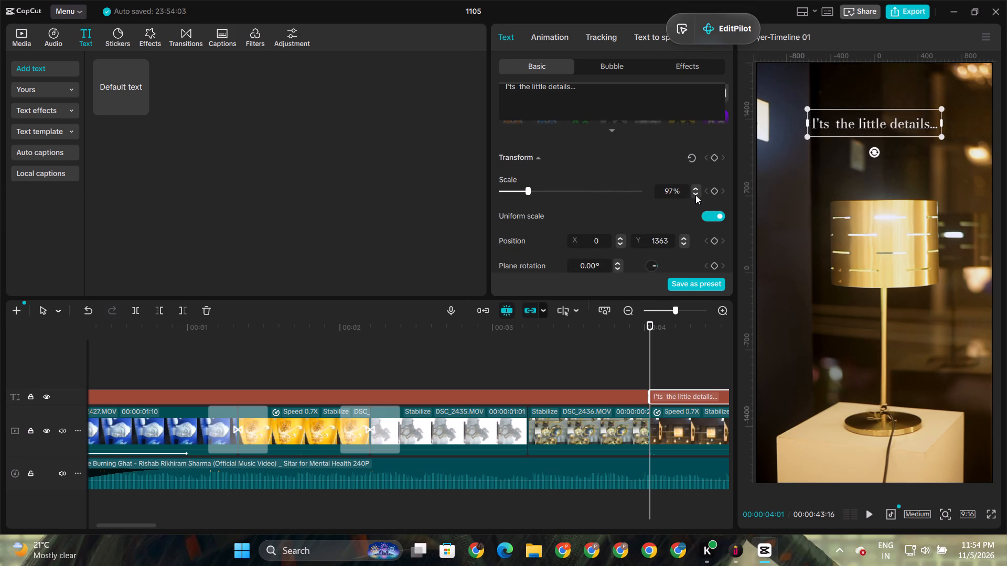
{"action": "left_click", "coordinate": [695, 195]}
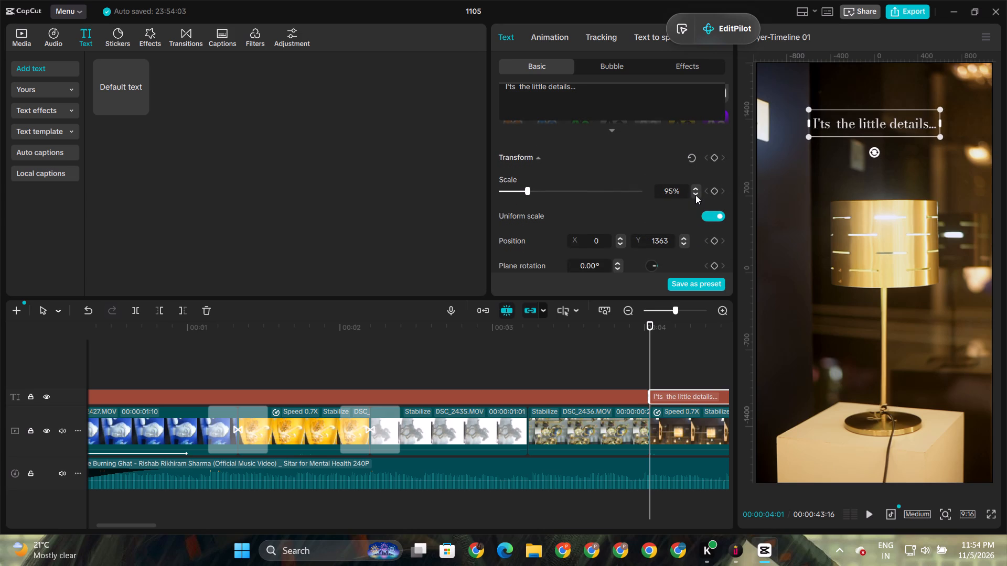
{"action": "left_click", "coordinate": [694, 194]}
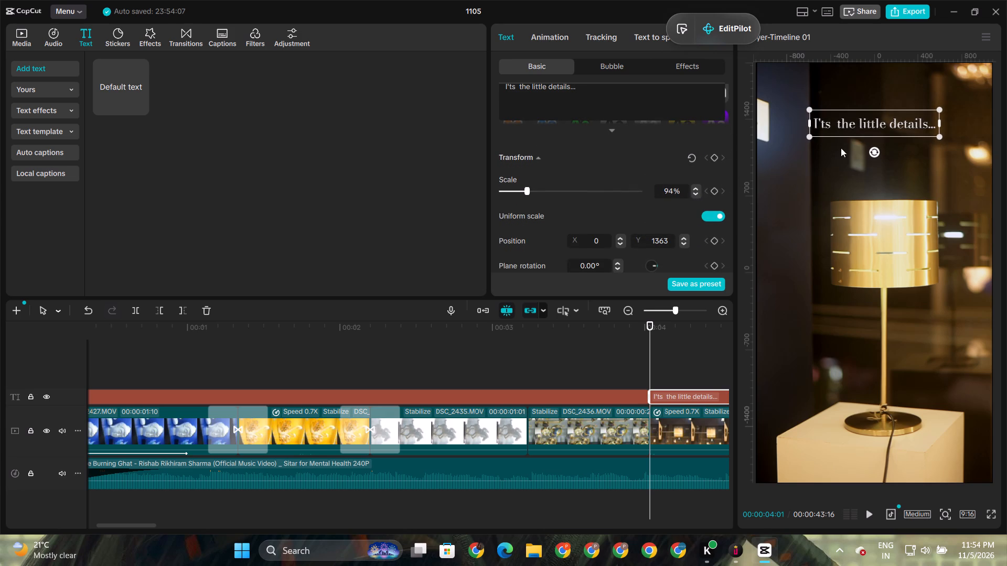
Add a vertical guide line to the preview and align it with the horizontal centre of the frame.
{"action": "left_click_drag", "start_coordinate": [748, 108], "coordinate": [839, 97]}
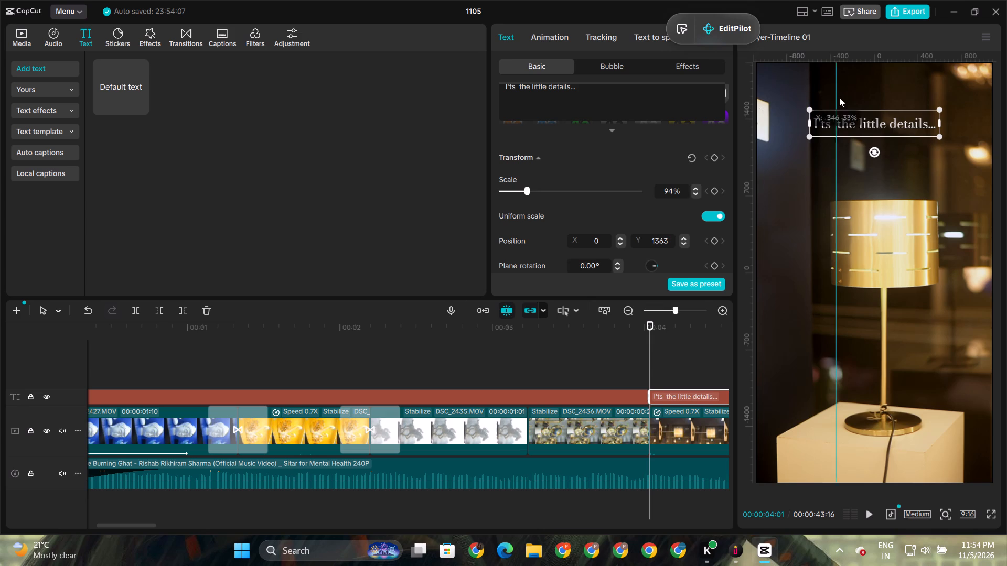
{"action": "left_click_drag", "start_coordinate": [839, 97], "coordinate": [874, 100]}
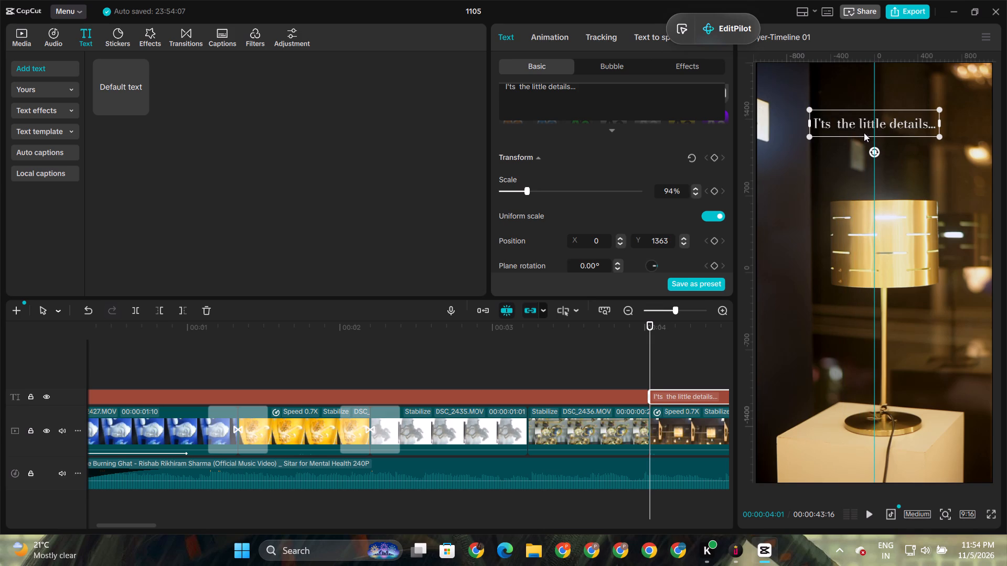
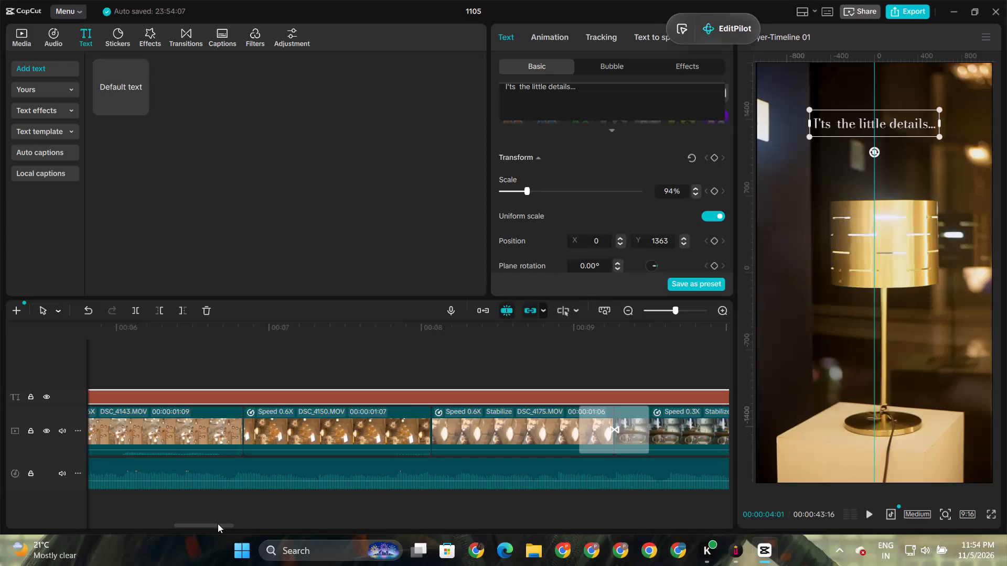
Split the "I'ts the little details..." text layer at 00:00:09:08, at the transition between clips DSC_4175.MOV and DSC_2443.MOV.
{"action": "left_click", "coordinate": [610, 327]}
{"action": "left_click", "coordinate": [579, 403]}
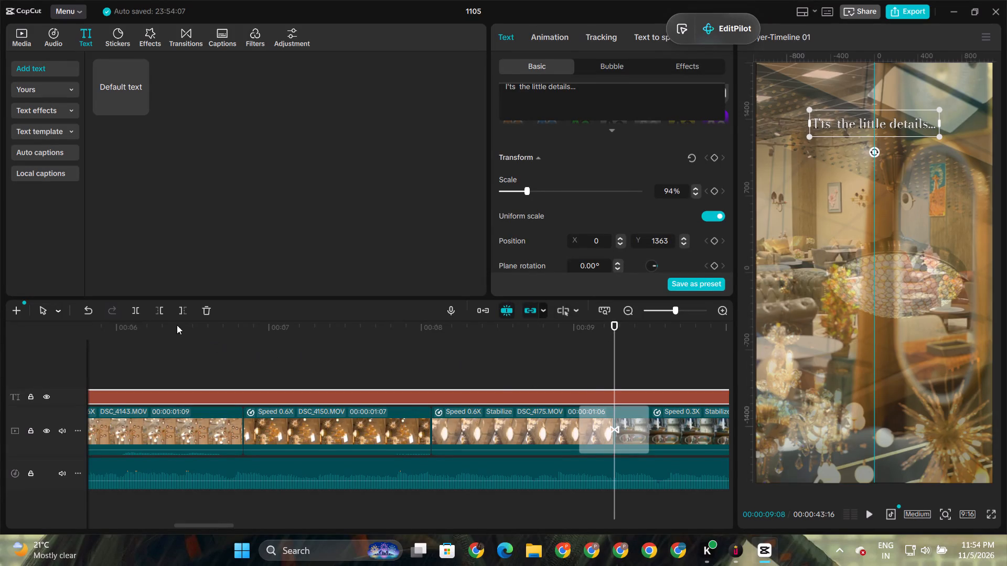
{"action": "left_click", "coordinate": [138, 310]}
Replace the wording of the text segment starting at 00:00:09:08 with "That make a house feel like home".
{"action": "left_click", "coordinate": [696, 399]}
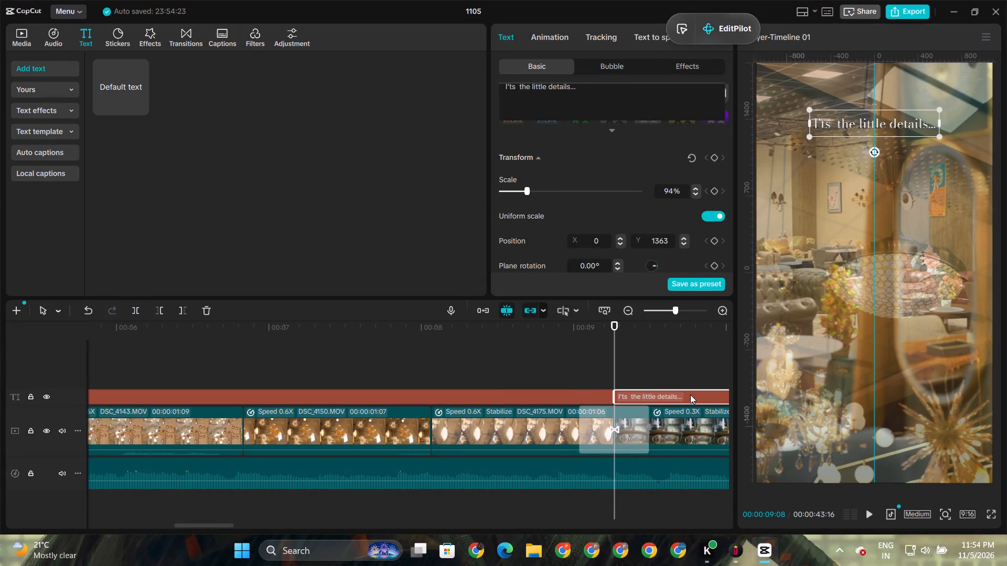
{"action": "left_click", "coordinate": [617, 102]}
{"action": "key", "text": "ctrl+a"}
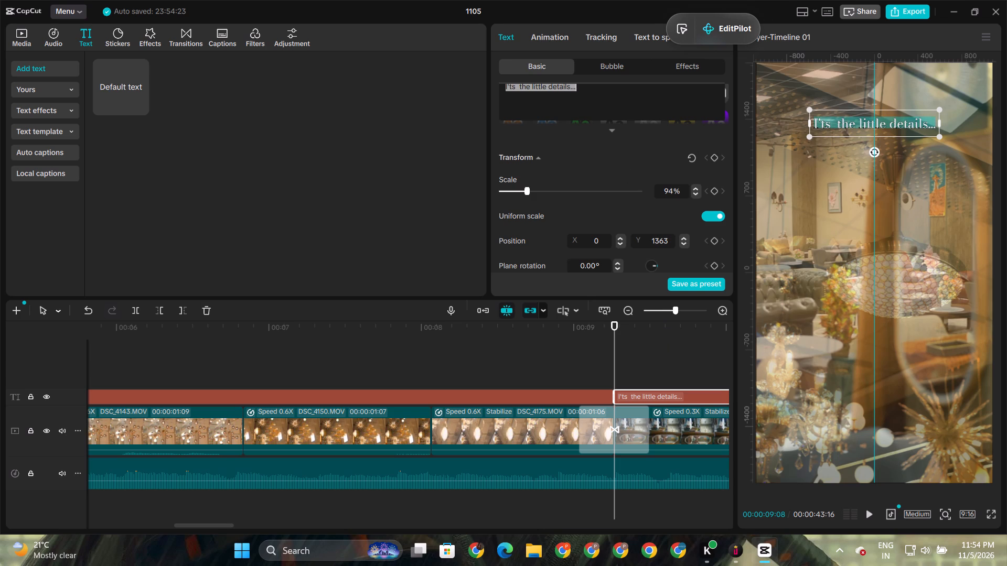
{"action": "type", "text": "THew"}
{"action": "key", "text": "space"}
{"action": "key", "text": "BackSpace"}
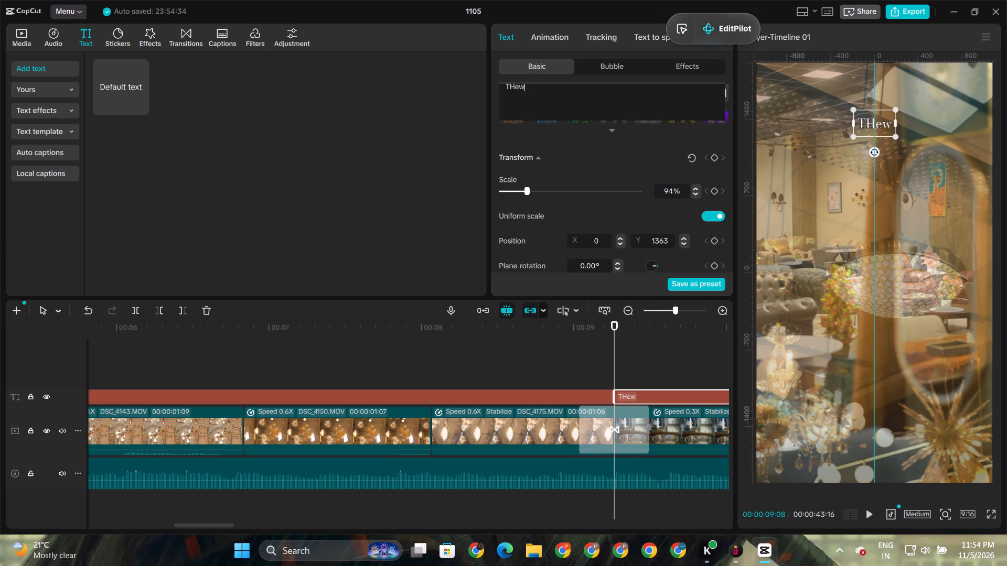
{"action": "key", "text": "BackSpace"}
{"action": "key", "text": "BackSpace"}
{"action": "key", "text": "BackSpace"}
{"action": "type", "text": "hat"}
{"action": "key", "text": "space"}
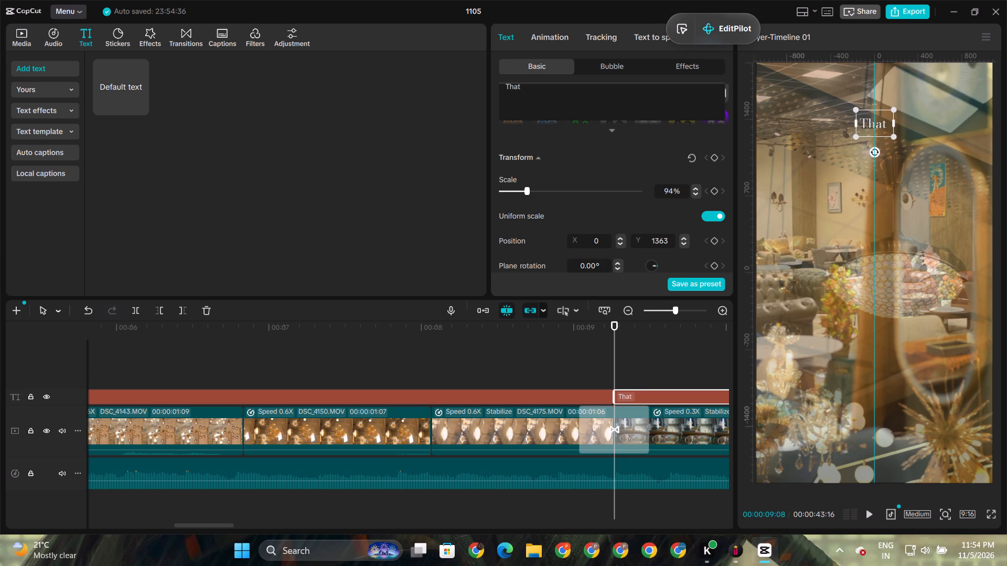
{"action": "type", "text": "make"}
{"action": "key", "text": "space"}
{"action": "type", "text": "a"}
{"action": "key", "text": "space"}
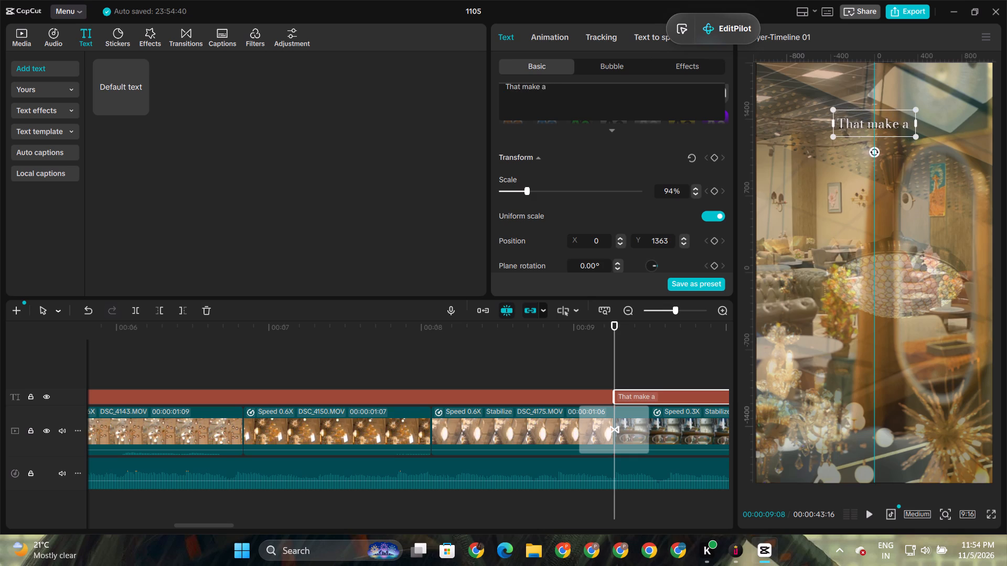
{"action": "type", "text": "house"}
{"action": "key", "text": "space"}
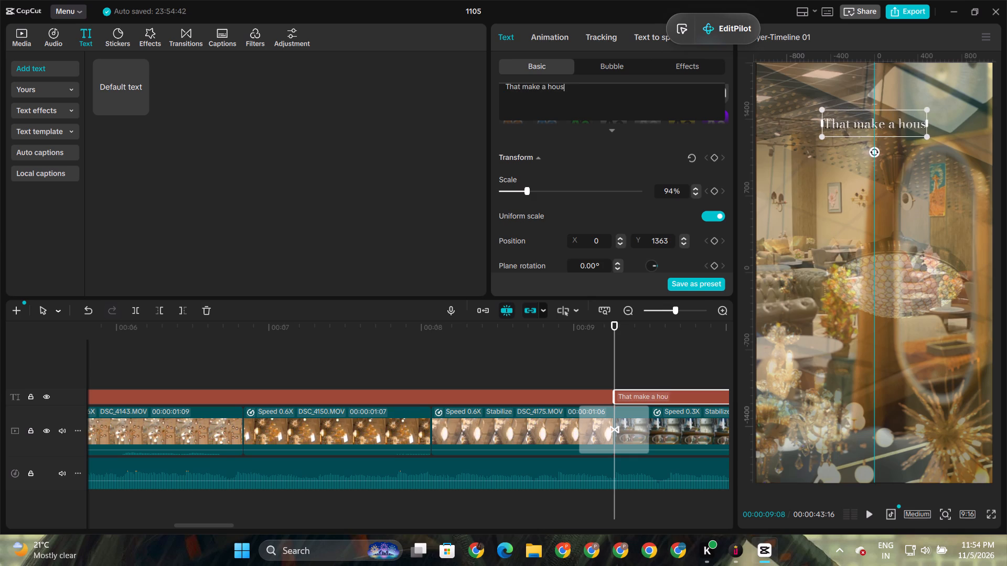
{"action": "type", "text": "feel like"}
{"action": "key", "text": "space"}
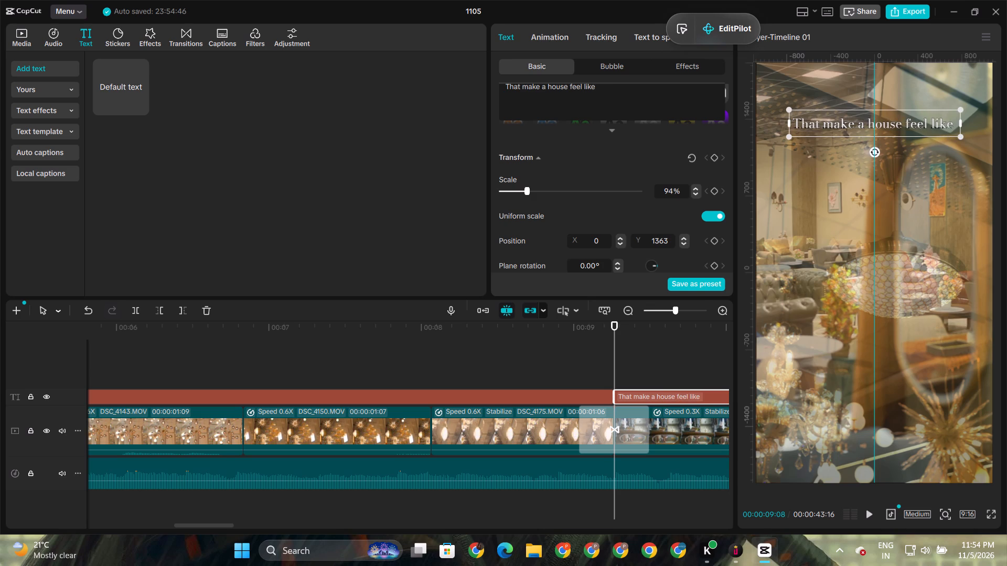
{"action": "type", "text": "home"}
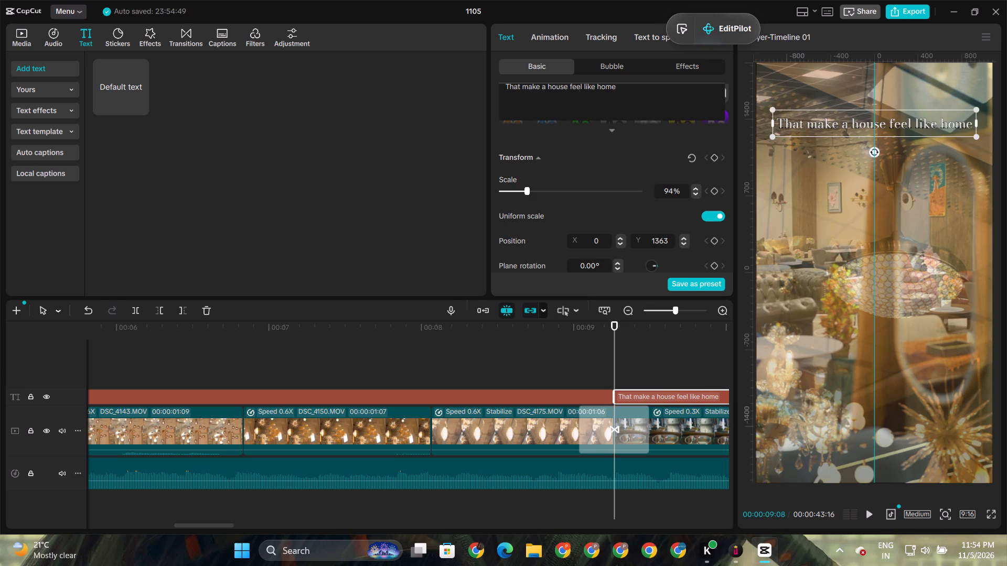
Reduce the "That make a house feel like home" text to 80% scale and shift it to about X 48, Y 1357.
{"action": "triple_click", "coordinate": [698, 191]}
{"action": "triple_click", "coordinate": [697, 195]}
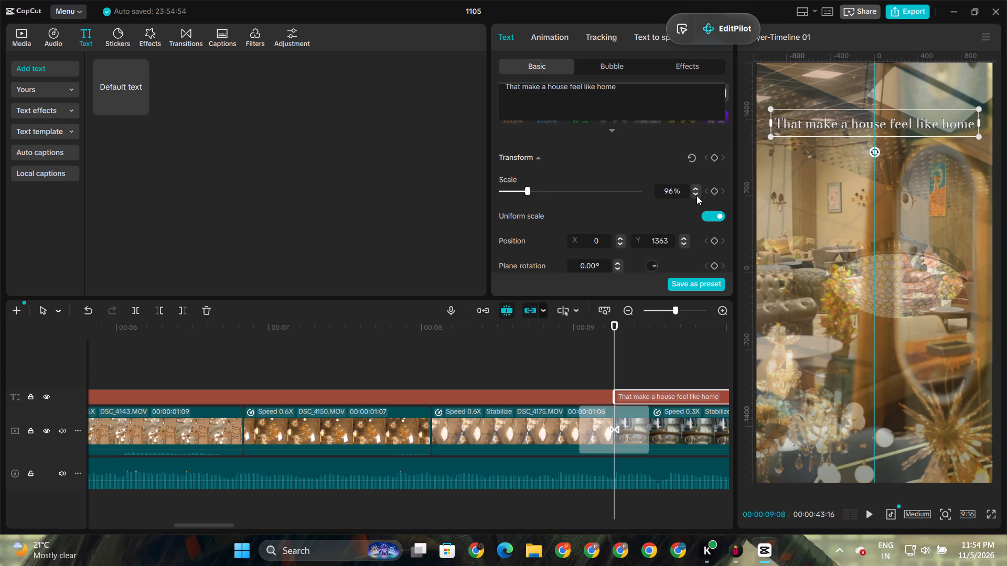
{"action": "triple_click", "coordinate": [697, 195]}
{"action": "triple_click", "coordinate": [697, 195]}
{"action": "triple_click", "coordinate": [697, 195]}
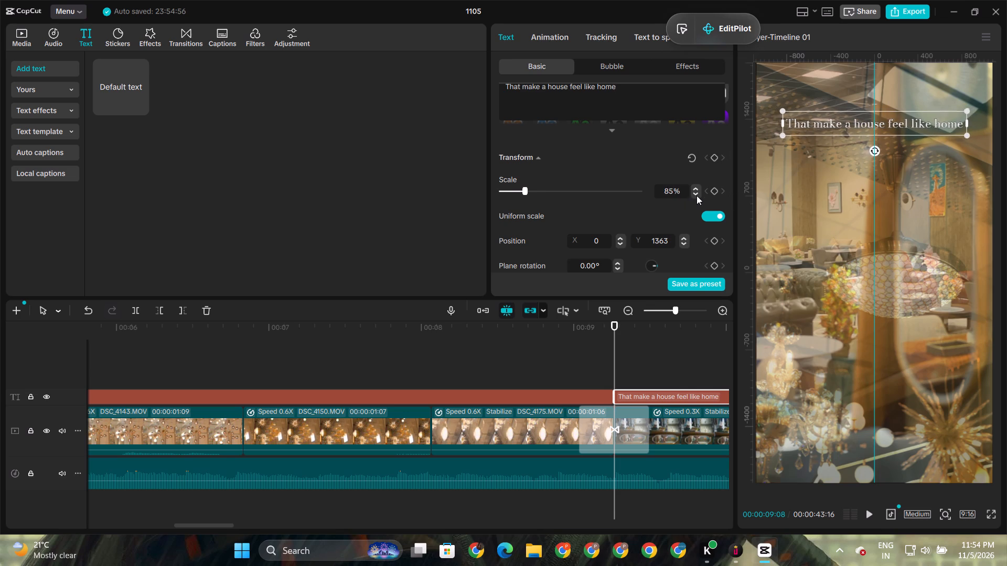
{"action": "triple_click", "coordinate": [697, 195]}
{"action": "double_click", "coordinate": [697, 195]}
{"action": "left_click_drag", "start_coordinate": [861, 124], "coordinate": [866, 124]}
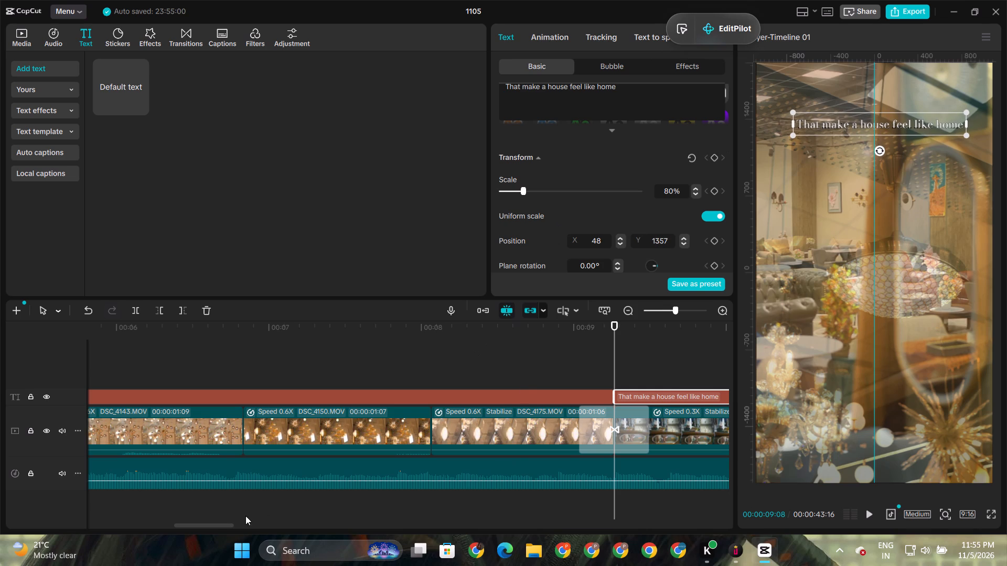
Split the "That make a house feel like home" text layer at 00:00:15:08, where the chandelier clip DSC_4144.MOV starts.
{"action": "left_click_drag", "start_coordinate": [221, 527], "coordinate": [266, 531]}
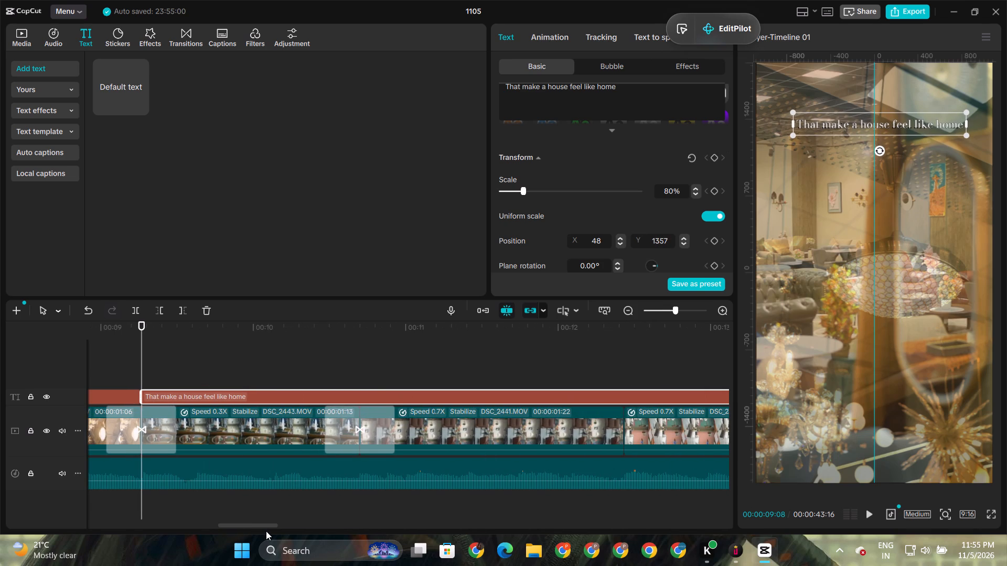
{"action": "left_click_drag", "start_coordinate": [266, 531], "coordinate": [277, 531]}
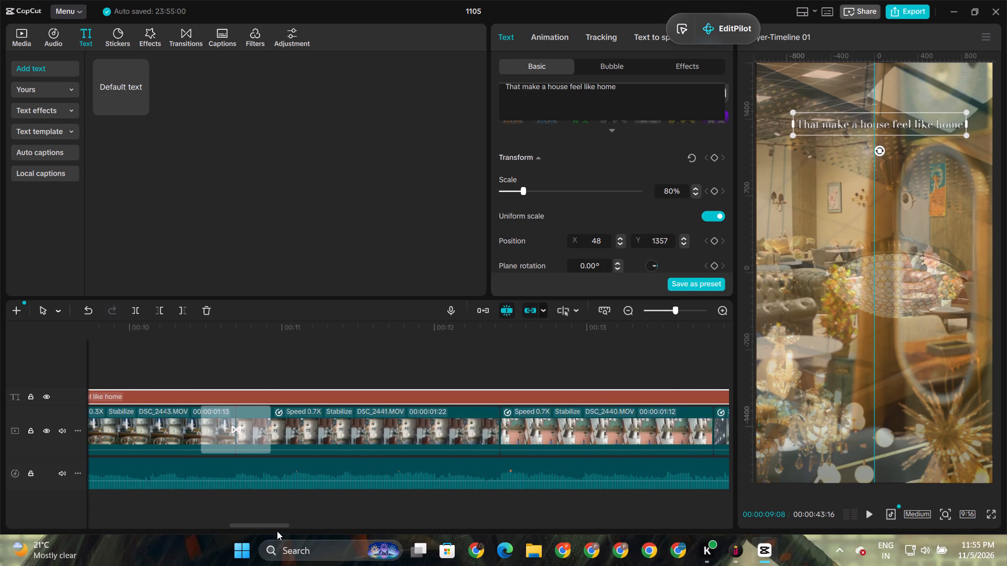
{"action": "left_click_drag", "start_coordinate": [277, 531], "coordinate": [308, 532]}
{"action": "left_click", "coordinate": [392, 328]}
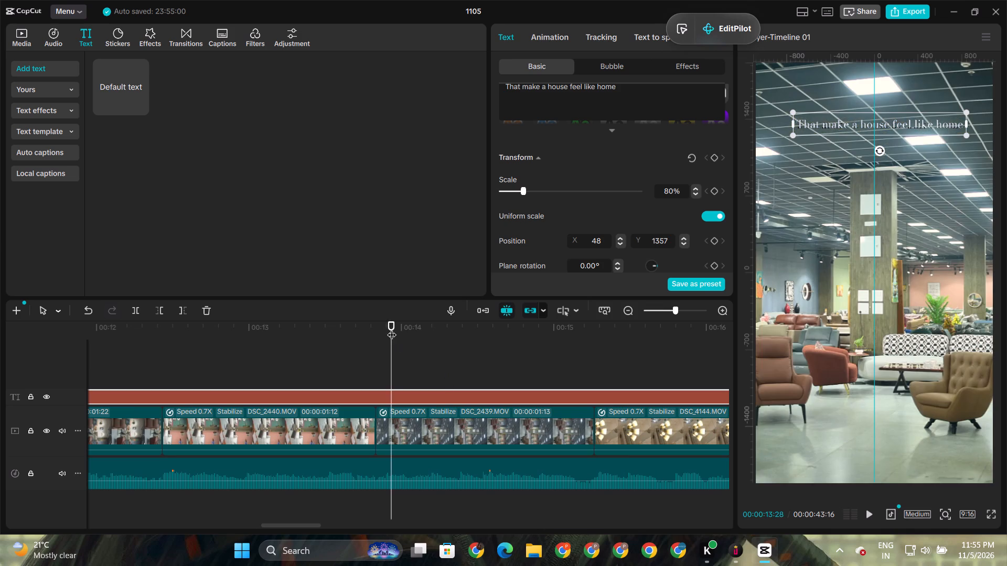
{"action": "left_click_drag", "start_coordinate": [392, 328], "coordinate": [591, 340]}
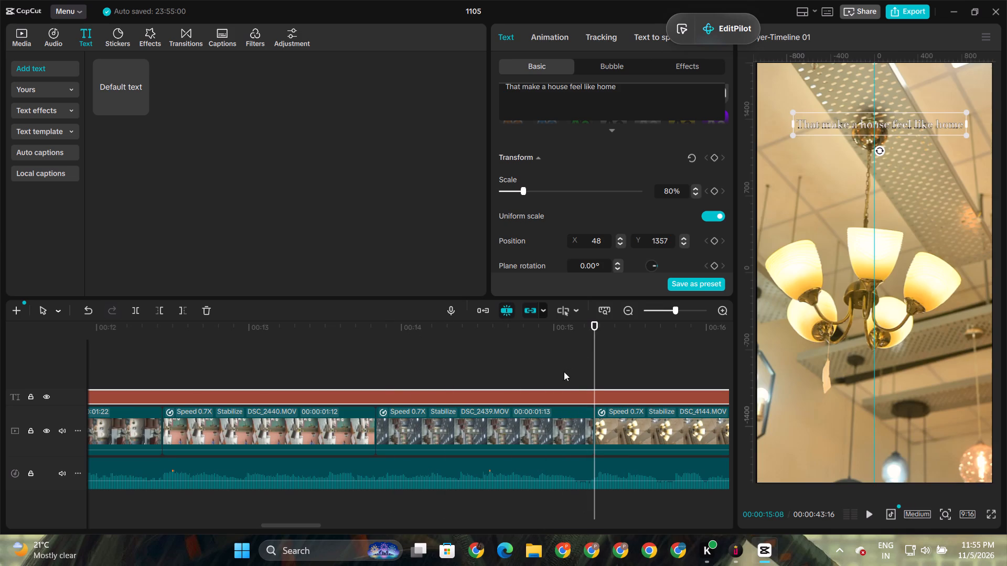
{"action": "left_click", "coordinate": [542, 396]}
{"action": "left_click", "coordinate": [142, 307]}
Replace the wording of the text segment starting at the chandelier clip DSC_4144.MOV with "Bring home the festive glow".
{"action": "left_click", "coordinate": [645, 393]}
{"action": "left_click", "coordinate": [641, 101]}
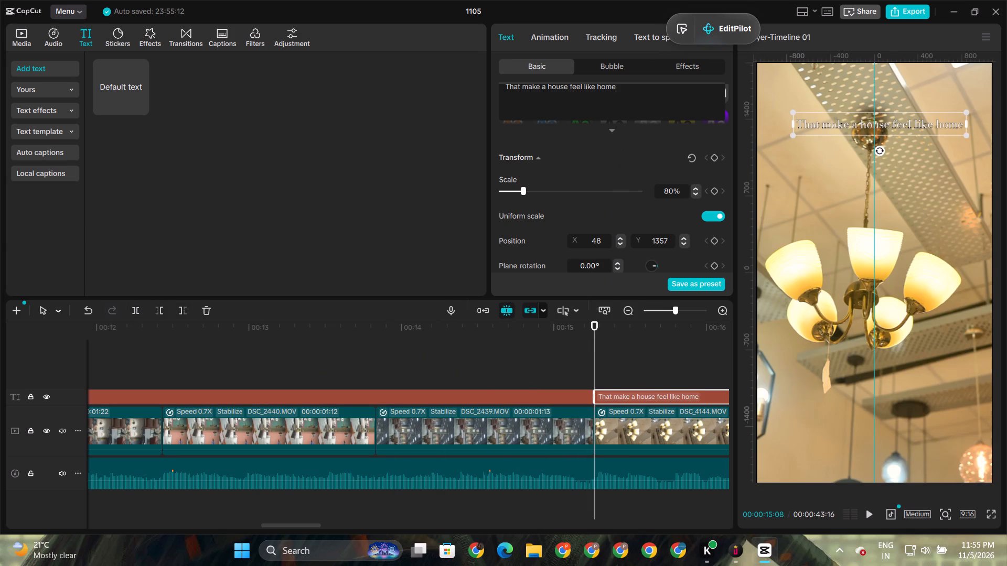
{"action": "key", "text": "ctrl+a"}
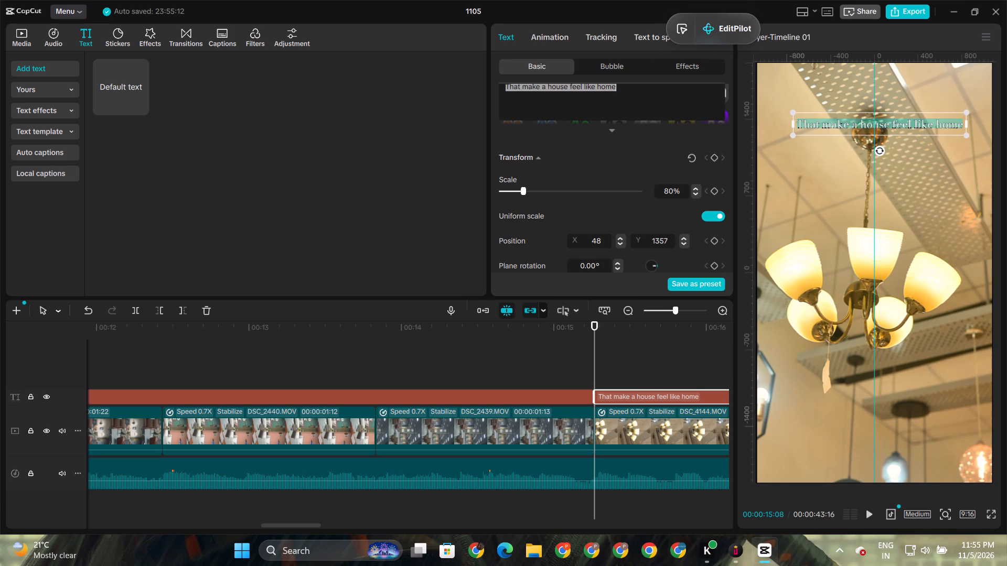
{"action": "type", "text": "Bring"}
{"action": "key", "text": "space"}
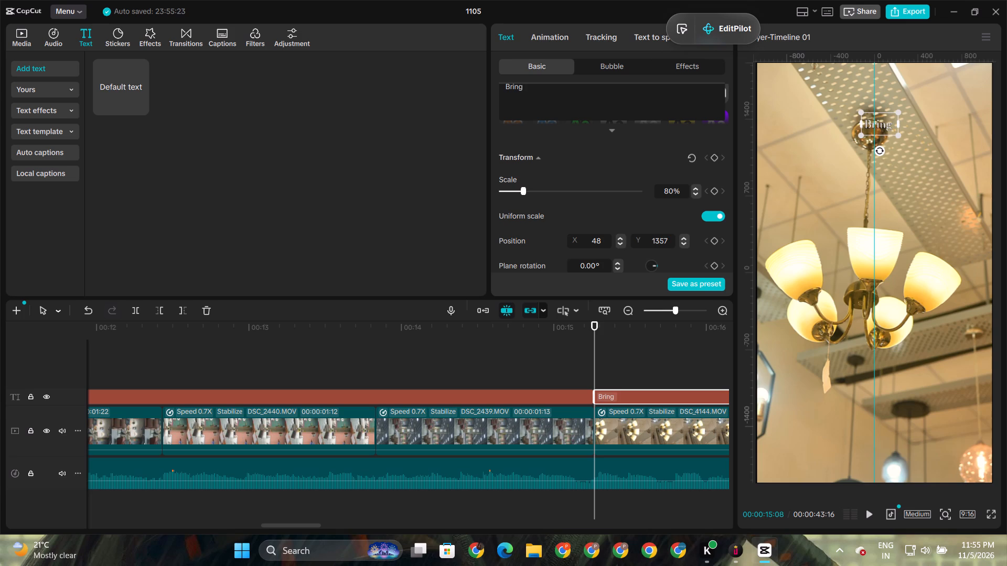
{"action": "type", "text": "home"}
{"action": "key", "text": "space"}
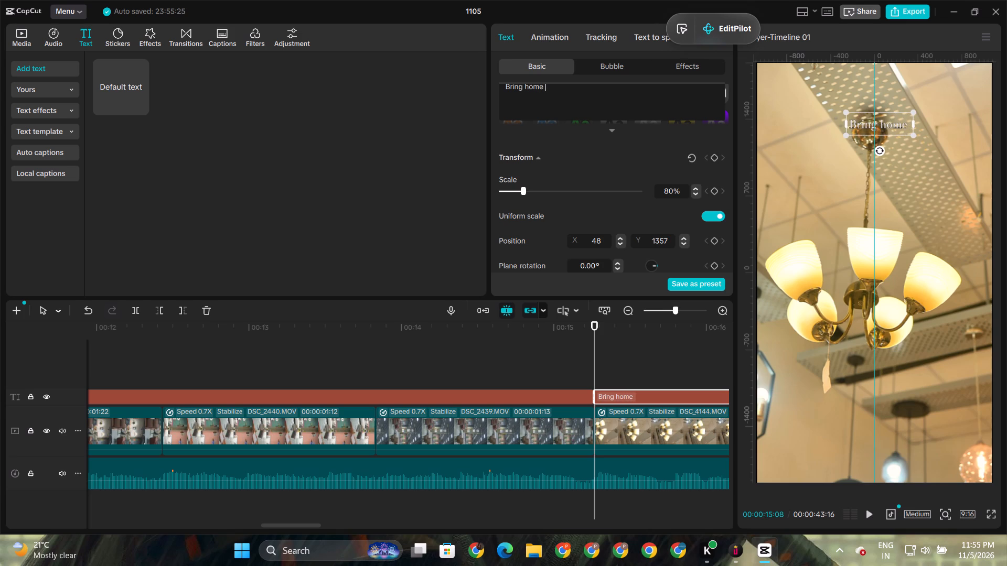
{"action": "type", "text": "the f"}
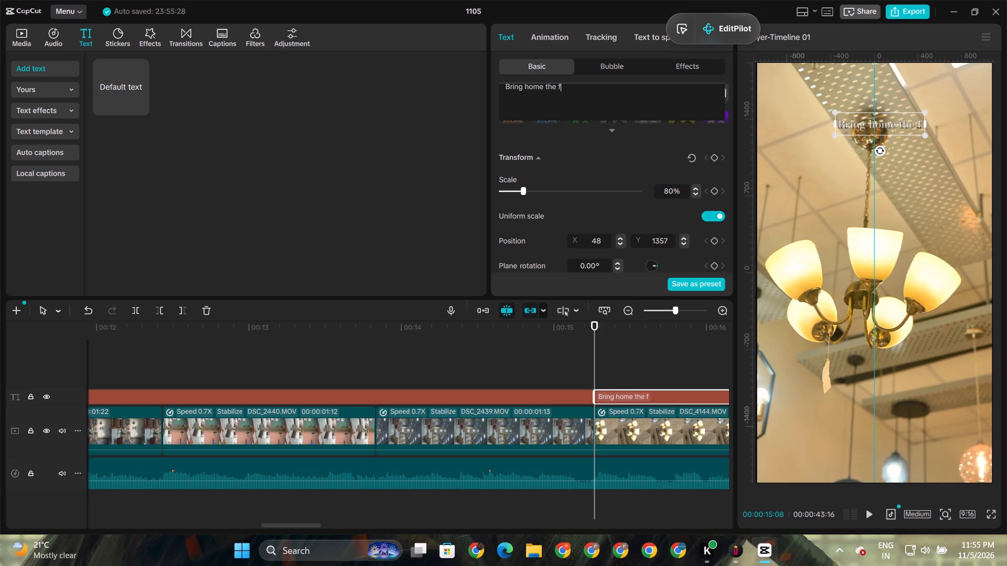
{"action": "type", "text": "es"}
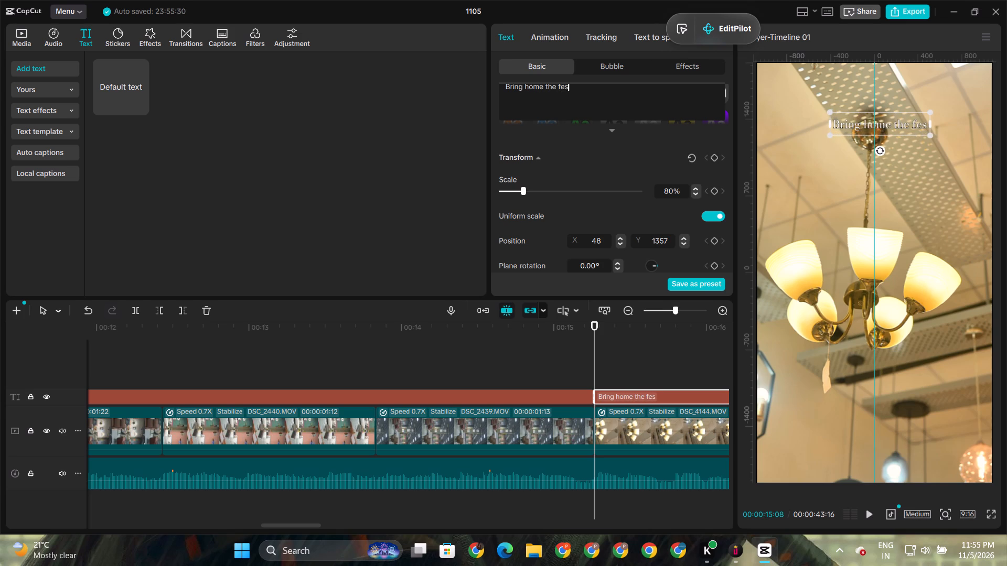
{"action": "type", "text": "ti"}
{"action": "key", "text": "v"}
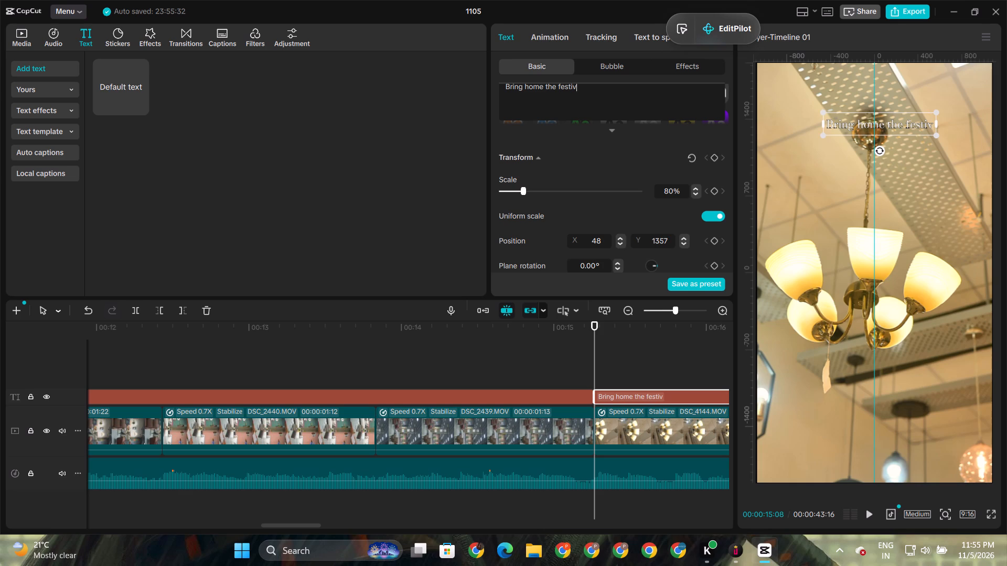
{"action": "type", "text": "e"}
{"action": "key", "text": "space"}
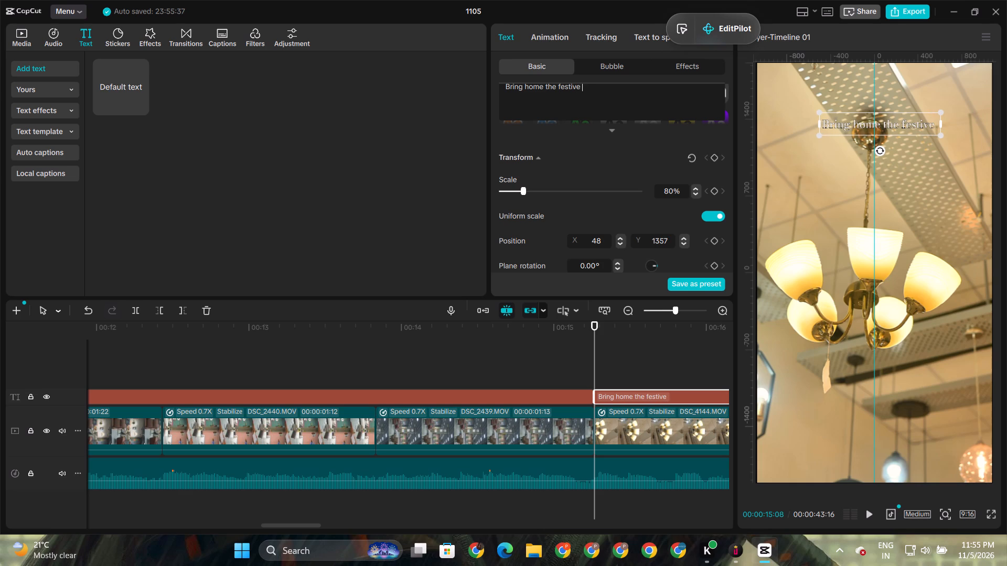
{"action": "type", "text": "glow"}
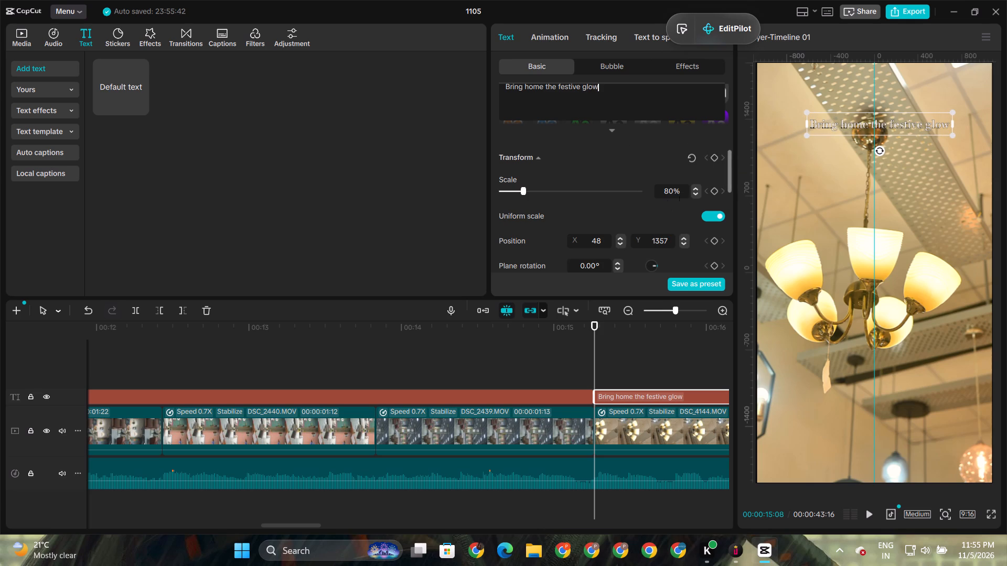
Increase the scale of the "Bring home the festive glow" text to 85%.
{"action": "triple_click", "coordinate": [695, 187]}
{"action": "double_click", "coordinate": [695, 187]}
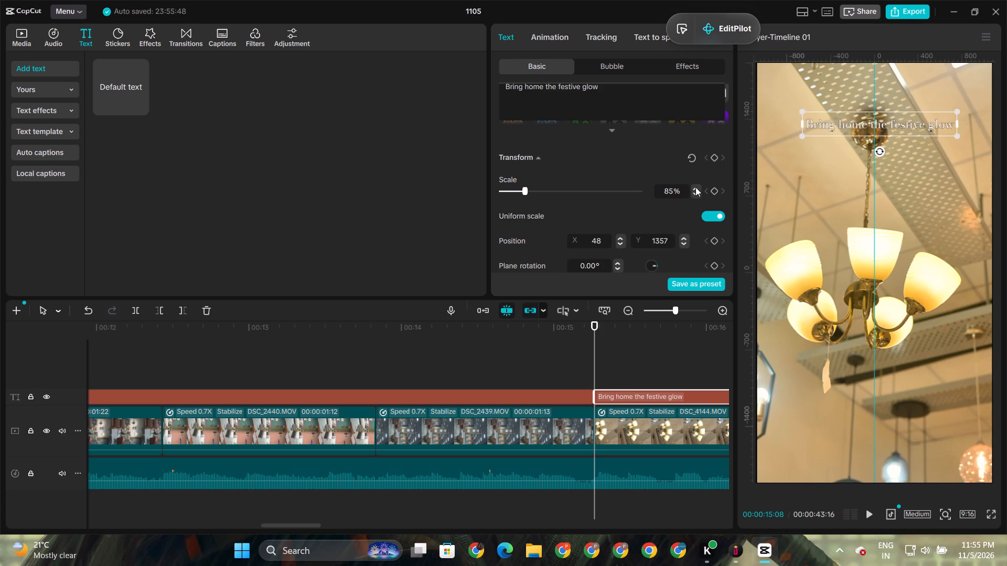
Split the "Bring home the festive glow" text layer at 00:00:23:01, where the elephant figurine clip DSC_2433.MOV starts.
{"action": "key", "text": "space"}
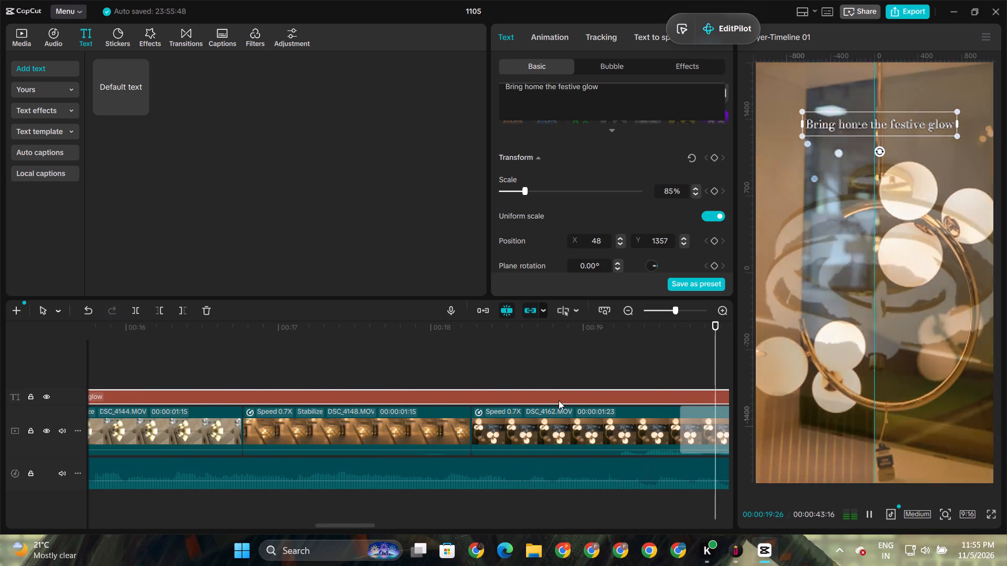
{"action": "key", "text": "space"}
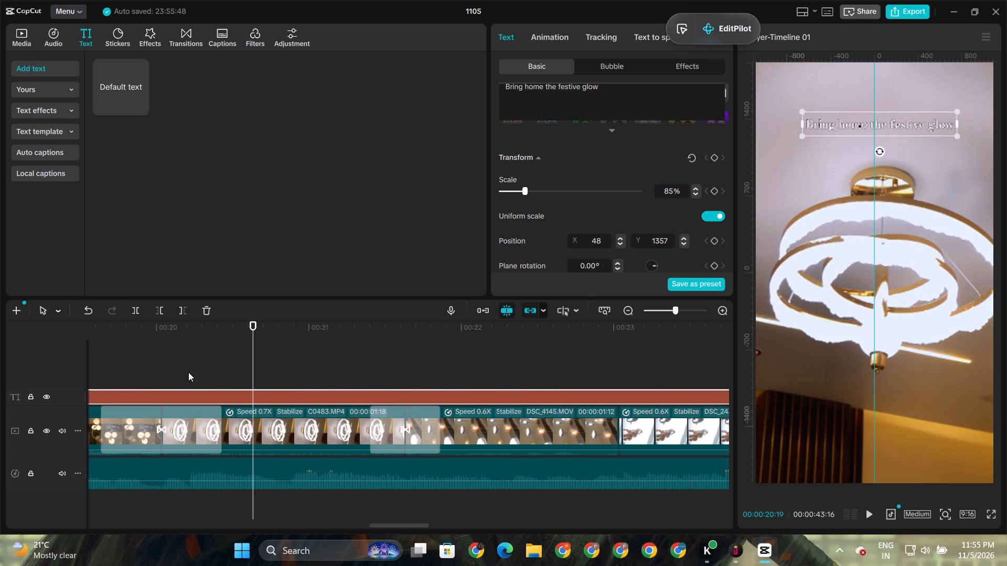
{"action": "key", "text": "space"}
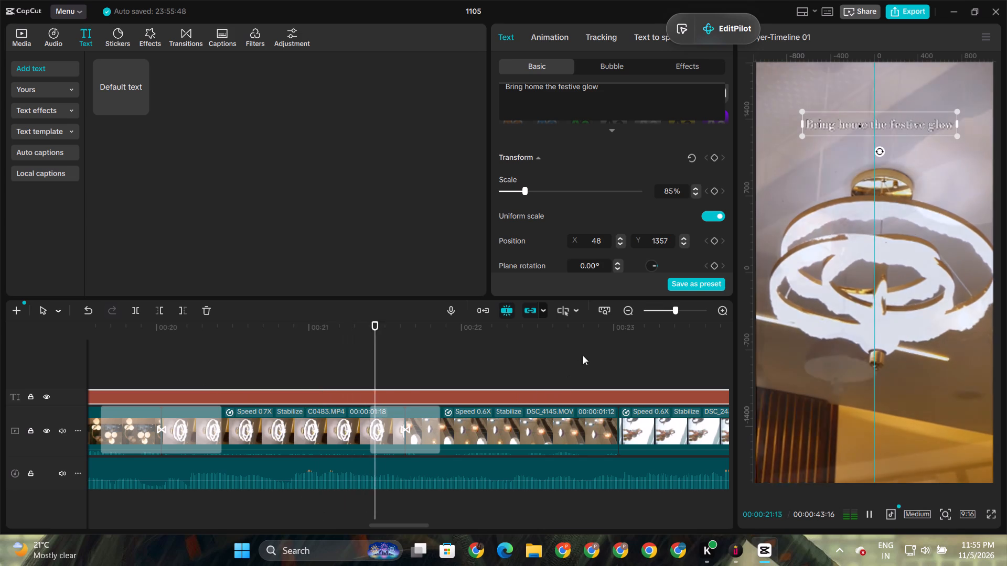
{"action": "key", "text": "space"}
{"action": "left_click", "coordinate": [619, 324]}
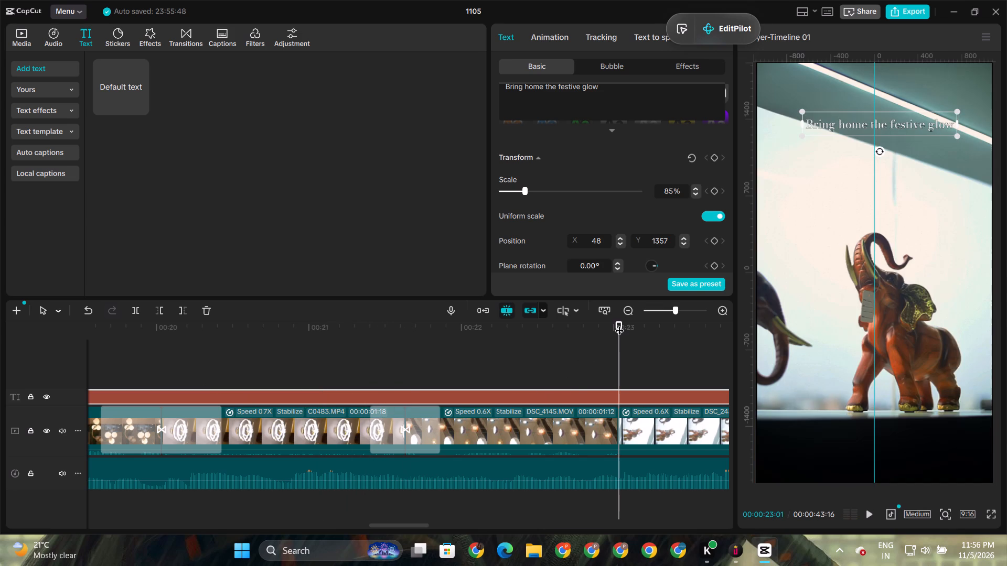
{"action": "left_click", "coordinate": [568, 395]}
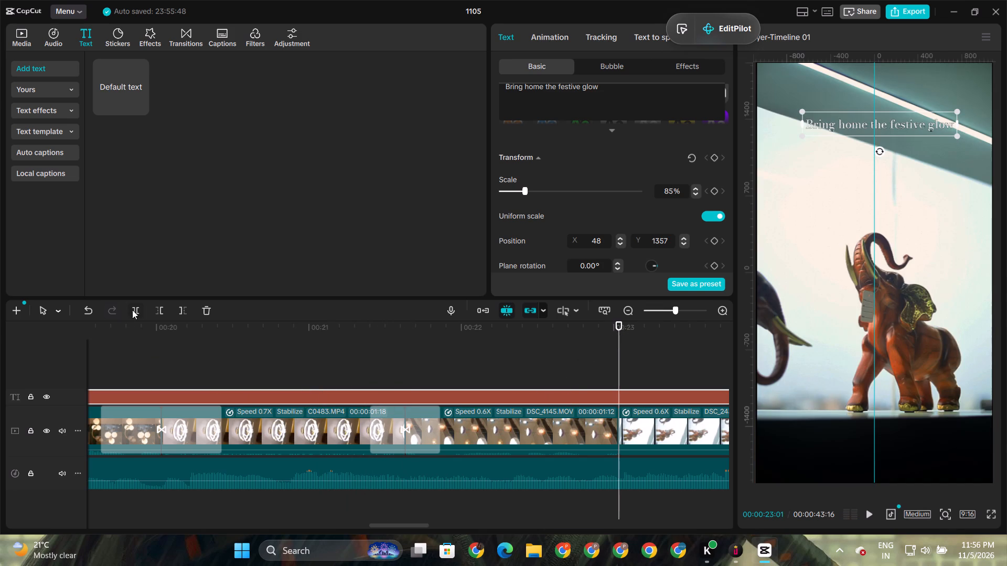
{"action": "left_click", "coordinate": [133, 309]}
Replace the wording of the text segment starting at the elephant figurine clip DSC_2433.MOV with "Elegance every corner".
{"action": "left_click_drag", "start_coordinate": [378, 526], "coordinate": [411, 521]}
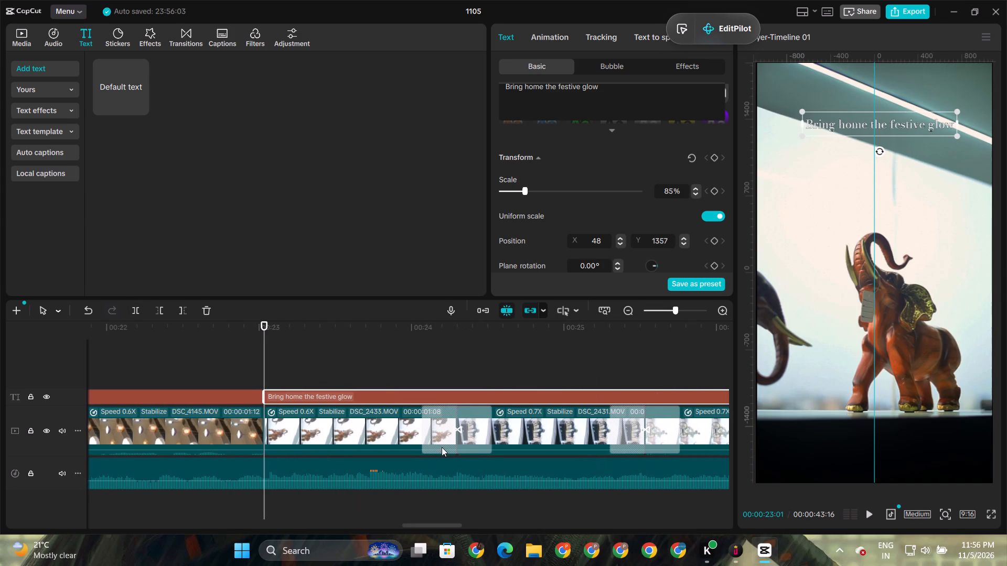
{"action": "left_click", "coordinate": [484, 339]}
{"action": "left_click", "coordinate": [505, 396]}
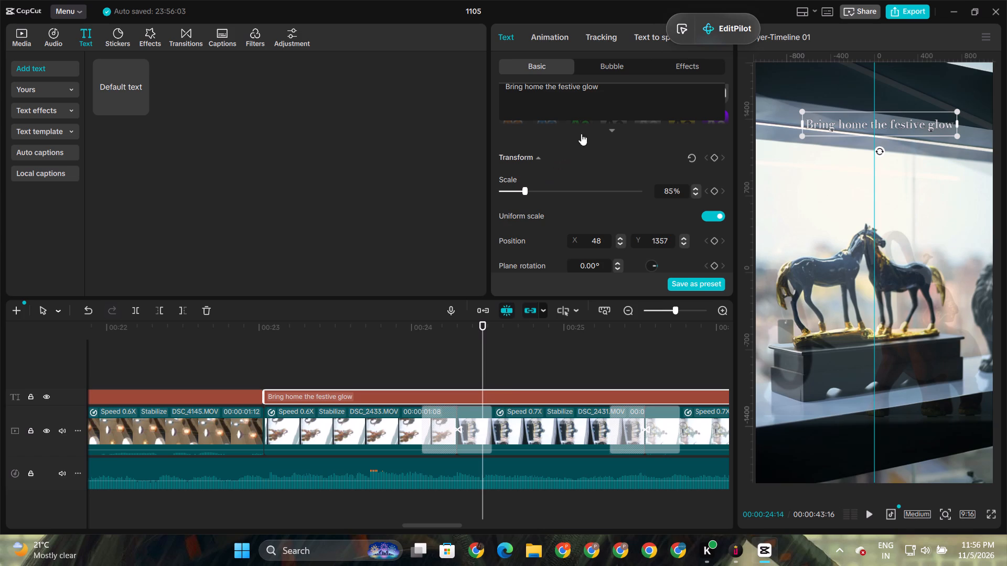
{"action": "left_click", "coordinate": [623, 107]}
{"action": "key", "text": "ctrl+a"}
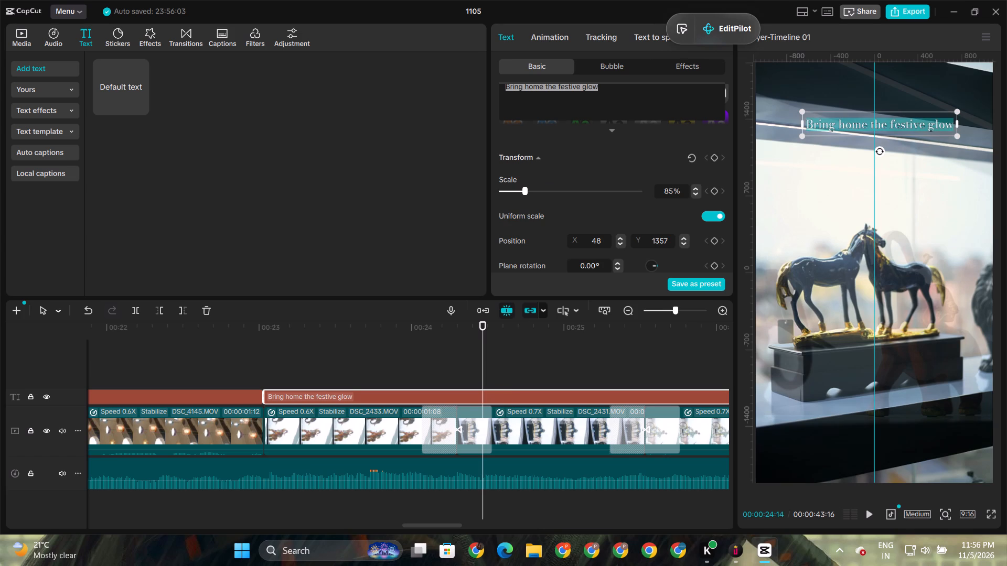
{"action": "type", "text": "Elegance"}
{"action": "key", "text": "space"}
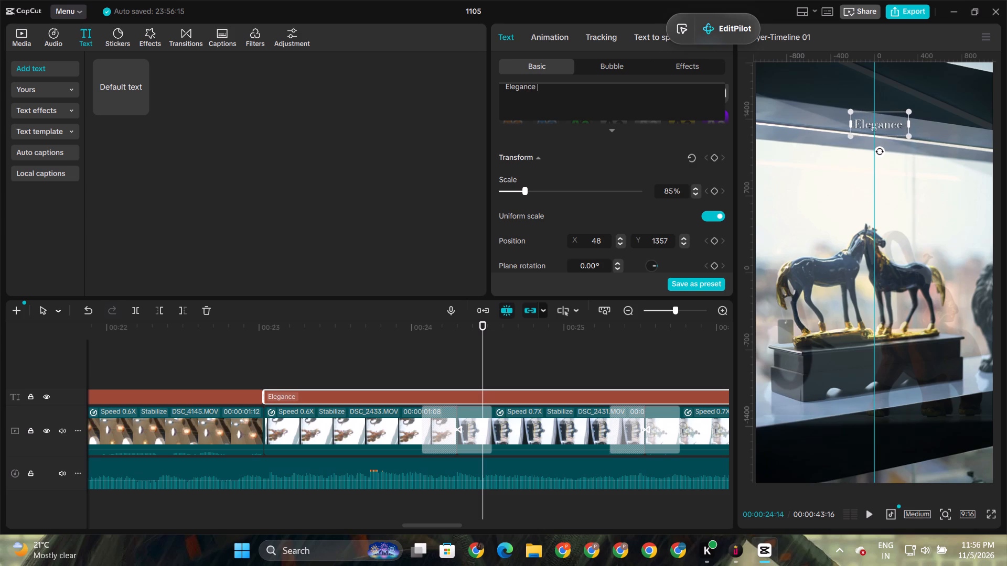
{"action": "type", "text": "every corner"}
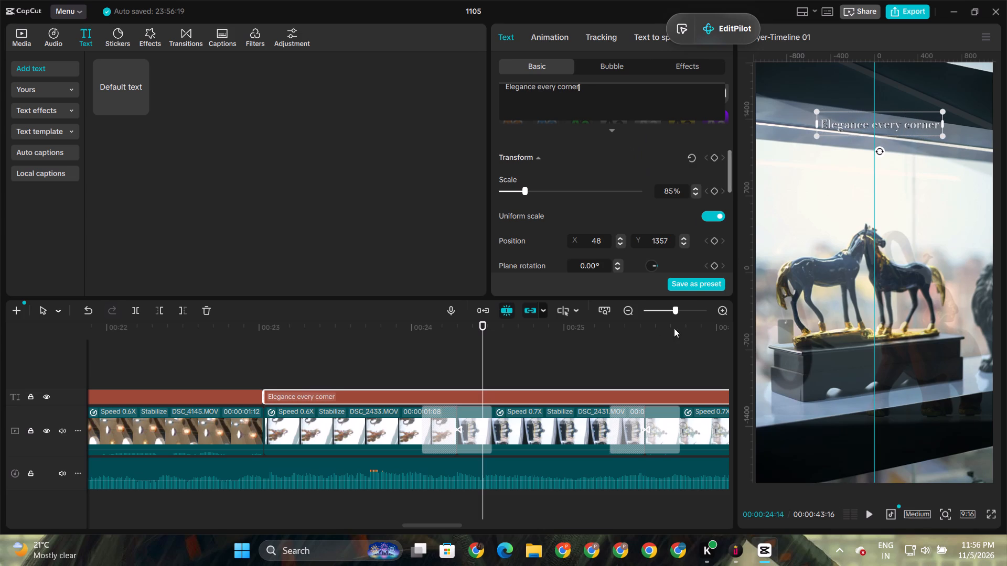
Scrub through the figurine, shelf and plant clips under the "Elegance every corner" text to examine where the wording should change.
{"action": "left_click_drag", "start_coordinate": [414, 526], "coordinate": [451, 529]}
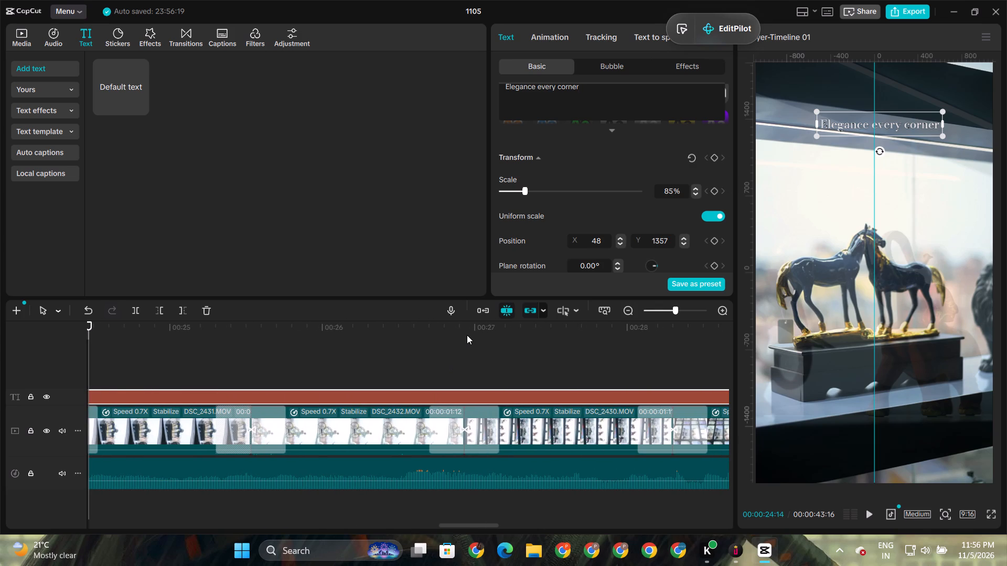
{"action": "left_click_drag", "start_coordinate": [467, 335], "coordinate": [476, 339]}
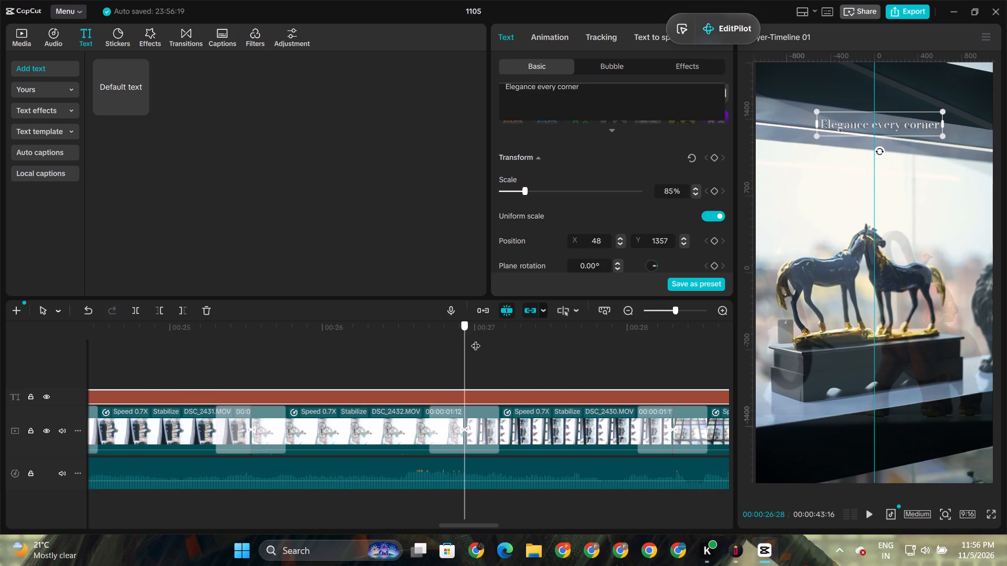
{"action": "left_click_drag", "start_coordinate": [476, 339], "coordinate": [742, 350]}
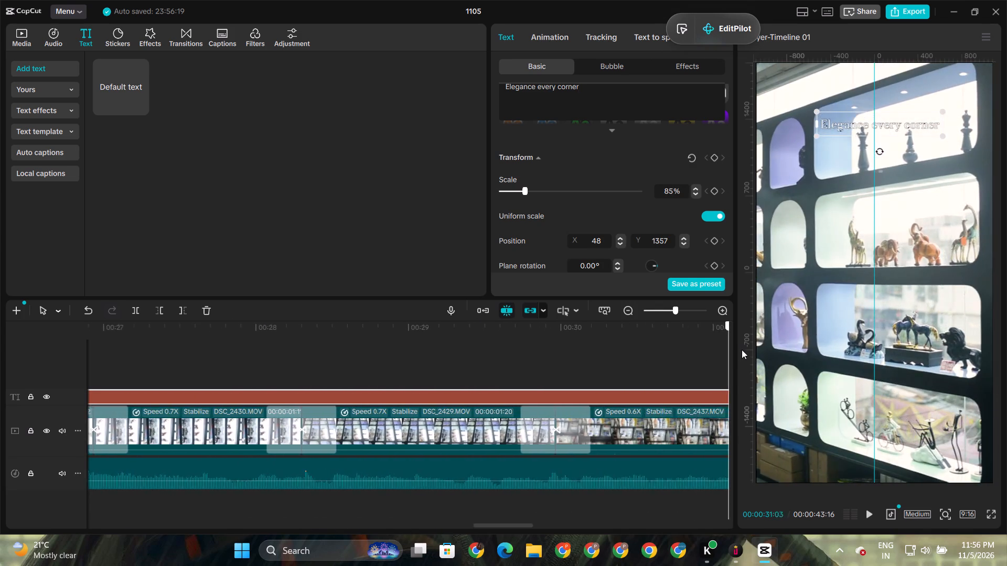
{"action": "left_click_drag", "start_coordinate": [742, 350], "coordinate": [406, 358]}
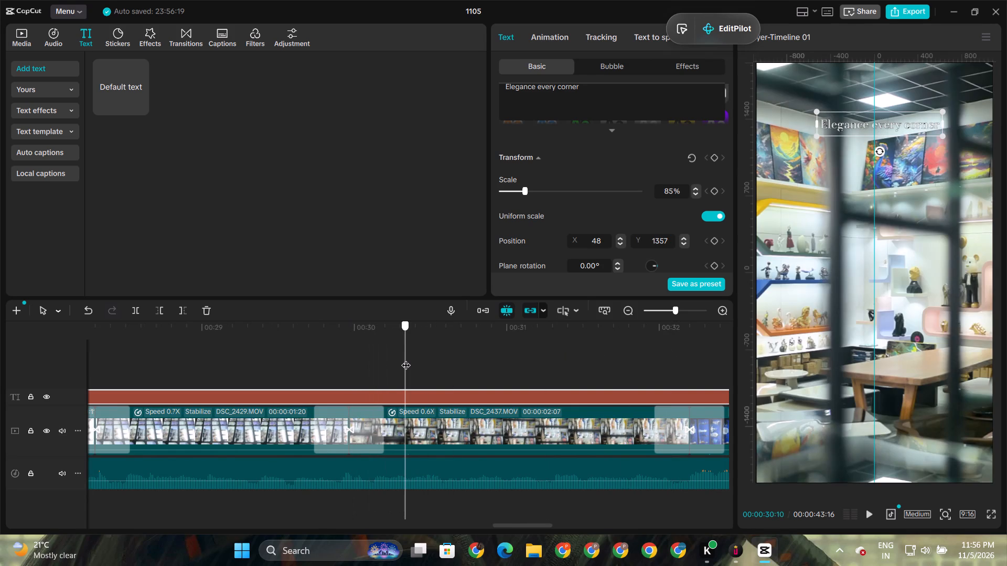
{"action": "left_click_drag", "start_coordinate": [406, 358], "coordinate": [405, 358]}
{"action": "left_click_drag", "start_coordinate": [405, 358], "coordinate": [391, 355]}
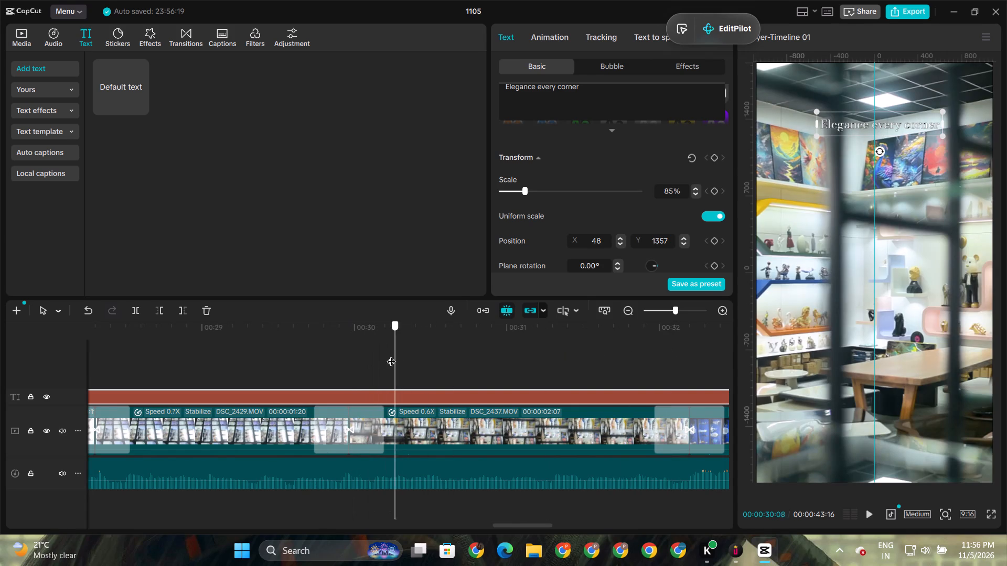
{"action": "left_click_drag", "start_coordinate": [391, 355], "coordinate": [156, 344]}
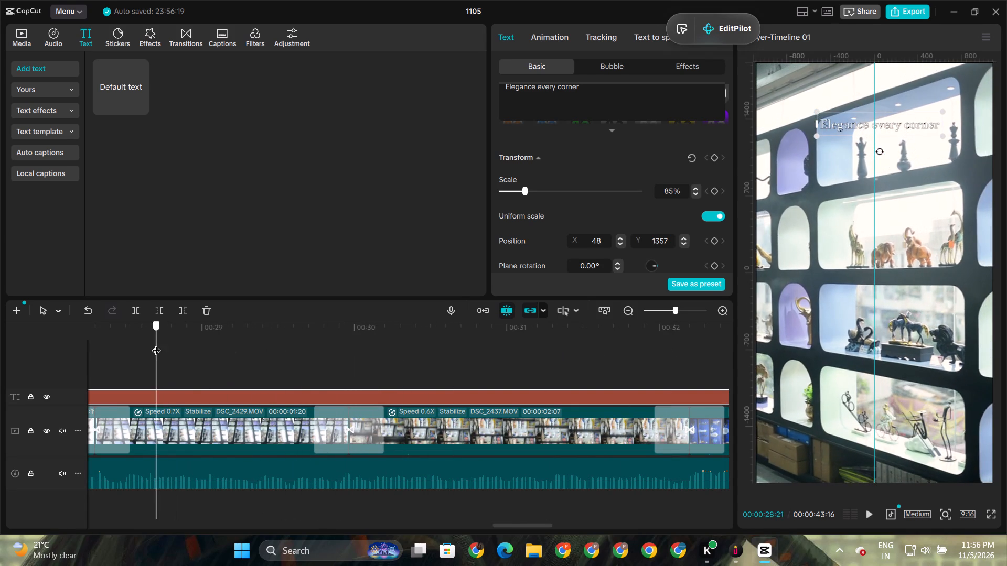
{"action": "left_click_drag", "start_coordinate": [156, 344], "coordinate": [770, 352]}
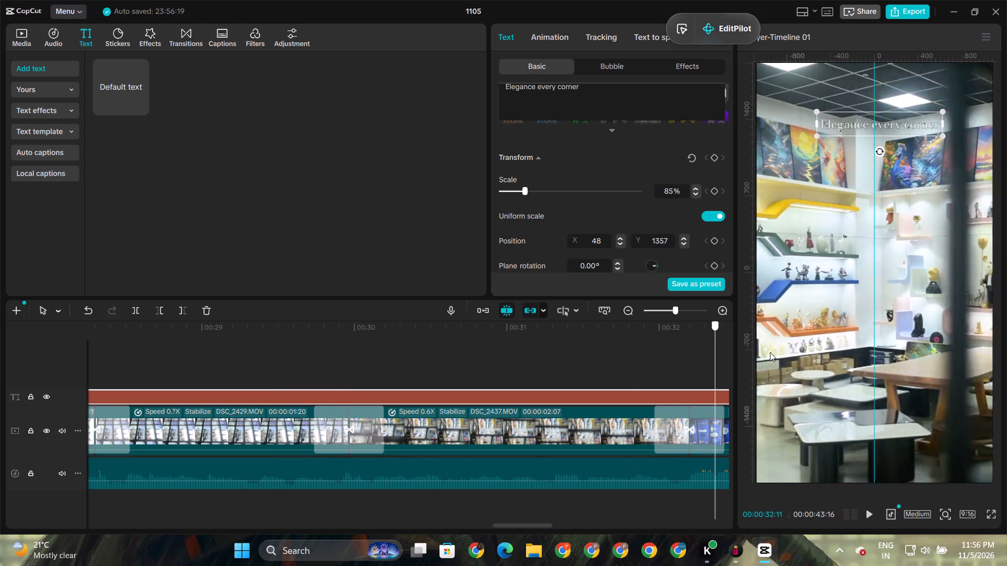
{"action": "left_click_drag", "start_coordinate": [770, 352], "coordinate": [42, 345]}
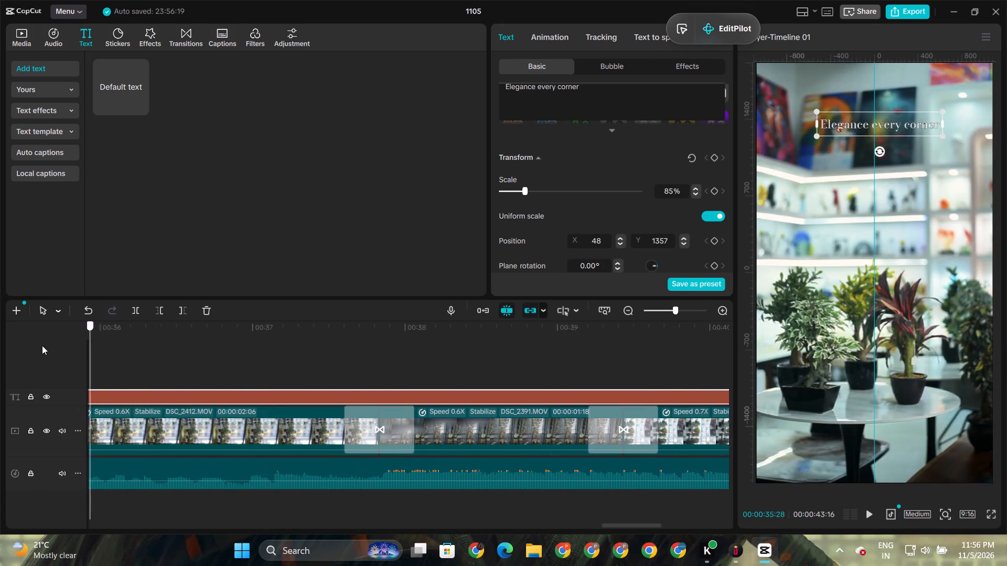
{"action": "left_click_drag", "start_coordinate": [42, 345], "coordinate": [99, 335]}
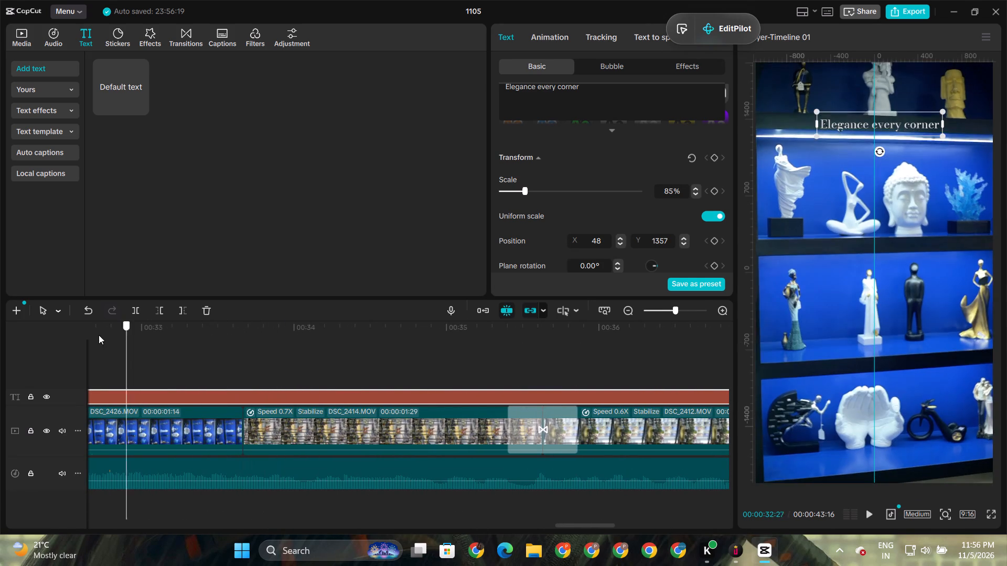
{"action": "left_click_drag", "start_coordinate": [99, 335], "coordinate": [263, 338]}
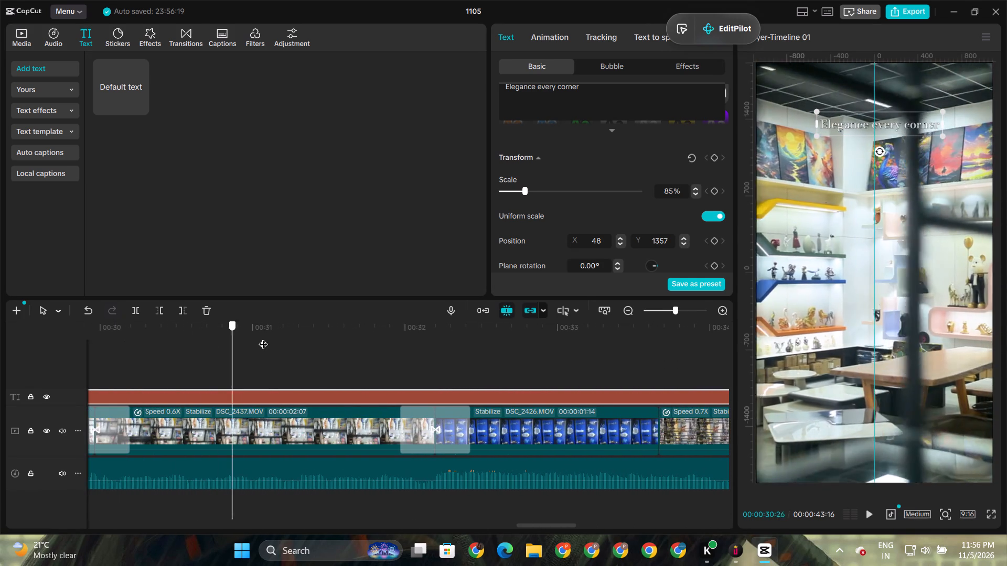
{"action": "left_click_drag", "start_coordinate": [263, 338], "coordinate": [326, 341]}
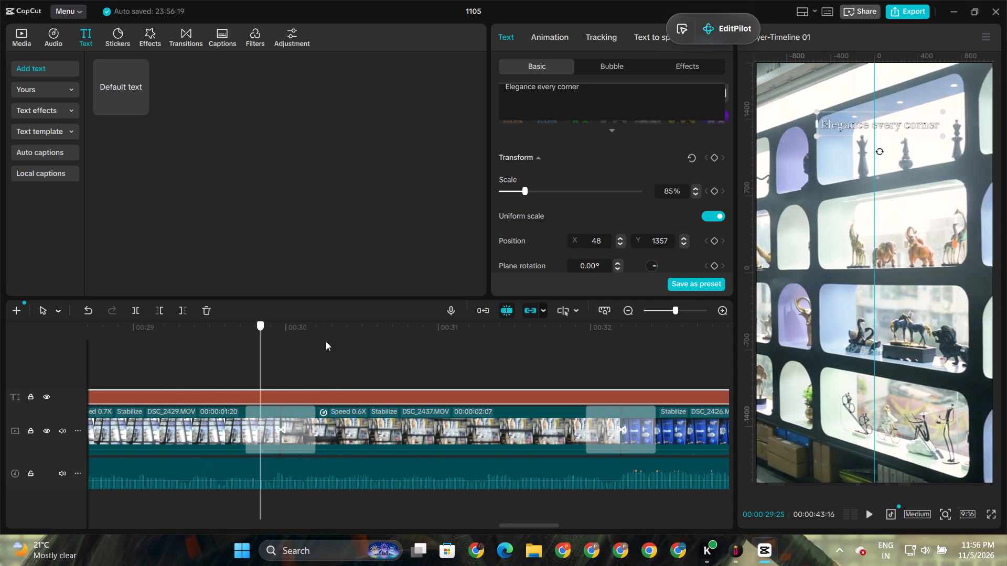
{"action": "left_click_drag", "start_coordinate": [326, 341], "coordinate": [713, 336]}
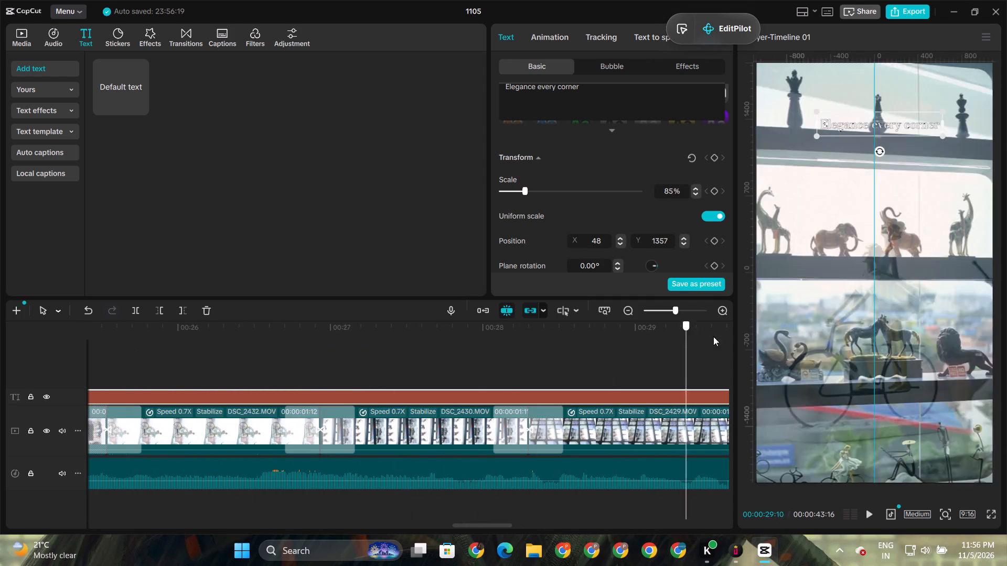
{"action": "left_click_drag", "start_coordinate": [713, 336], "coordinate": [167, 364]}
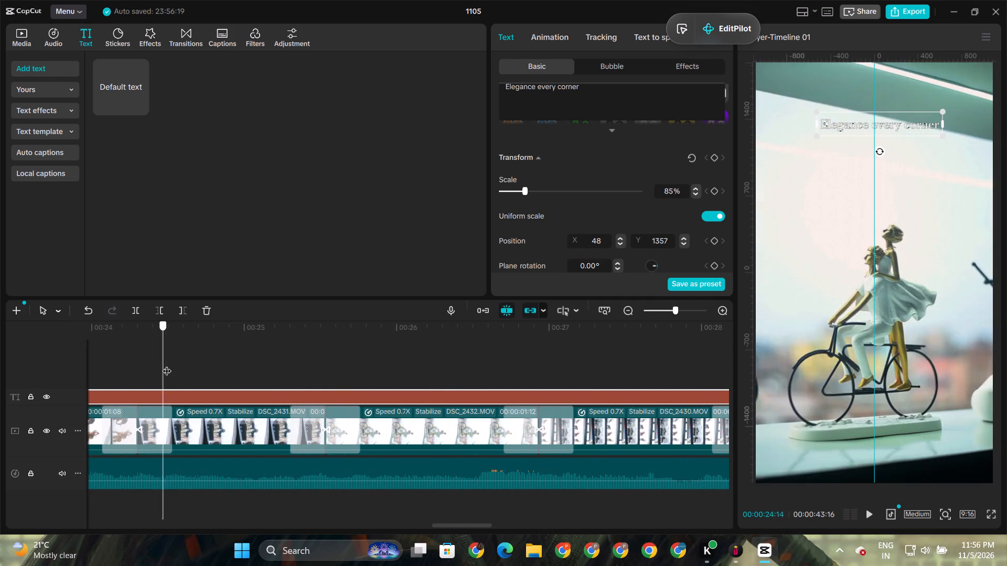
Split the "Elegance every corner" text layer at 00:00:26:28, at the cut between clips DSC_2432.MOV and DSC_2430.MOV.
{"action": "left_click_drag", "start_coordinate": [167, 364], "coordinate": [545, 386]}
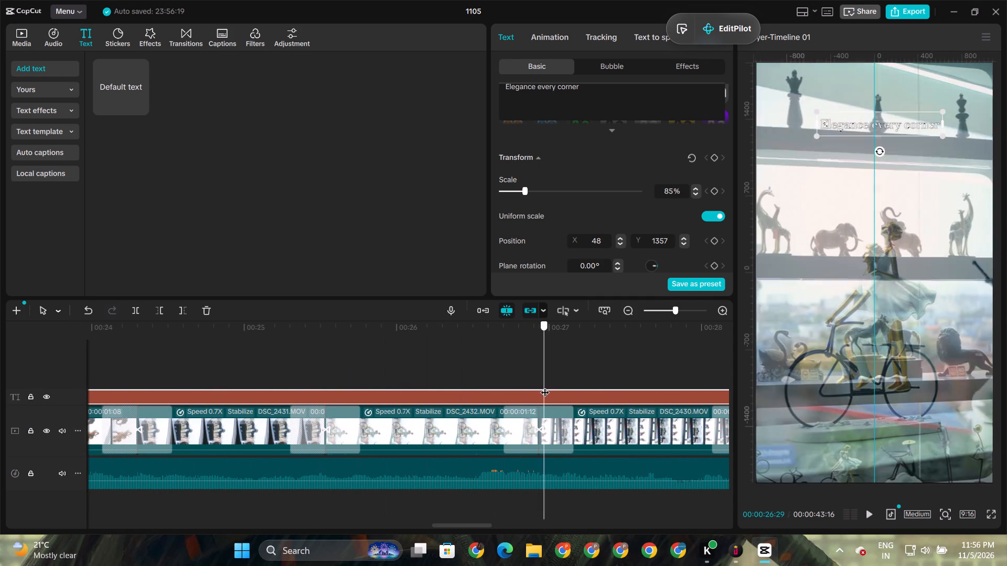
{"action": "left_click_drag", "start_coordinate": [545, 386], "coordinate": [539, 386]}
{"action": "left_click", "coordinate": [538, 398]}
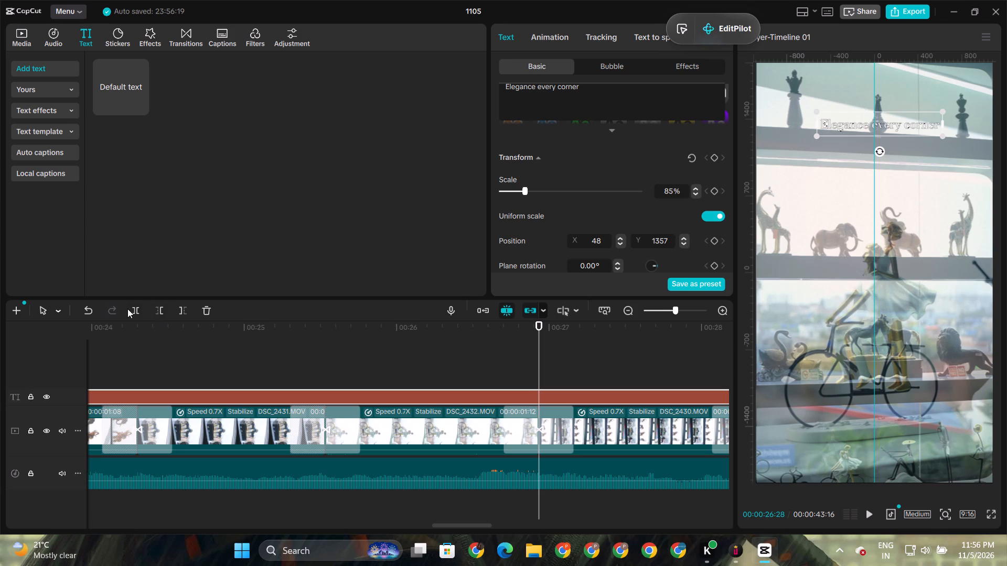
{"action": "left_click", "coordinate": [130, 309]}
Replace the wording of the text segment starting at the display shelf clip DSC_2430.MOV with "Celebrate diwali in style".
{"action": "left_click", "coordinate": [623, 397]}
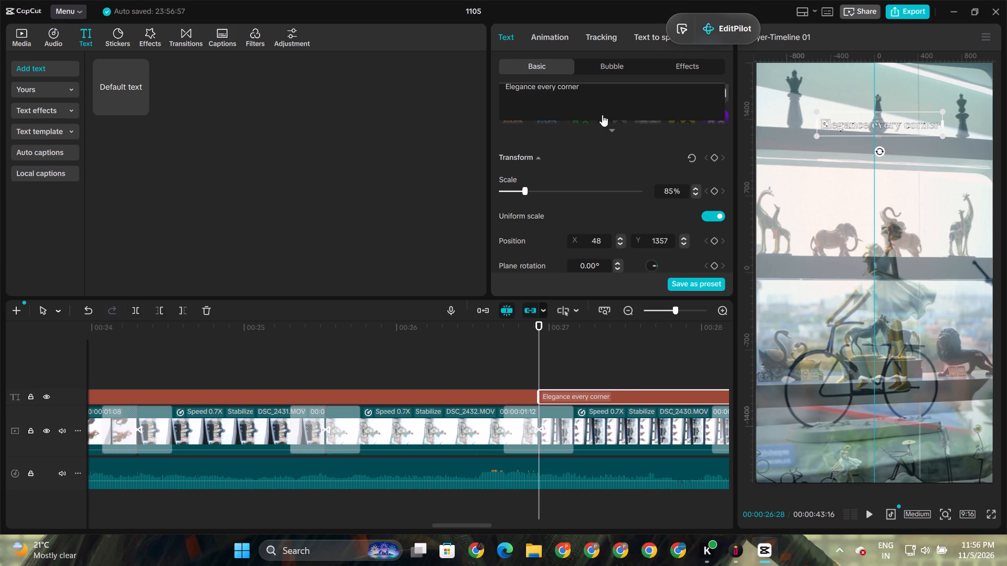
{"action": "left_click", "coordinate": [606, 102]}
{"action": "key", "text": "ctrl+a"}
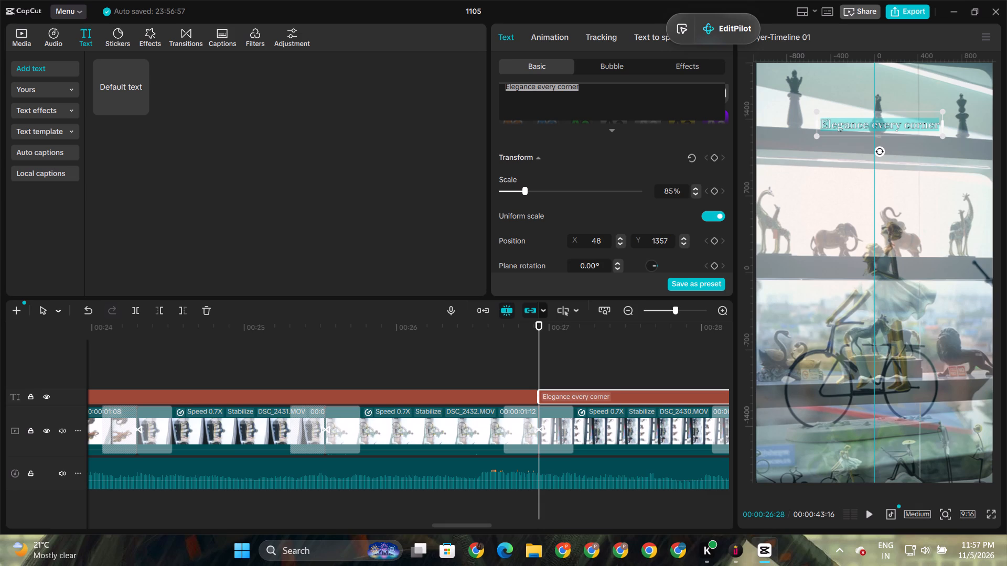
{"action": "type", "text": "cele"}
{"action": "key", "text": "BackSpace"}
{"action": "key", "text": "BackSpace"}
{"action": "key", "text": "BackSpace"}
{"action": "key", "text": "BackSpace"}
{"action": "key", "text": "BackSpace"}
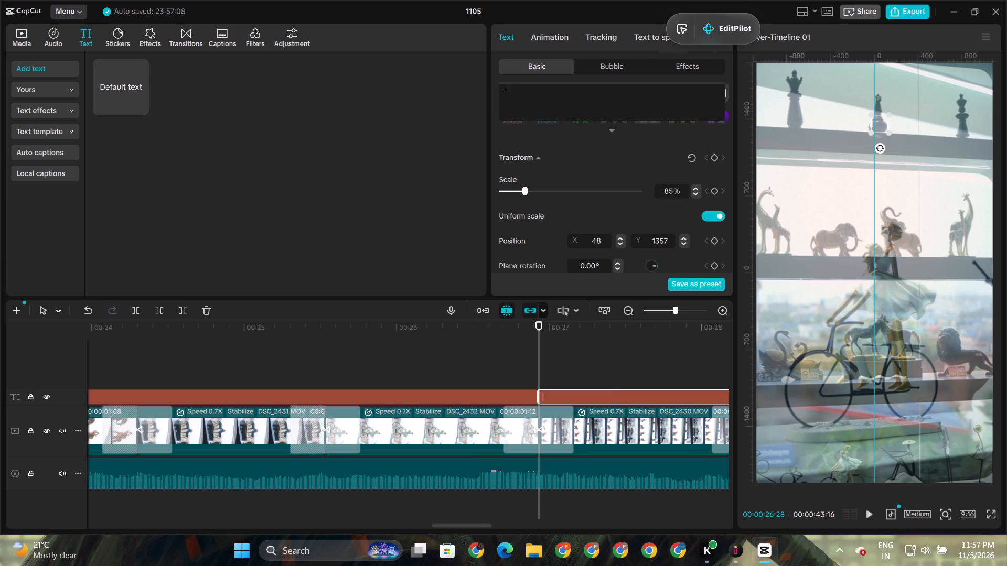
{"action": "key", "text": "BackSpace"}
{"action": "type", "text": "Cele"}
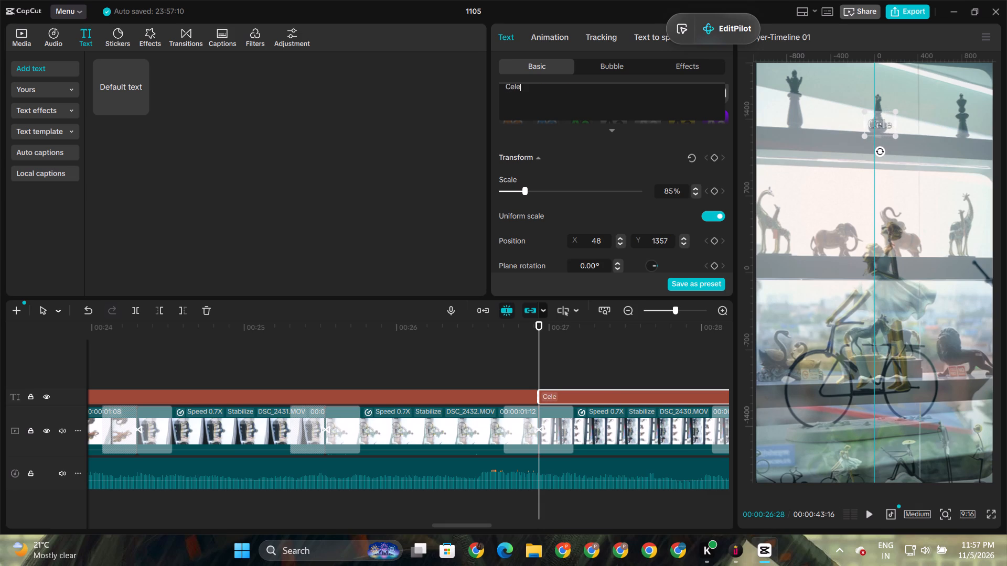
{"action": "key", "text": "b"}
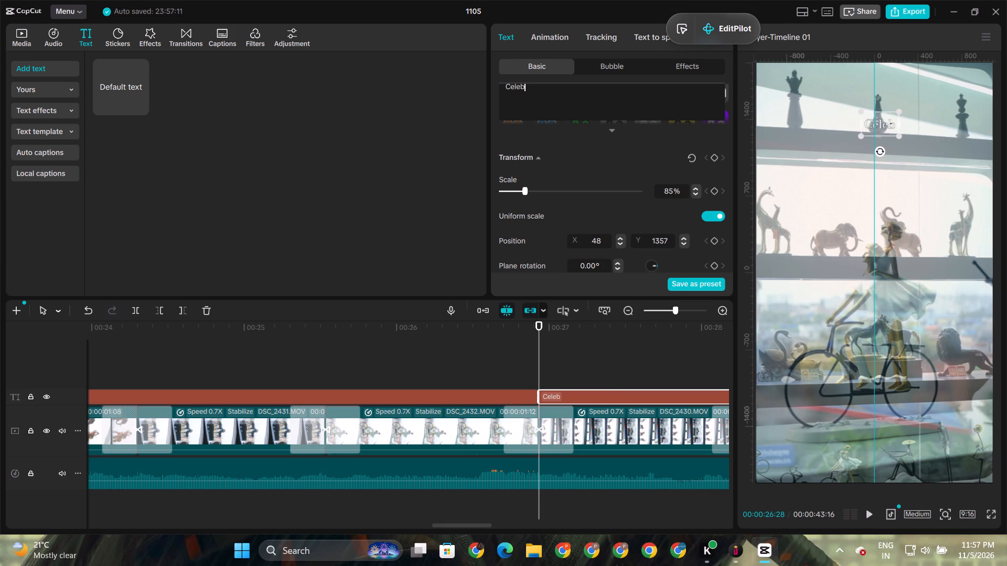
{"action": "type", "text": "rate"}
{"action": "key", "text": "space"}
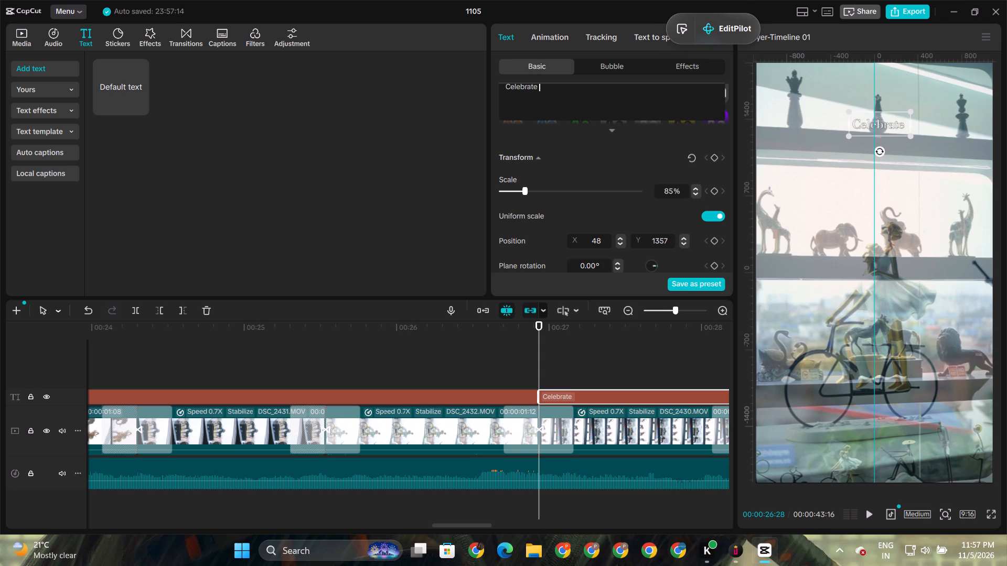
{"action": "type", "text": "diwali in style"}
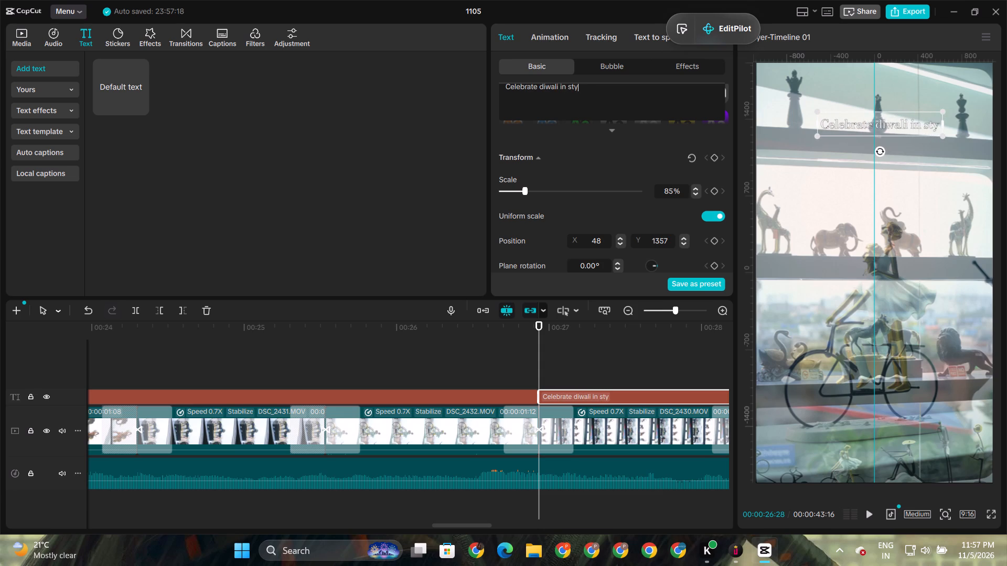
{"action": "key", "text": "space"}
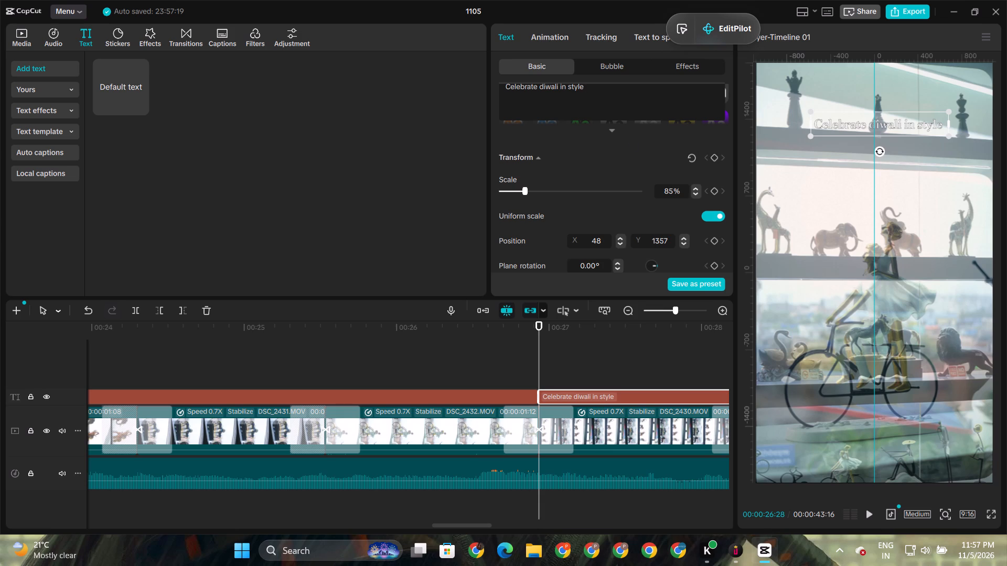
Play the video in full screen from 00:00:00:00 to review the text overlays.
{"action": "left_click_drag", "start_coordinate": [454, 525], "coordinate": [22, 520]}
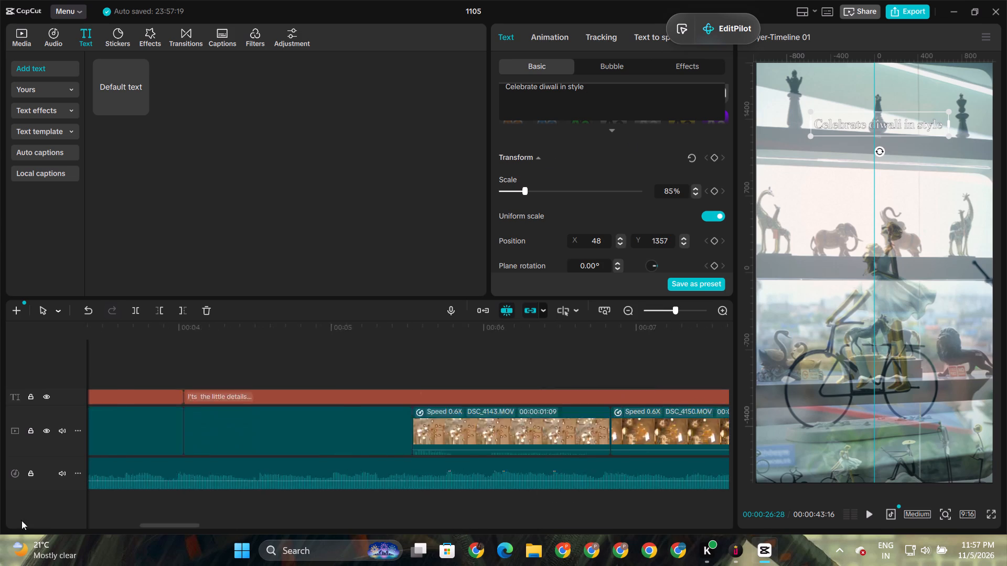
{"action": "left_click_drag", "start_coordinate": [22, 520], "coordinate": [0, 506]}
{"action": "left_click", "coordinate": [180, 330]}
{"action": "left_click_drag", "start_coordinate": [180, 330], "coordinate": [0, 357]}
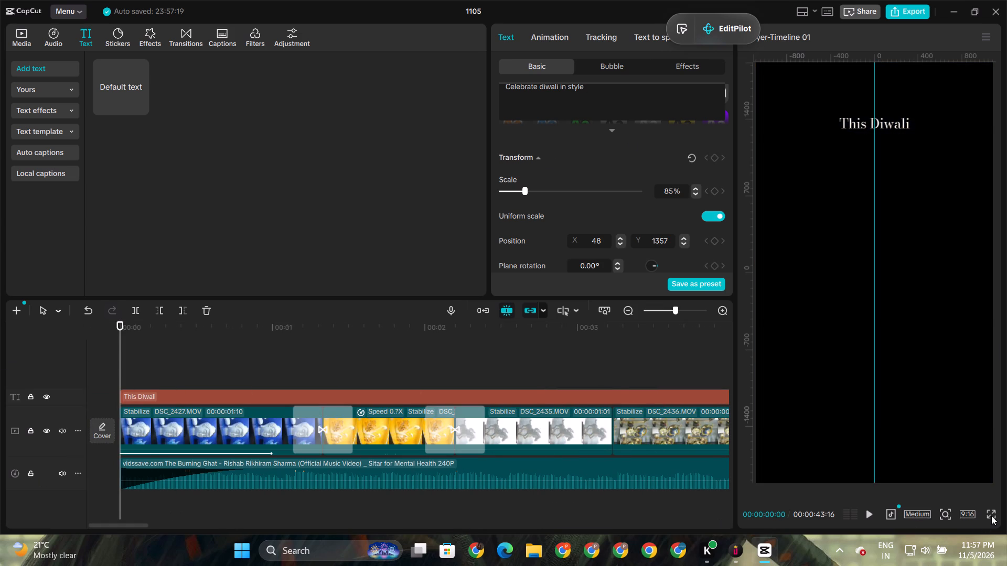
{"action": "left_click", "coordinate": [991, 516]}
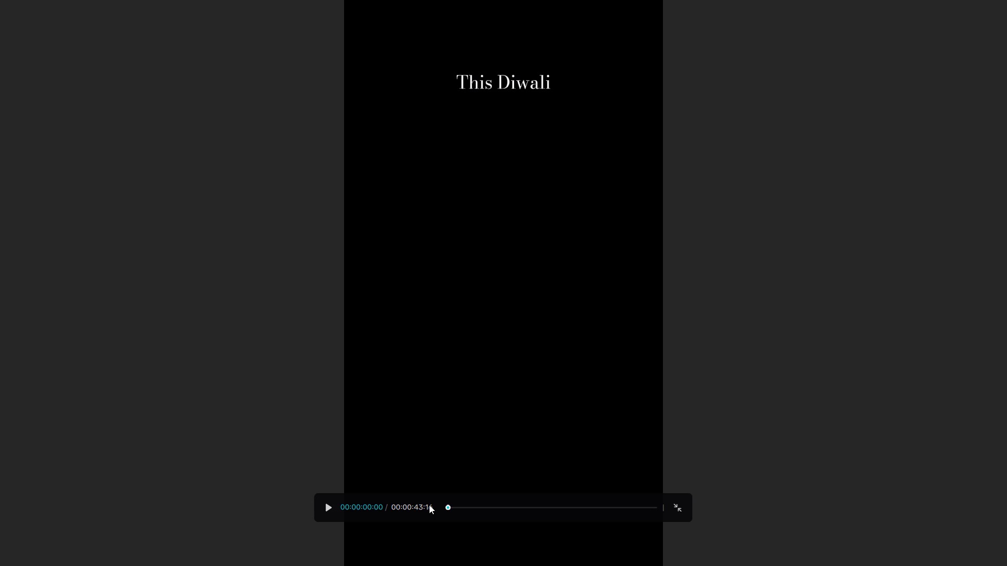
{"action": "key", "text": "space"}
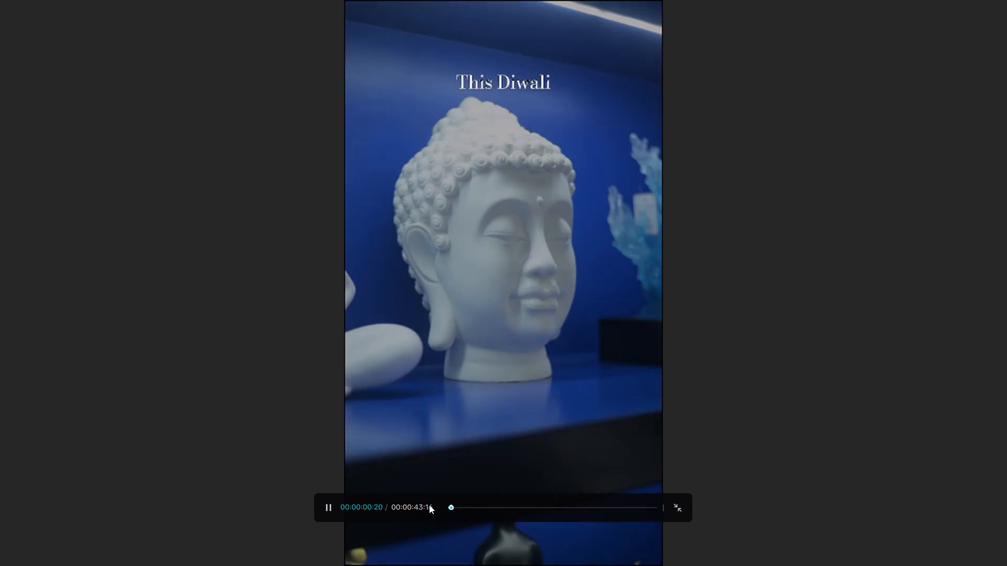
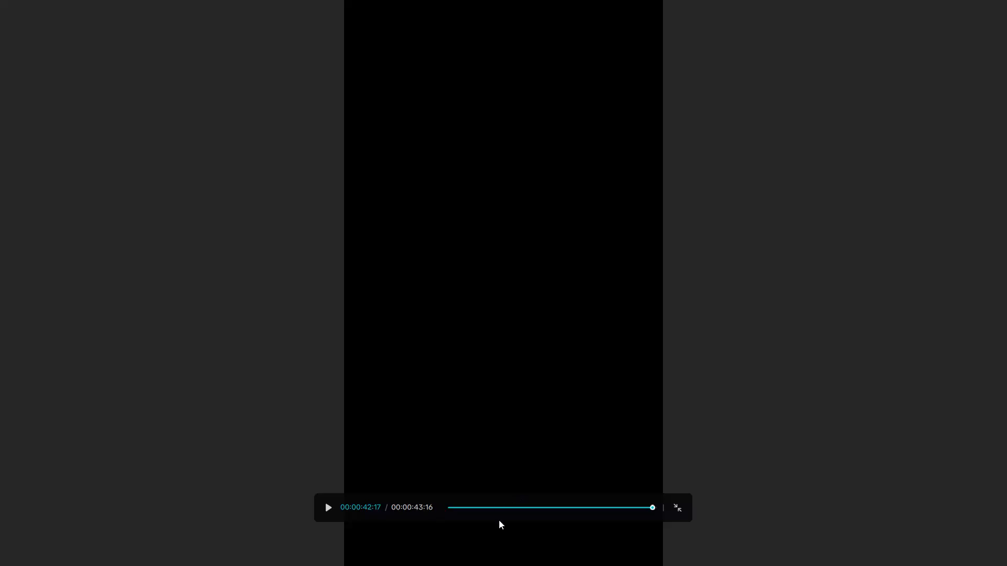
Exit the full-screen preview and place the playhead at the end of the last video clip, at 00:00:41:07.
{"action": "left_click", "coordinate": [678, 512]}
{"action": "left_click", "coordinate": [392, 340]}
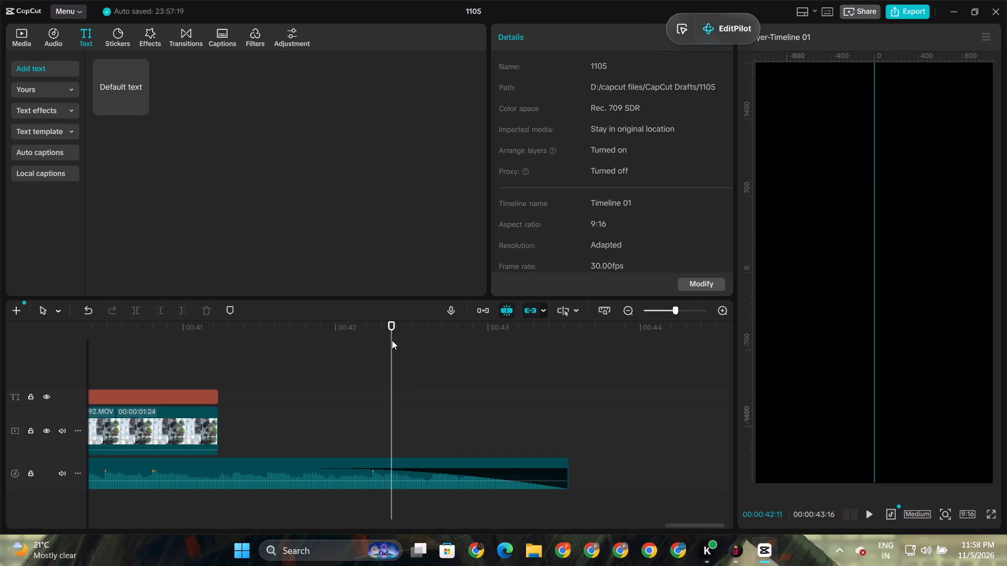
{"action": "left_click_drag", "start_coordinate": [392, 340], "coordinate": [212, 369]}
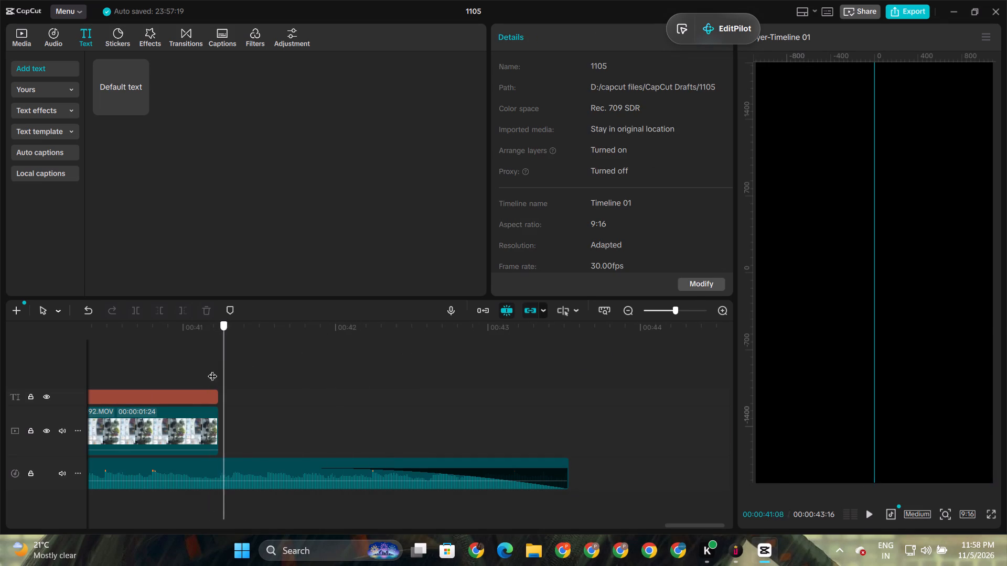
{"action": "left_click_drag", "start_coordinate": [212, 369], "coordinate": [216, 394]}
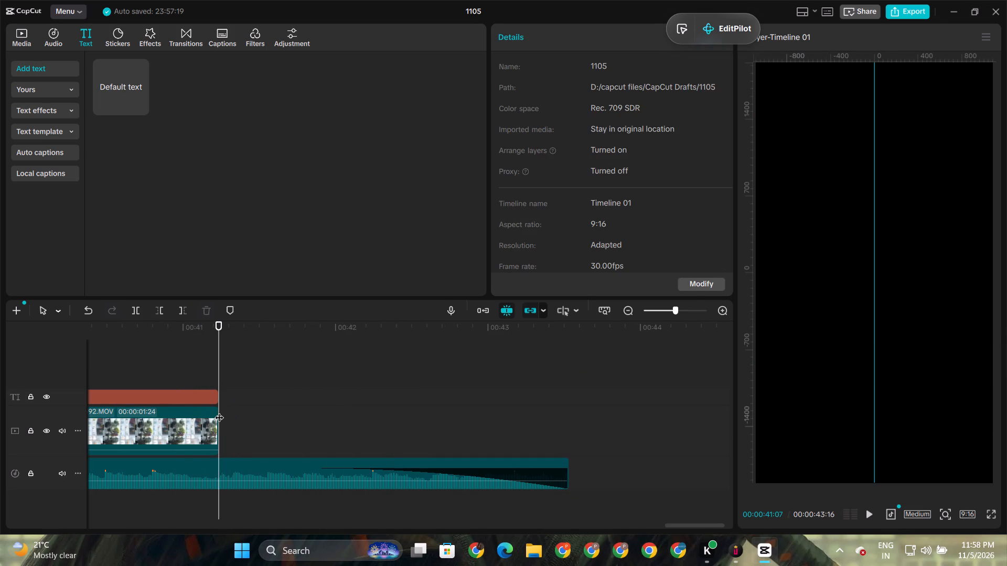
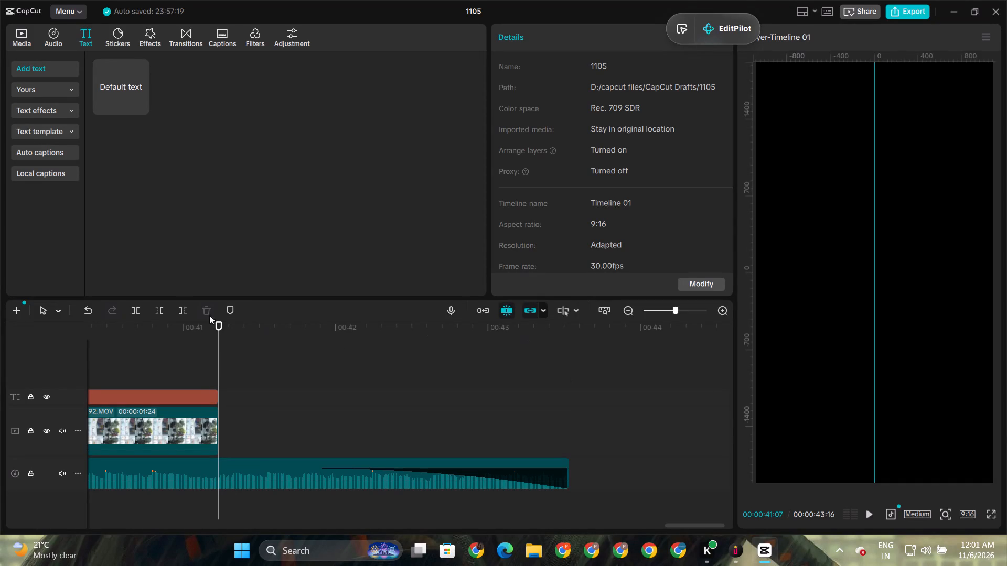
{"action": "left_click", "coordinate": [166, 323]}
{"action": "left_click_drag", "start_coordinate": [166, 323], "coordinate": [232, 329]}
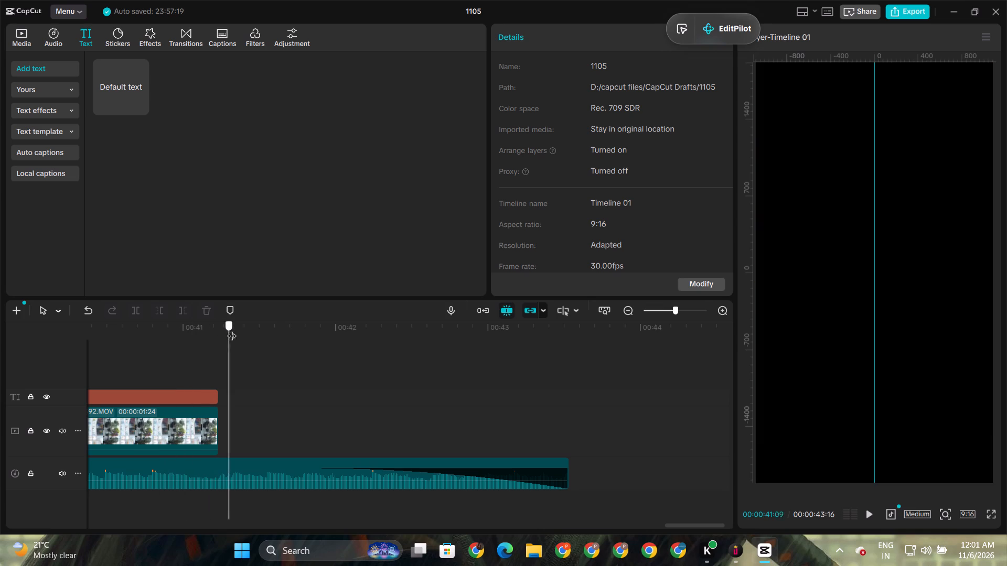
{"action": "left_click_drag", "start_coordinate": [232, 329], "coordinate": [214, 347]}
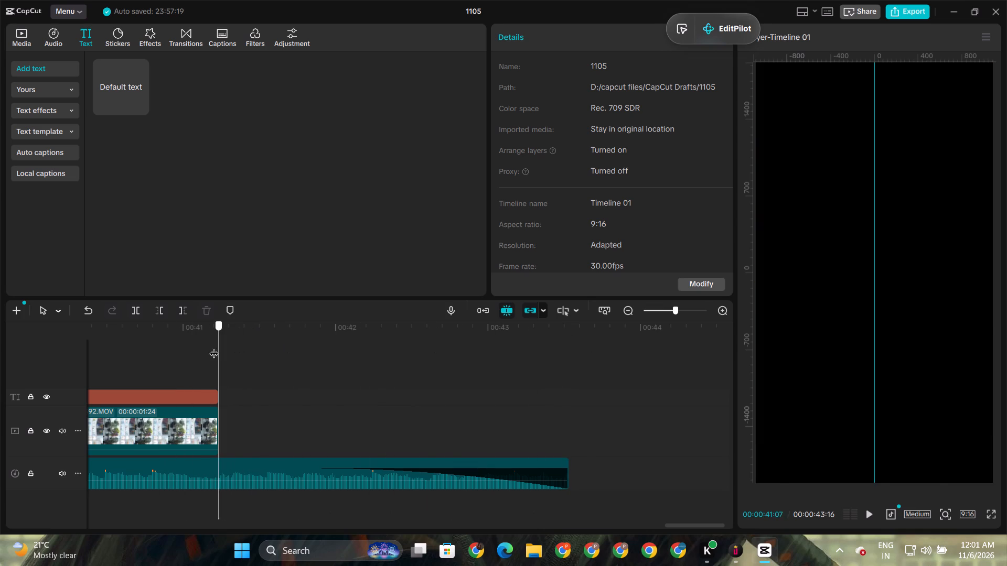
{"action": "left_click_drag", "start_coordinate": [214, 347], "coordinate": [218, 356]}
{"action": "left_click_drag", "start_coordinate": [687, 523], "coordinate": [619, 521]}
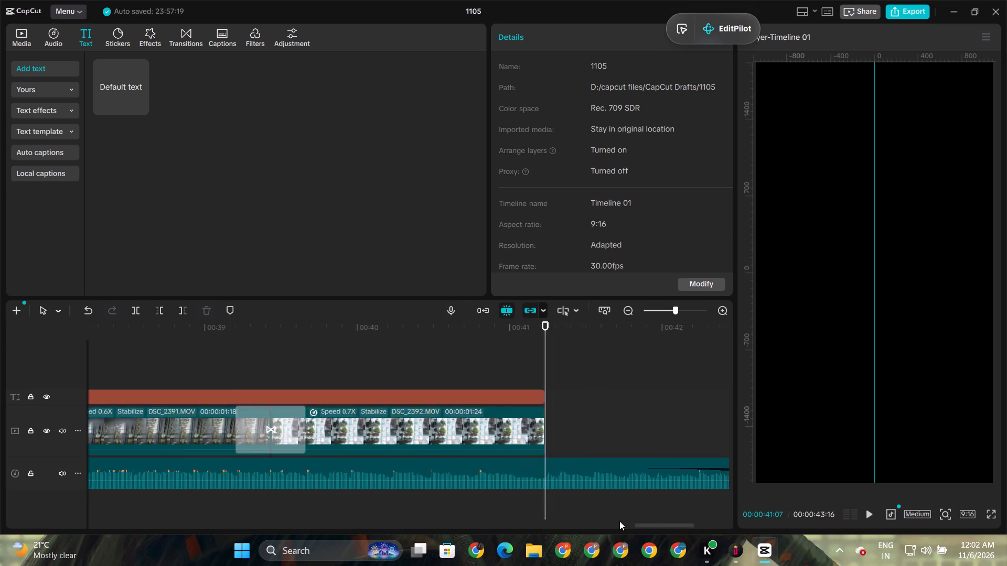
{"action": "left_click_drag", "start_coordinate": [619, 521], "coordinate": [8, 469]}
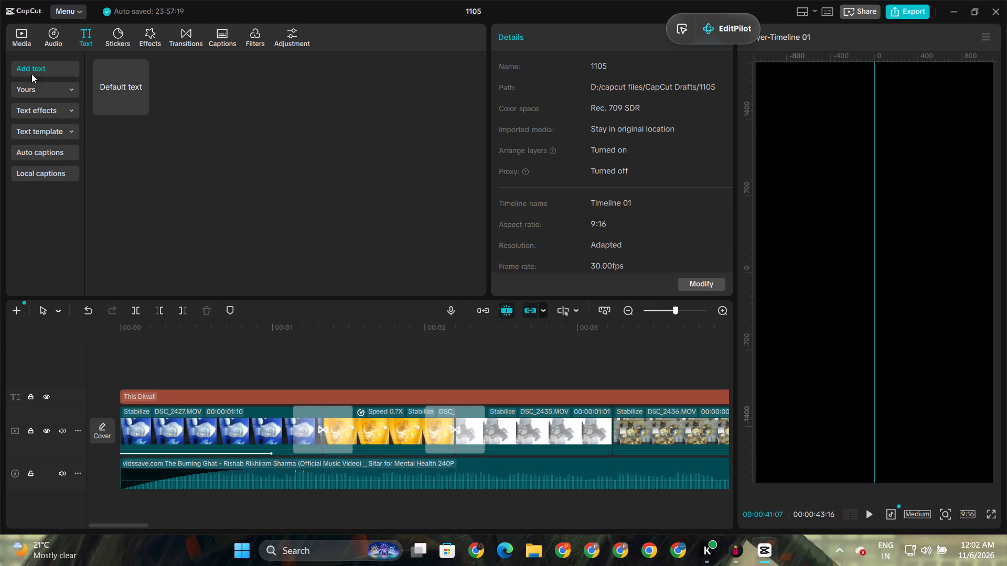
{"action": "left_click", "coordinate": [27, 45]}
Switch to Google Chrome and search Google for "whatsapp web".
{"action": "left_click", "coordinate": [473, 548]}
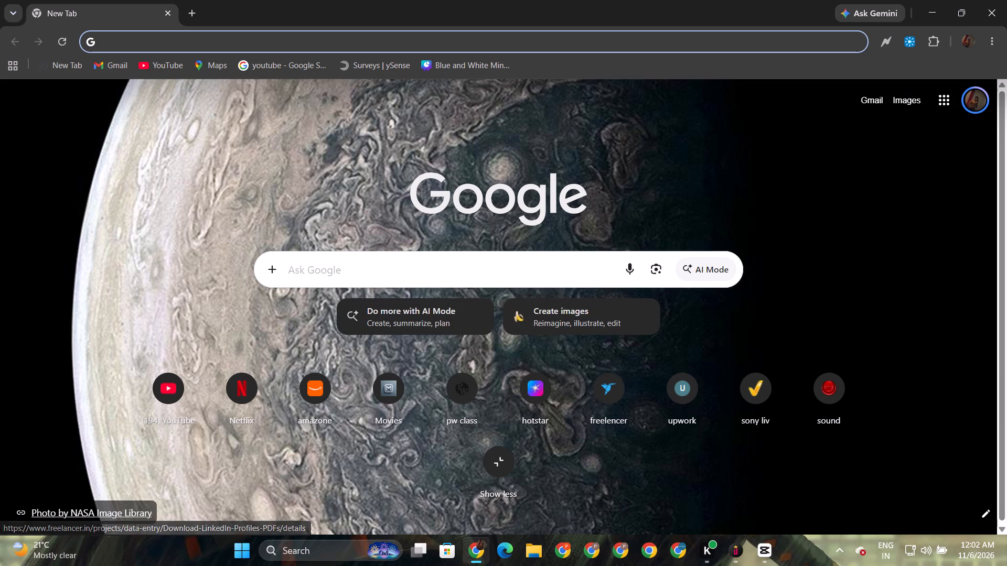
{"action": "left_click", "coordinate": [479, 269]}
{"action": "left_click", "coordinate": [340, 301]}
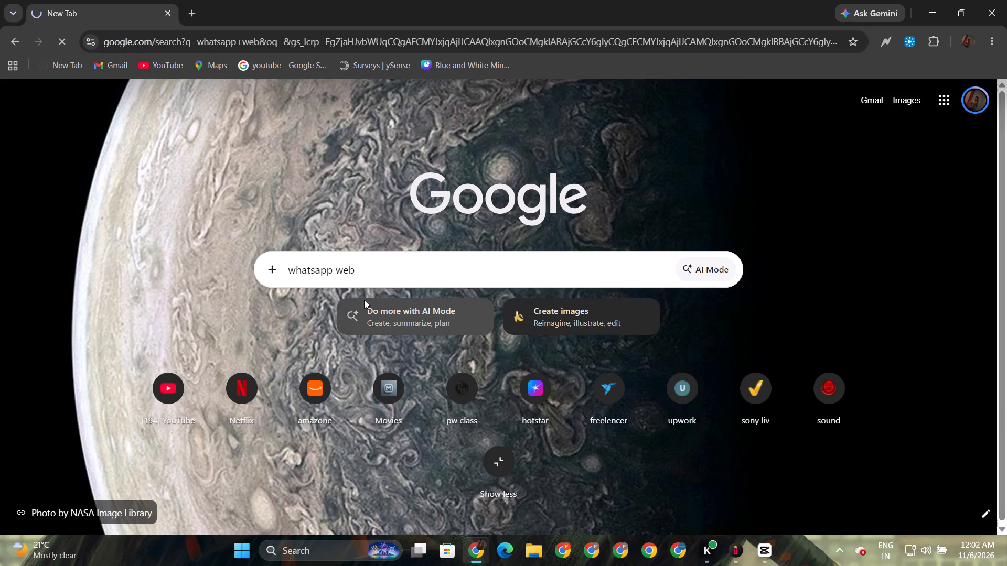